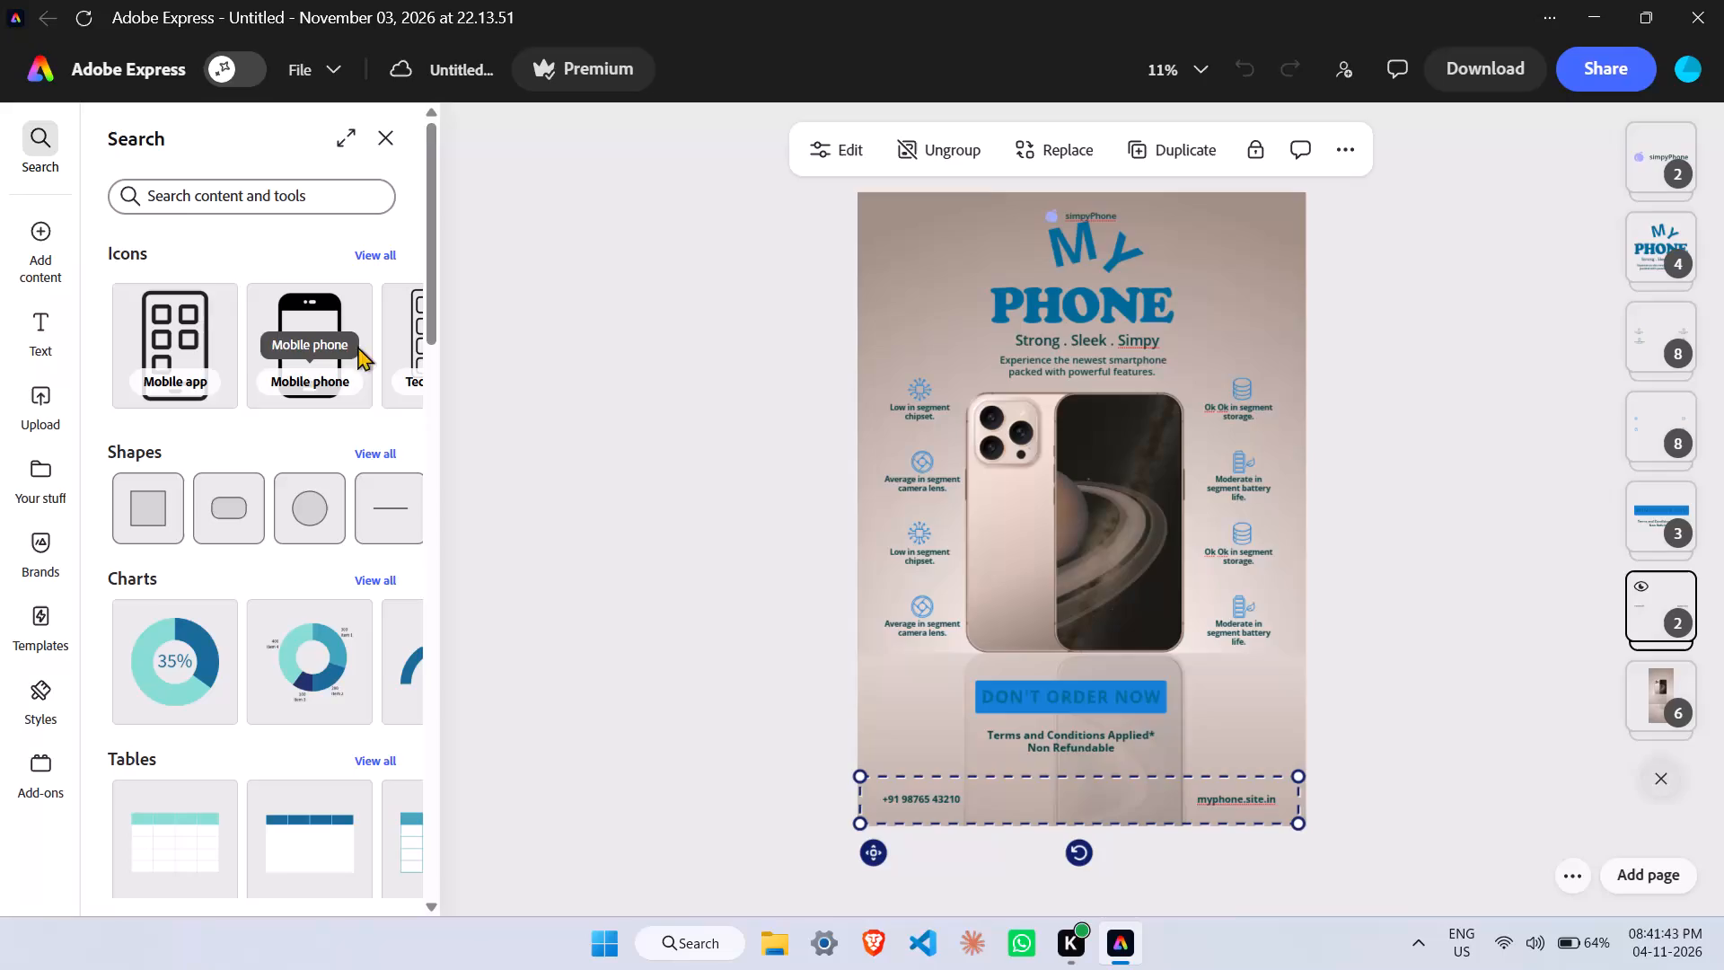
# Look through the recommended icon categories, including the Contact information icons.
pyautogui.click(367, 346)
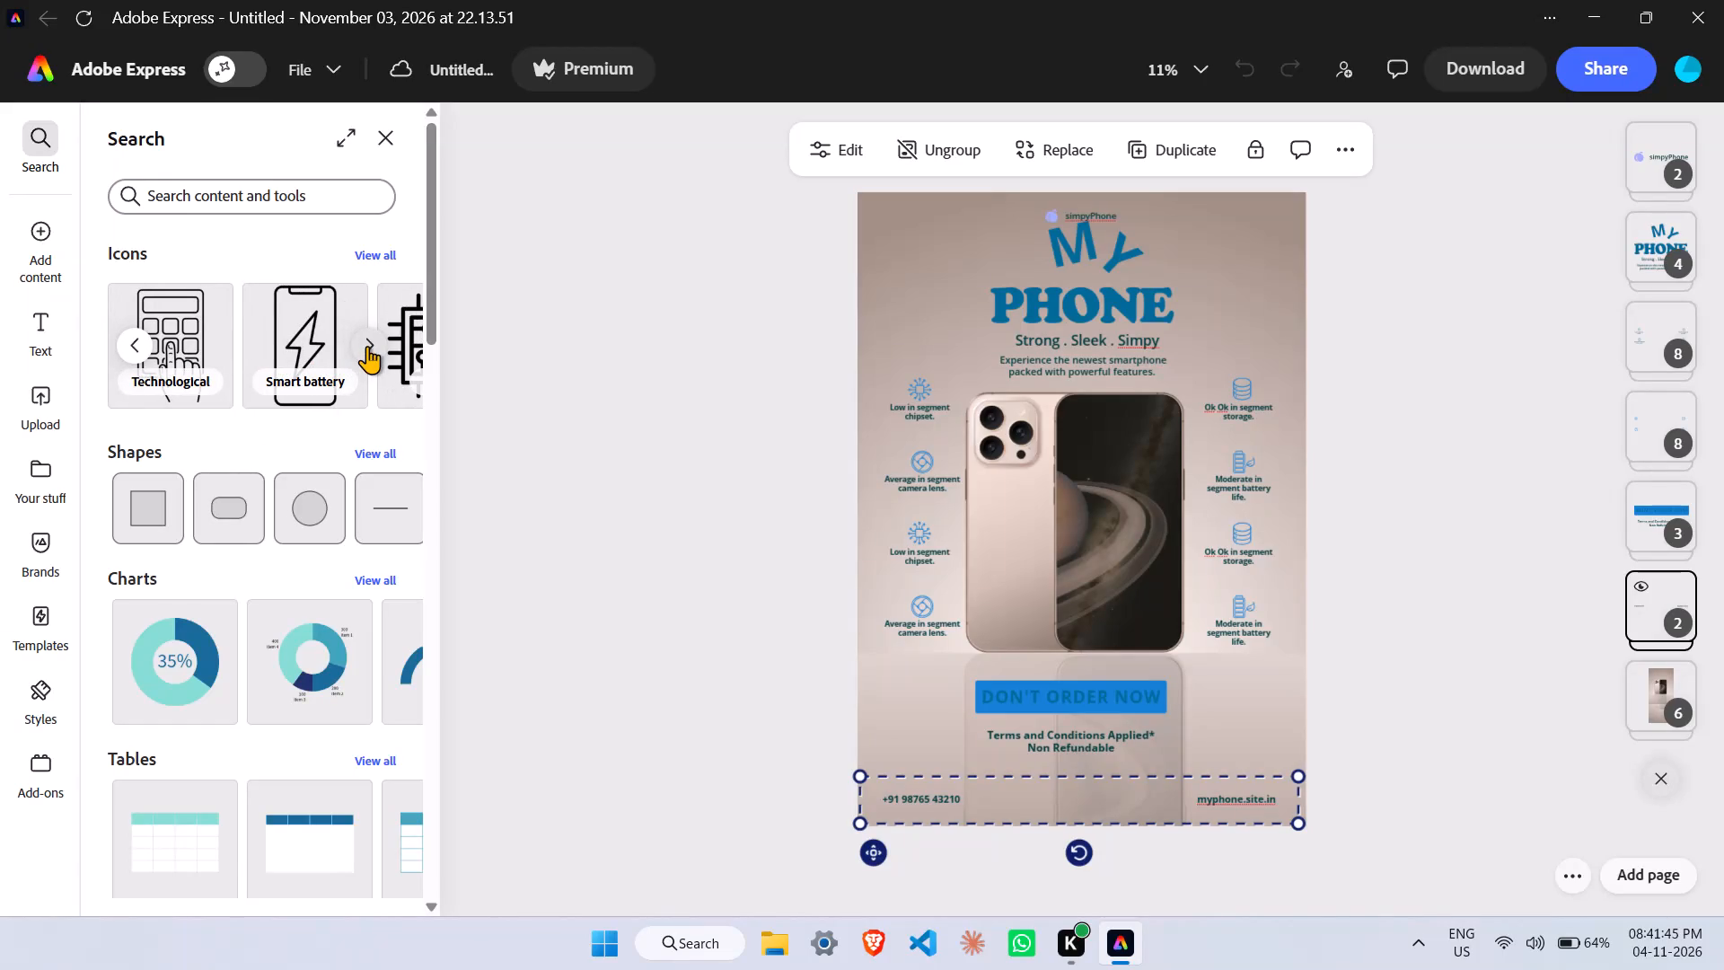
pyautogui.click(367, 346)
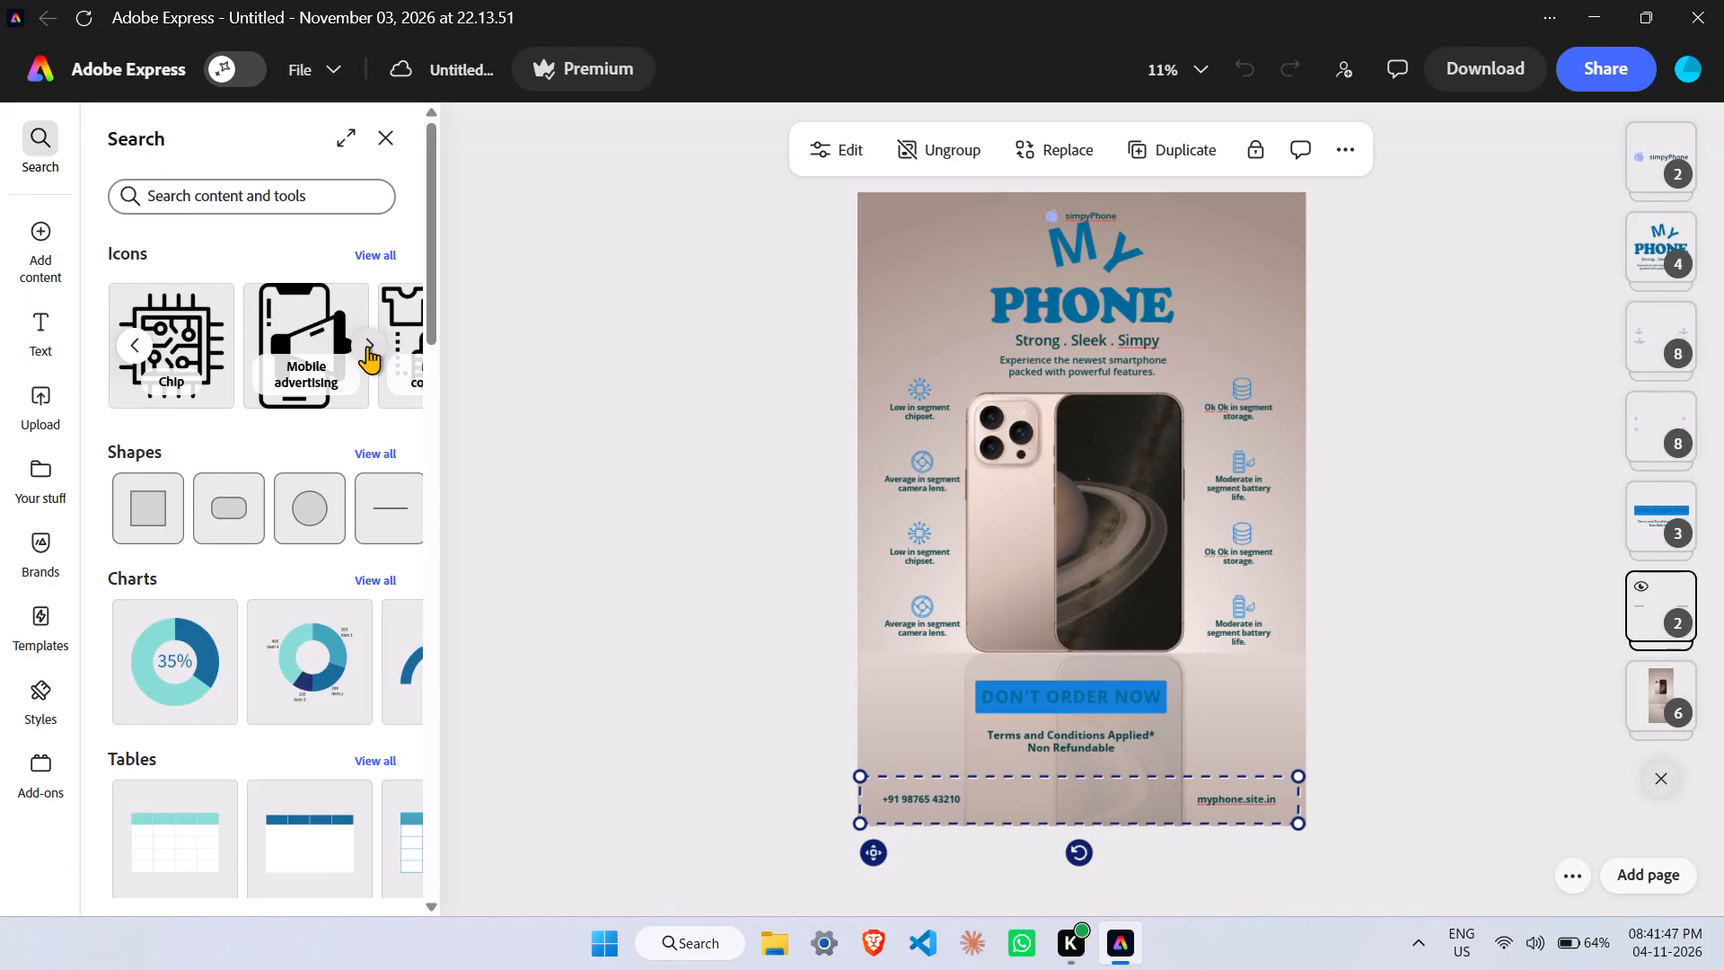
pyautogui.click(367, 346)
pyautogui.click(367, 346)
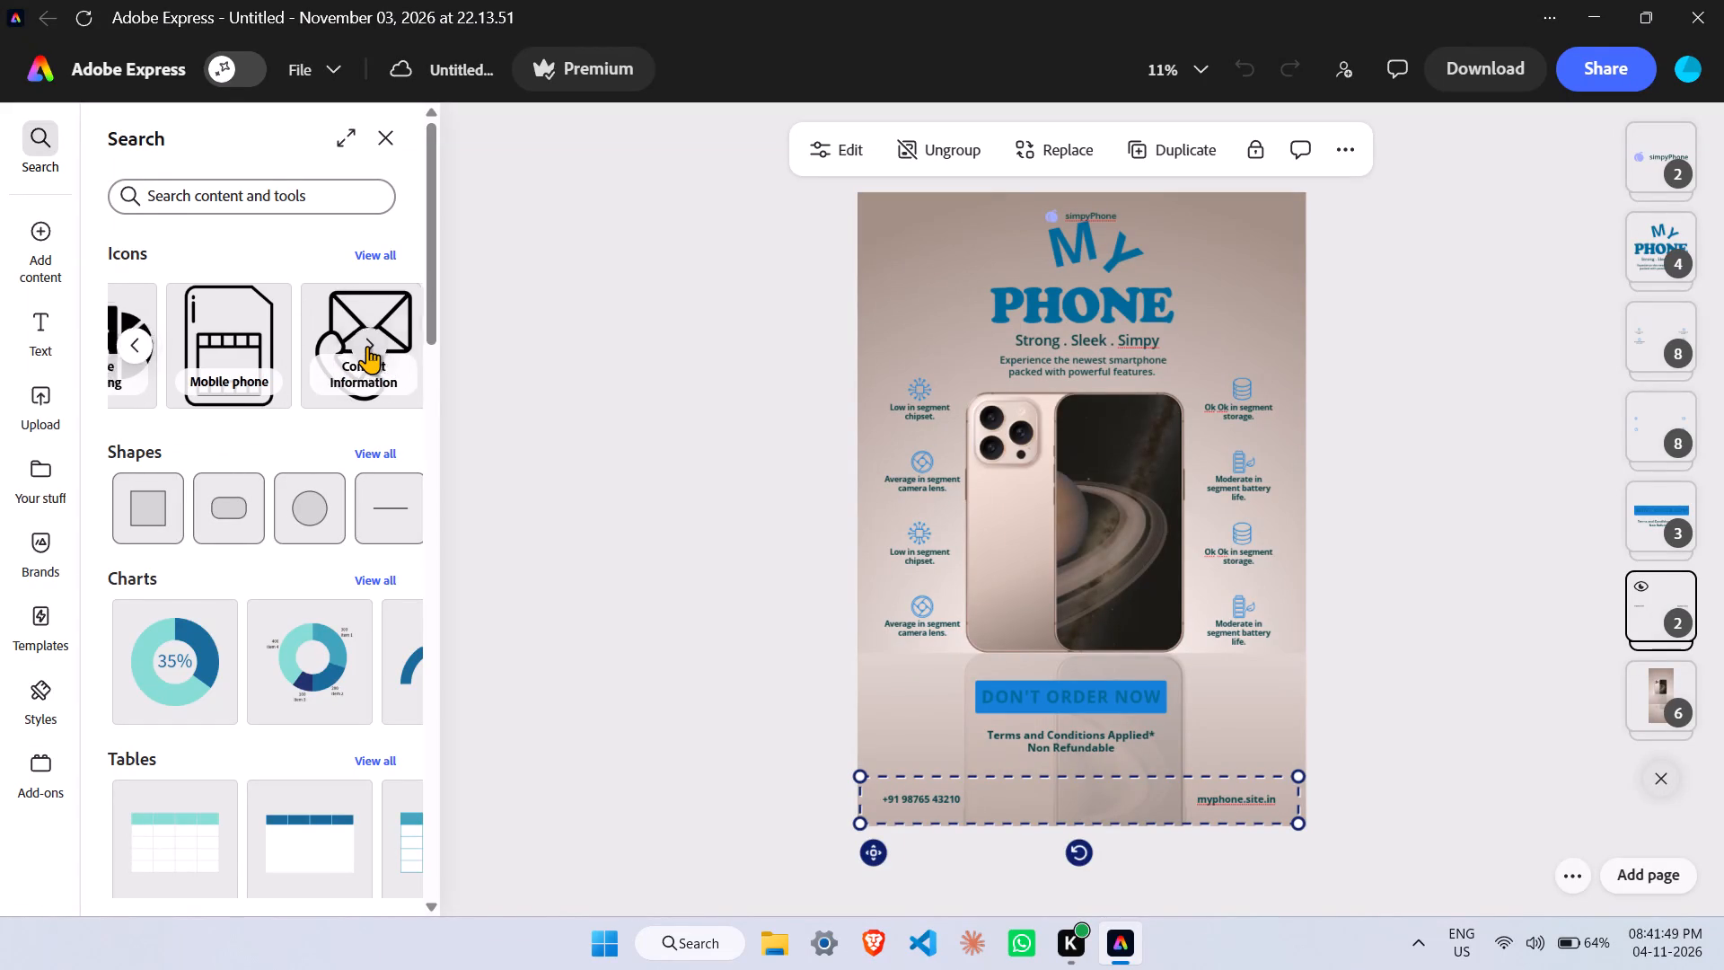
pyautogui.click(367, 346)
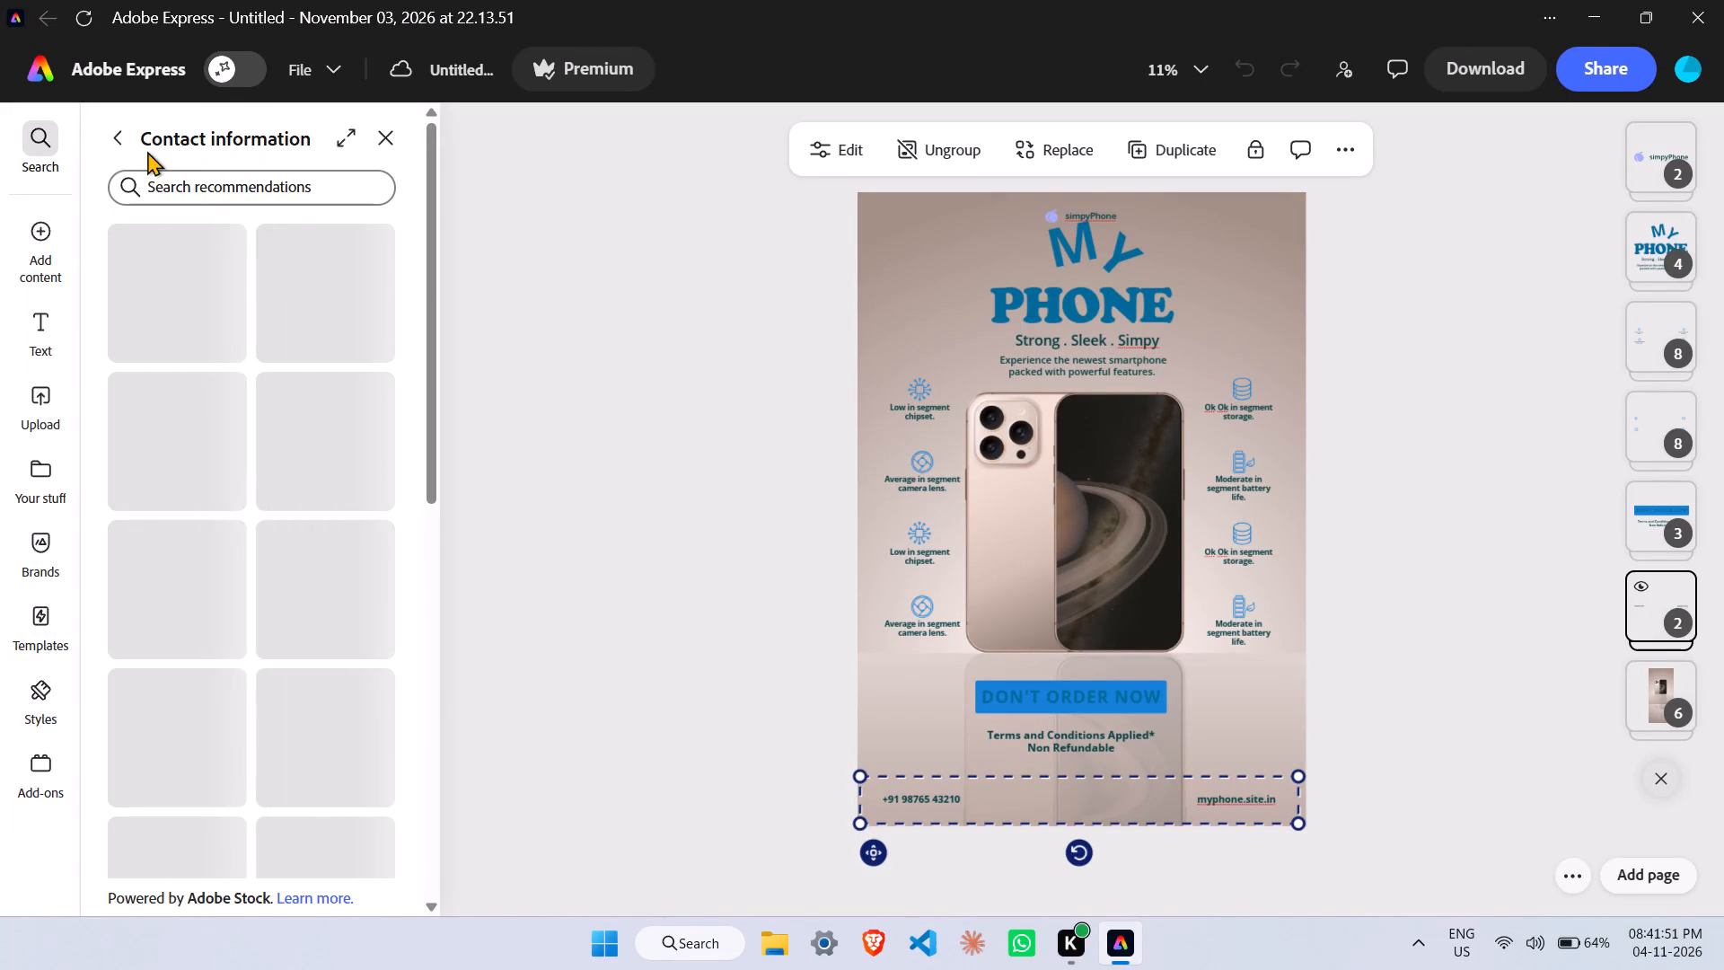
pyautogui.click(132, 143)
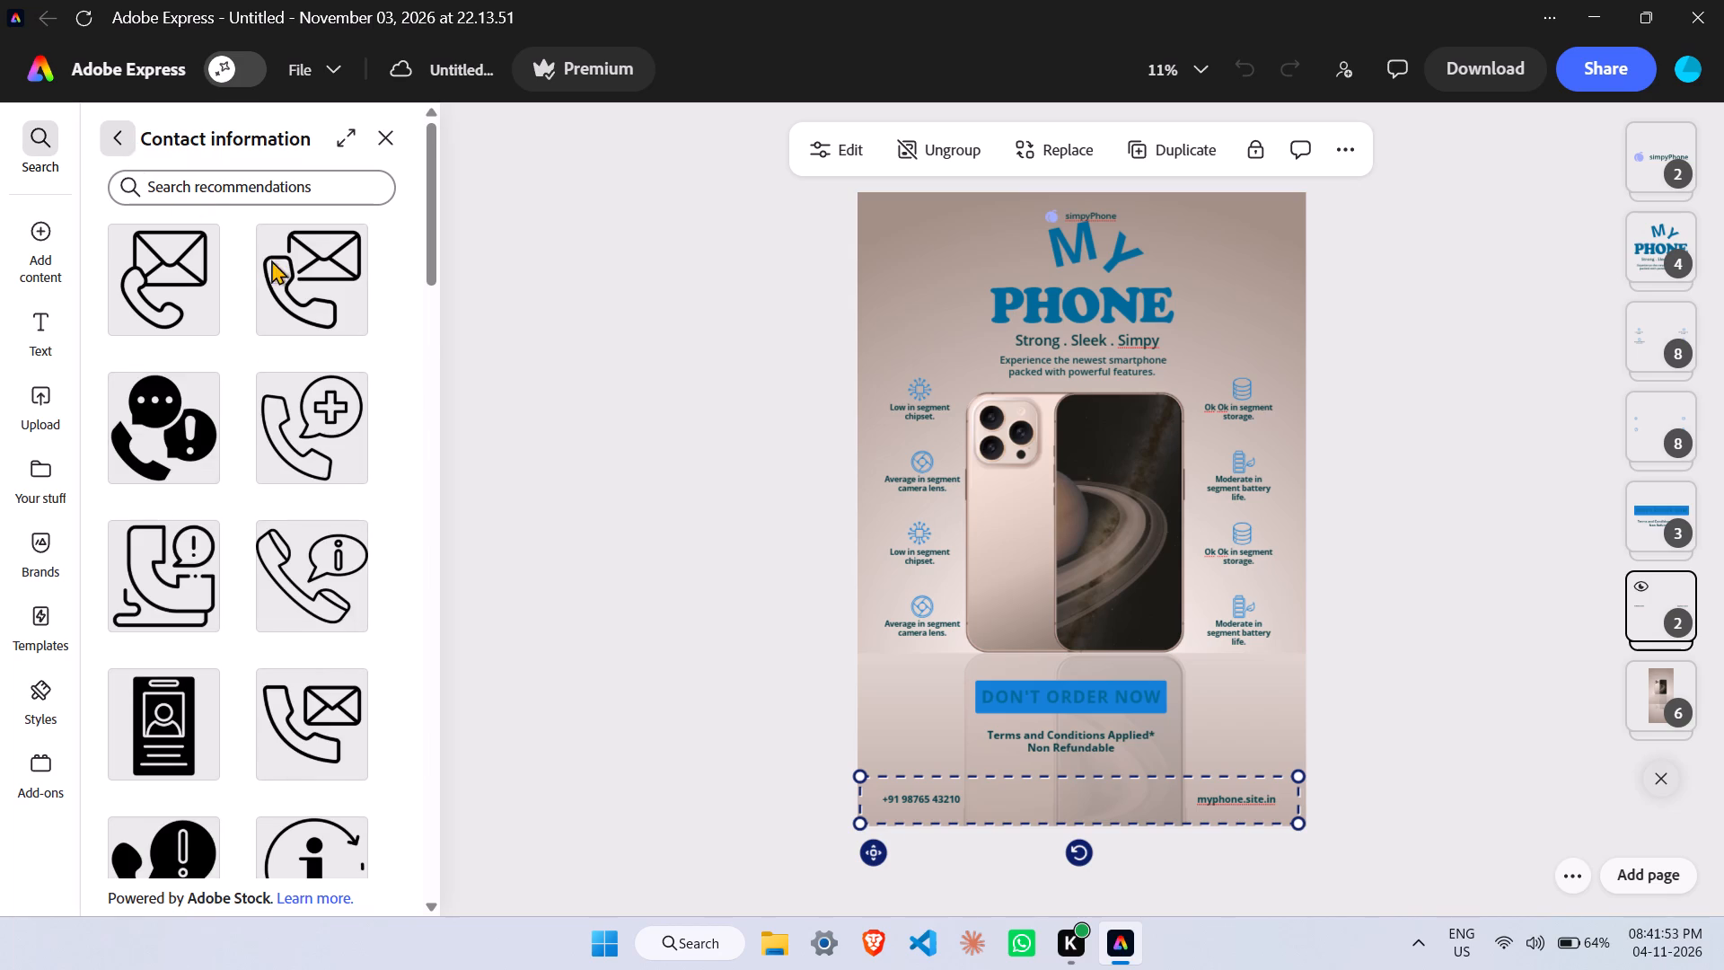
pyautogui.click(363, 341)
pyautogui.click(363, 341)
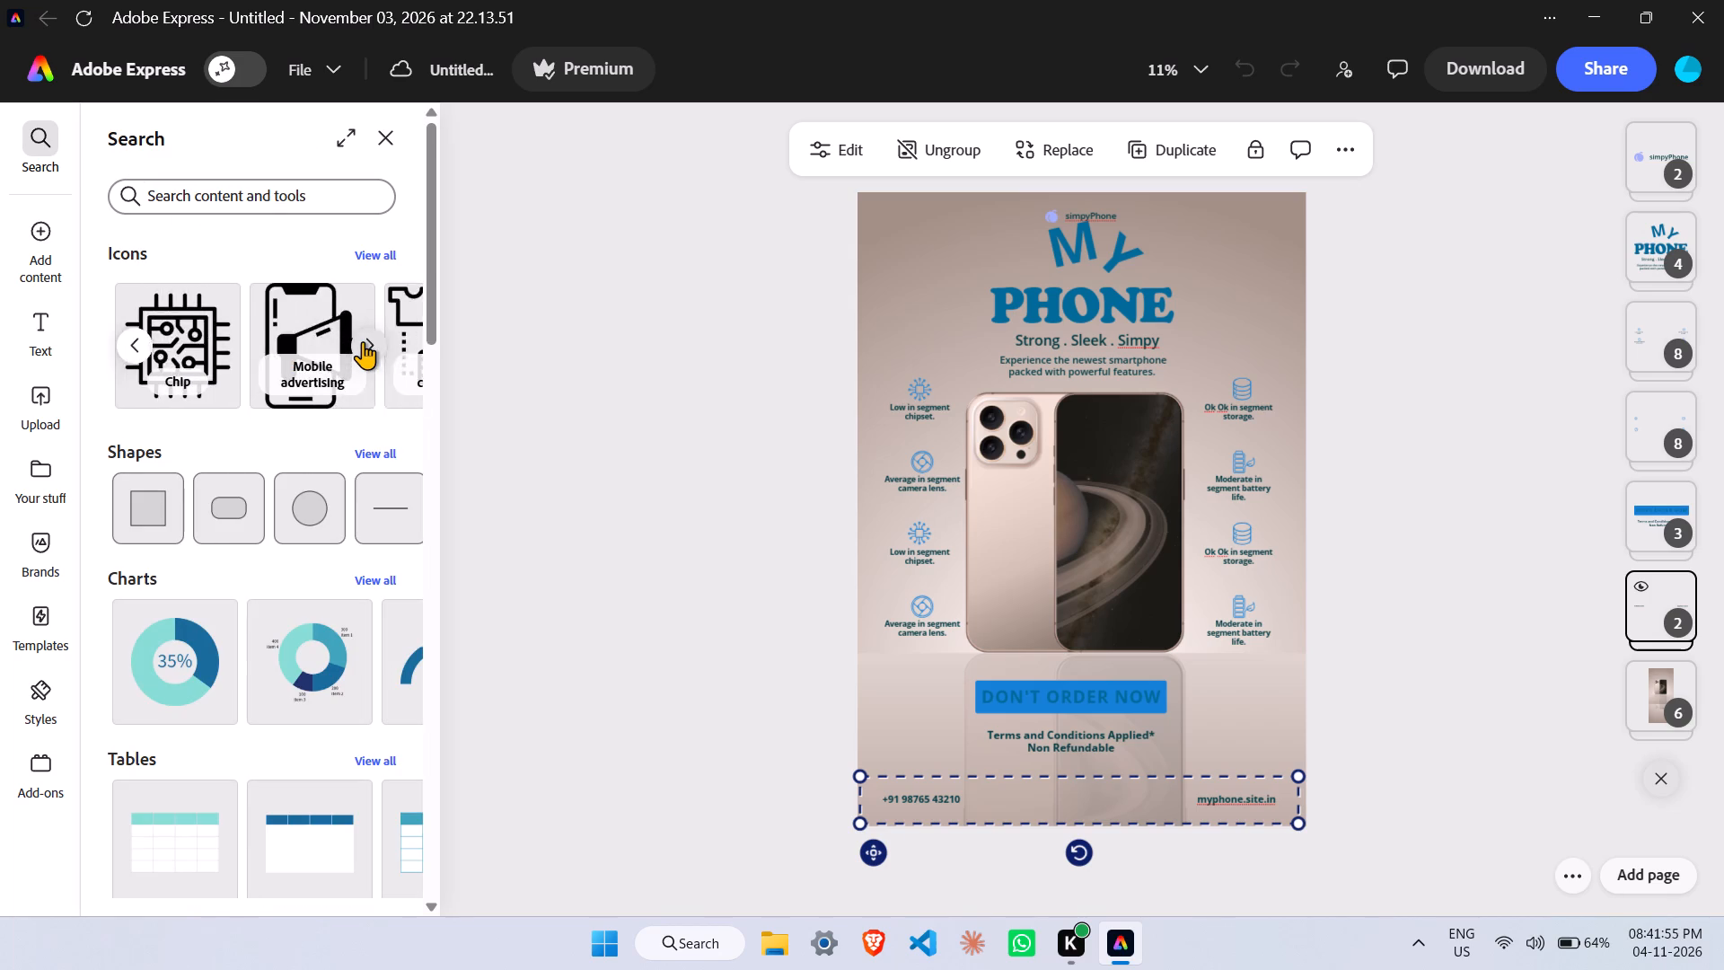
pyautogui.click(363, 341)
pyautogui.click(363, 341)
pyautogui.click(363, 341)
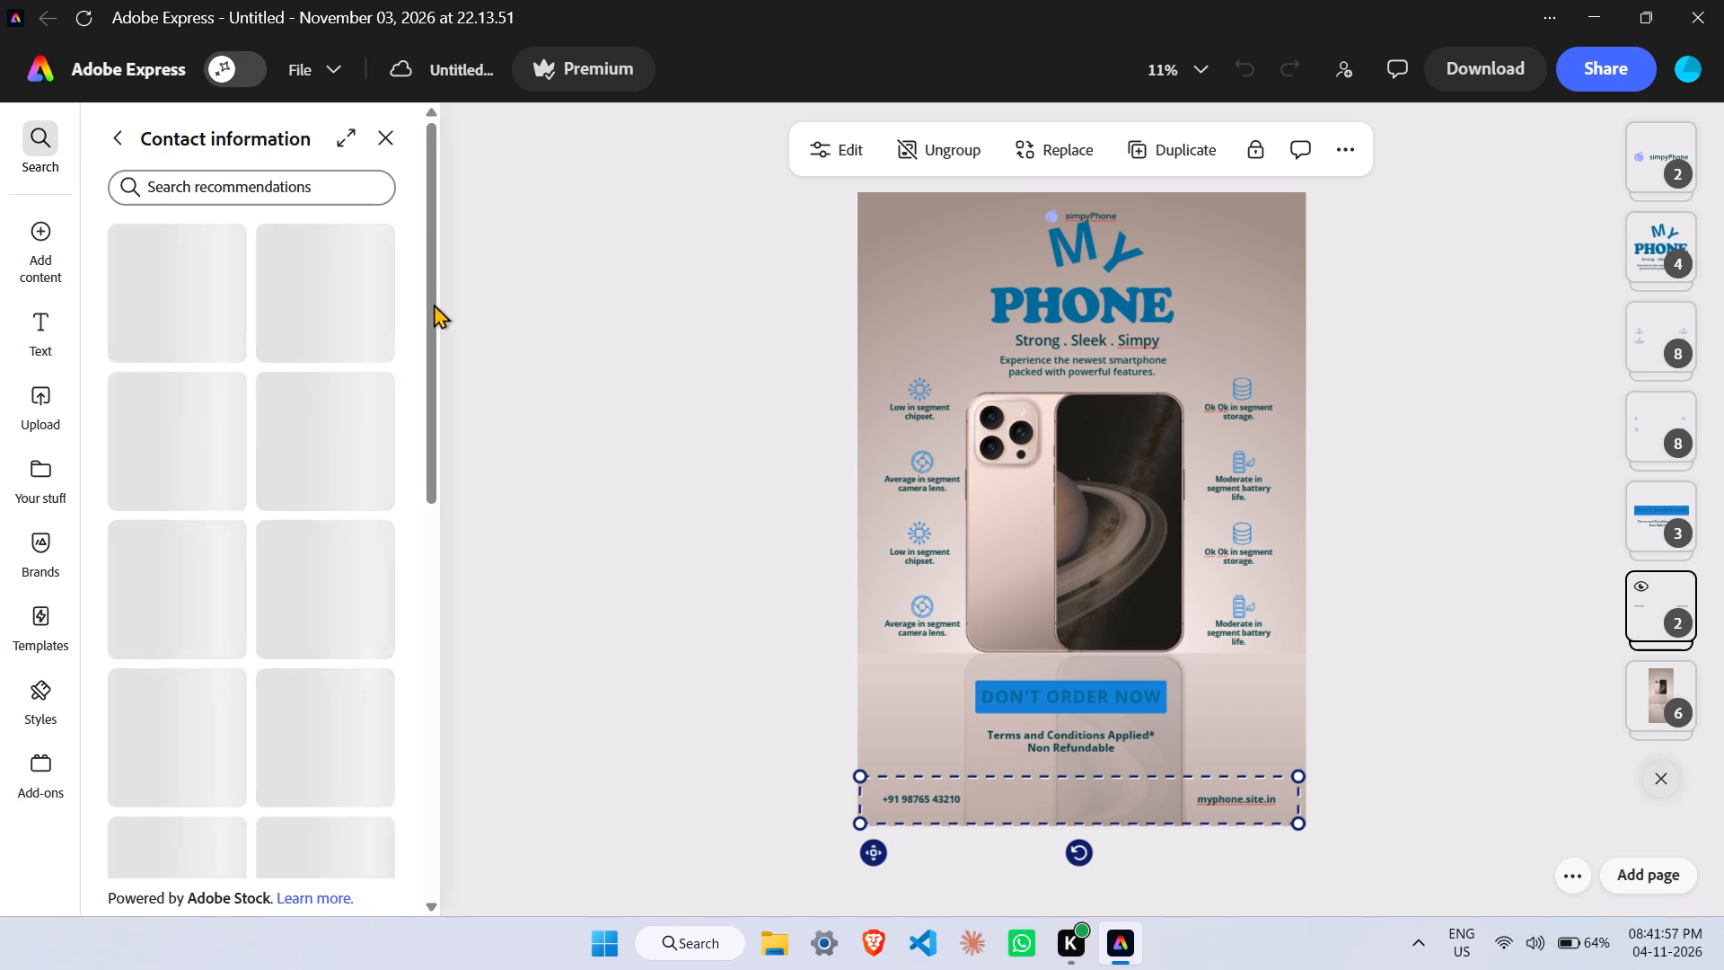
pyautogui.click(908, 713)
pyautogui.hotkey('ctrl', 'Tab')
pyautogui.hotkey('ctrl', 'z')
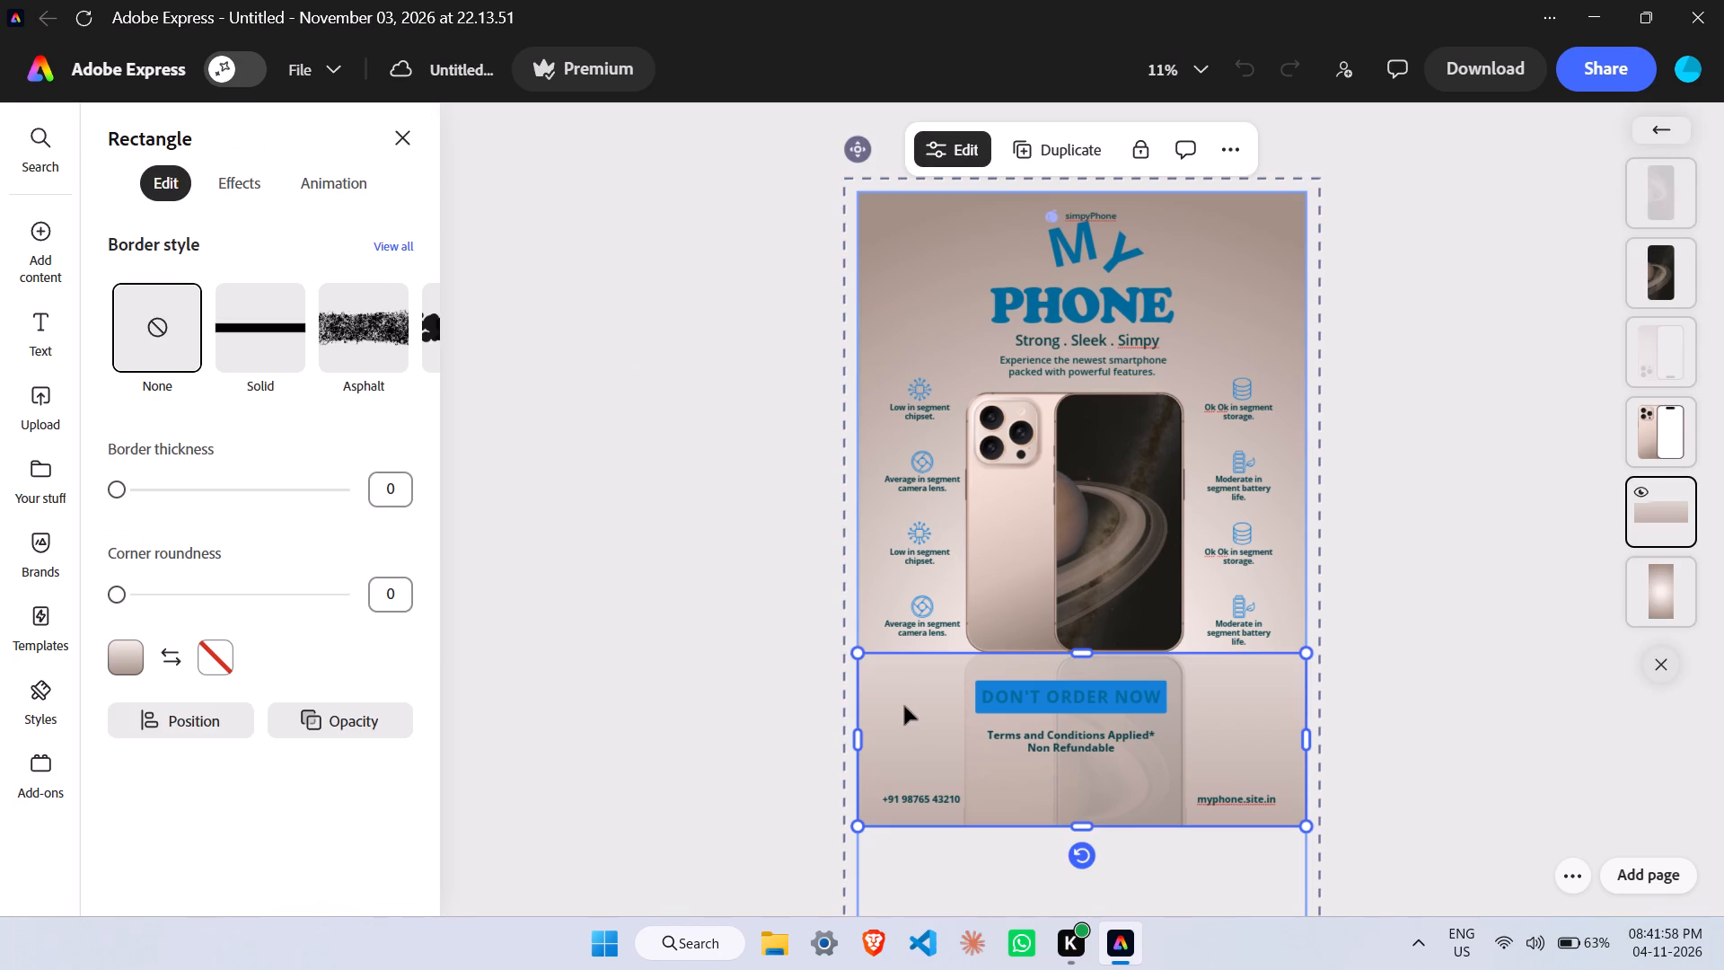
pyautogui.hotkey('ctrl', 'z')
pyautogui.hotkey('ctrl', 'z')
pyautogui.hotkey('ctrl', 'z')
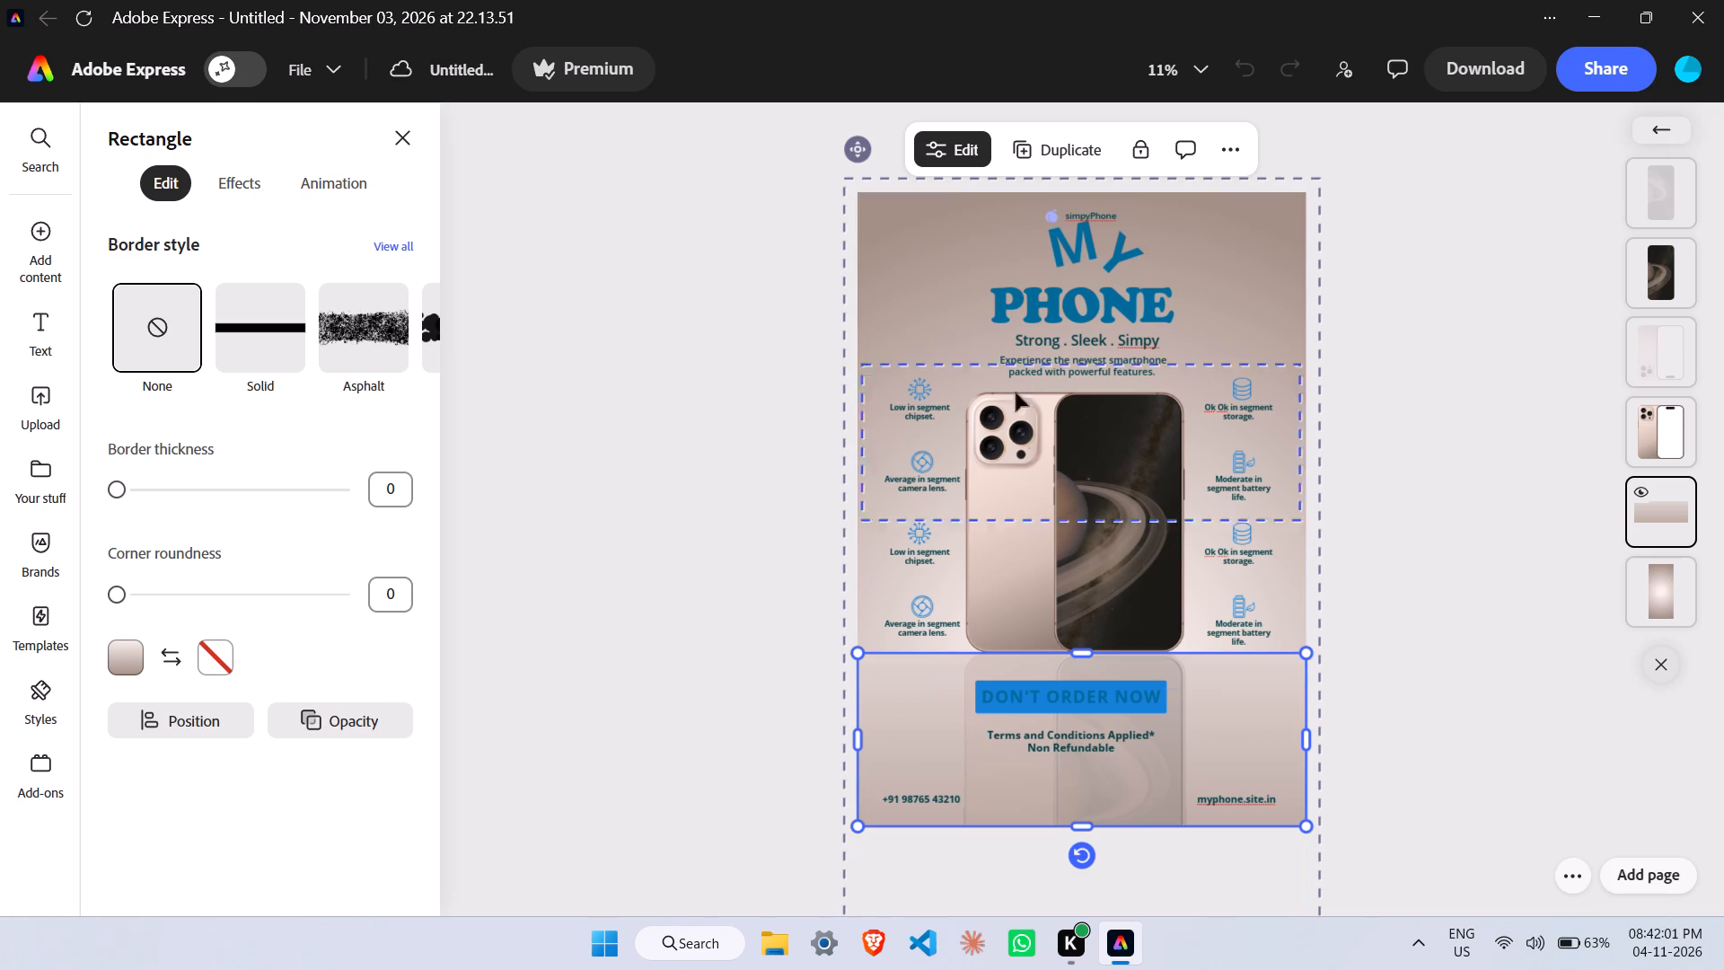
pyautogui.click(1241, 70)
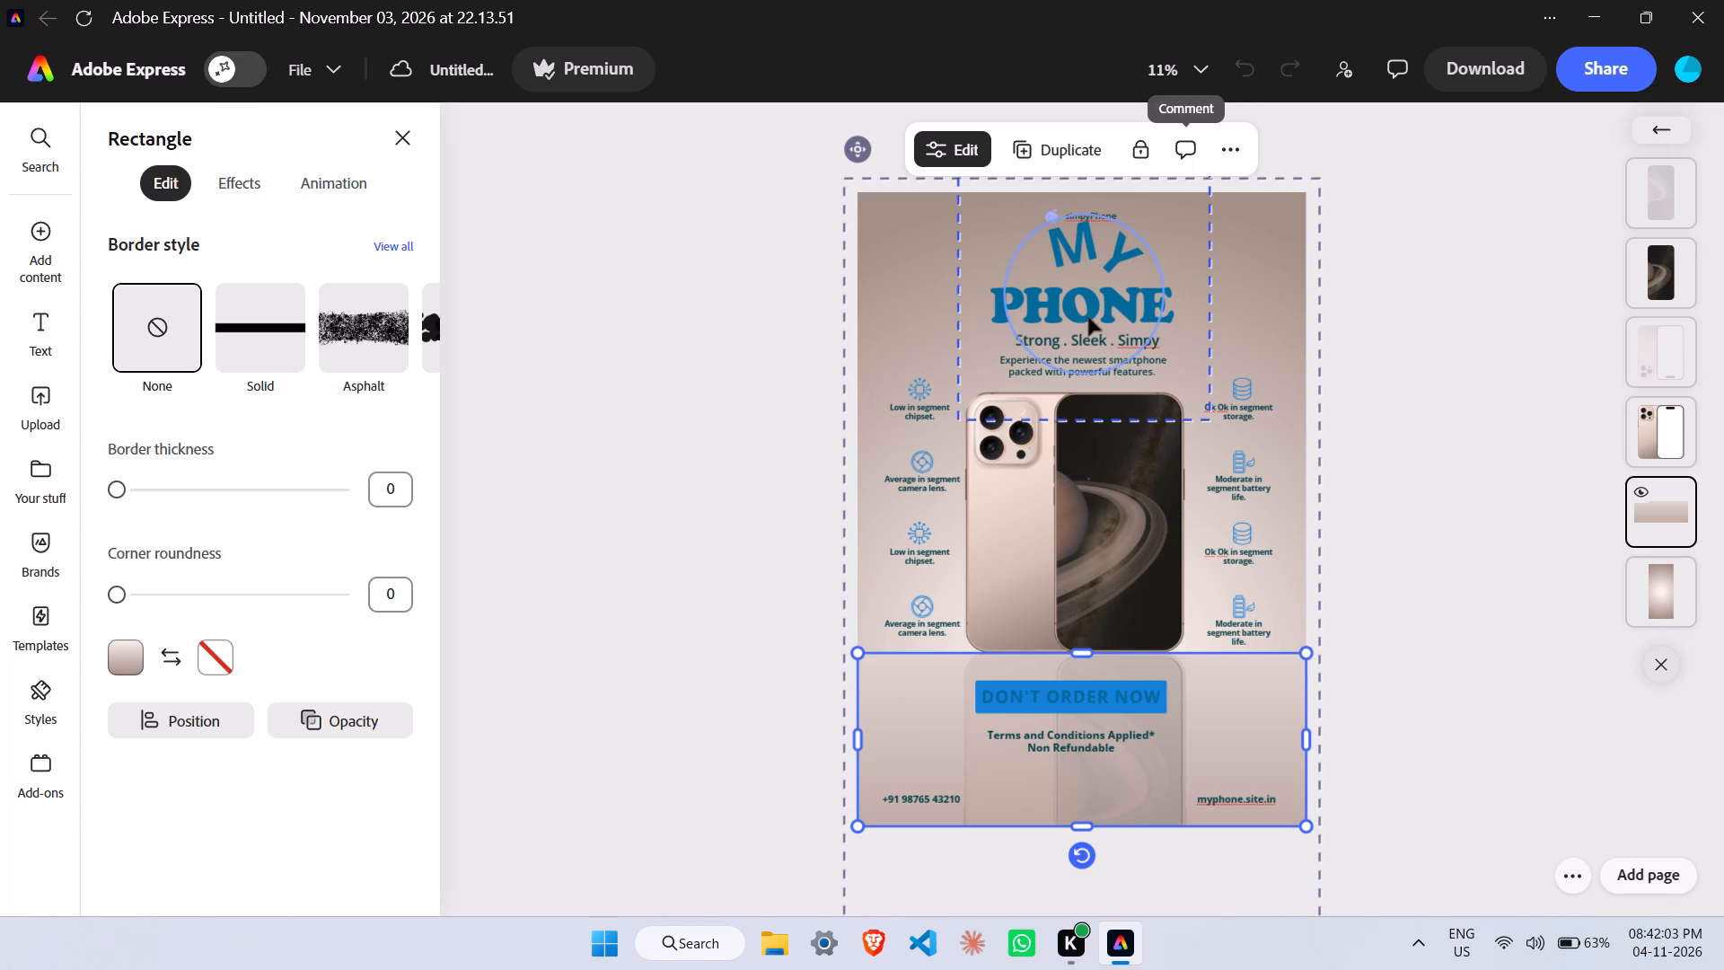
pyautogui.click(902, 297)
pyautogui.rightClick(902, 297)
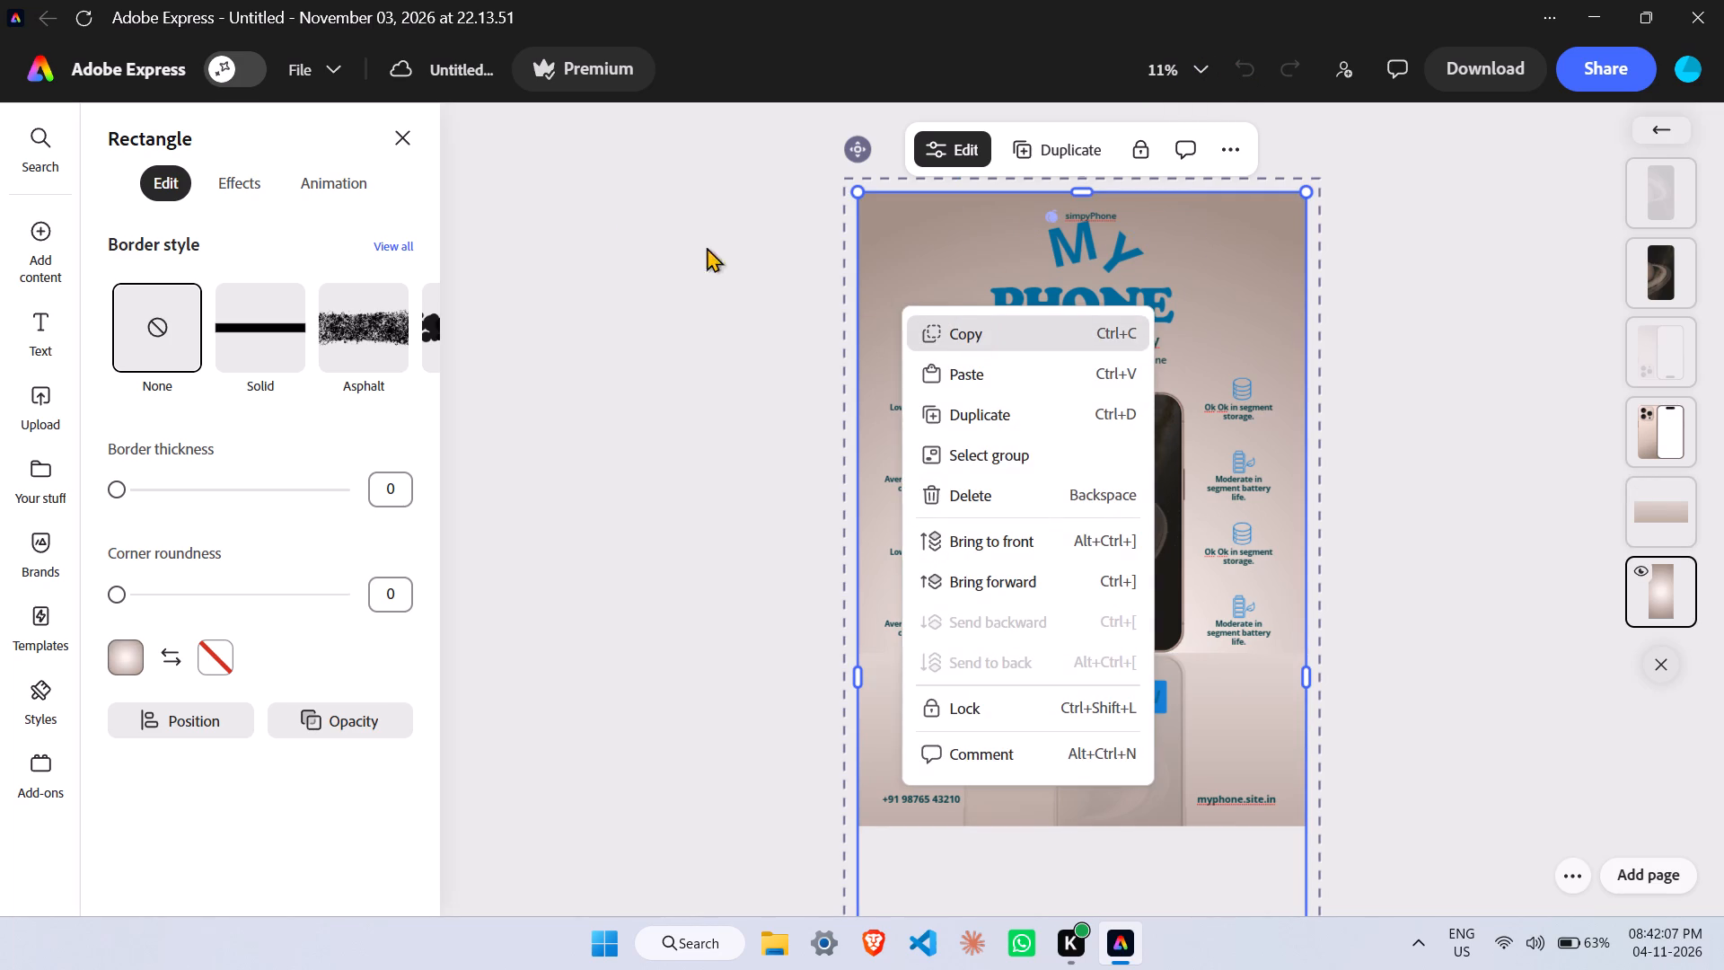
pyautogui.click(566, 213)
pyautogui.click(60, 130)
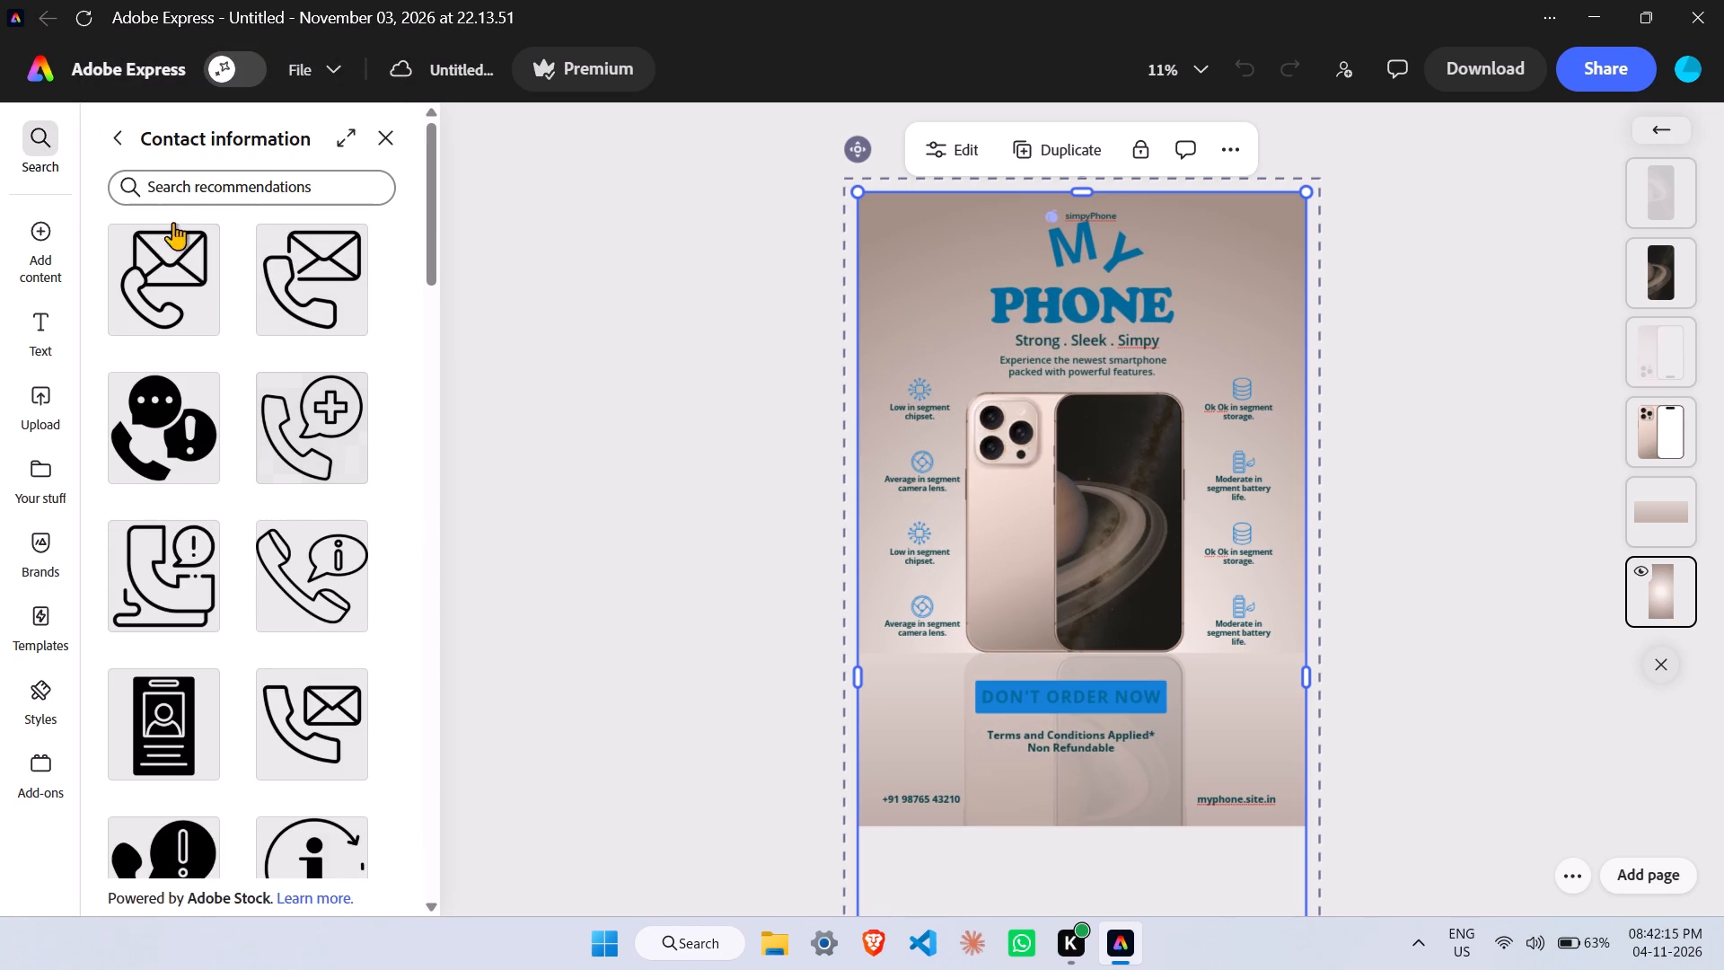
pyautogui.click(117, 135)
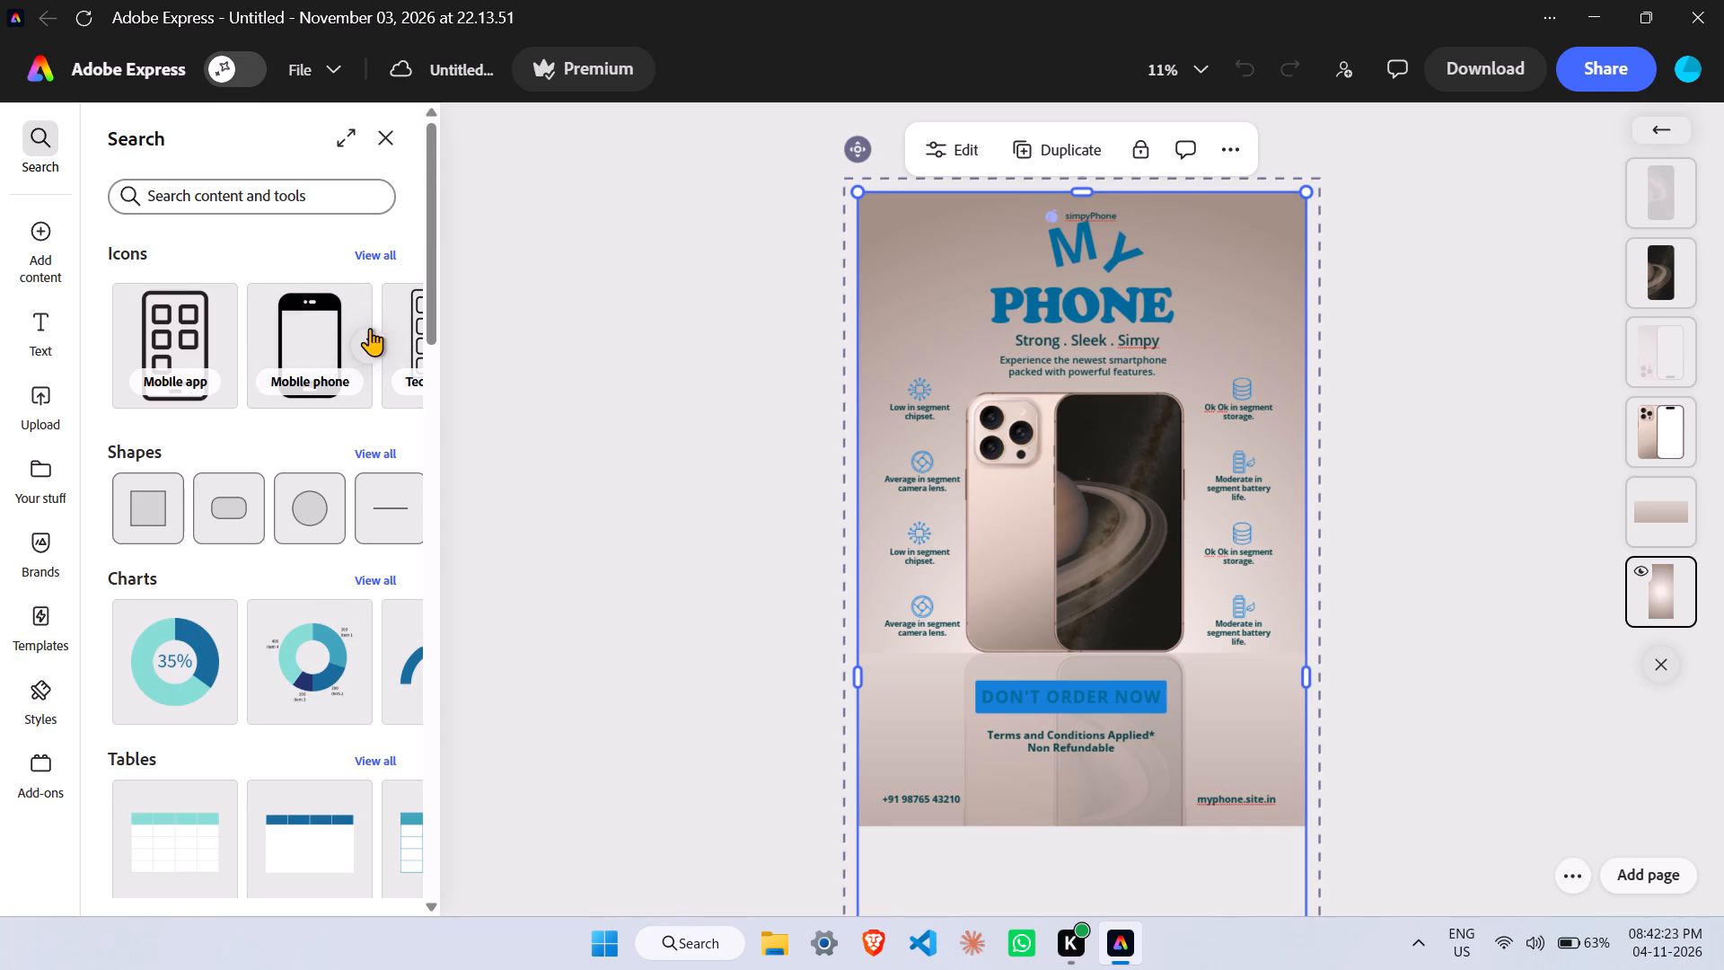
# Move the lower group of four feature icons and captions slightly down beside the phone.
pyautogui.click(1081, 607)
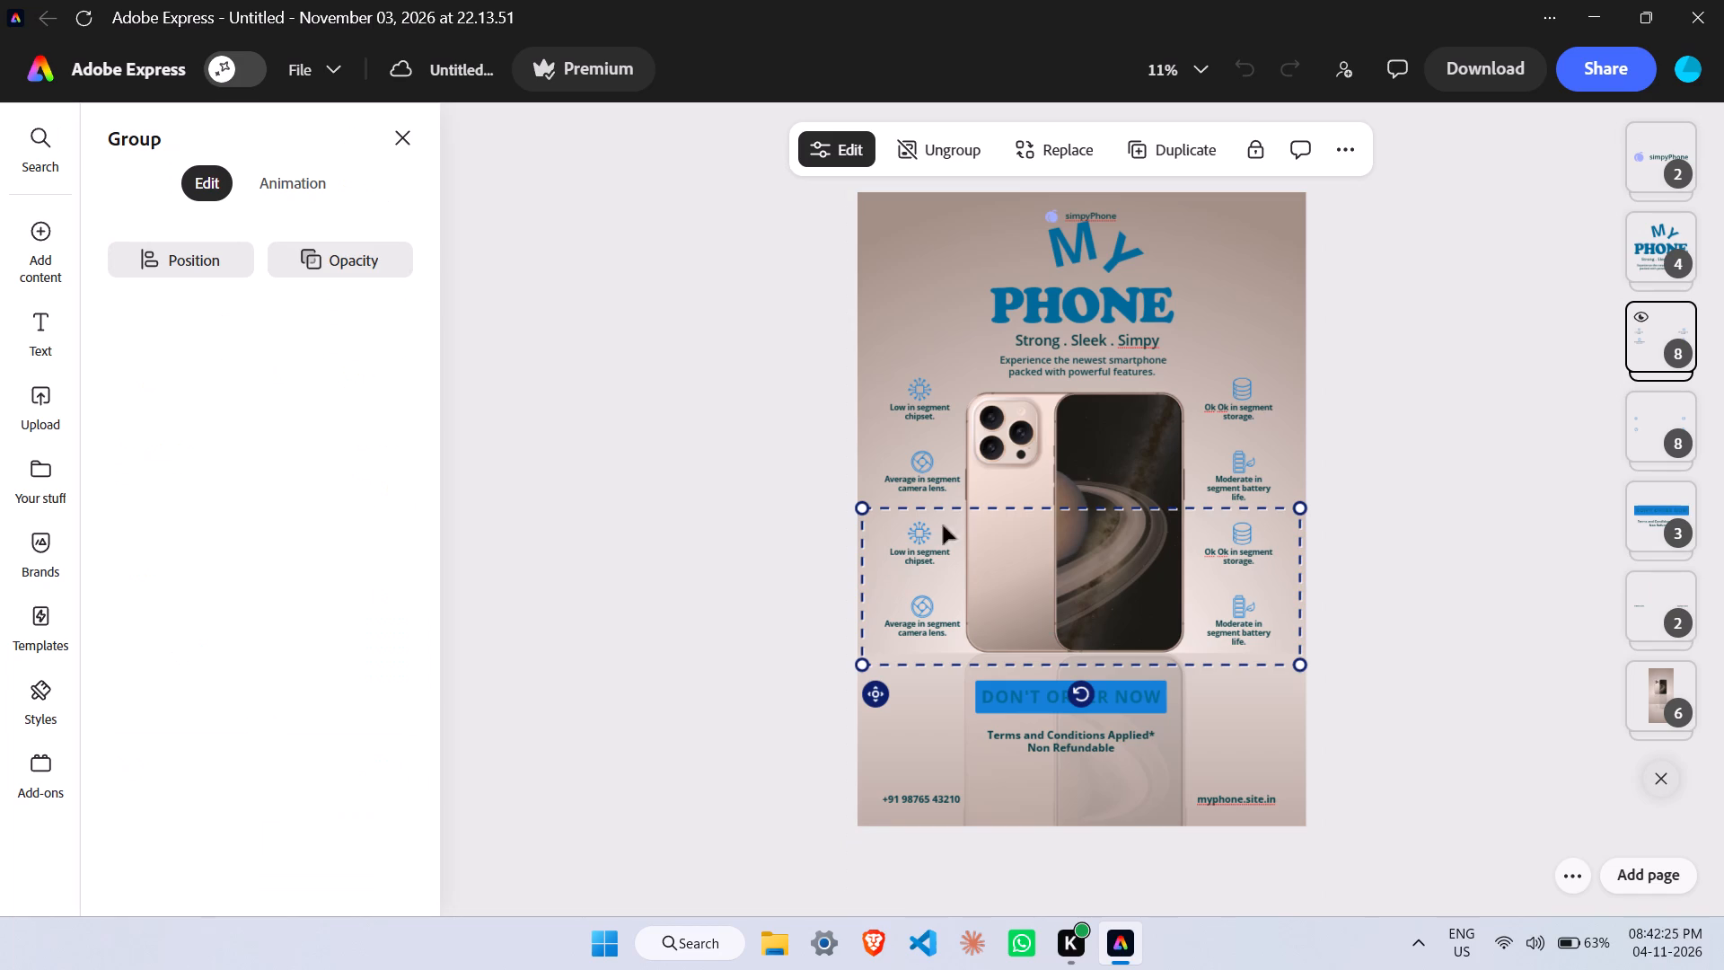
pyautogui.moveTo(1006, 567); pyautogui.dragTo(1007, 559)
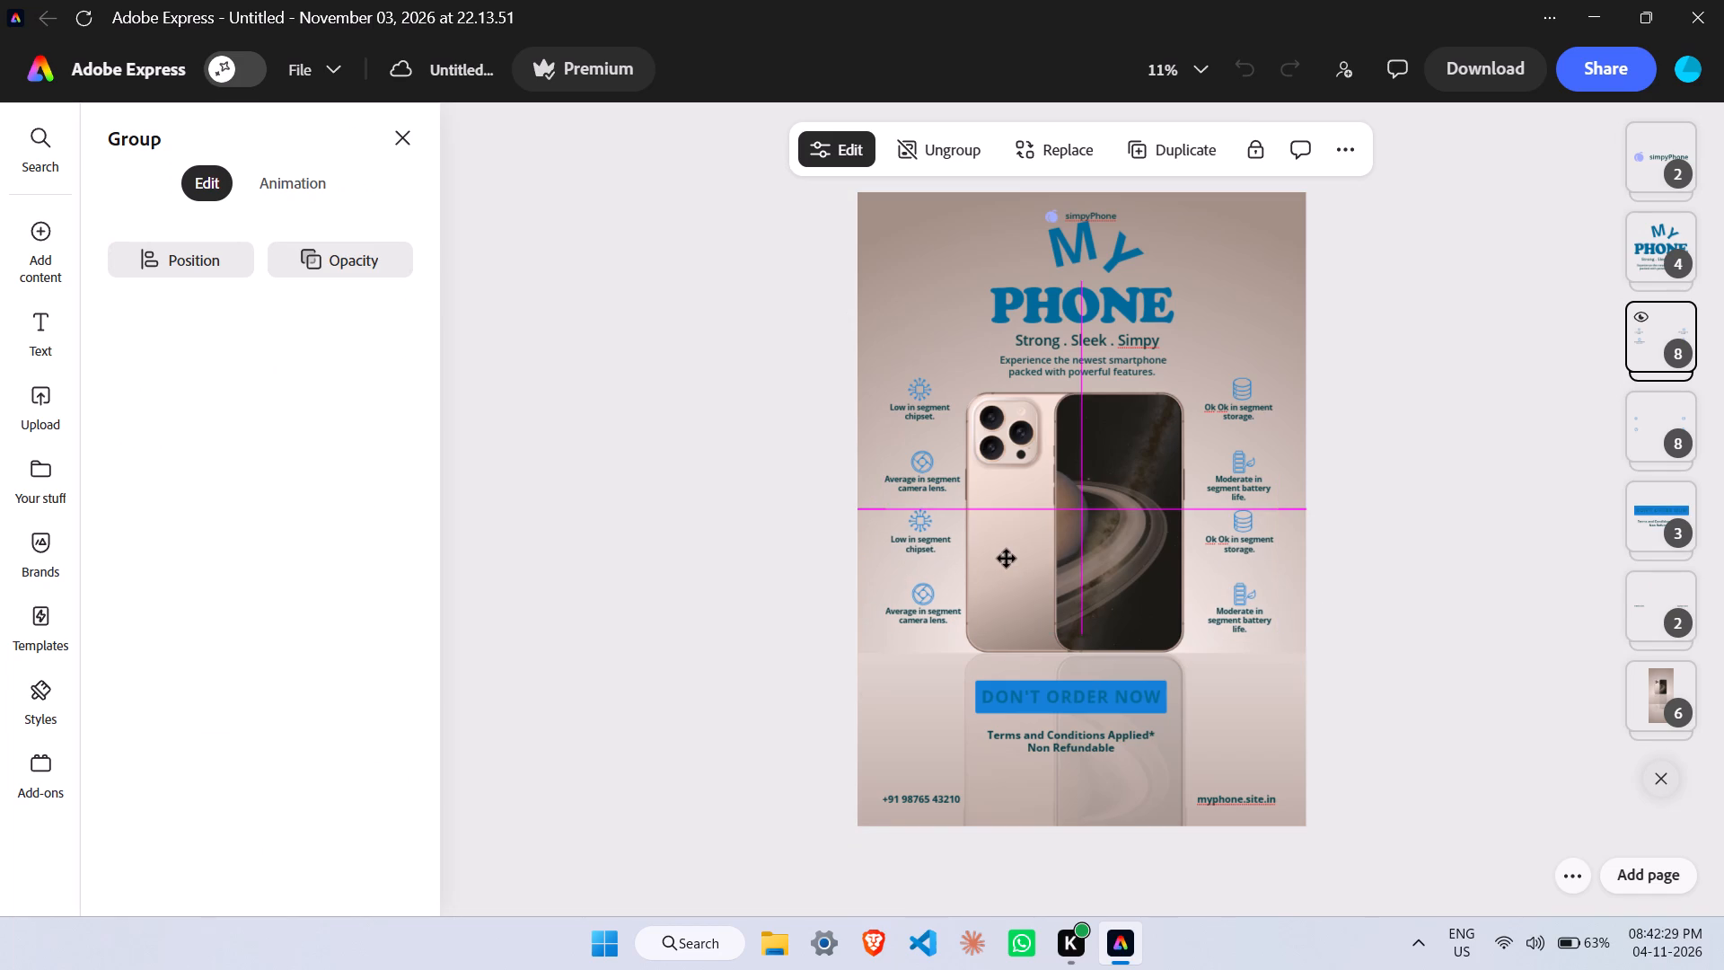
pyautogui.moveTo(1007, 559); pyautogui.dragTo(1007, 579)
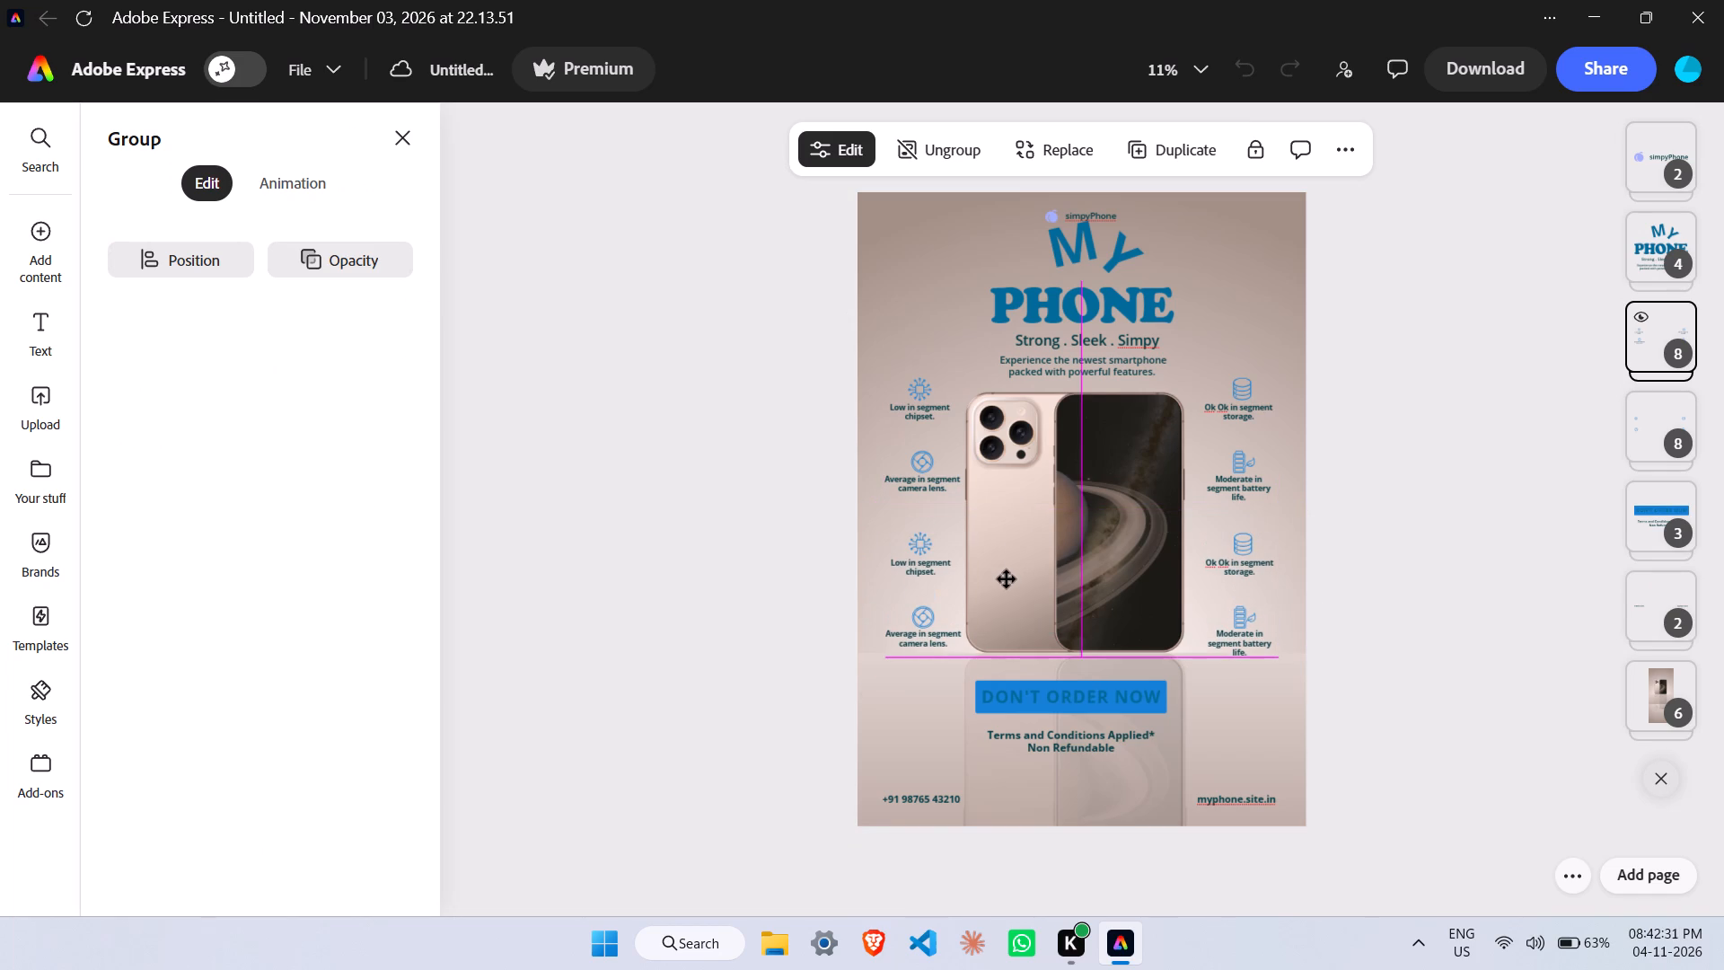
pyautogui.moveTo(1007, 579); pyautogui.dragTo(1003, 578)
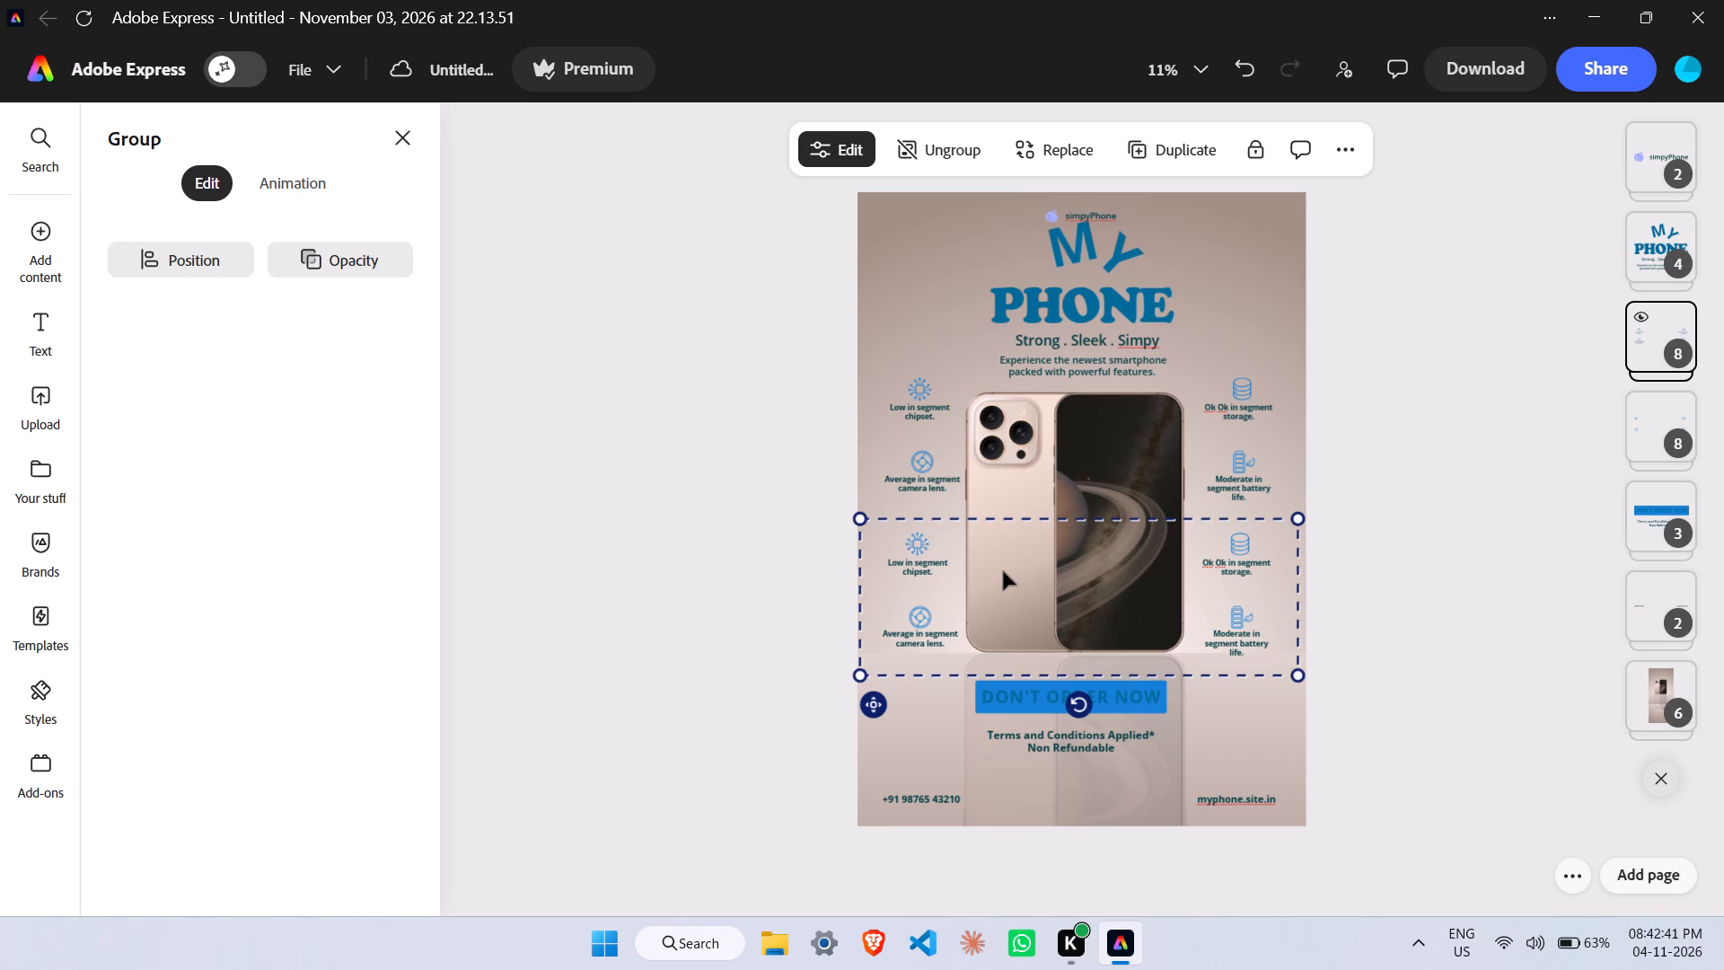
pyautogui.click(1003, 571)
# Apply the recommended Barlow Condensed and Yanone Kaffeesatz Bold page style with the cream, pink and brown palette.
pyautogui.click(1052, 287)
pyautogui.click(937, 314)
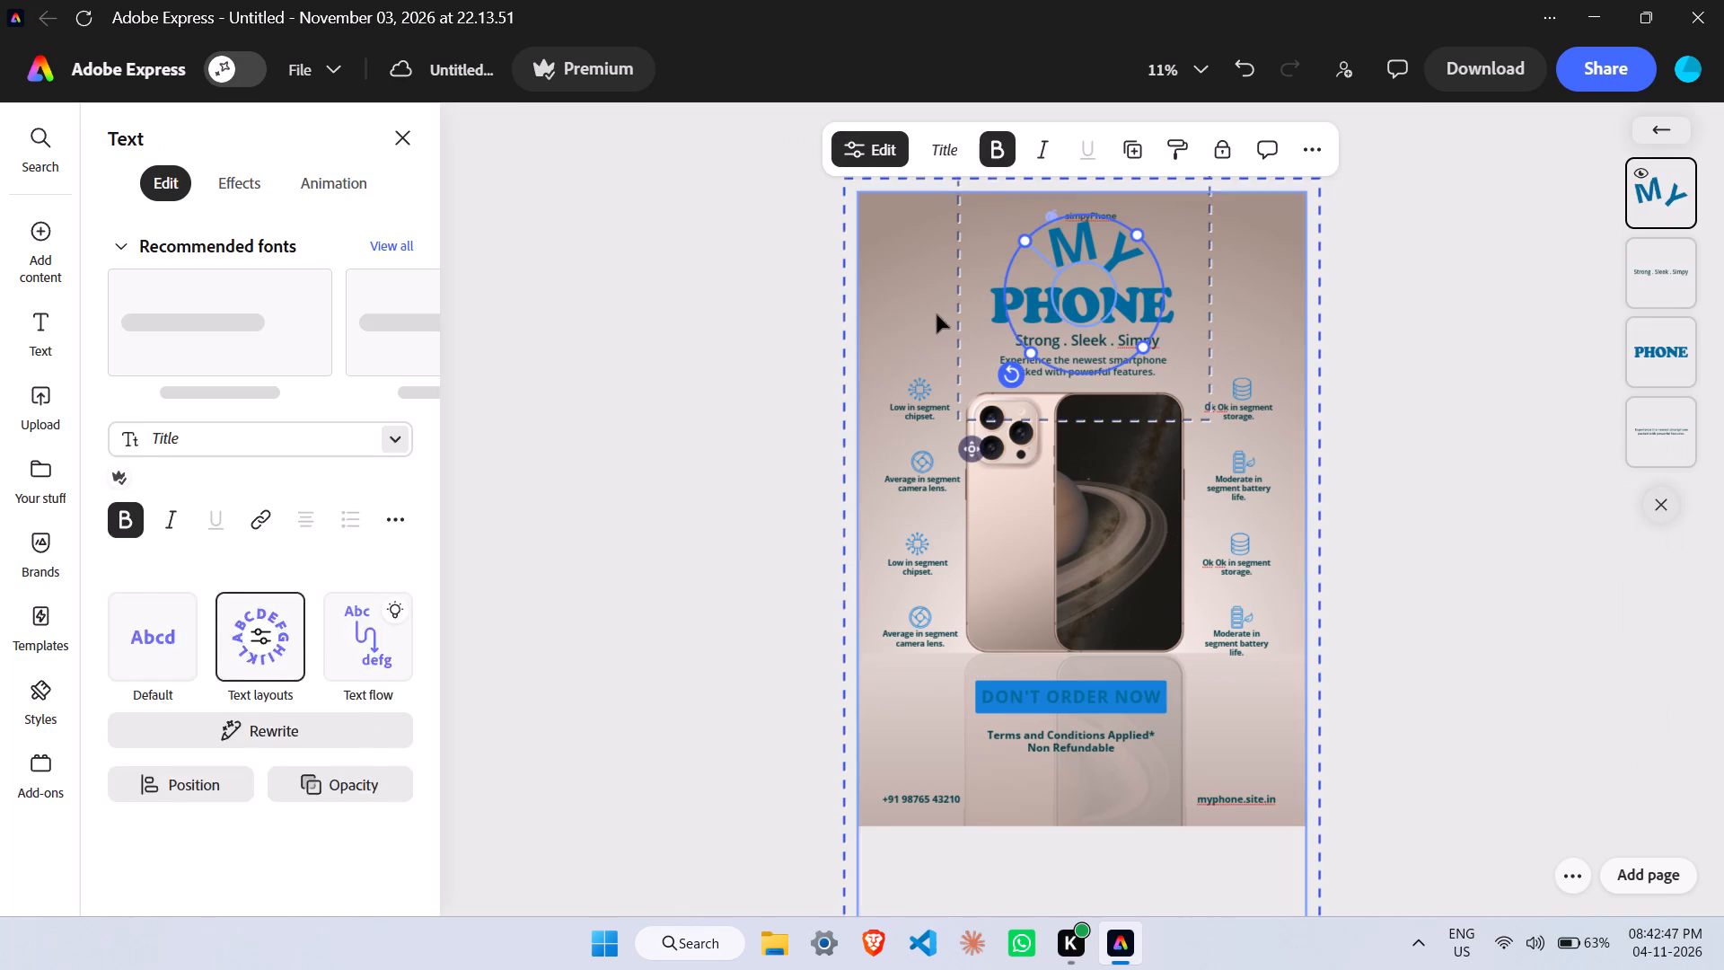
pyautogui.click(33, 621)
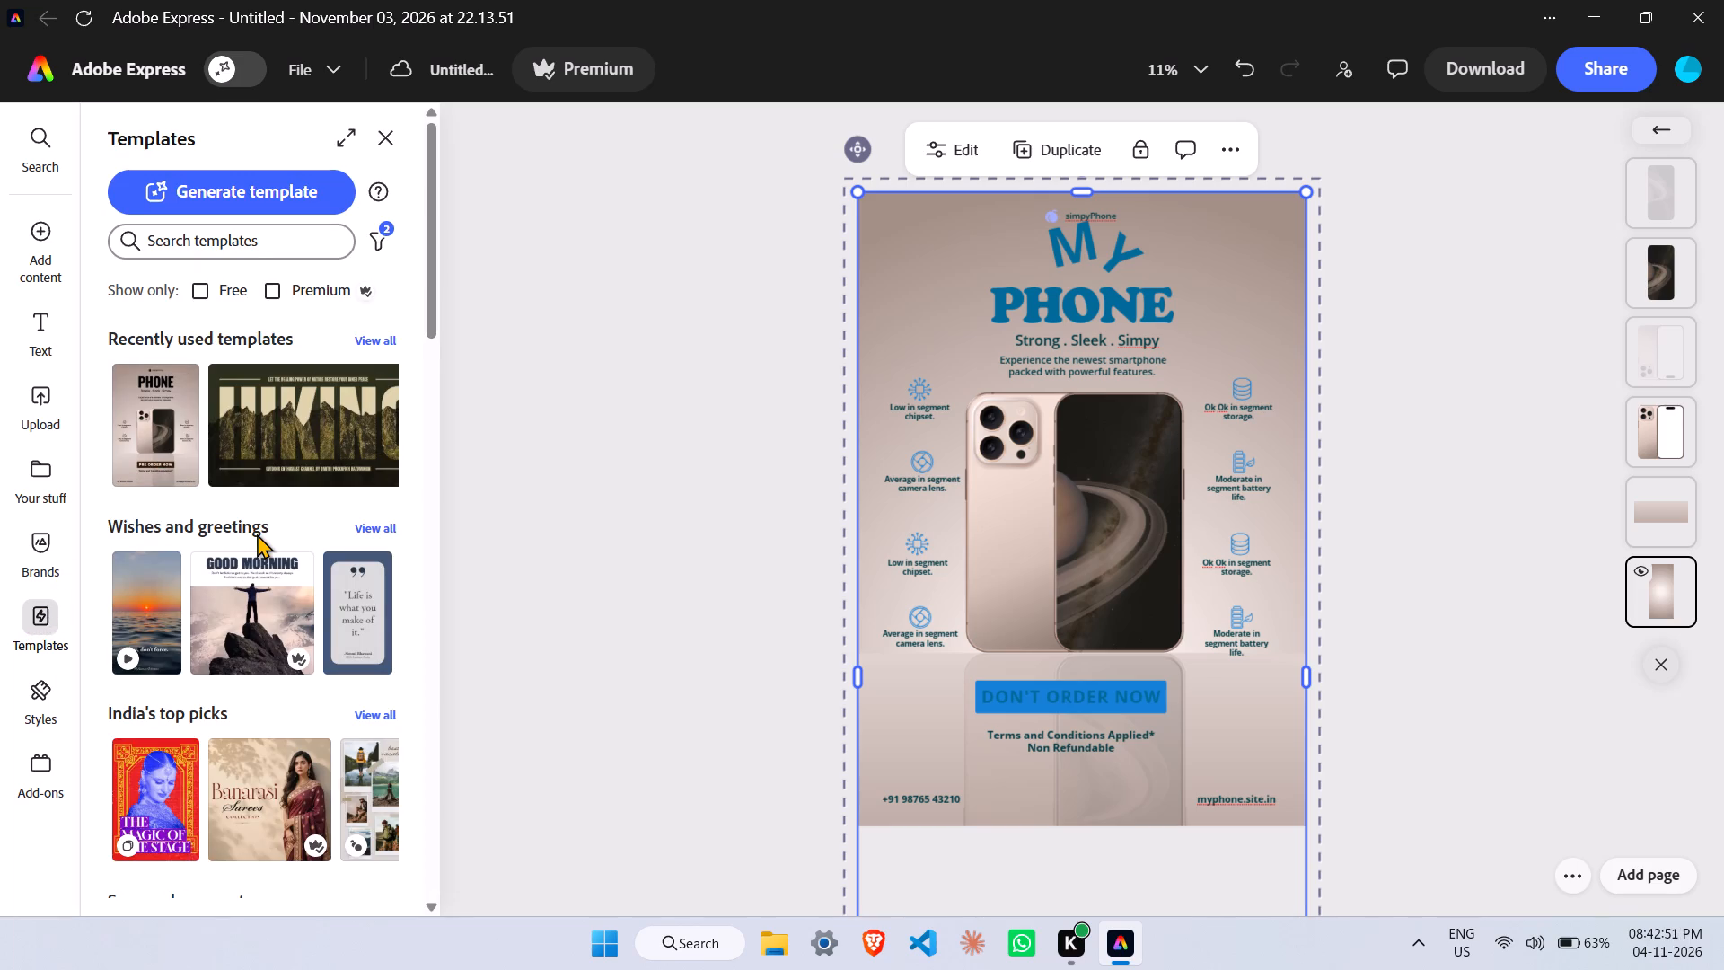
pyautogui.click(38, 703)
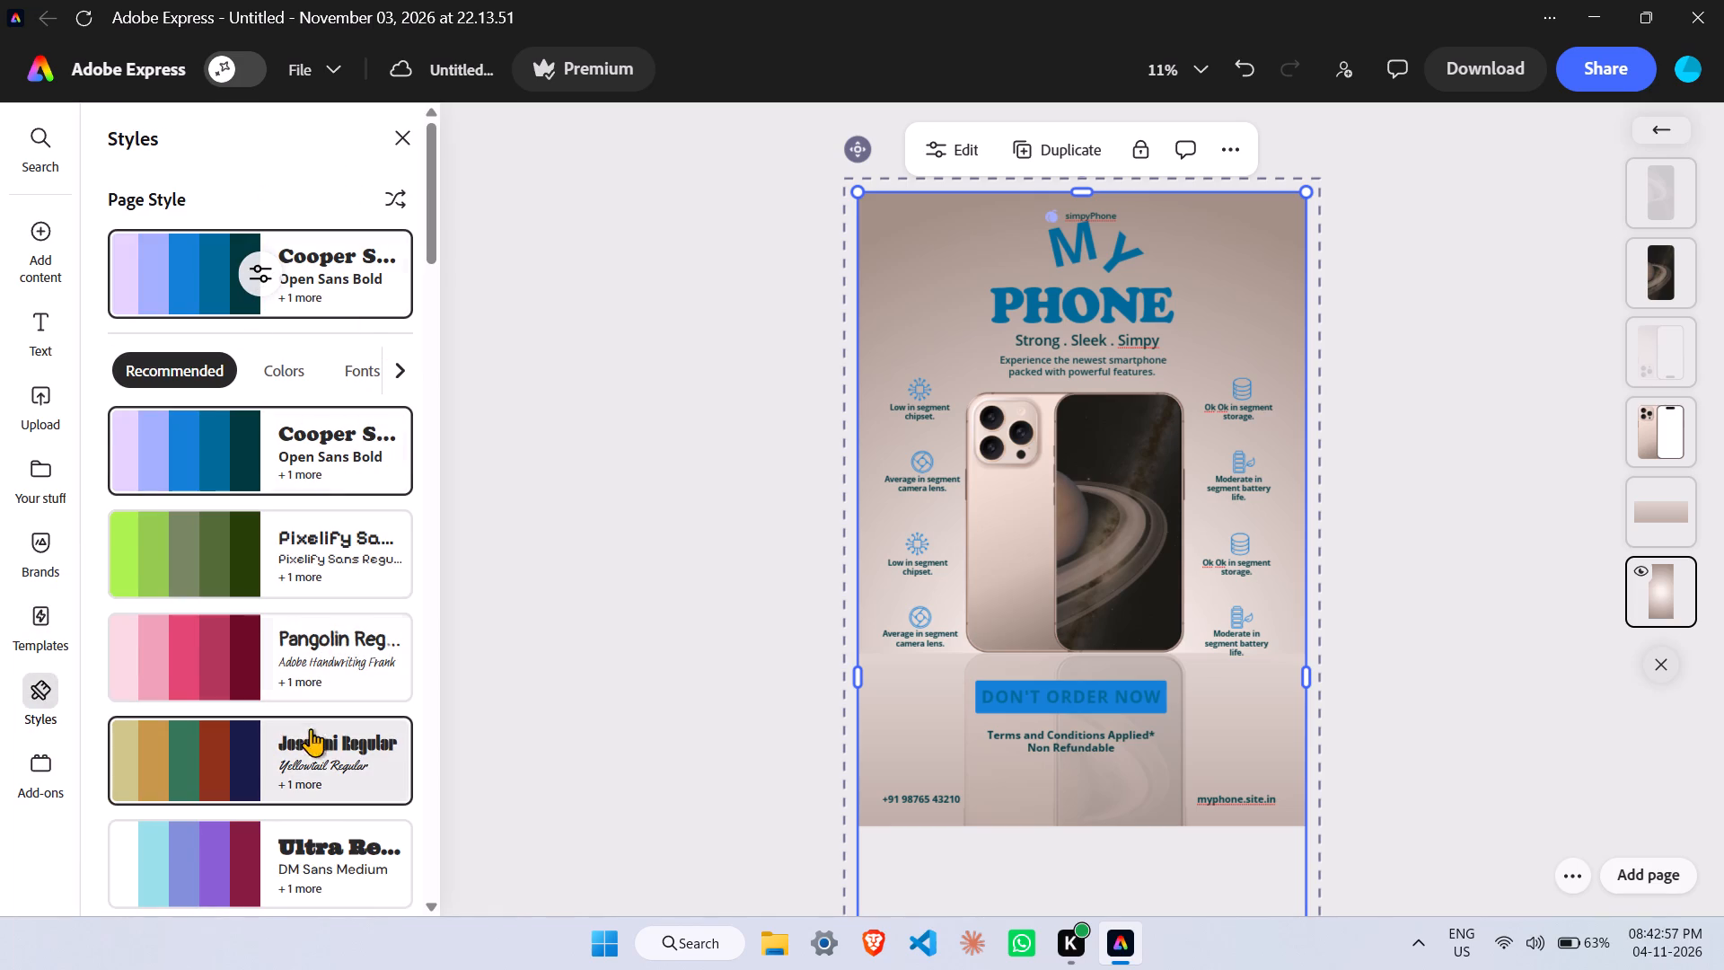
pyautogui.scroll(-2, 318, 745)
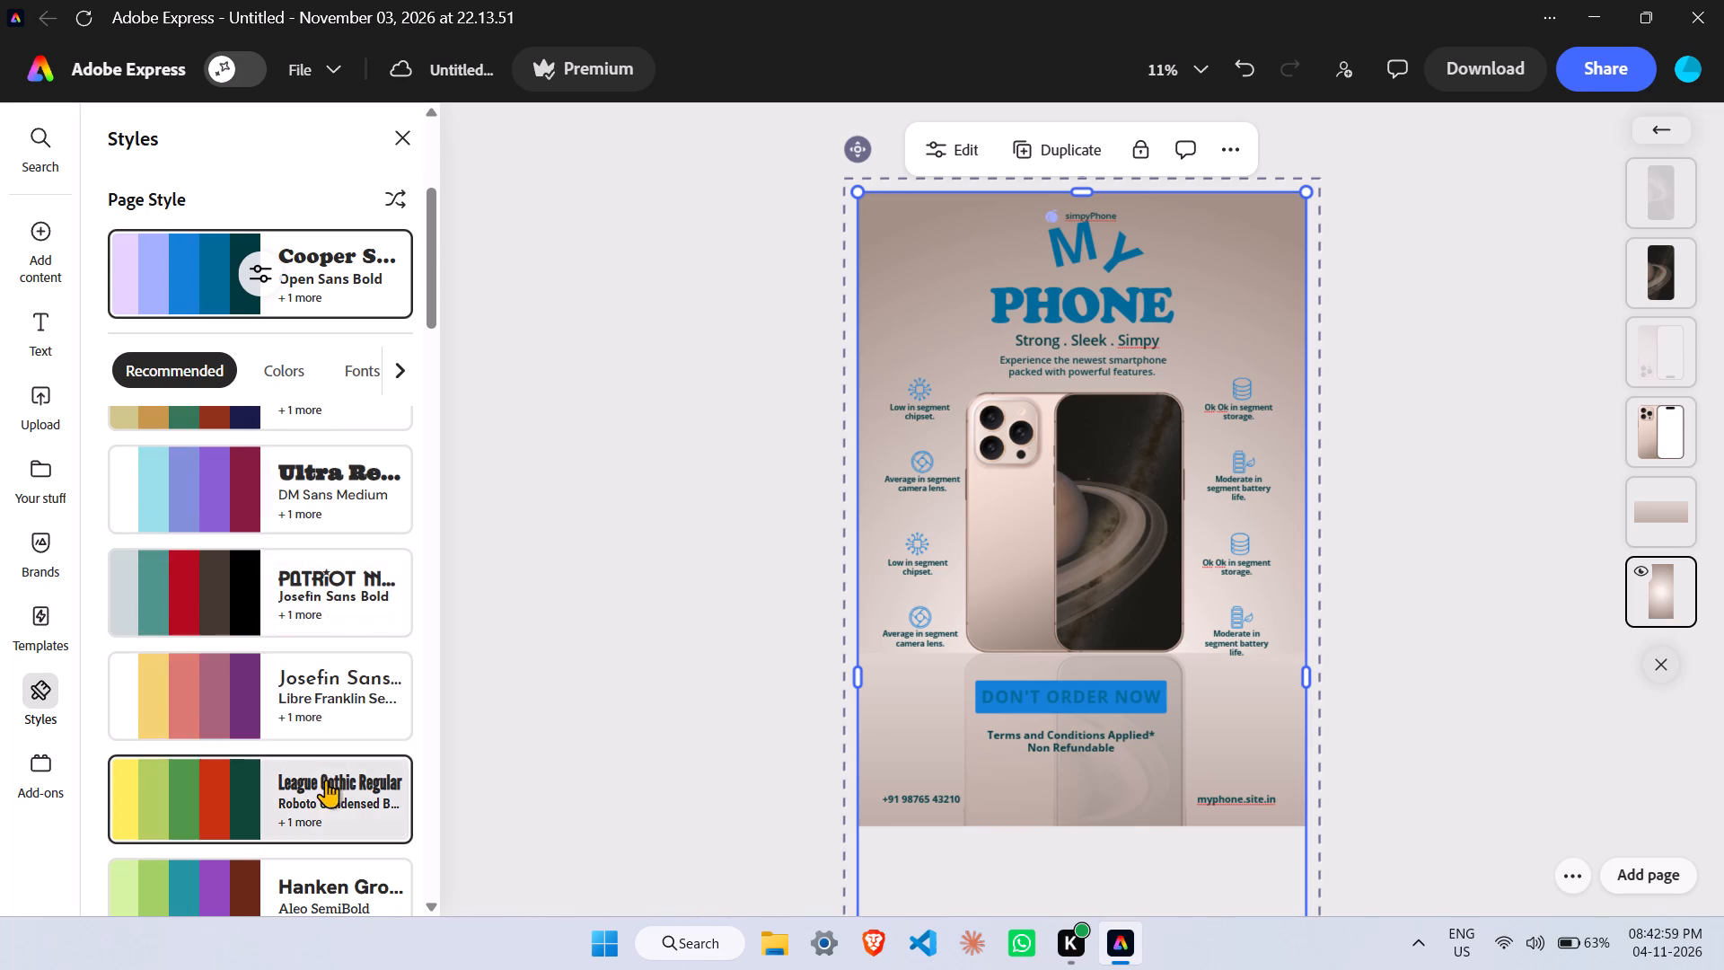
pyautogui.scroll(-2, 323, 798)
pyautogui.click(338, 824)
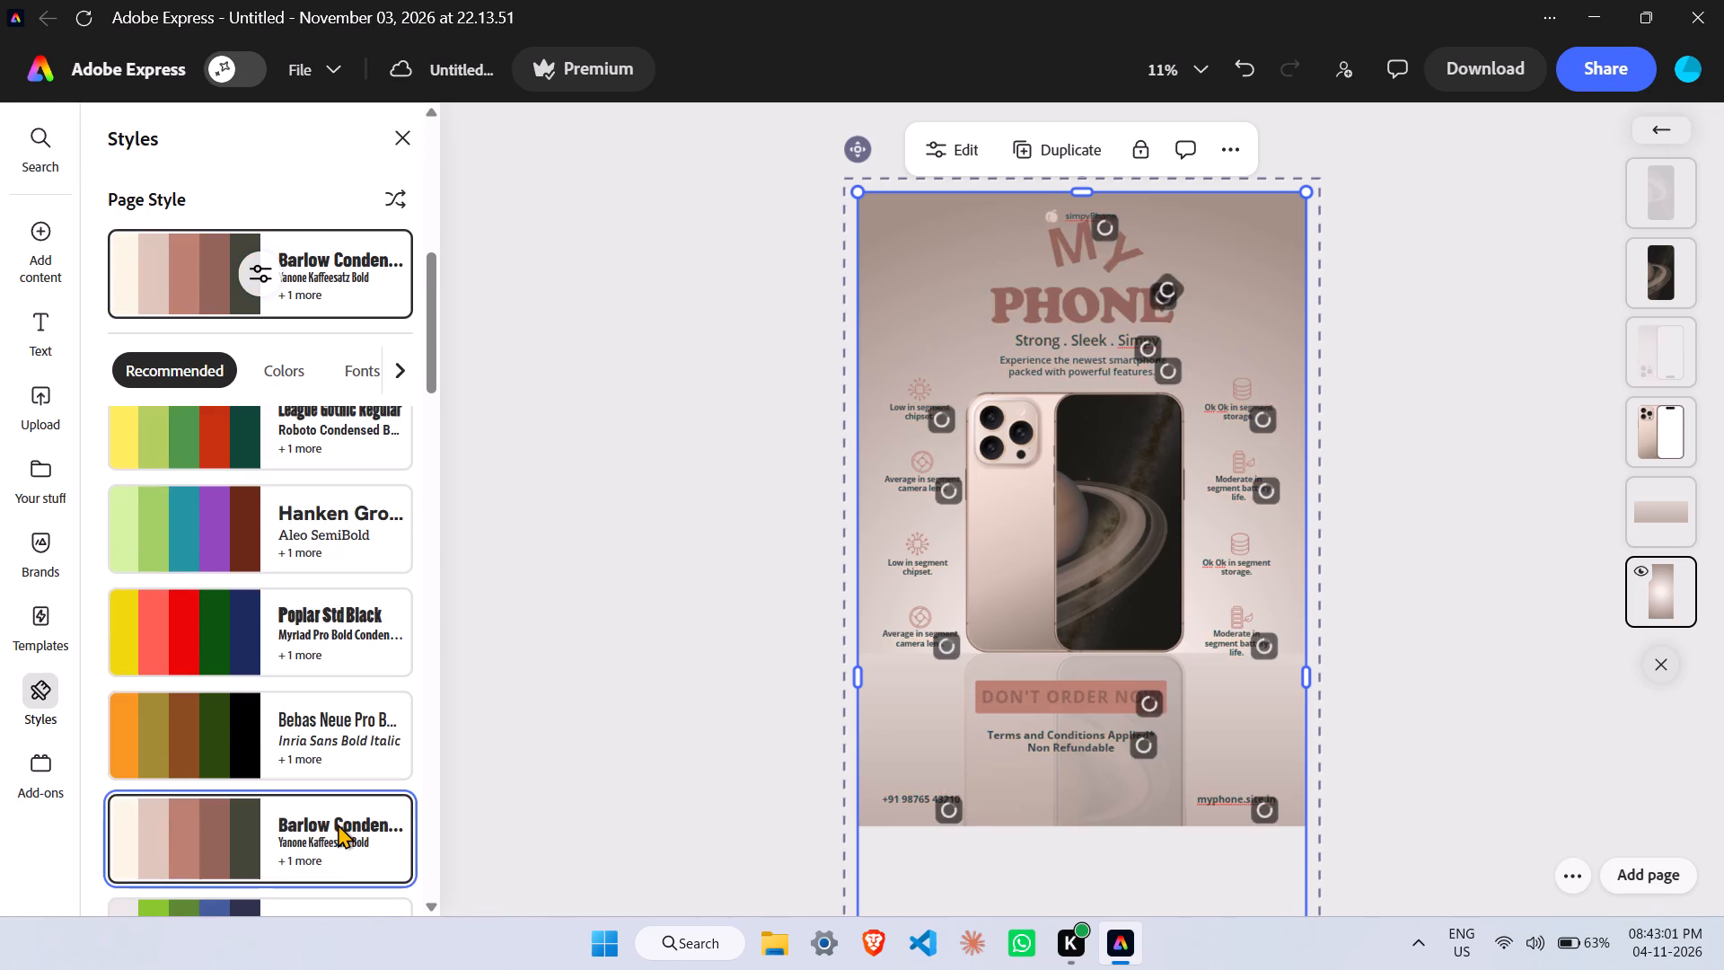
# Try the IM FELL and Oswald font pairings on the page, settling on the pairing with Museo Sans 500.
pyautogui.scroll(-6, 251, 720)
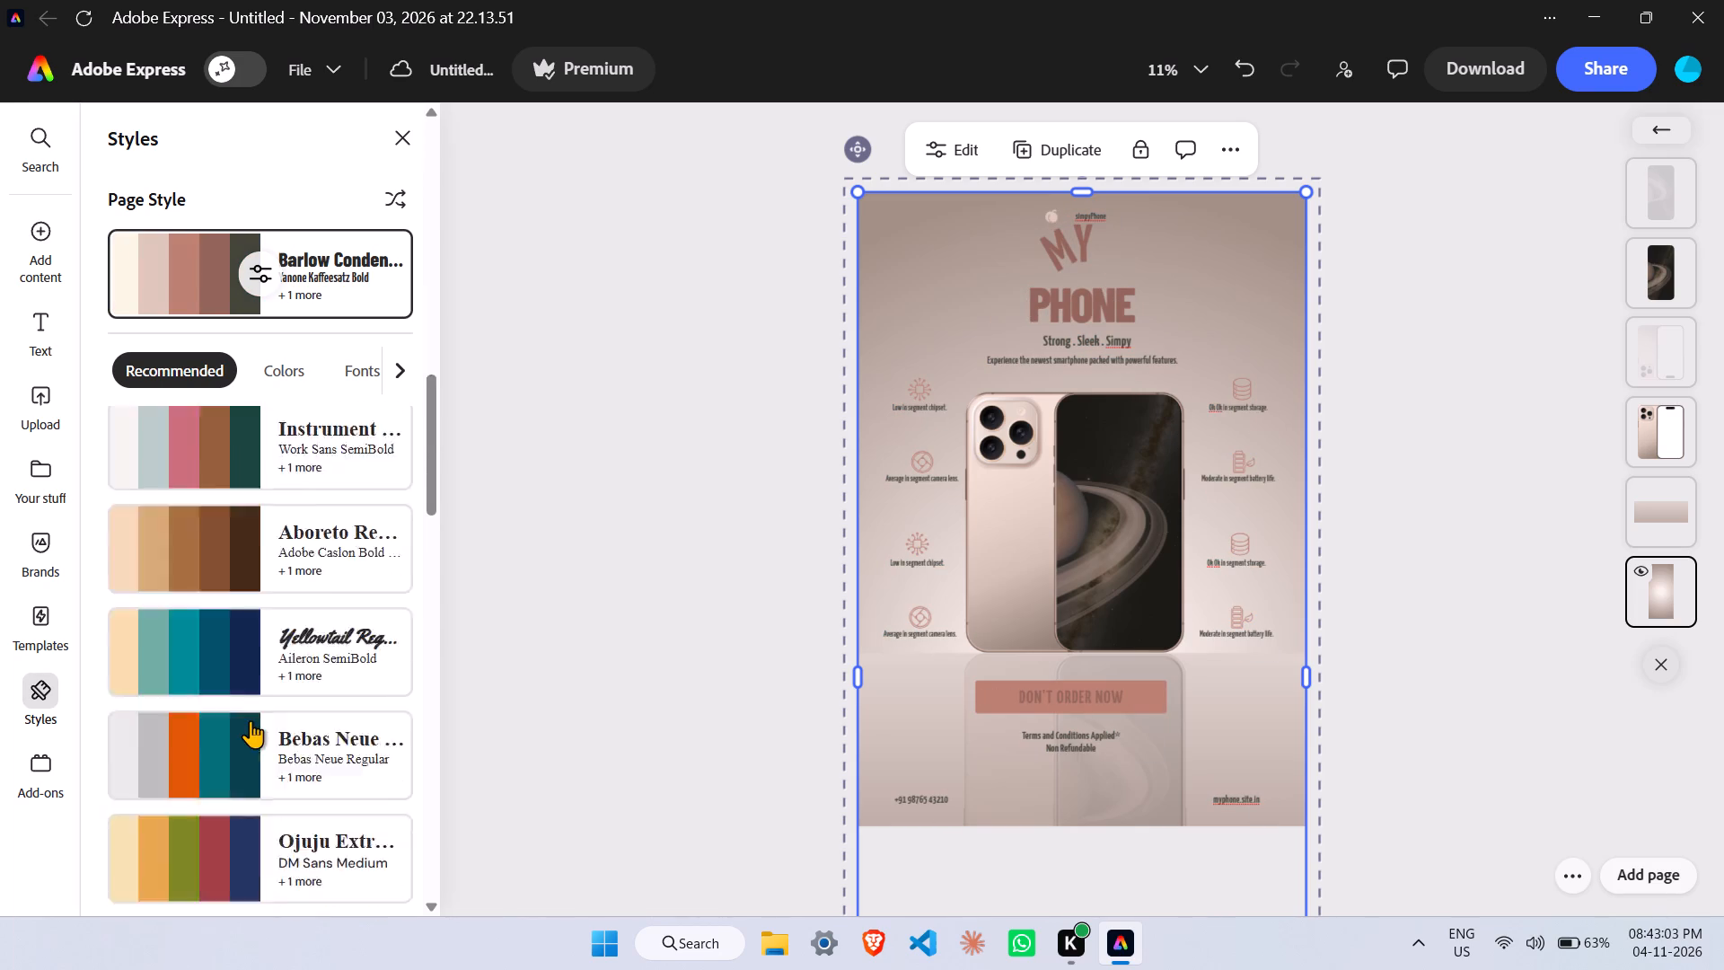
pyautogui.scroll(-10, 288, 752)
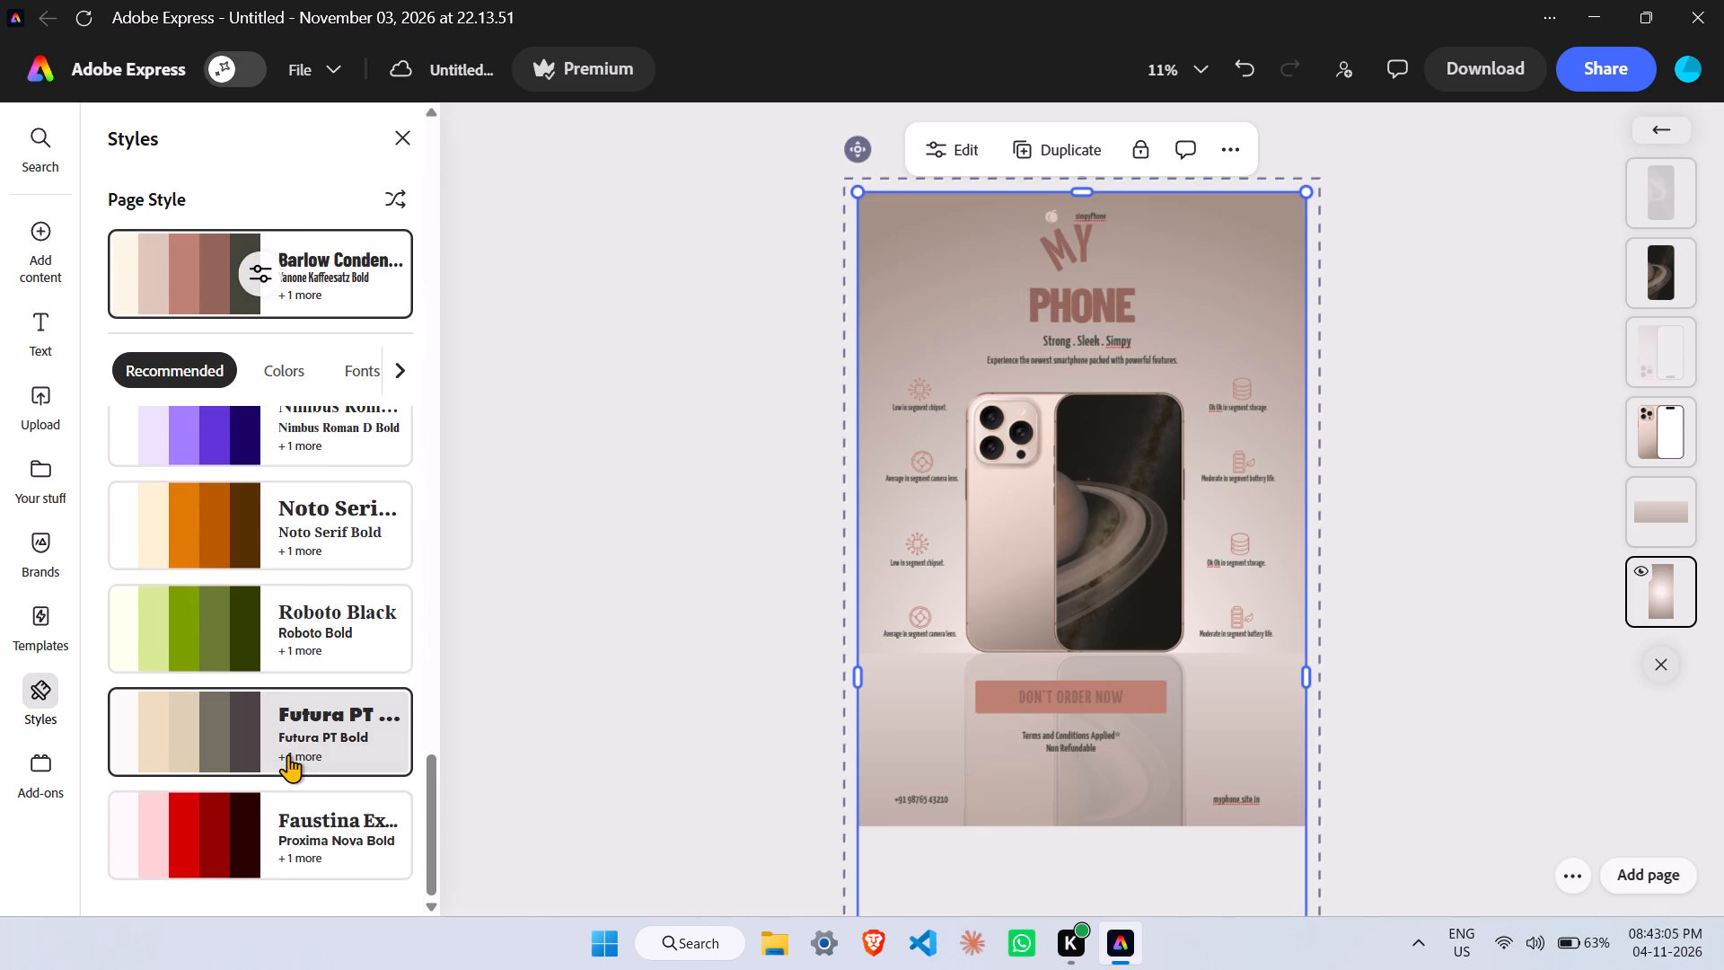
pyautogui.scroll(-6, 288, 754)
pyautogui.scroll(14, 288, 754)
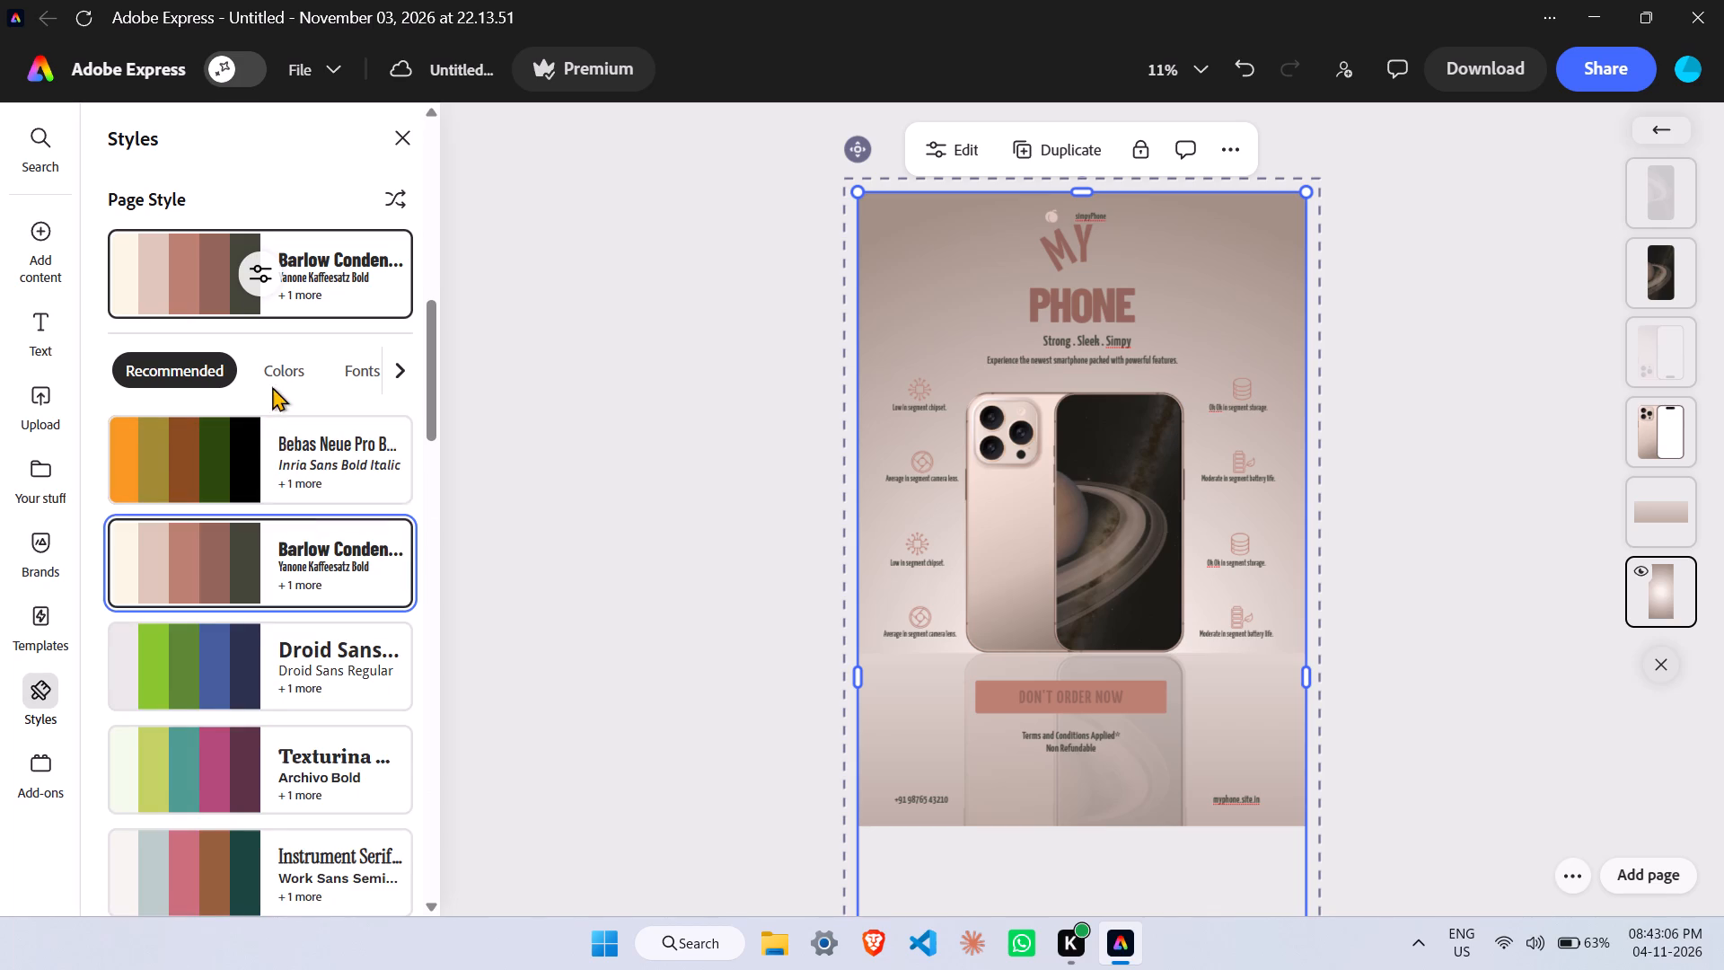
pyautogui.click(276, 377)
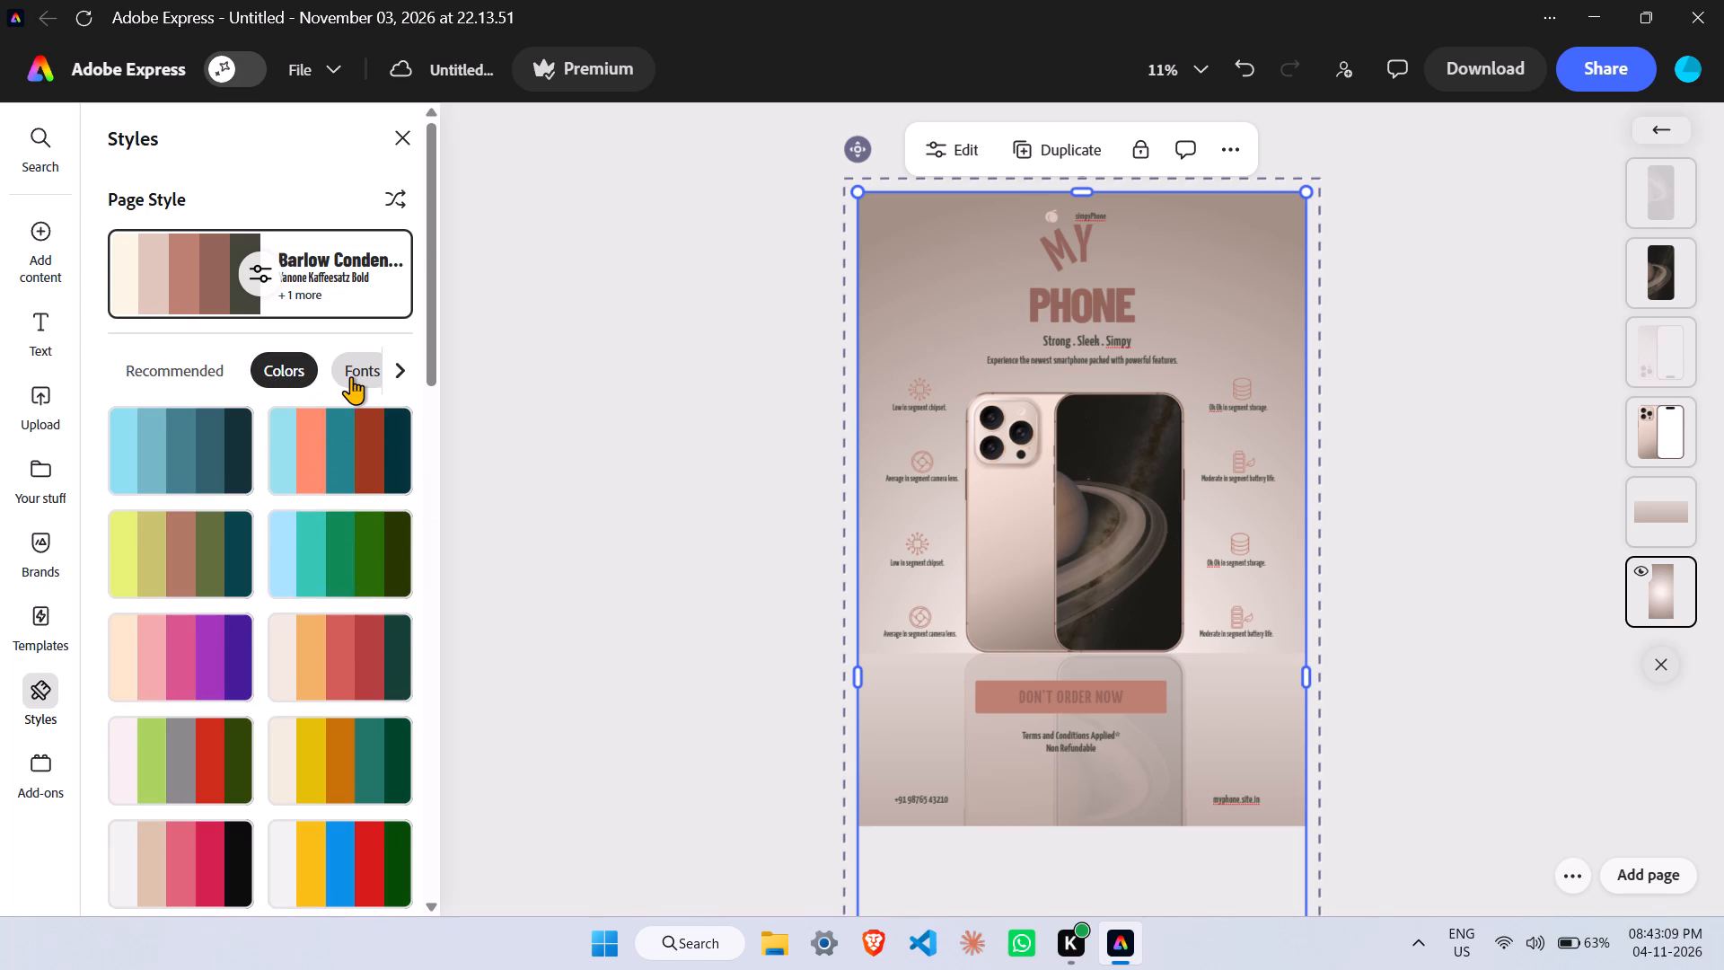
pyautogui.click(351, 376)
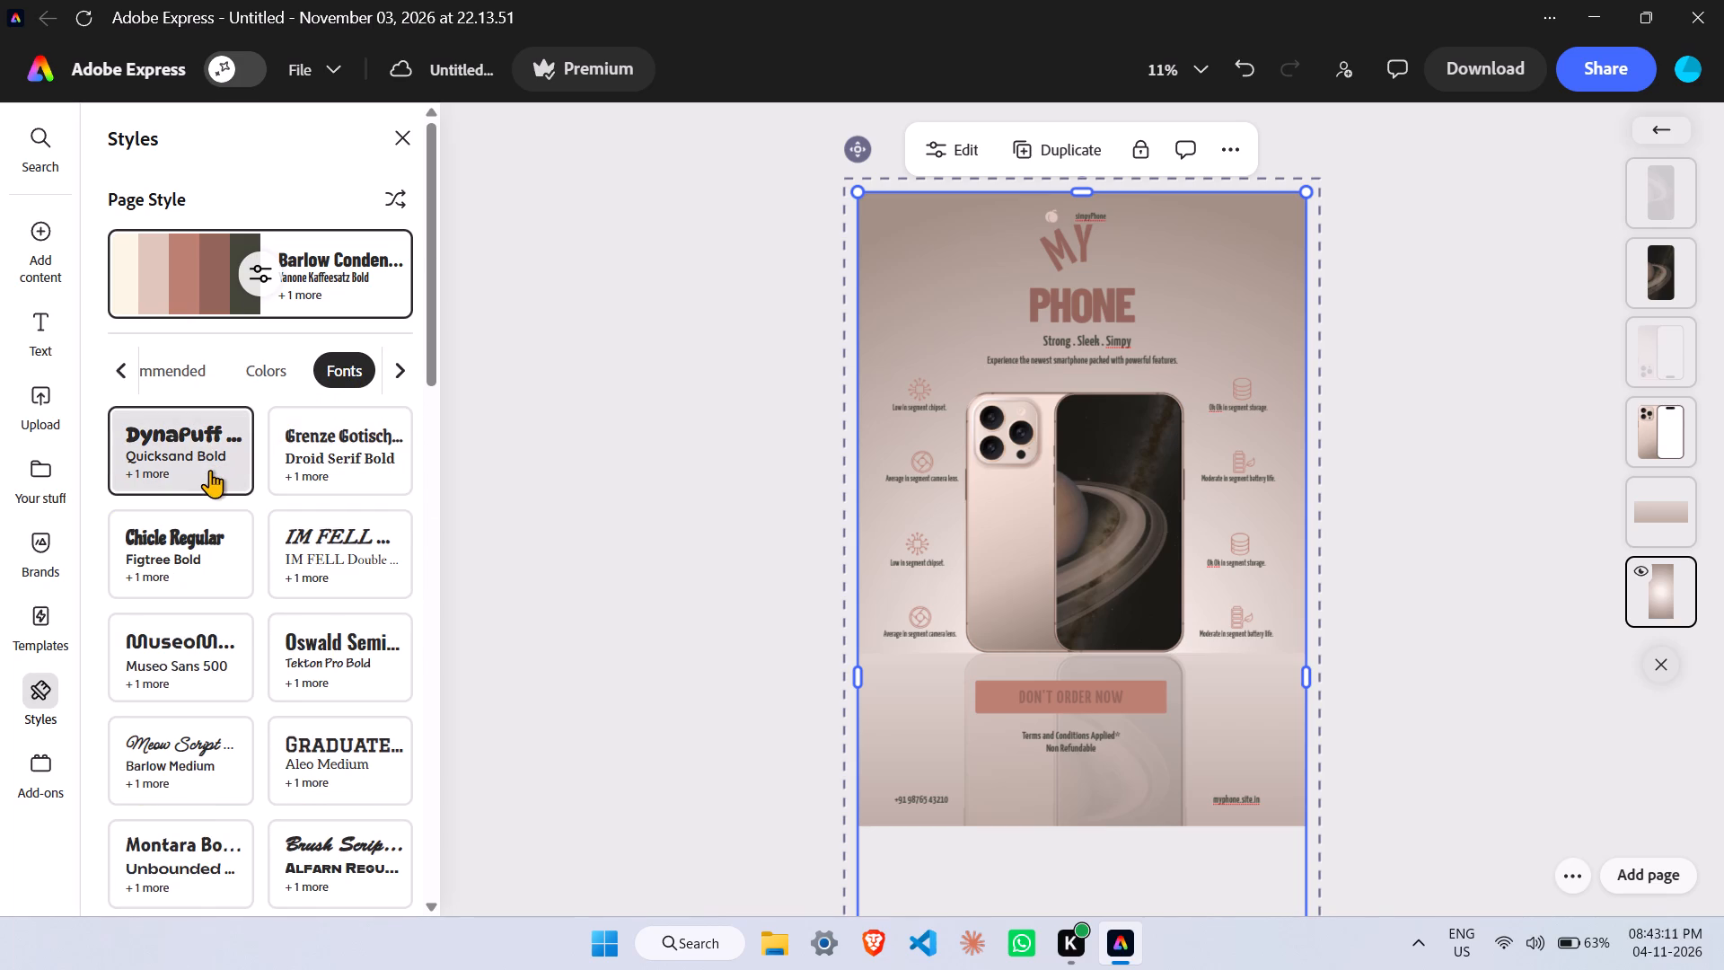
pyautogui.click(365, 575)
pyautogui.click(339, 666)
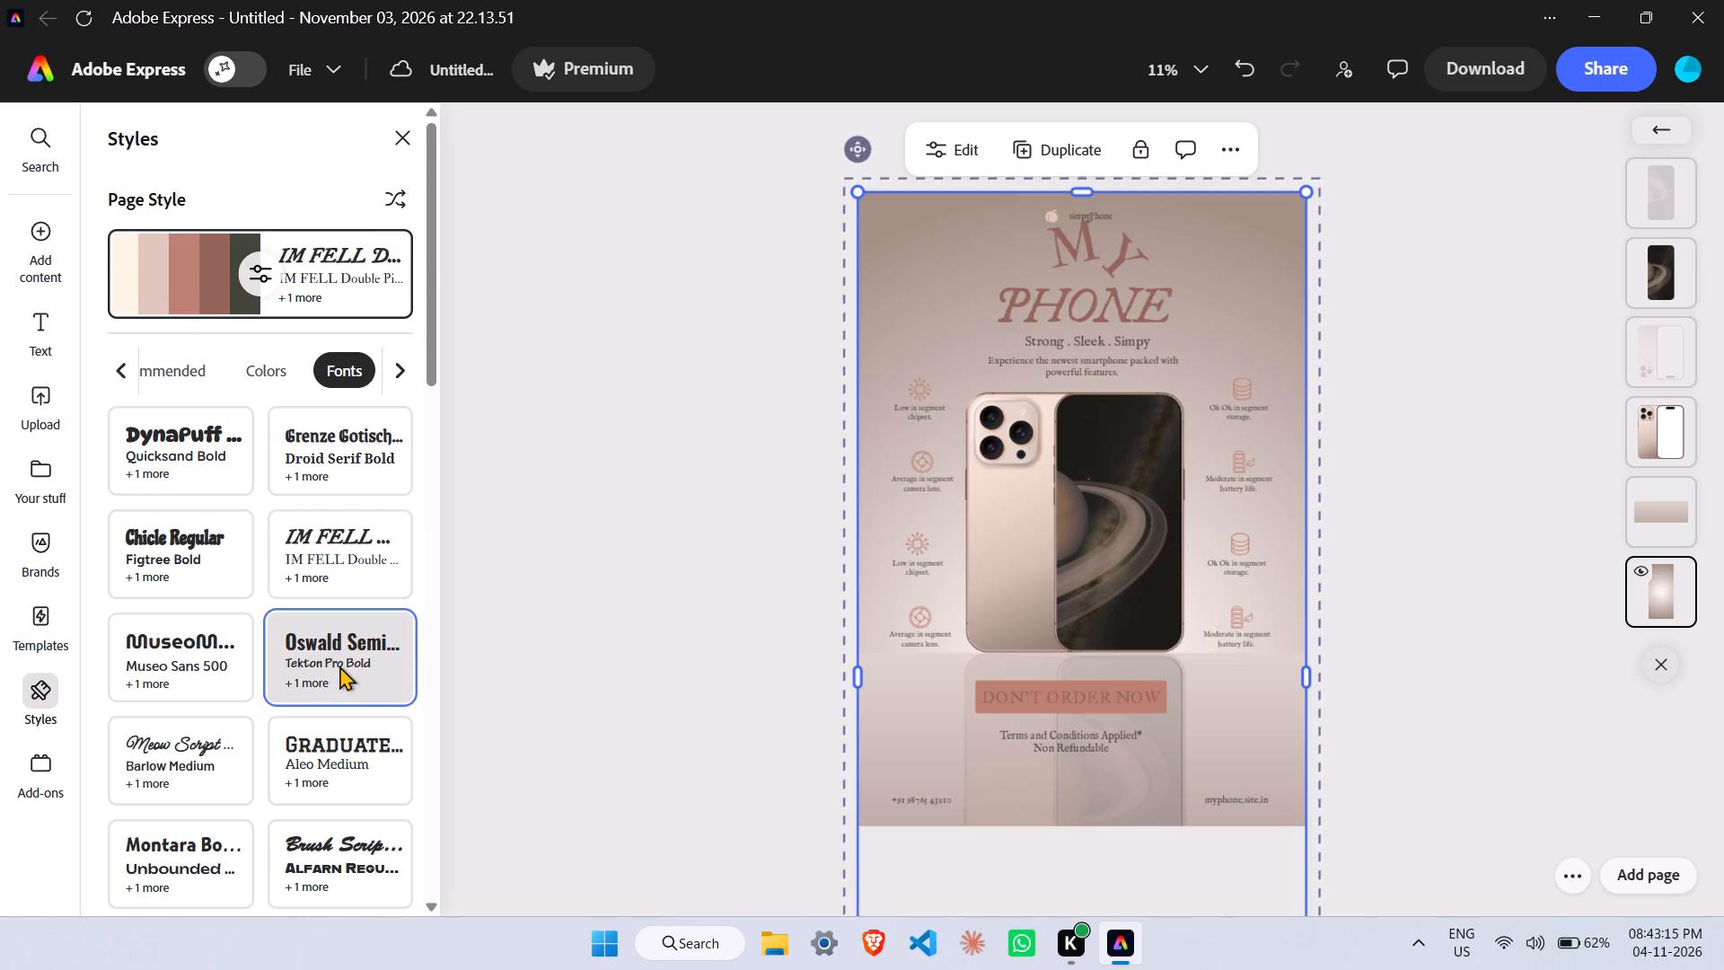
pyautogui.click(199, 655)
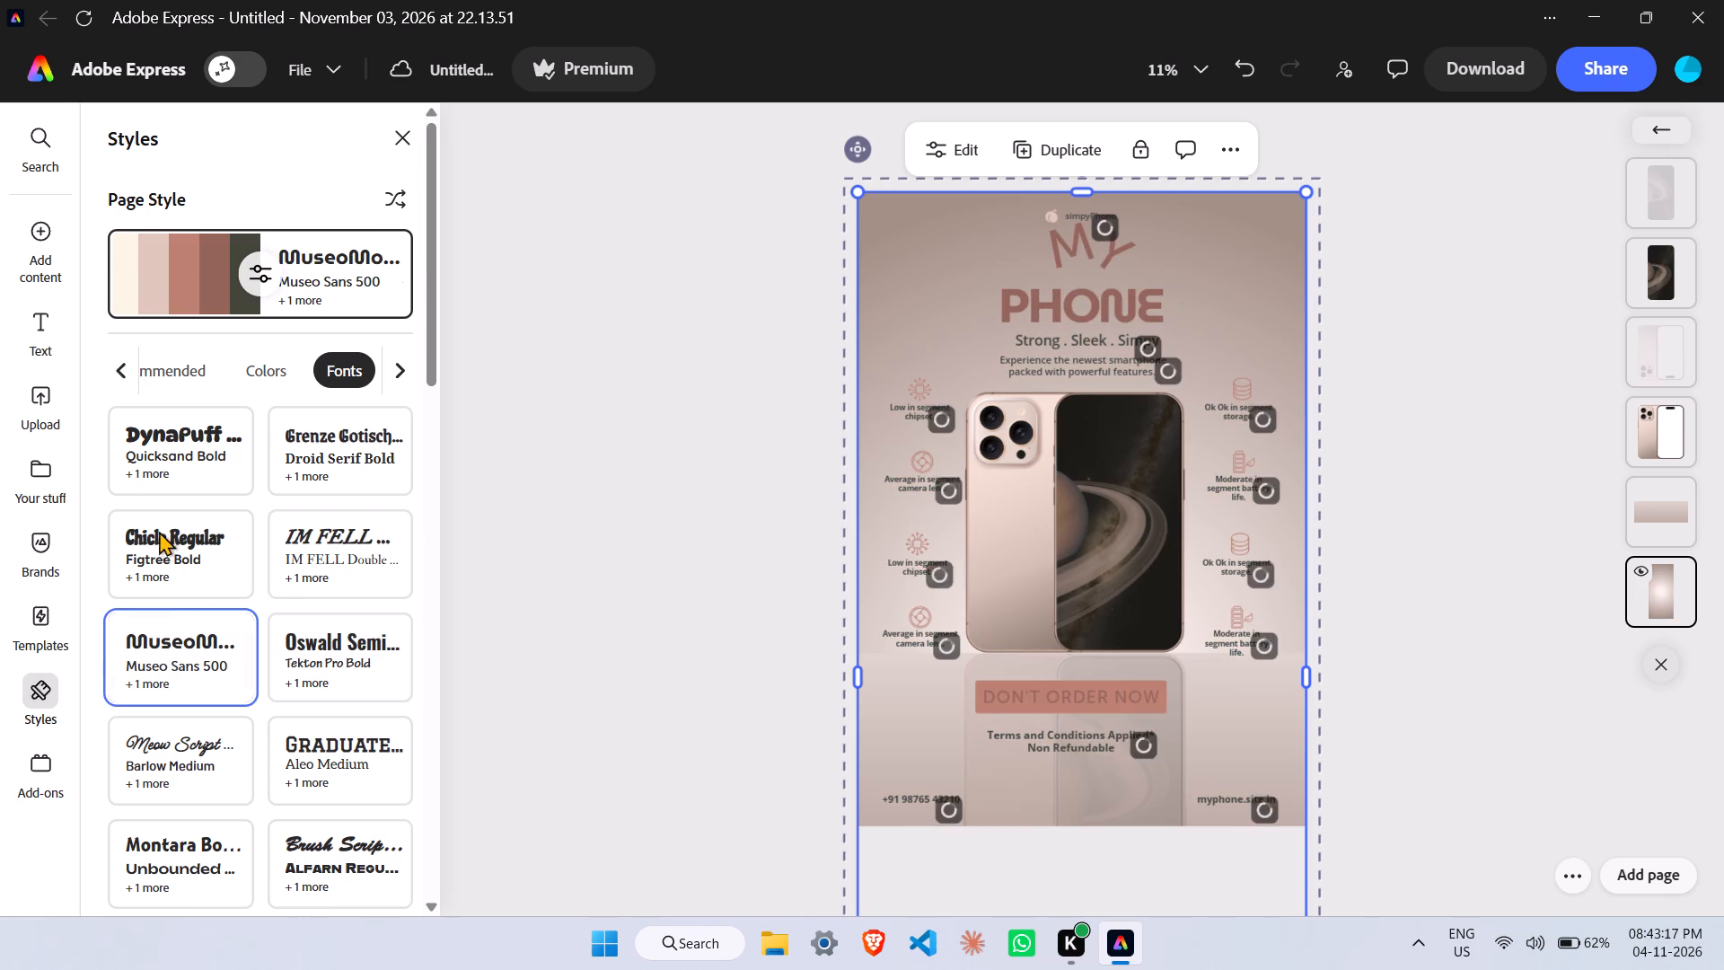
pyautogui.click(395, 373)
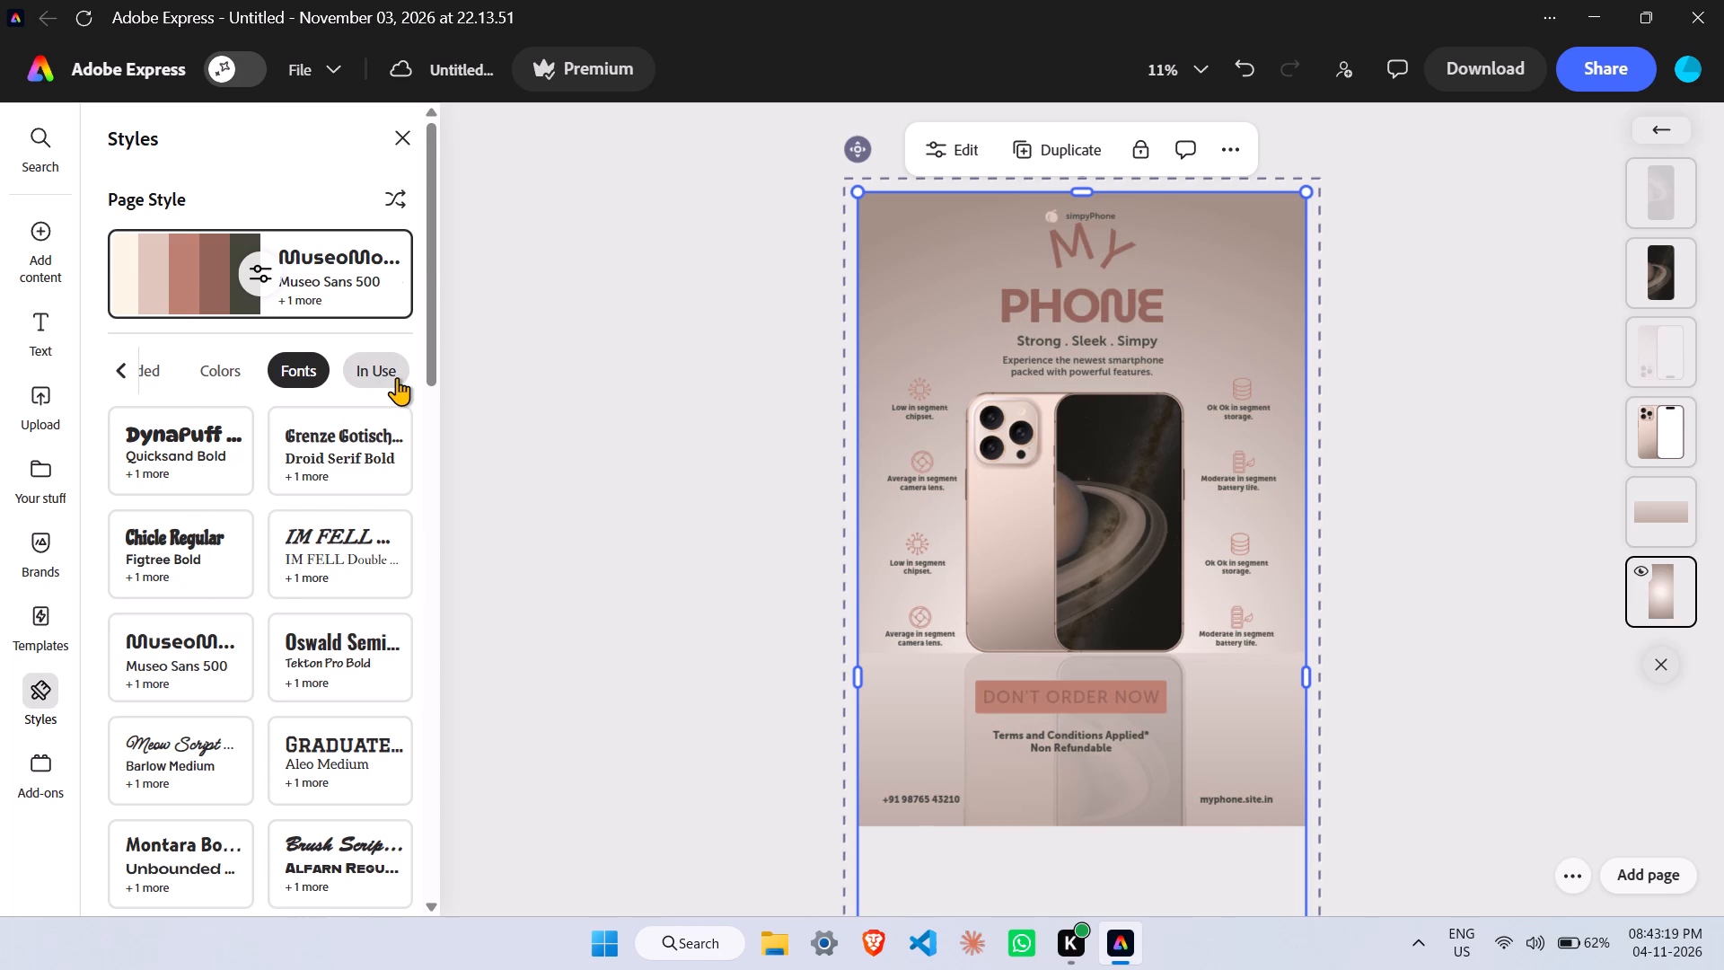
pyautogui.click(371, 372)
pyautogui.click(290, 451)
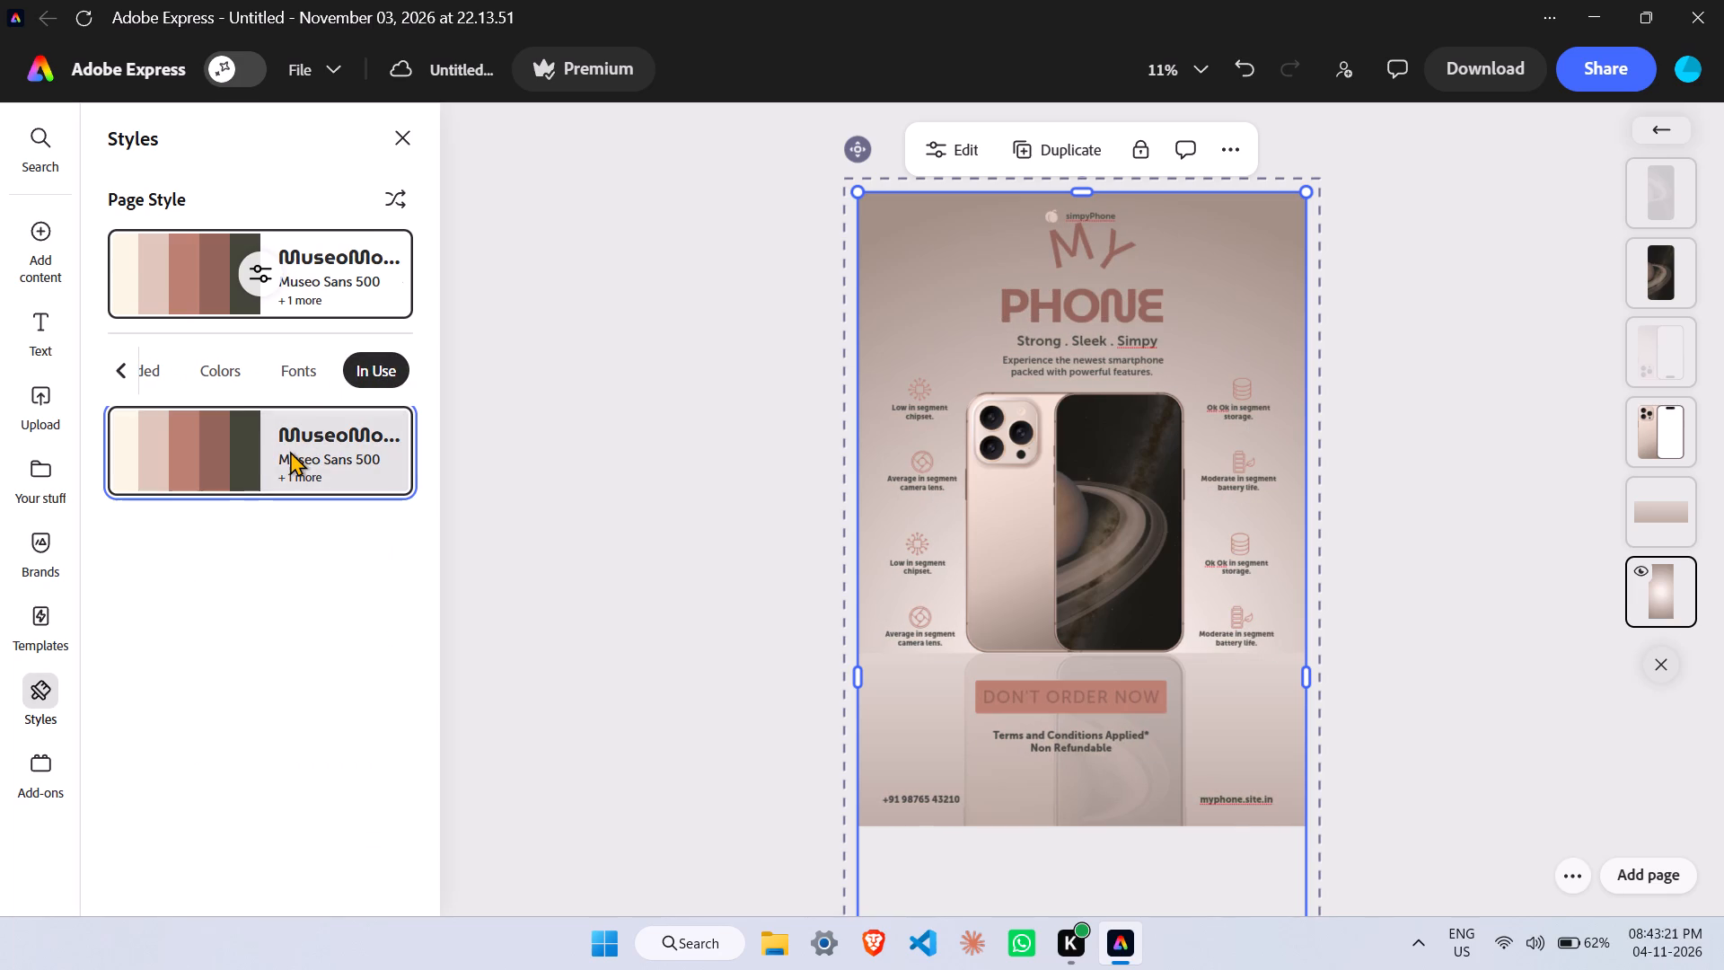
# Try the tan, green and brown color theme, settling on the light green, teal, olive, dark teal and black one.
pyautogui.click(298, 380)
pyautogui.click(228, 373)
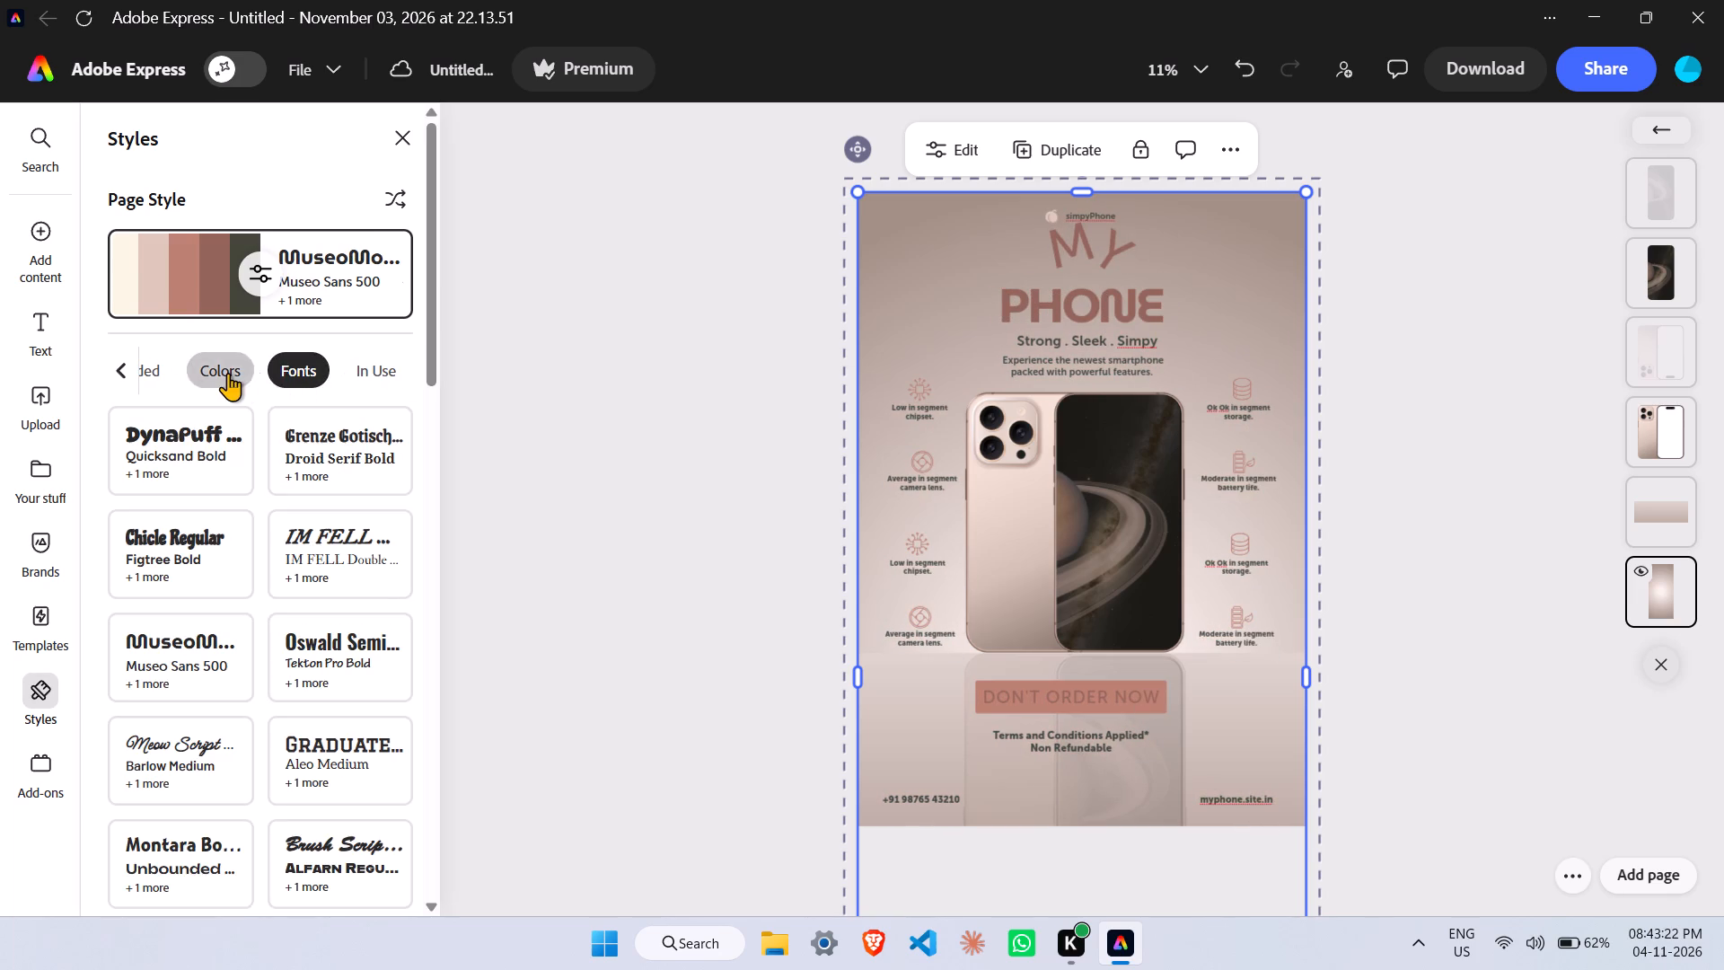
pyautogui.scroll(-5, 310, 617)
pyautogui.click(312, 624)
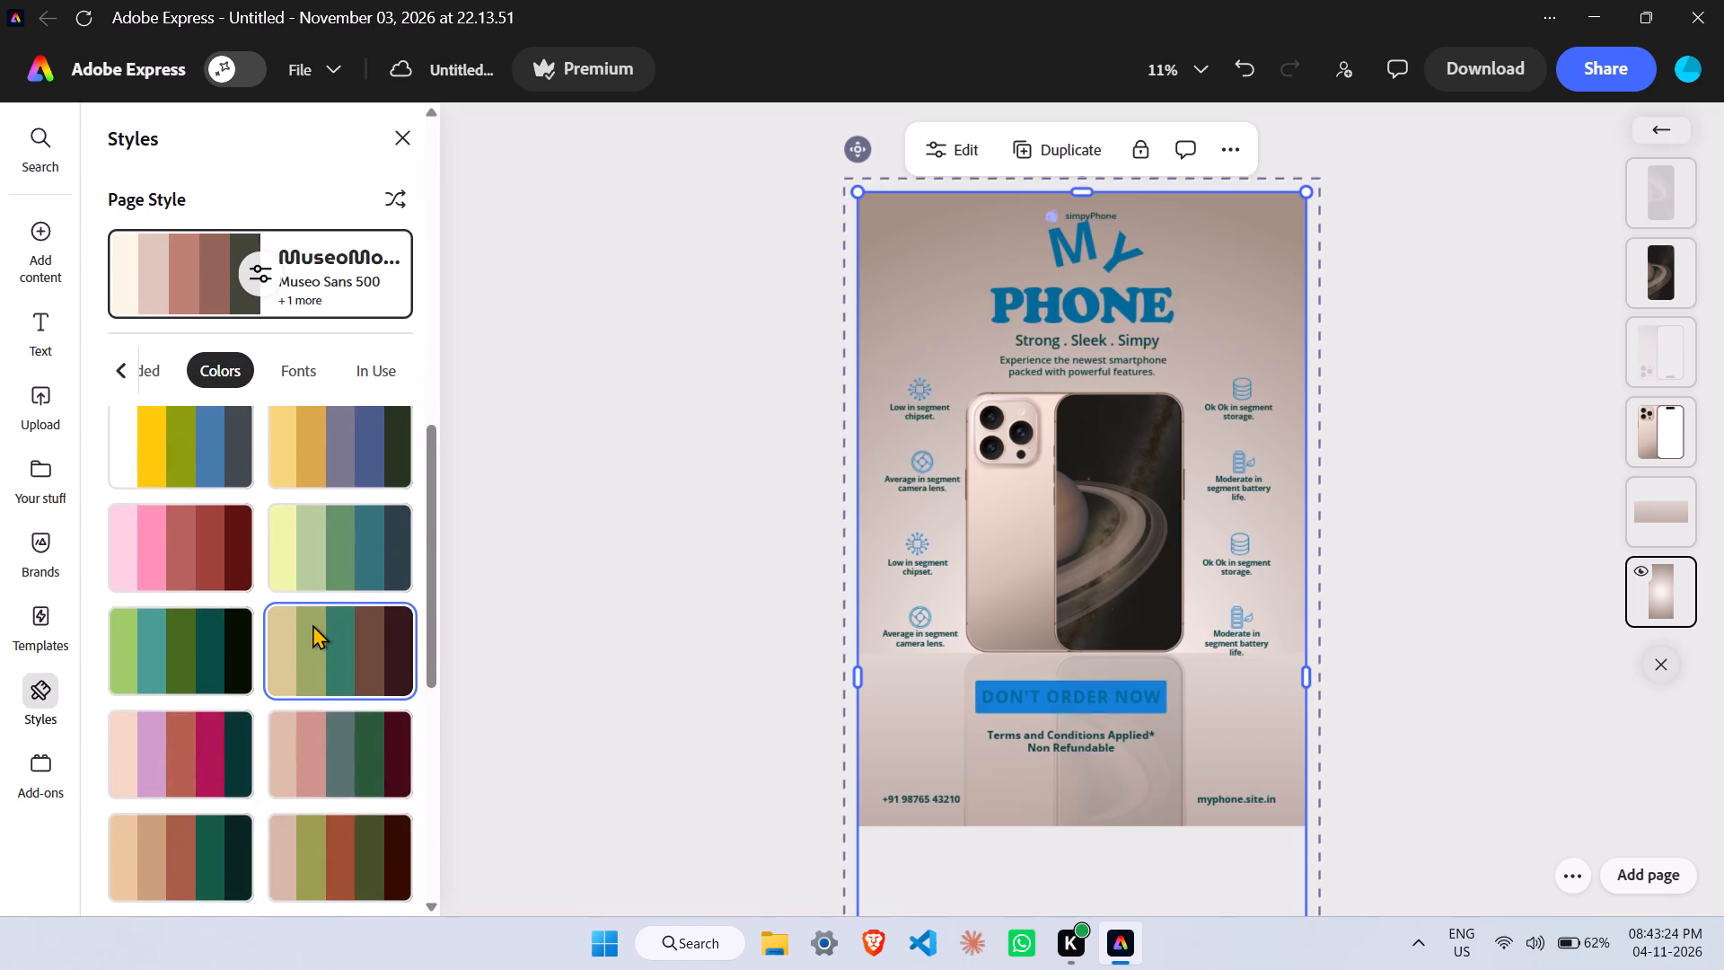
pyautogui.click(199, 656)
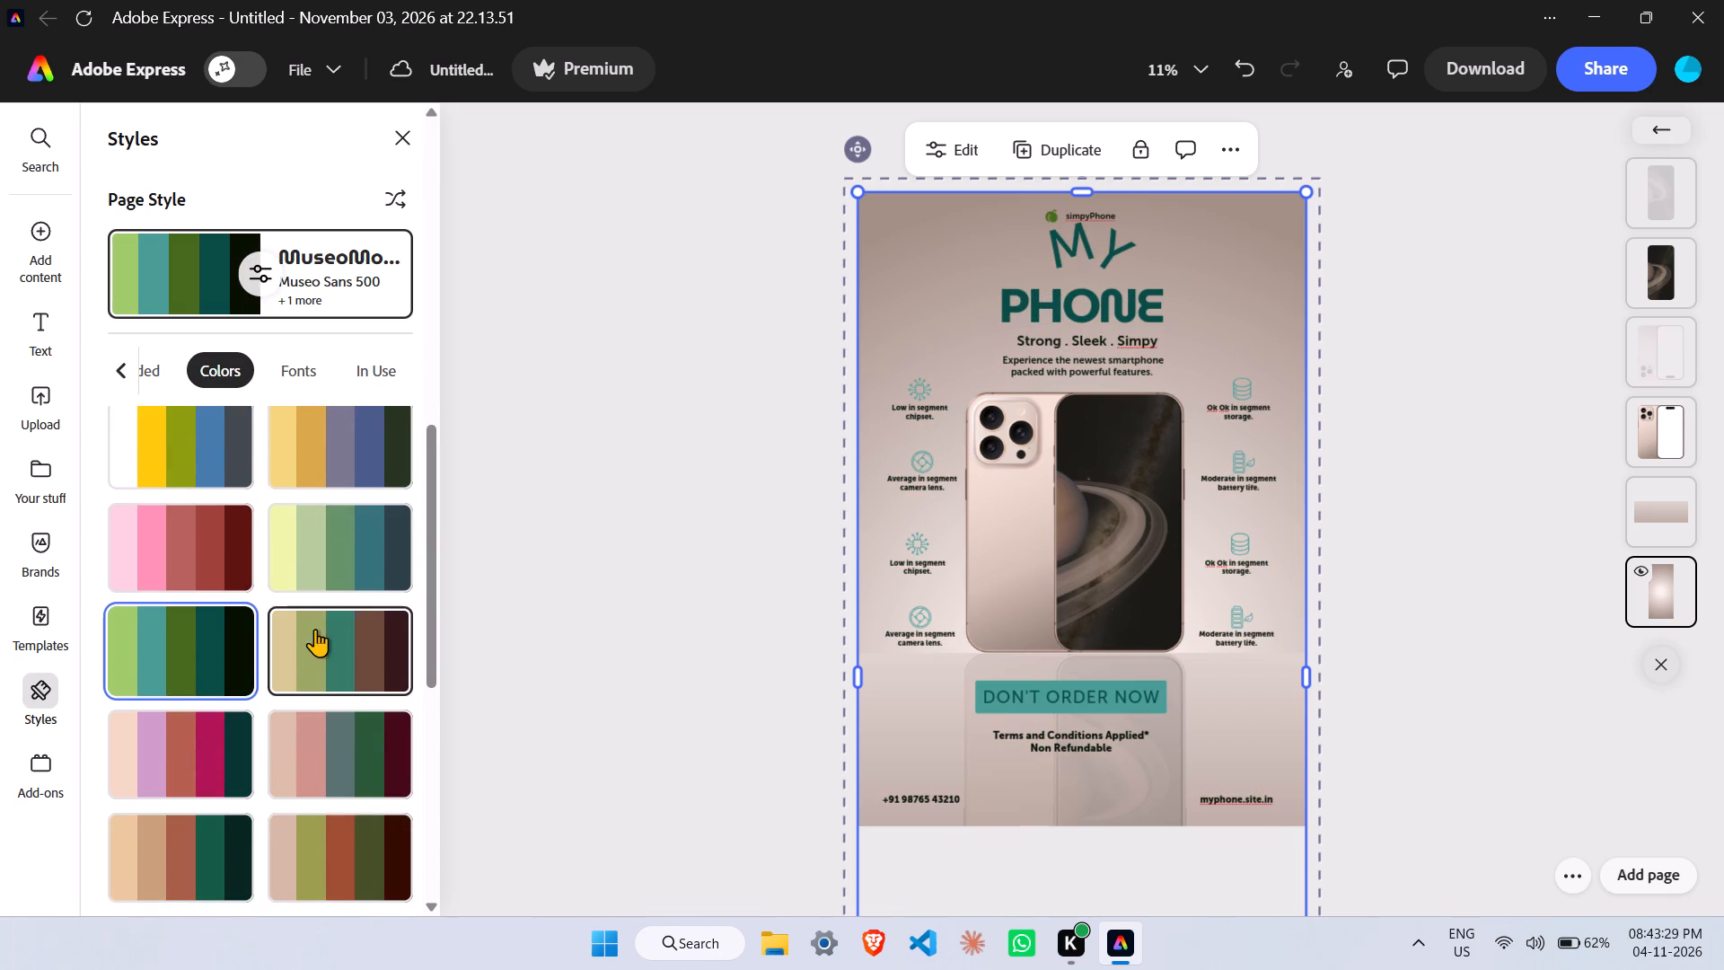
# Try the pink-to-crimson and gold-to-brown color themes, settling on the light green to near-black one.
pyautogui.scroll(2, 312, 642)
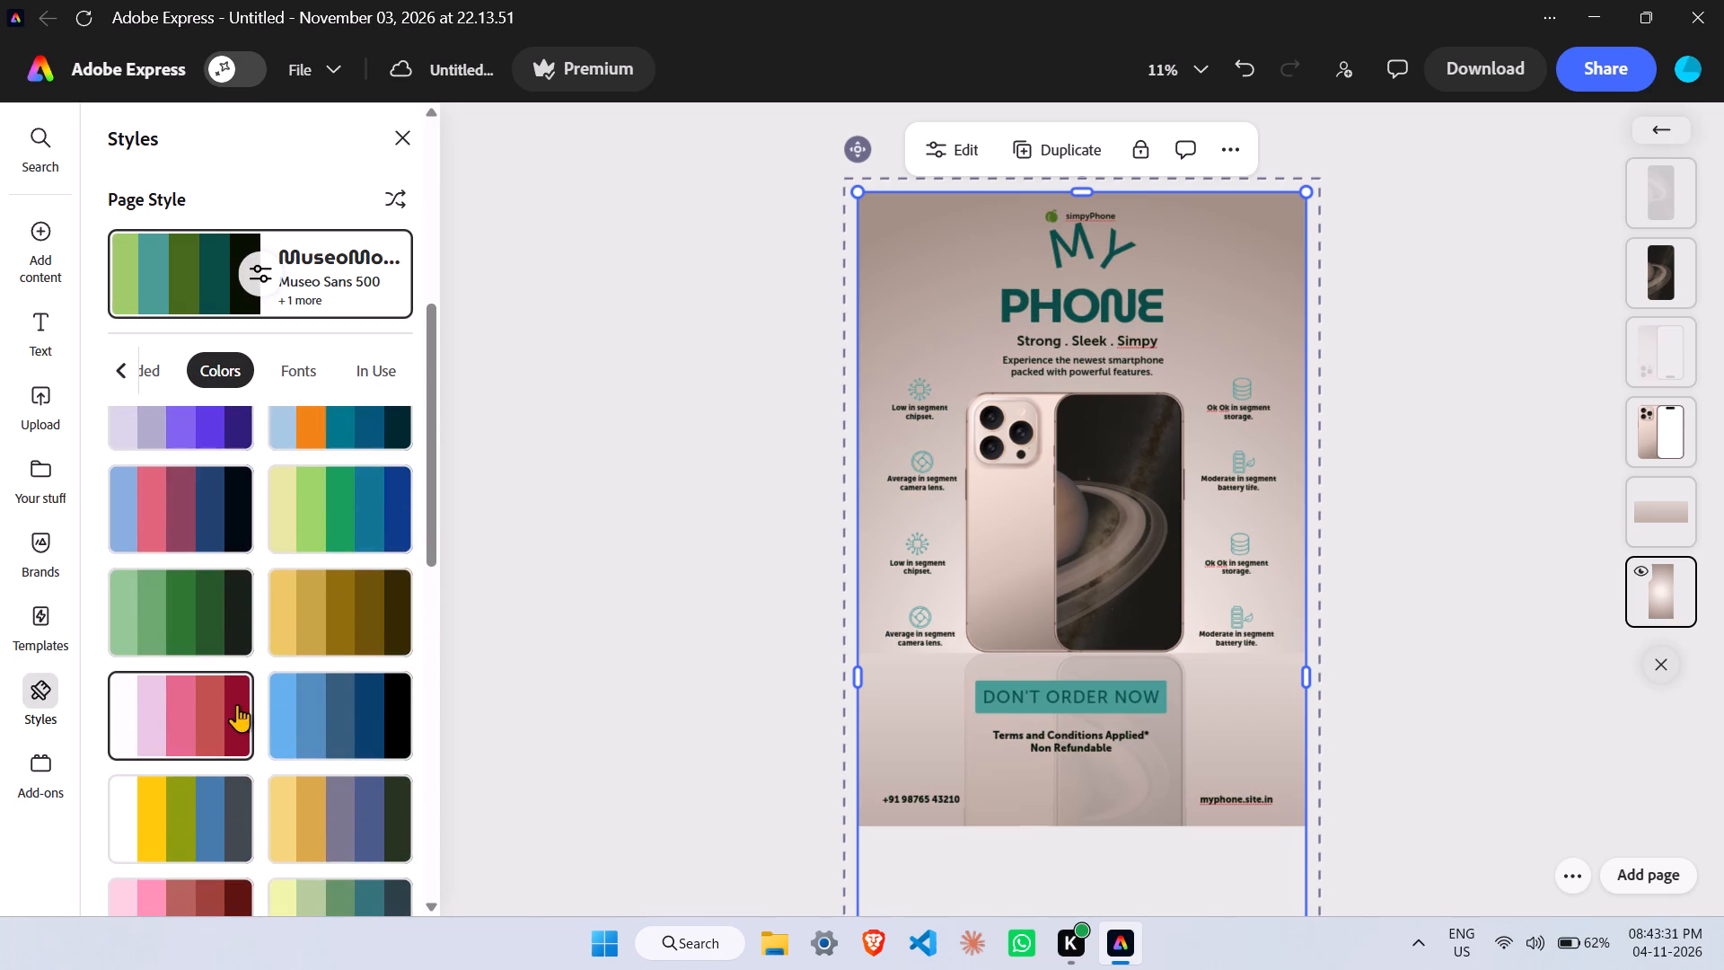
pyautogui.click(240, 707)
pyautogui.click(342, 613)
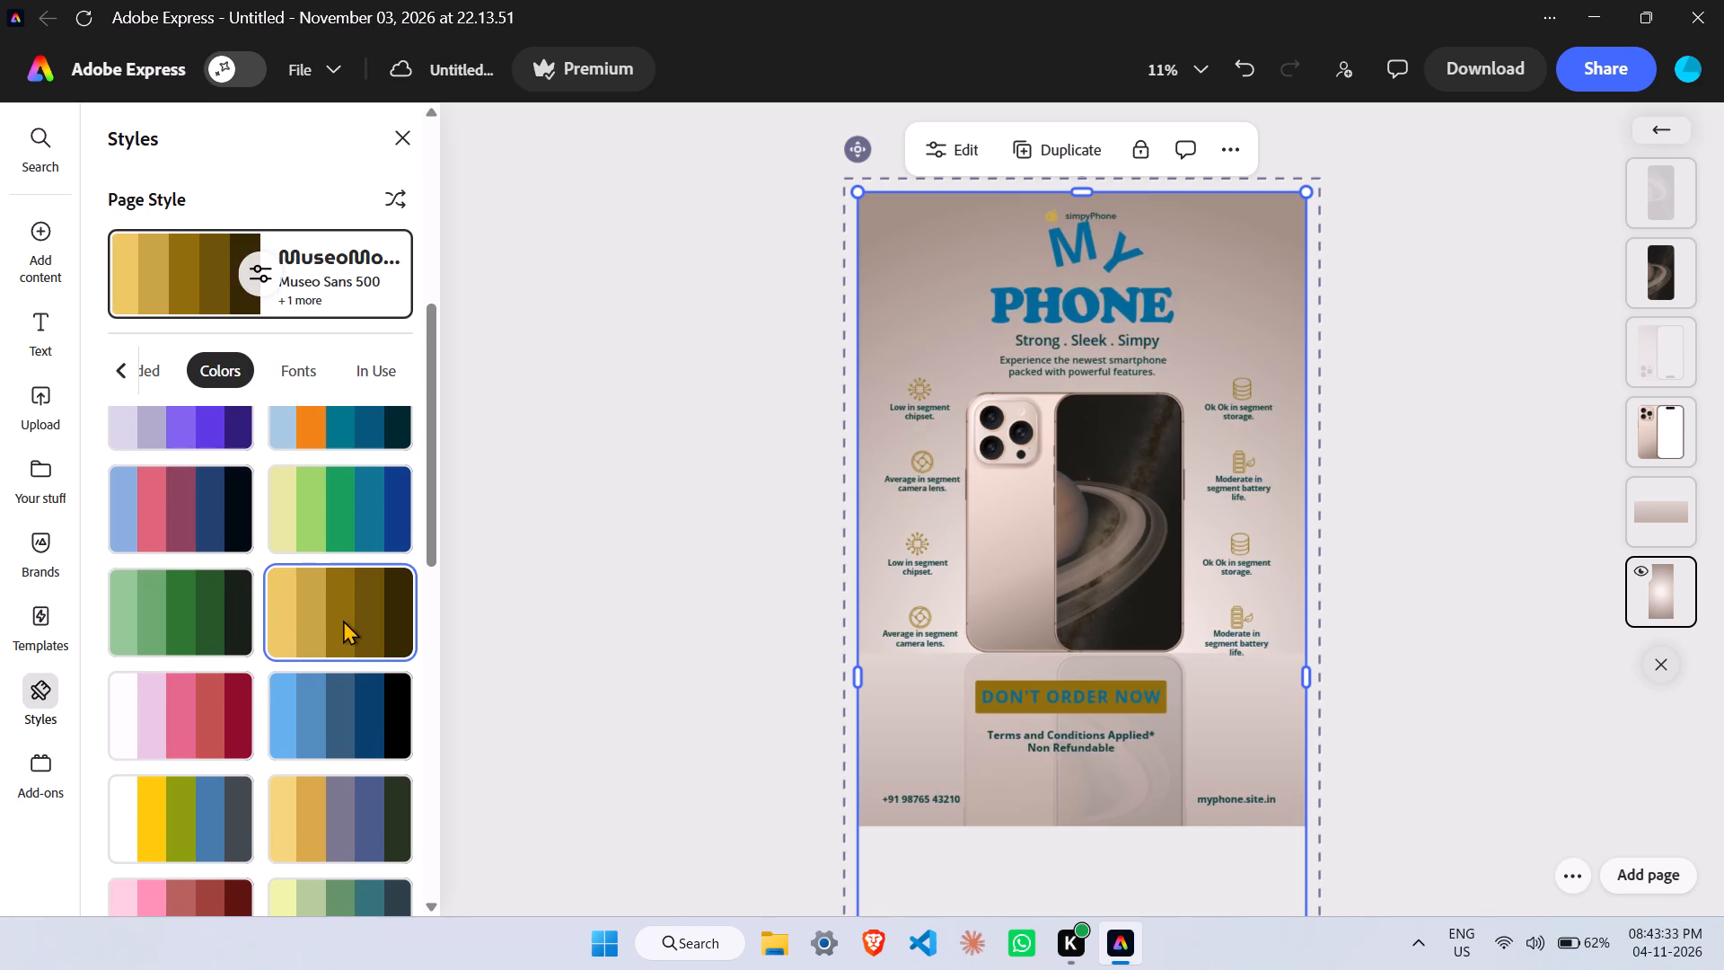
pyautogui.scroll(-5, 339, 612)
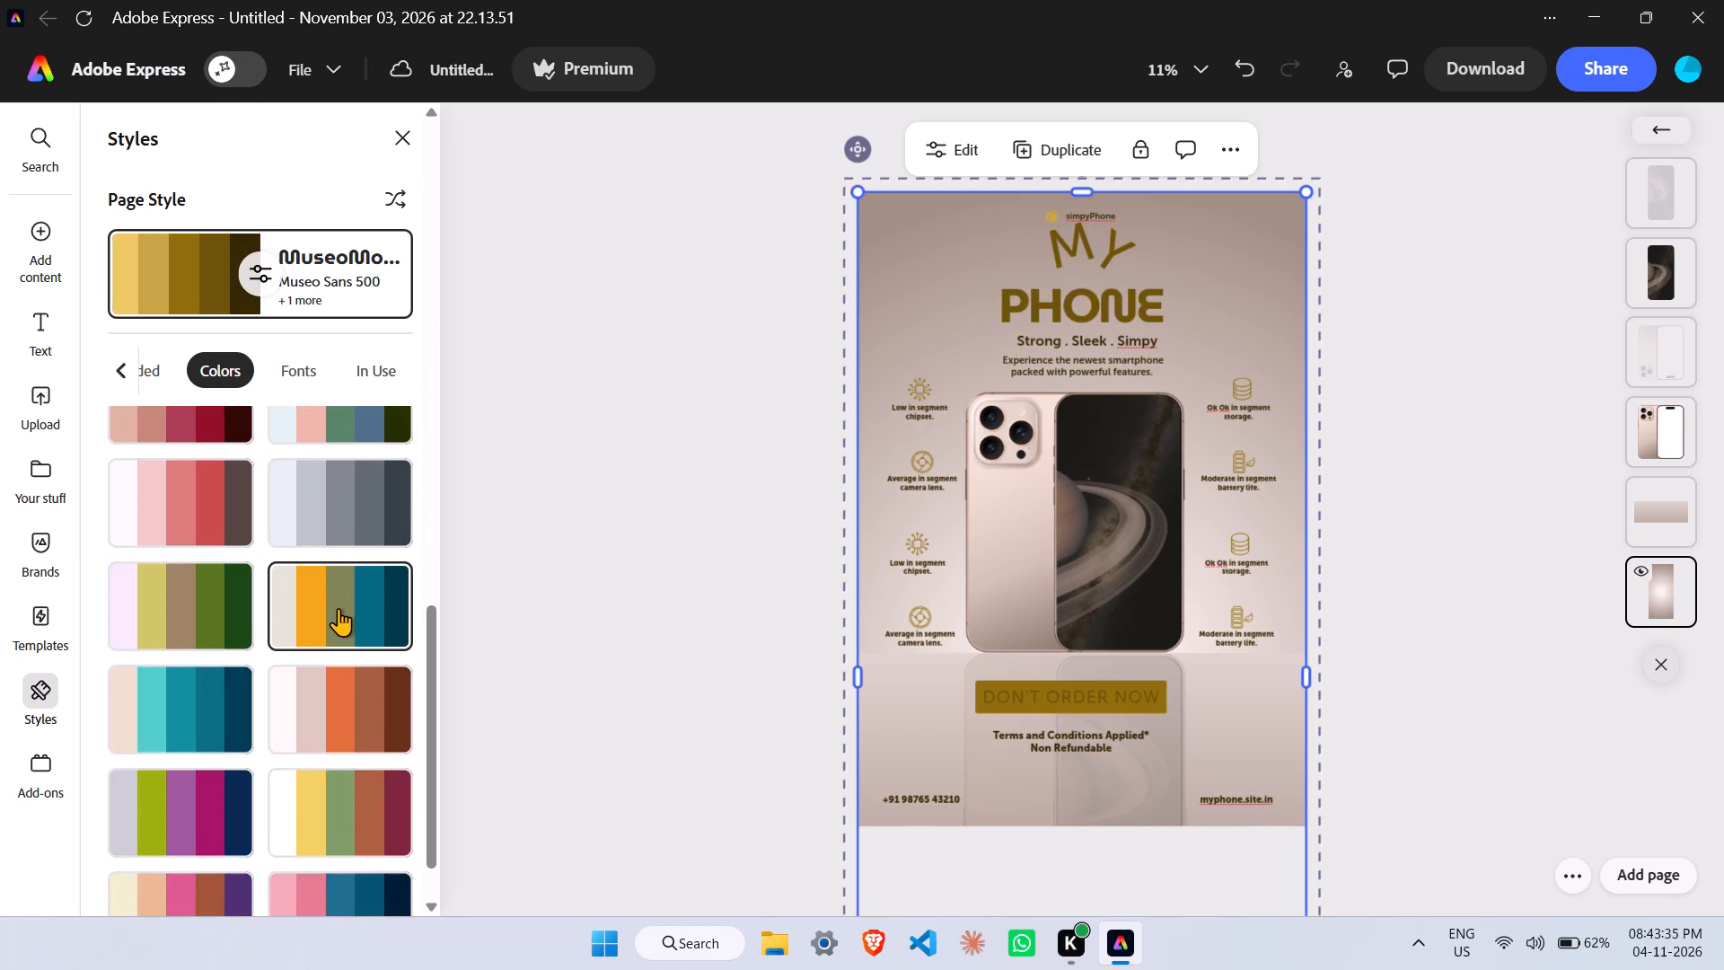
pyautogui.scroll(-5, 368, 683)
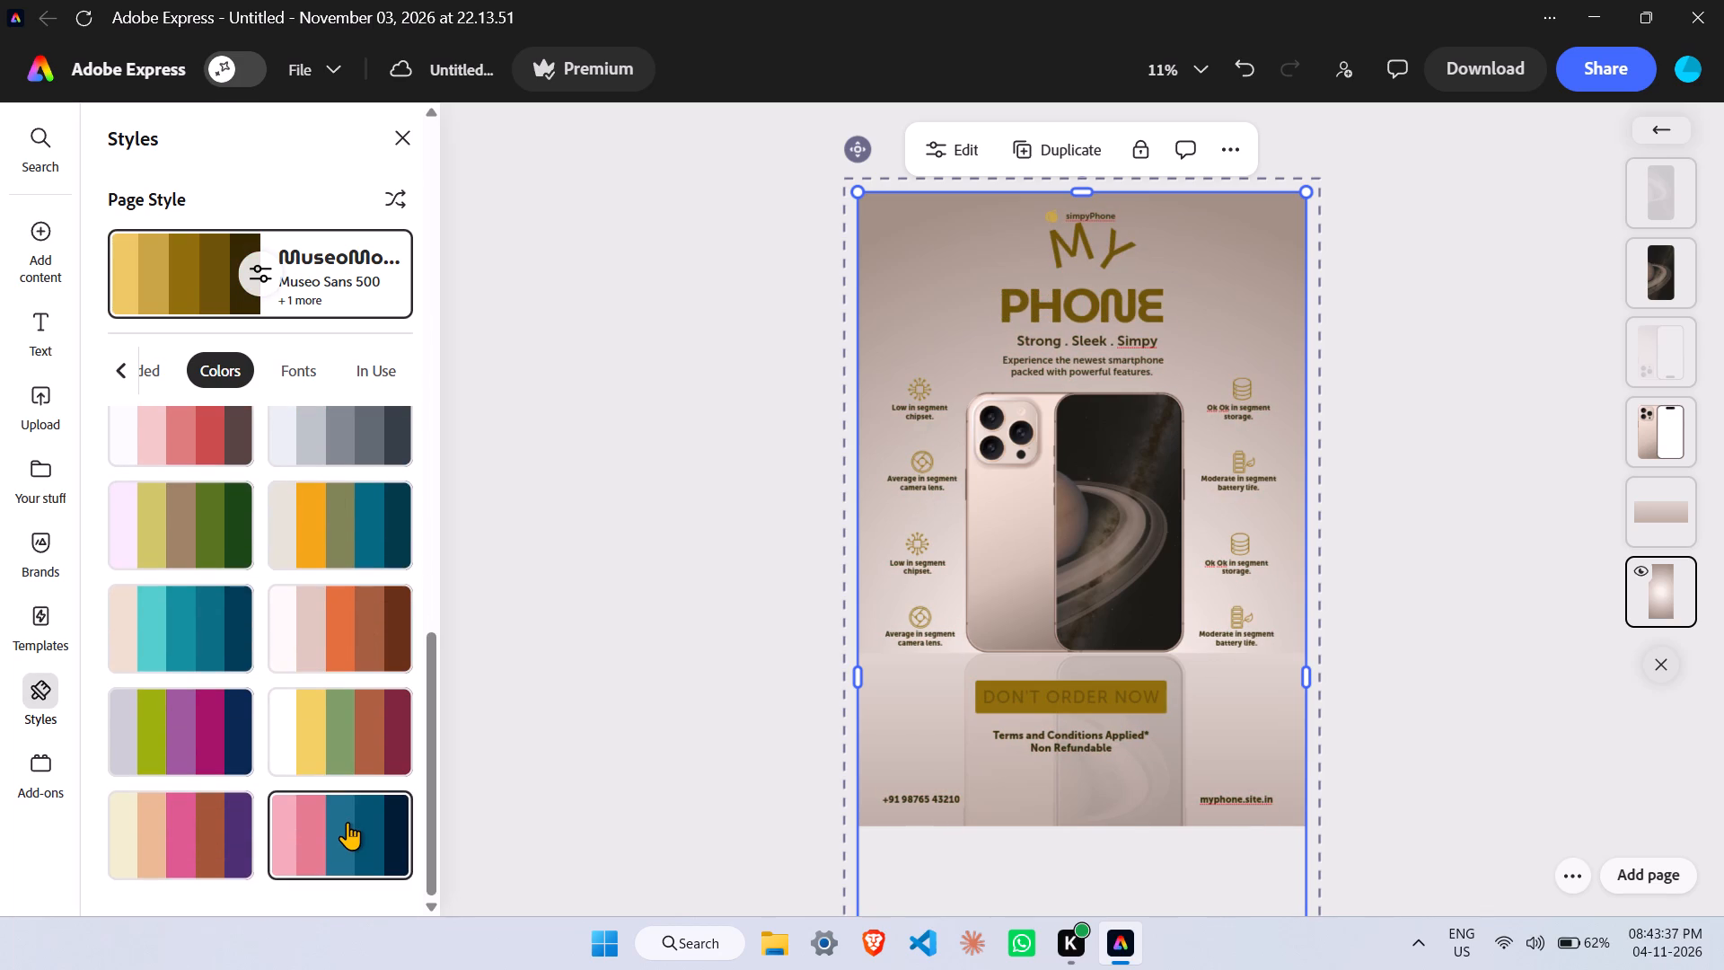
pyautogui.scroll(15, 347, 769)
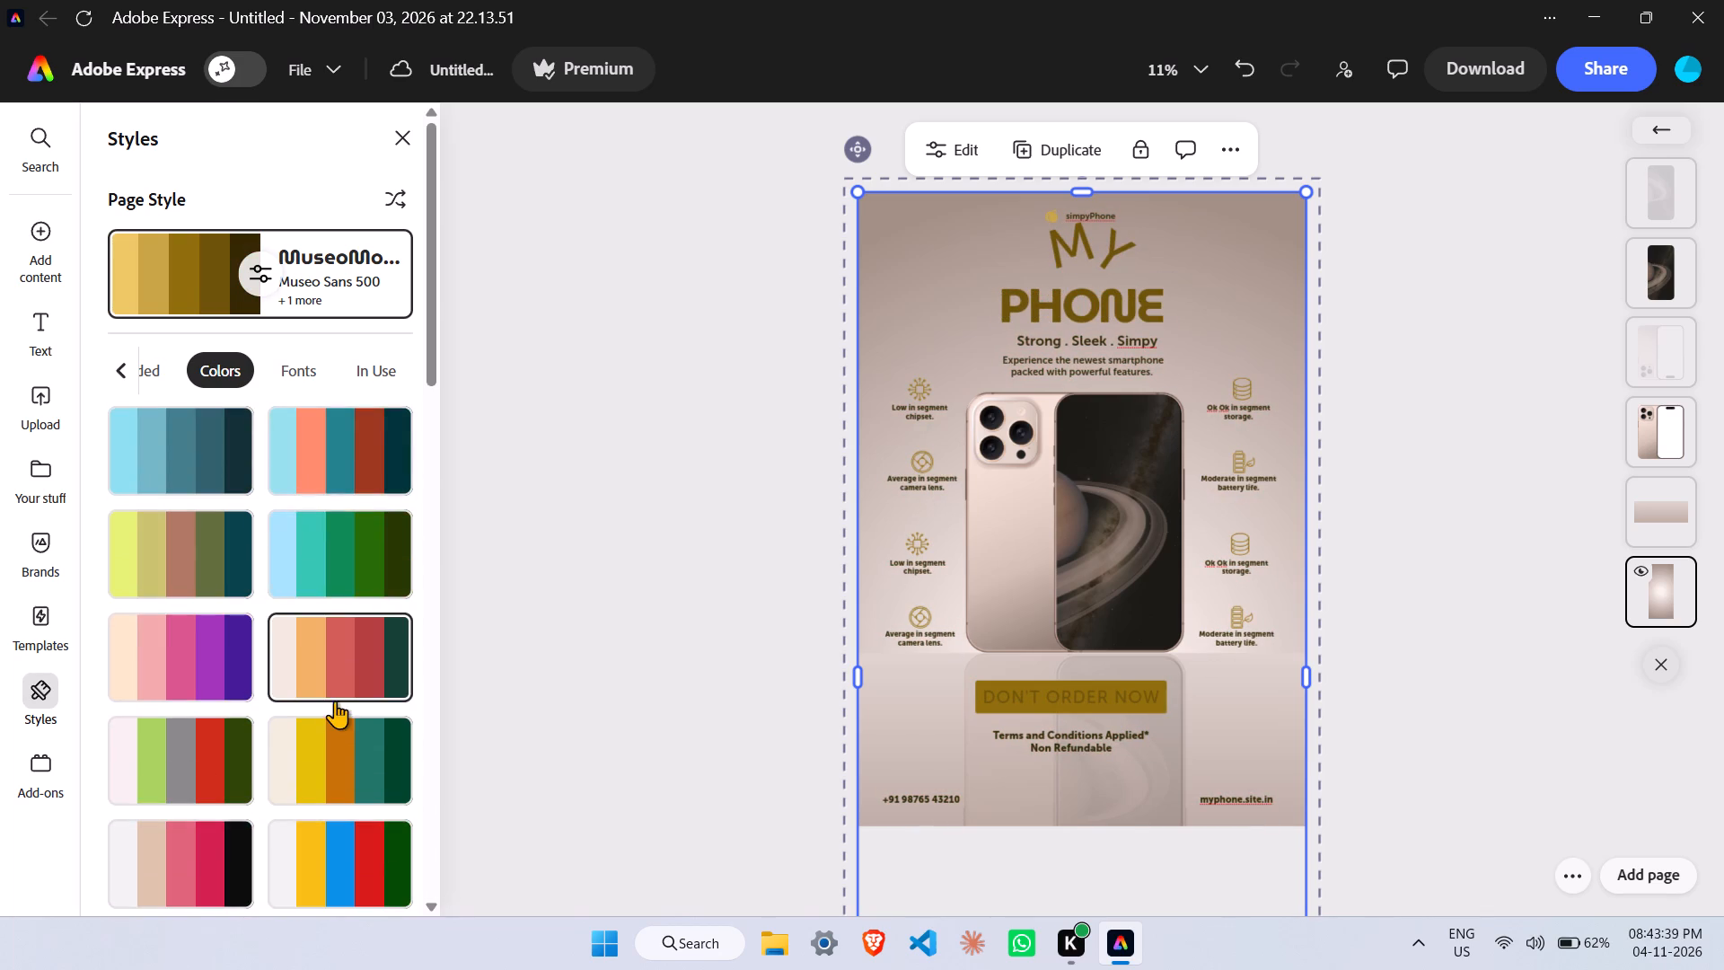
pyautogui.scroll(-3, 259, 707)
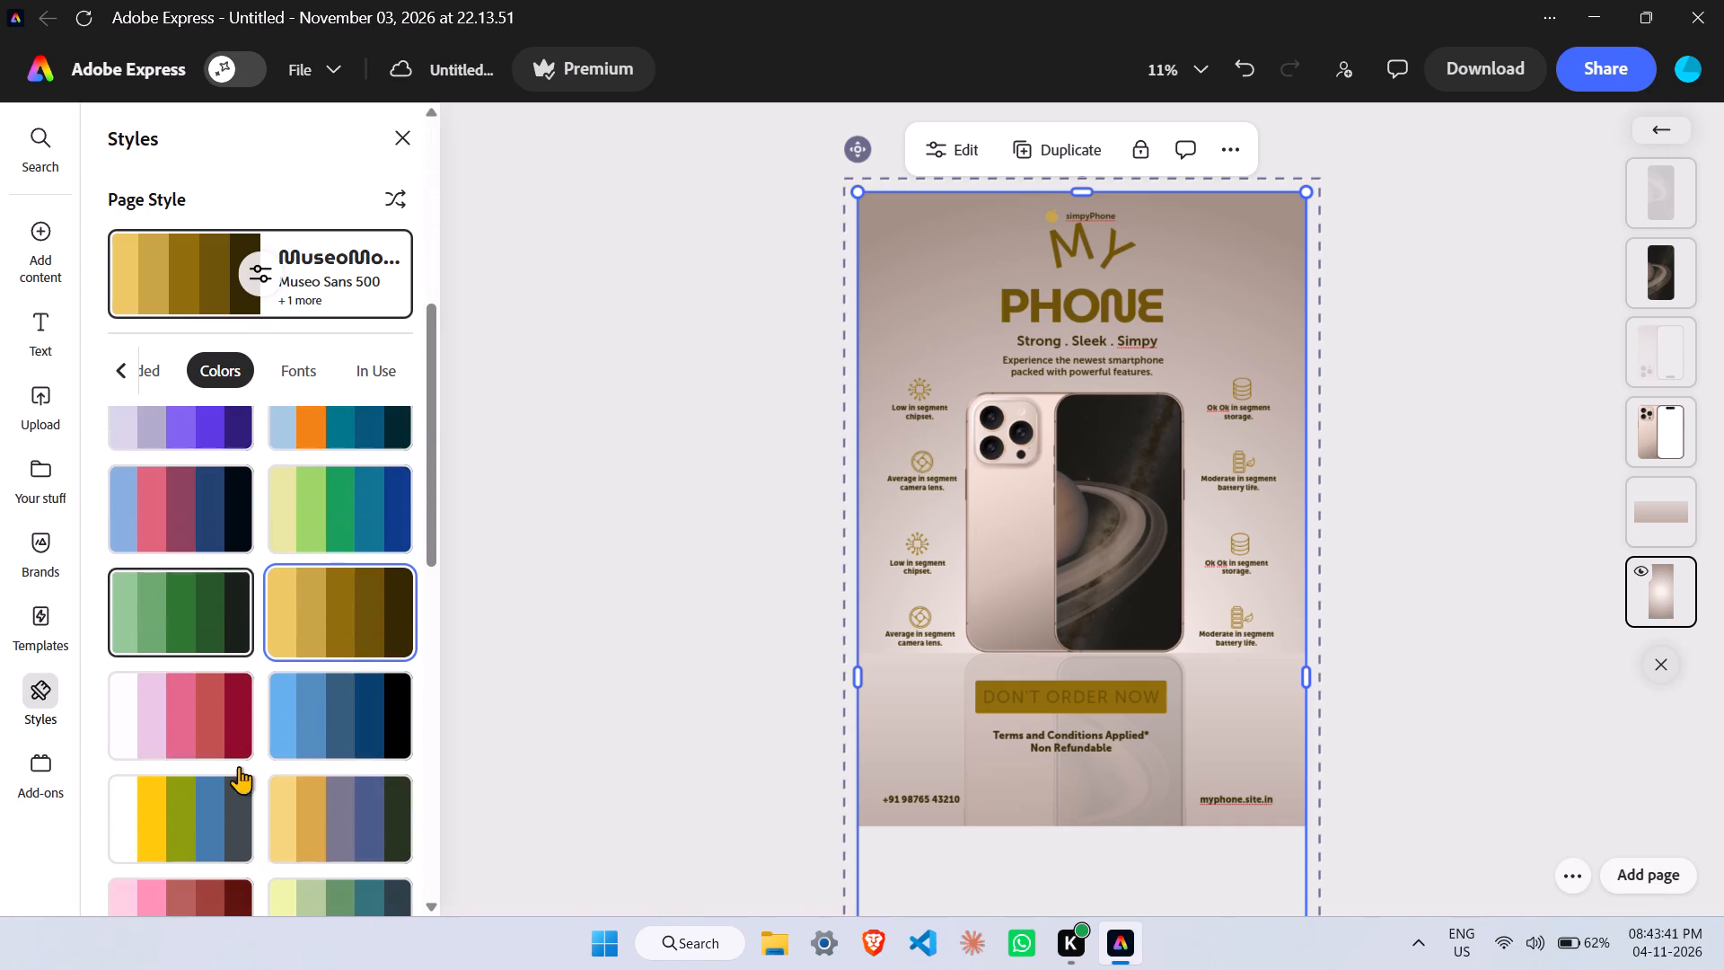
pyautogui.click(184, 621)
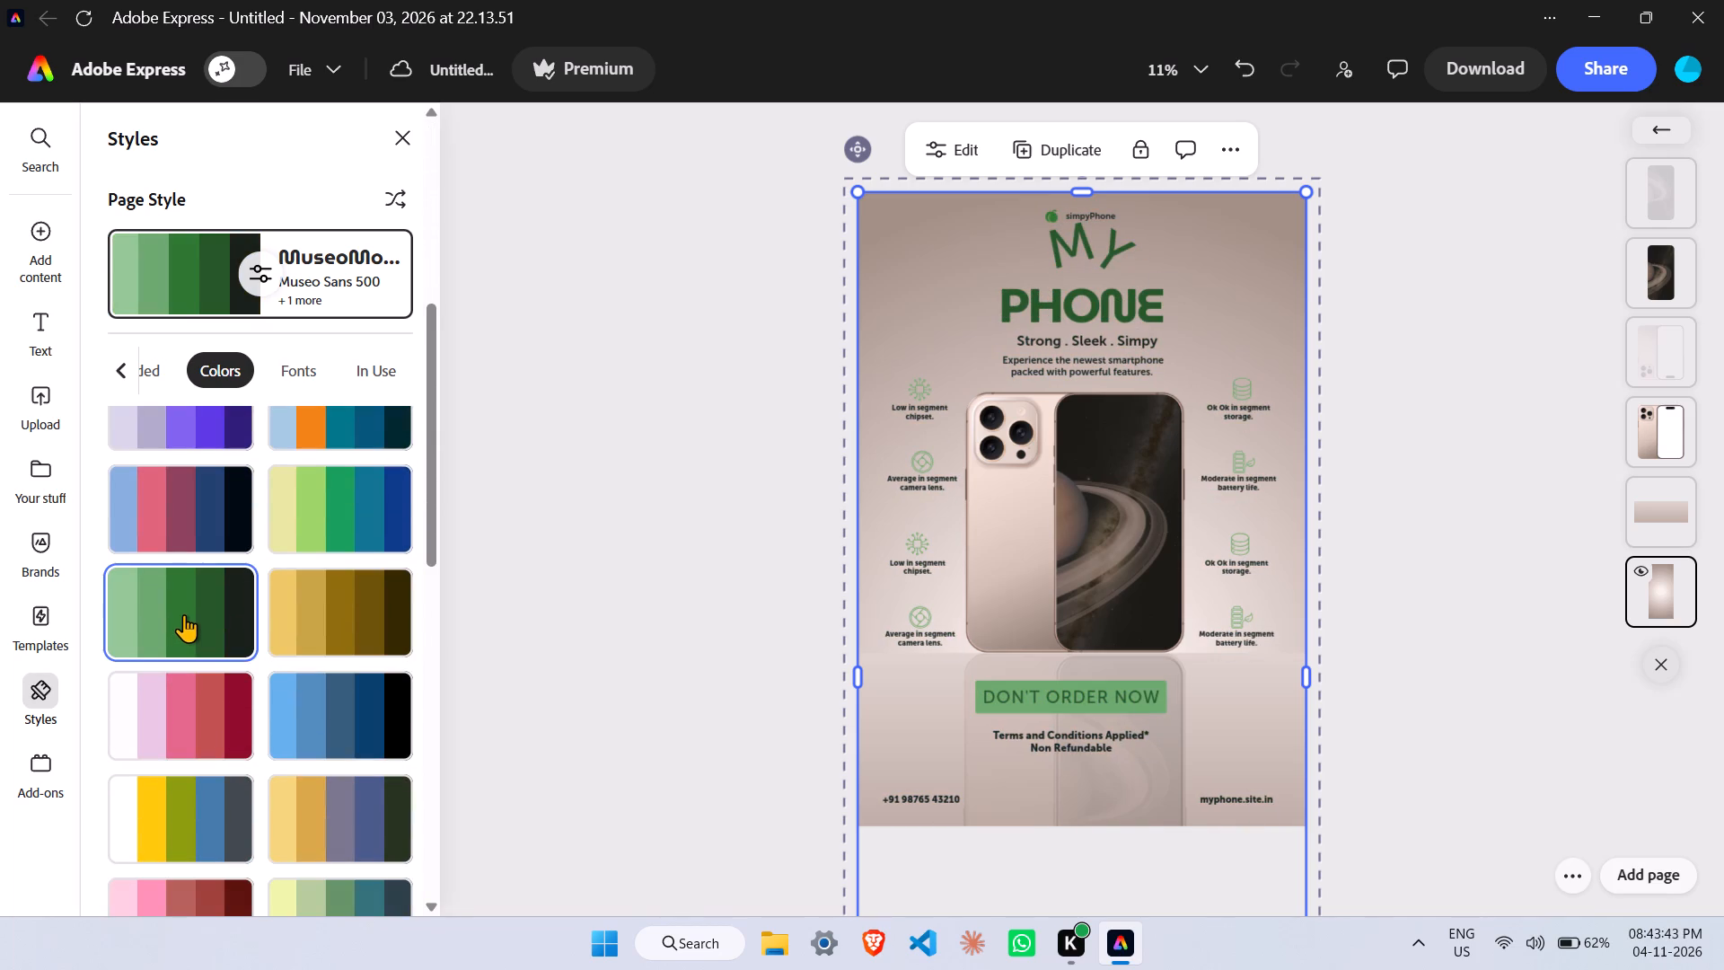
# Try the Montara Bold with Unbounded font pairing on the page, settling on Figtree ExtraBold Italic with Figtree Bold.
pyautogui.click(120, 367)
pyautogui.click(146, 362)
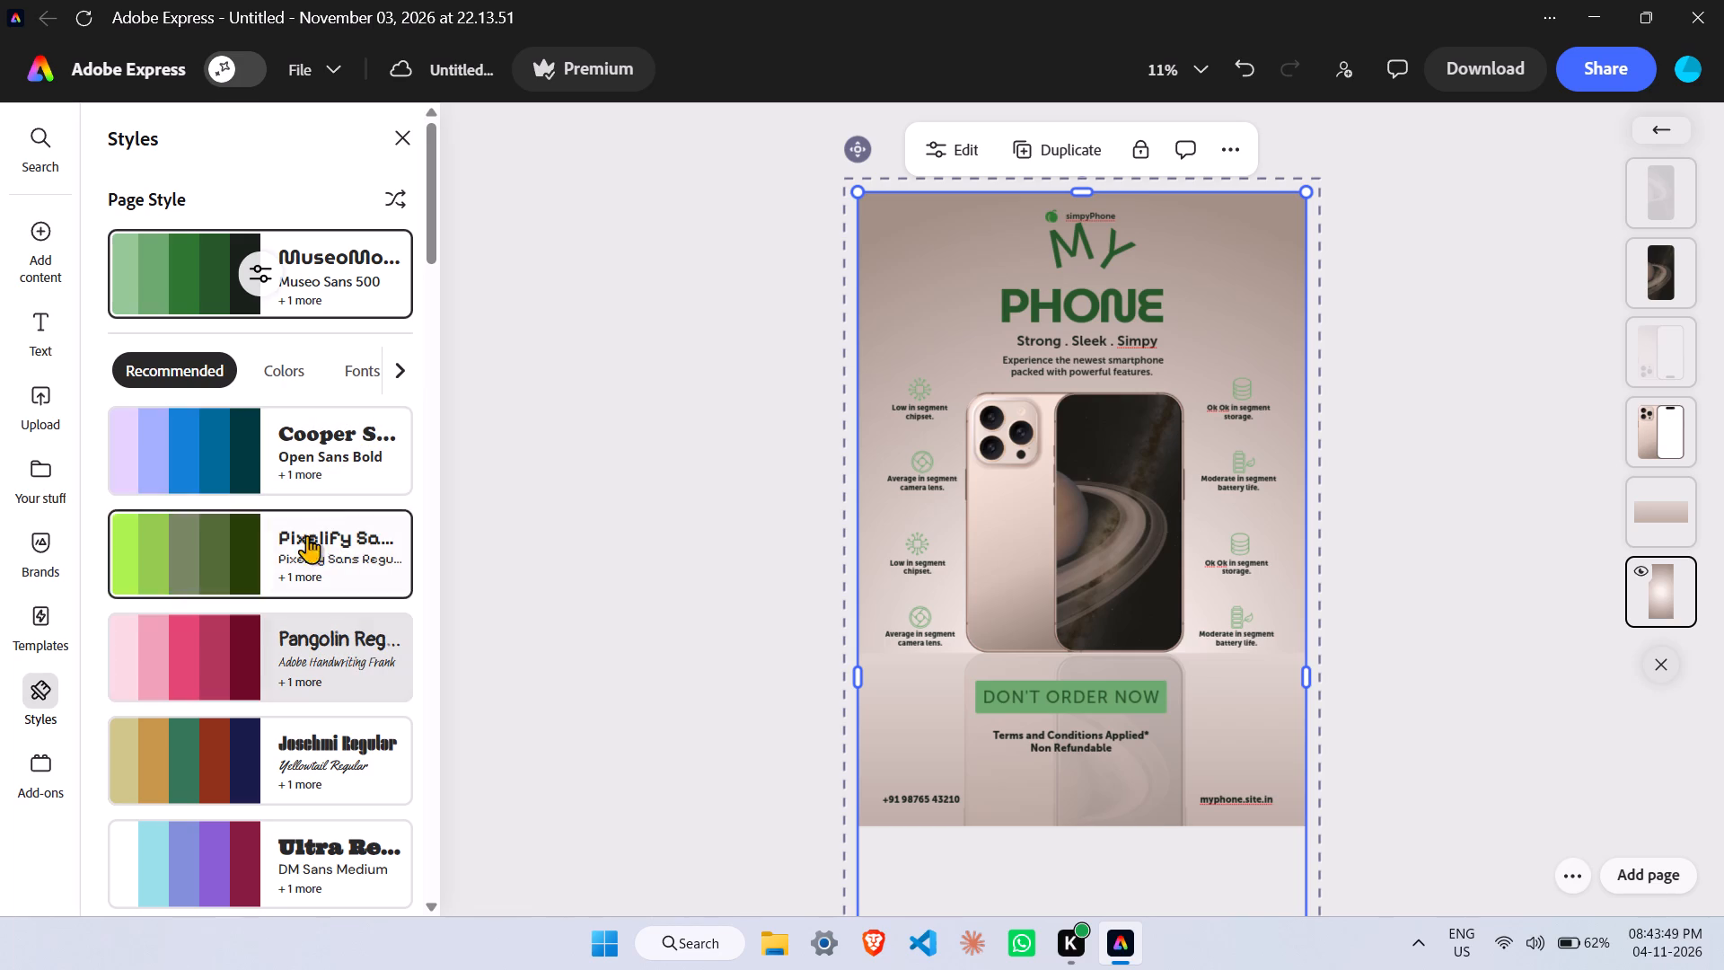
pyautogui.click(355, 383)
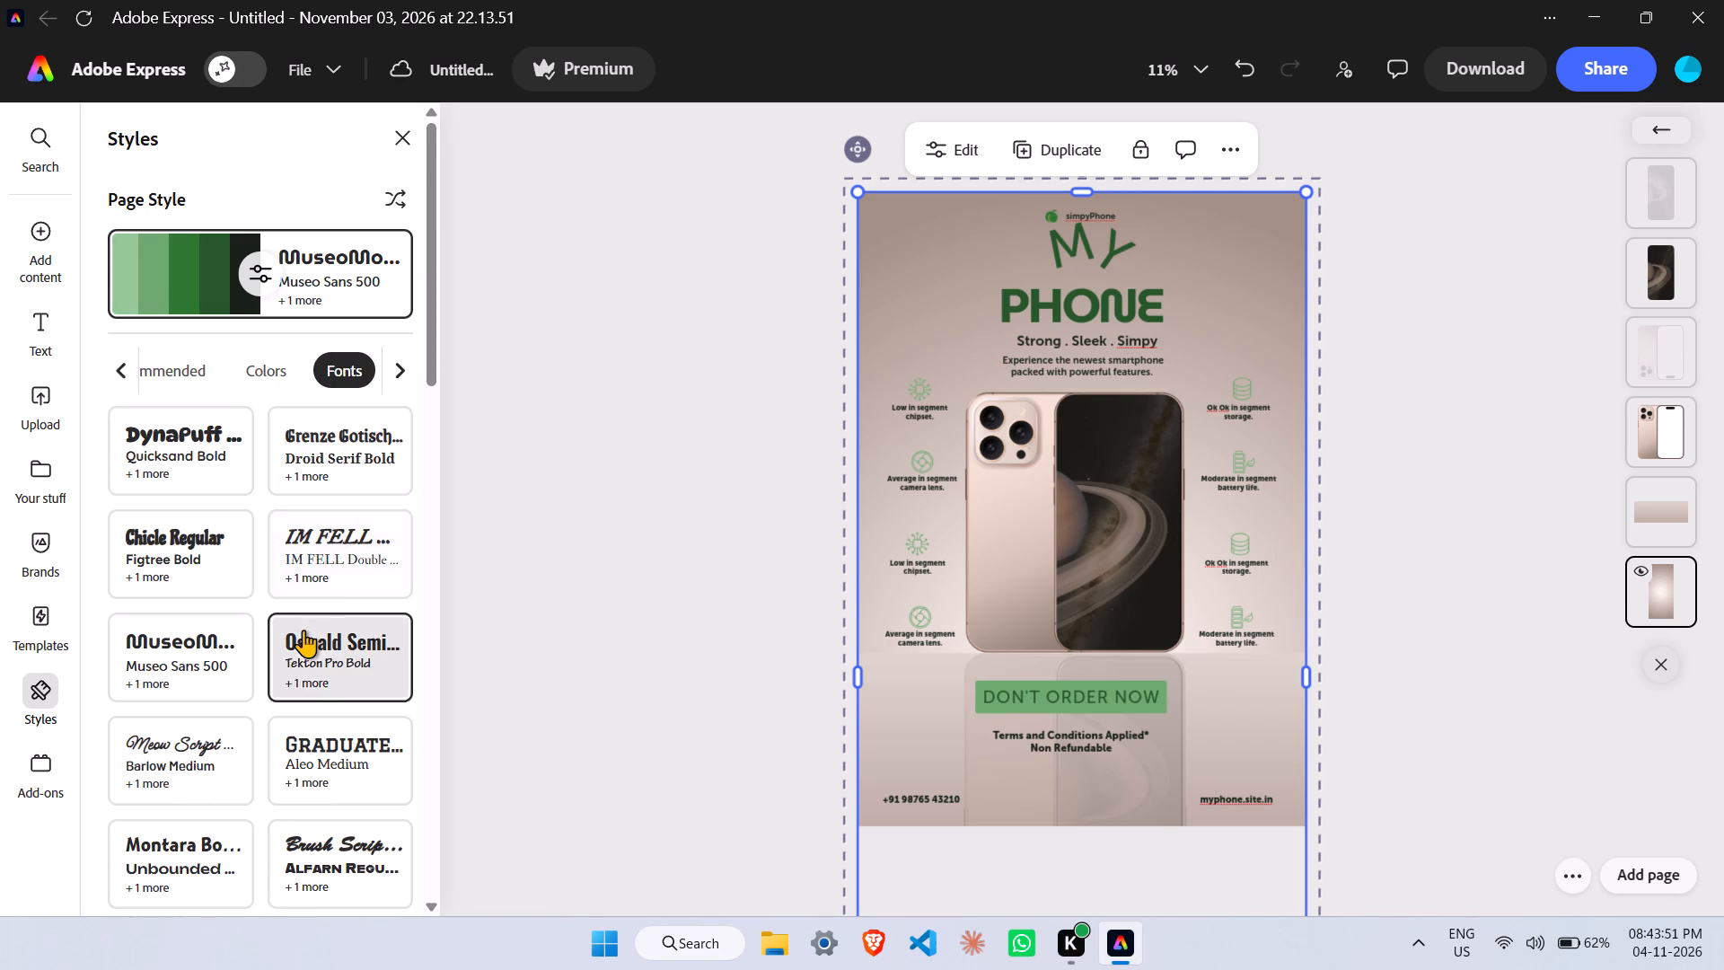
pyautogui.scroll(-2, 263, 667)
pyautogui.click(207, 514)
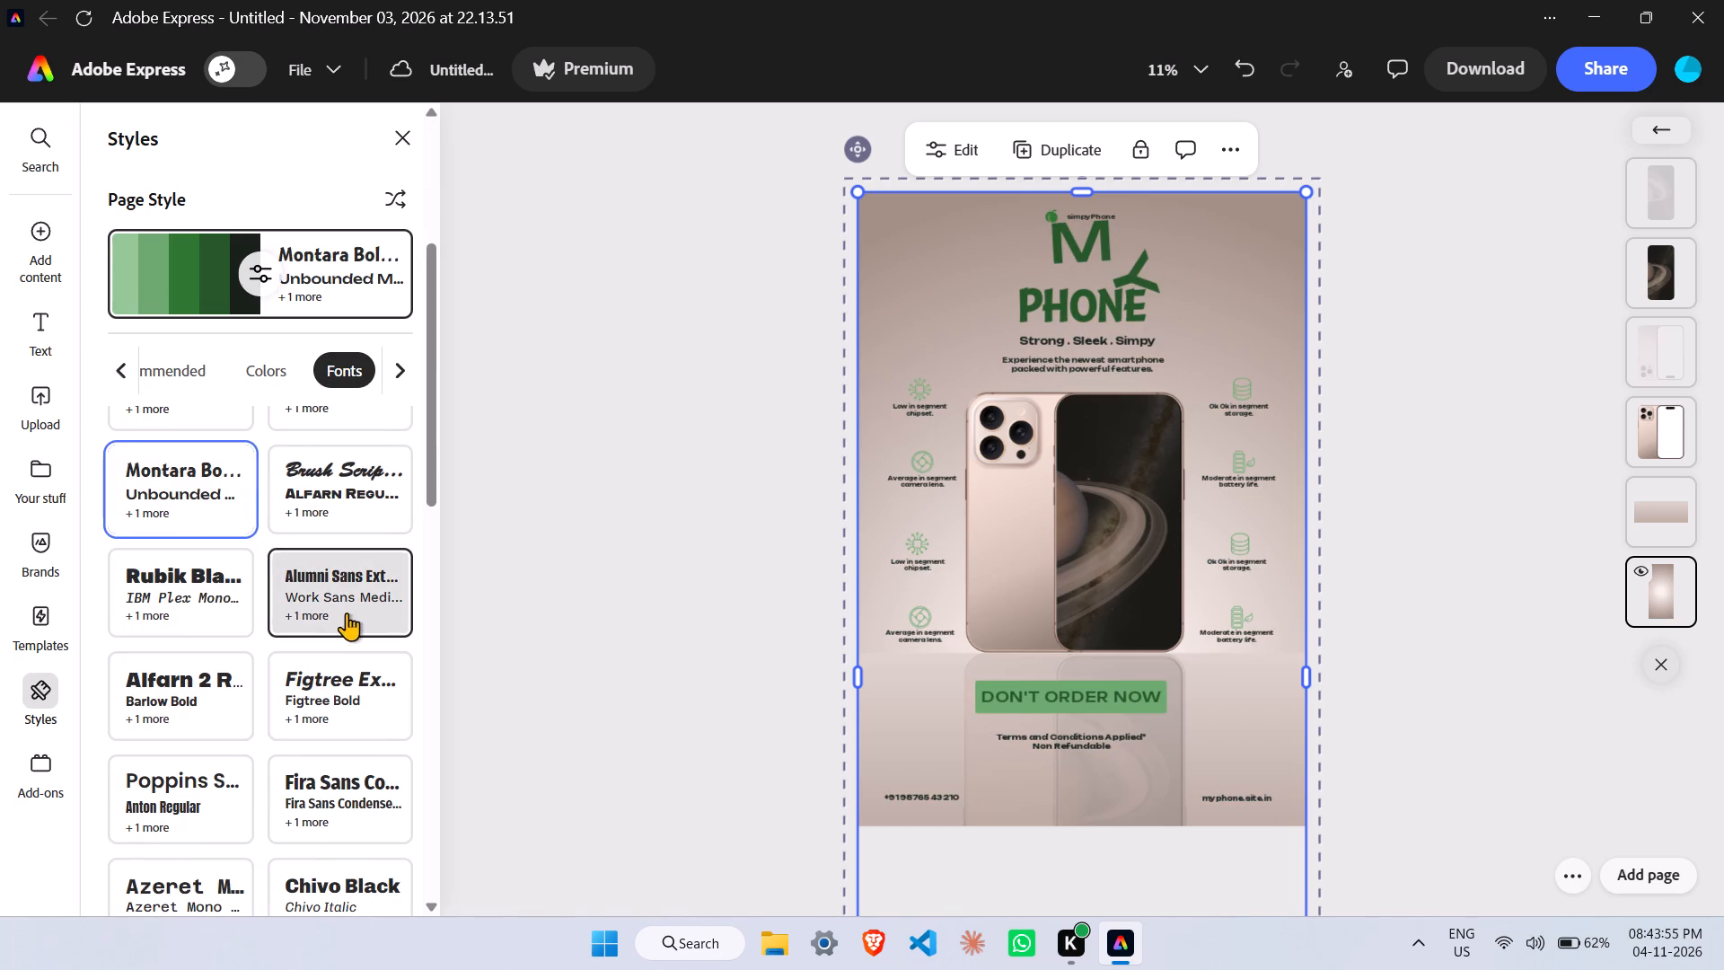
pyautogui.click(293, 642)
pyautogui.click(320, 609)
pyautogui.click(329, 680)
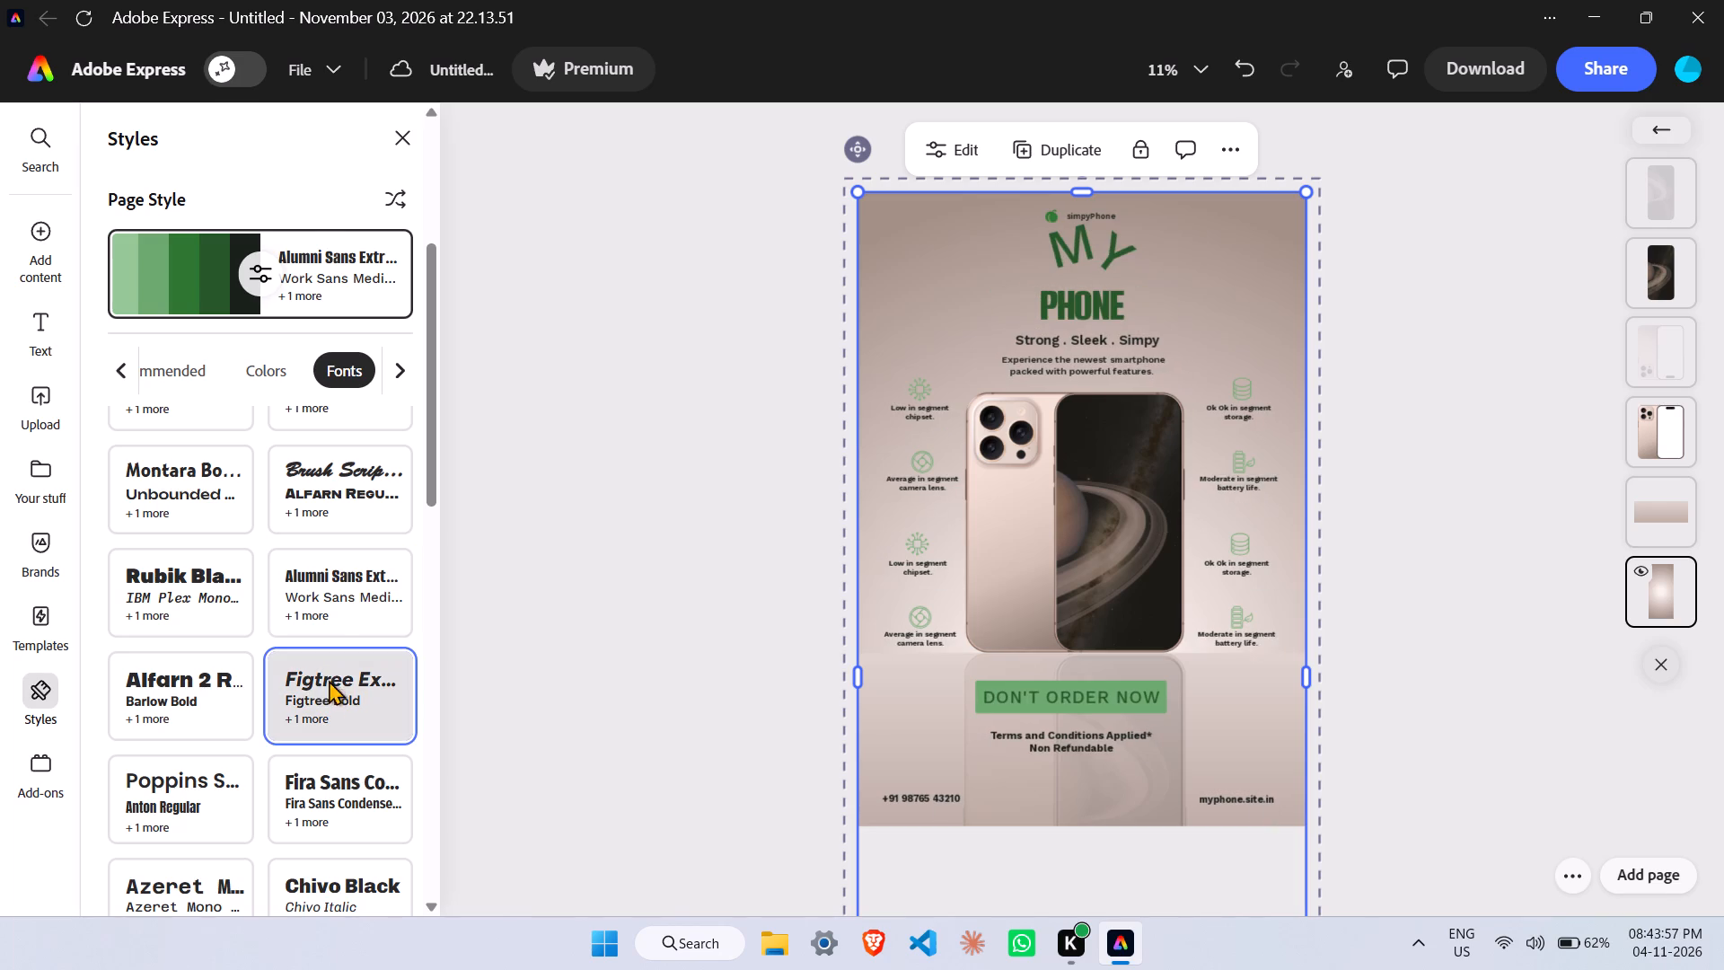
# Move the Terms and Conditions text slightly up beneath the DON'T ORDER NOW banner.
pyautogui.click(999, 727)
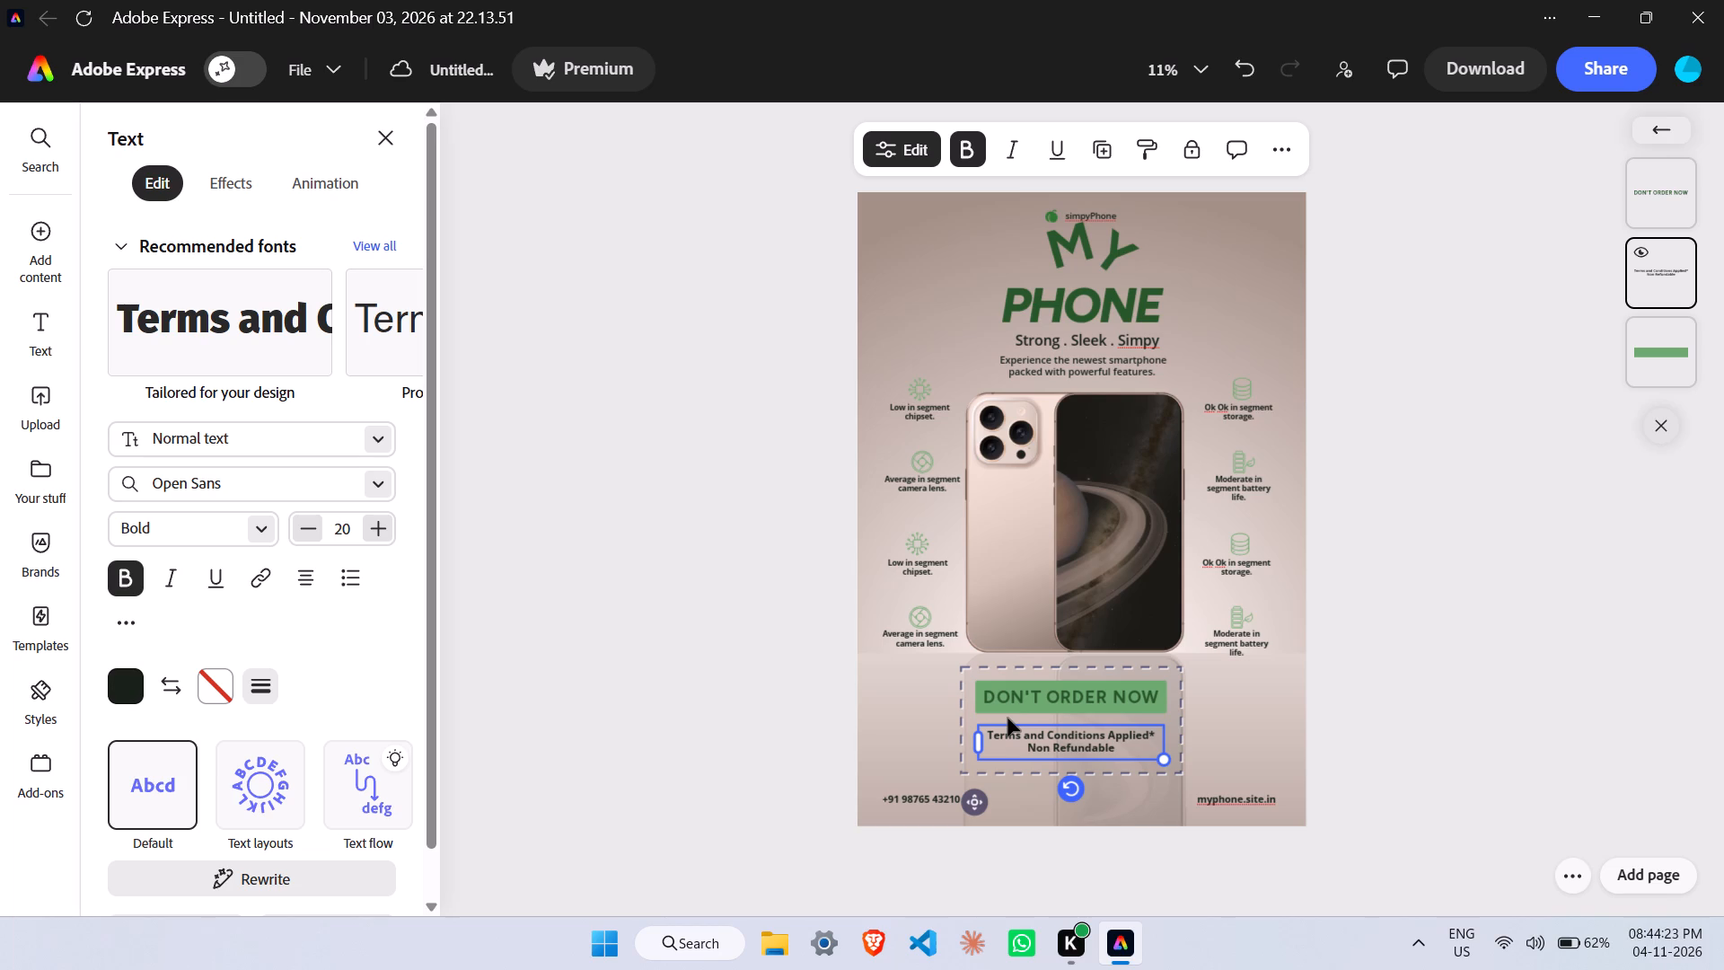
pyautogui.click(1015, 738)
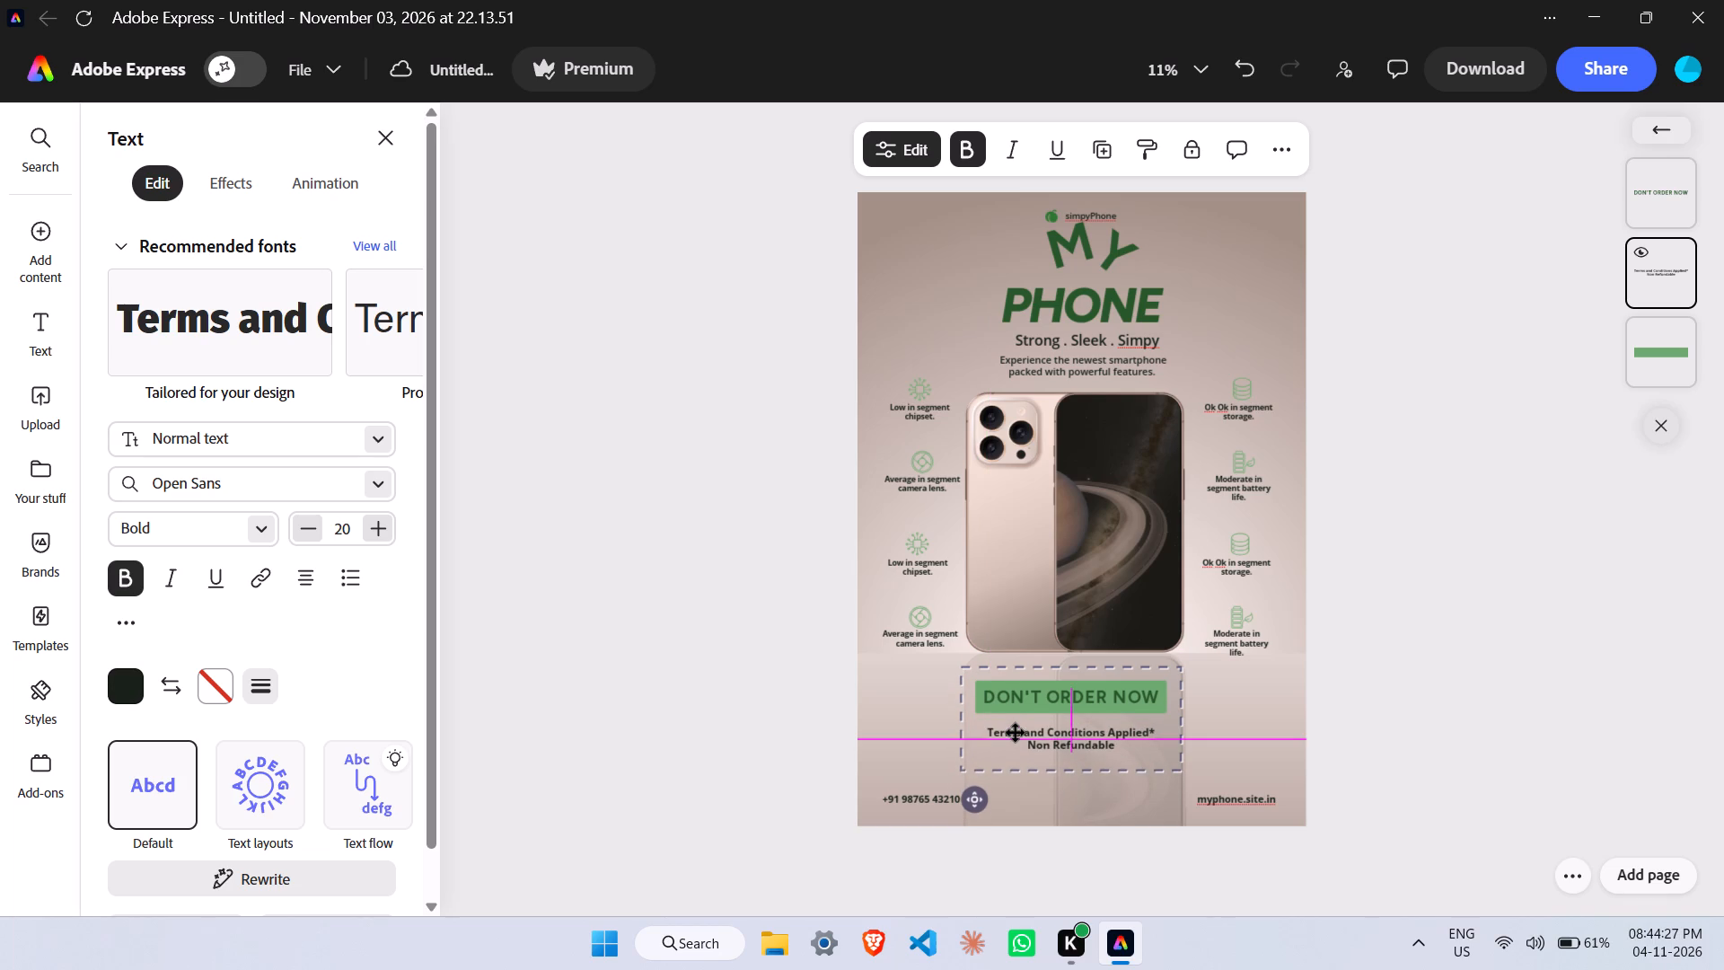
# Shift the lower feature group slightly up and the upper feature group slightly left beside the phone.
pyautogui.click(926, 618)
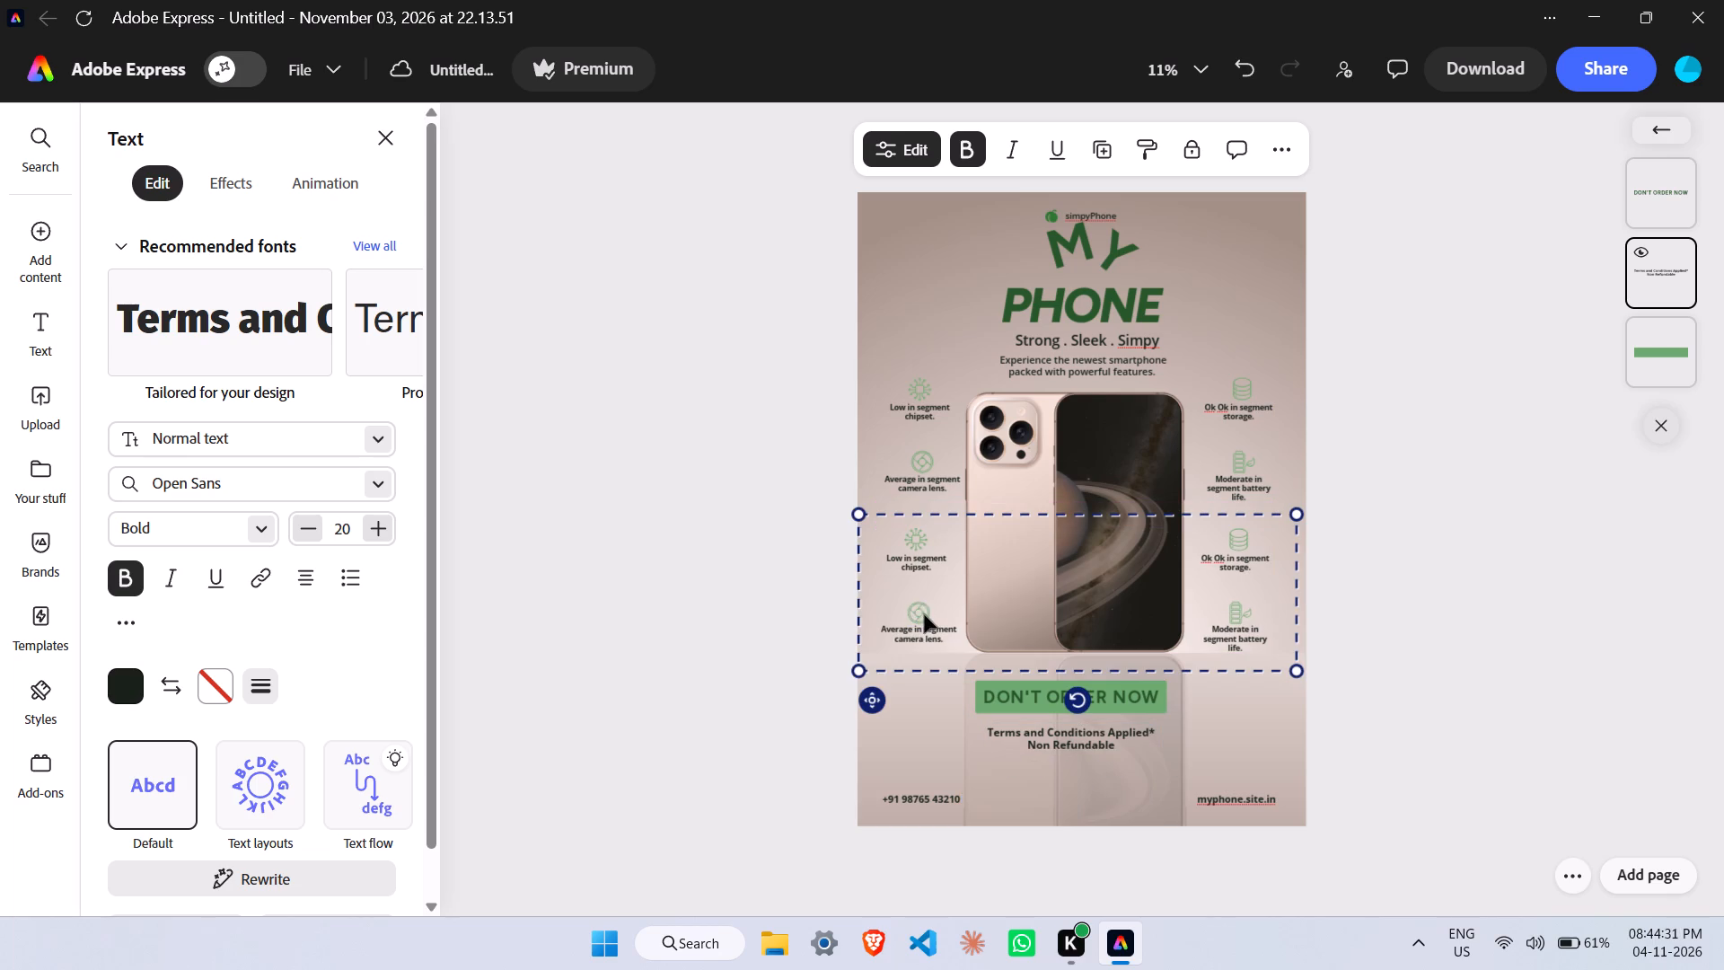
pyautogui.click(903, 462)
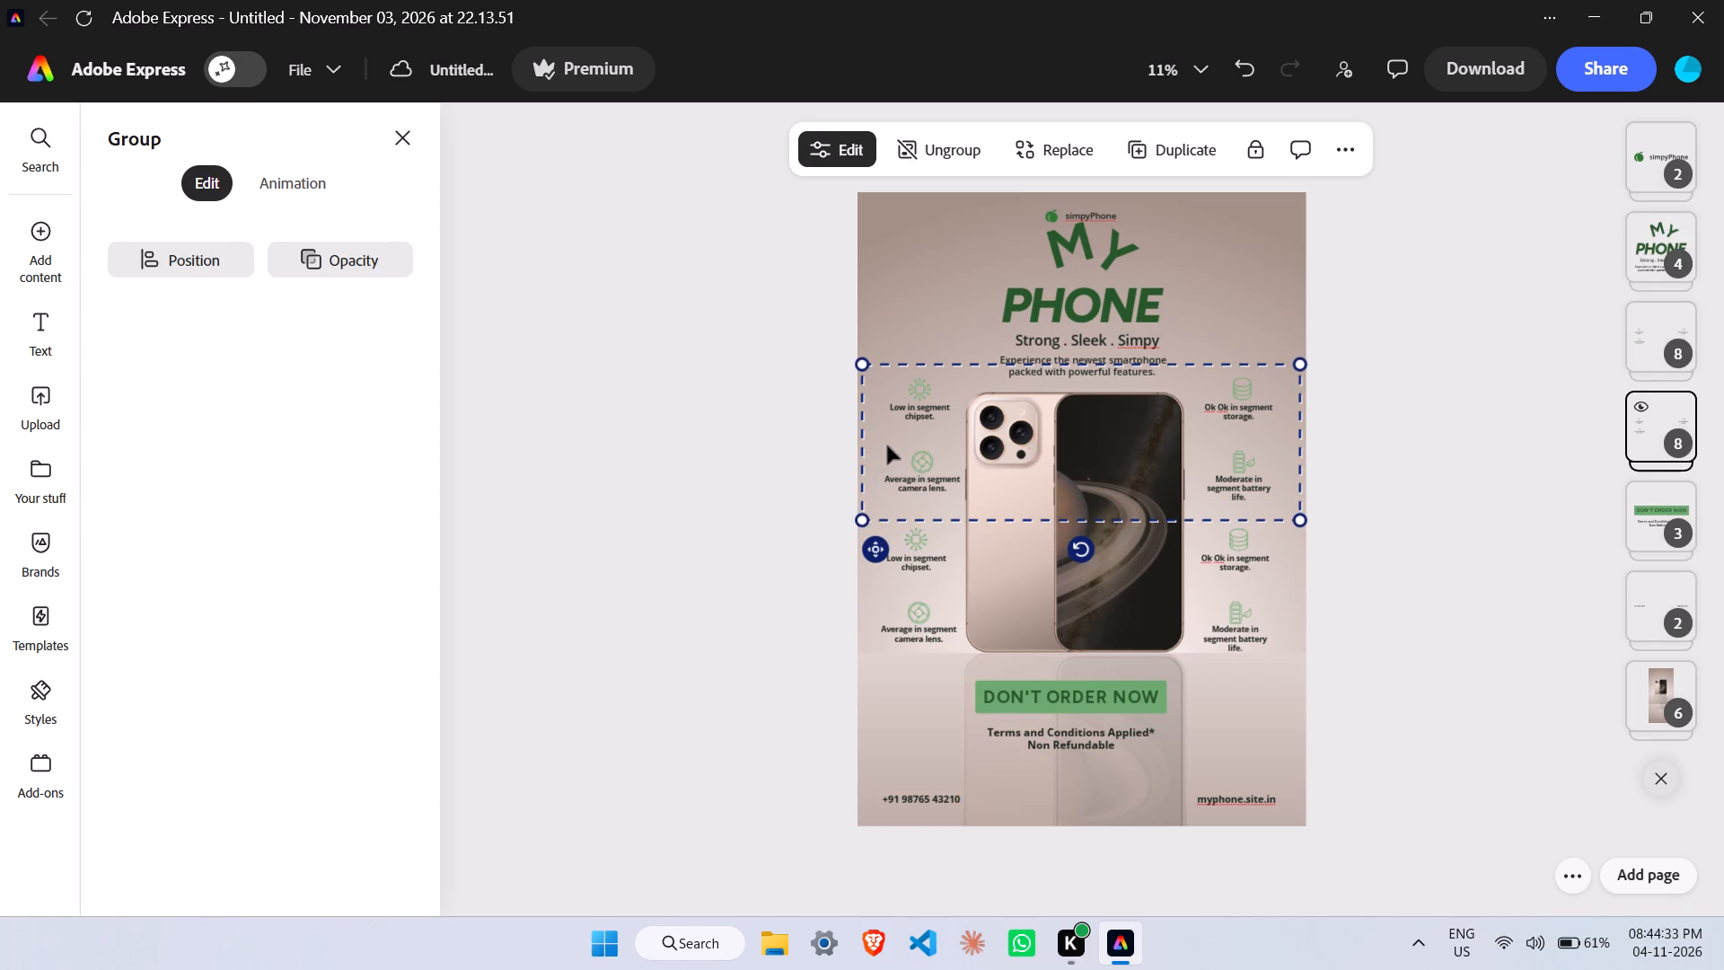
pyautogui.click(891, 448)
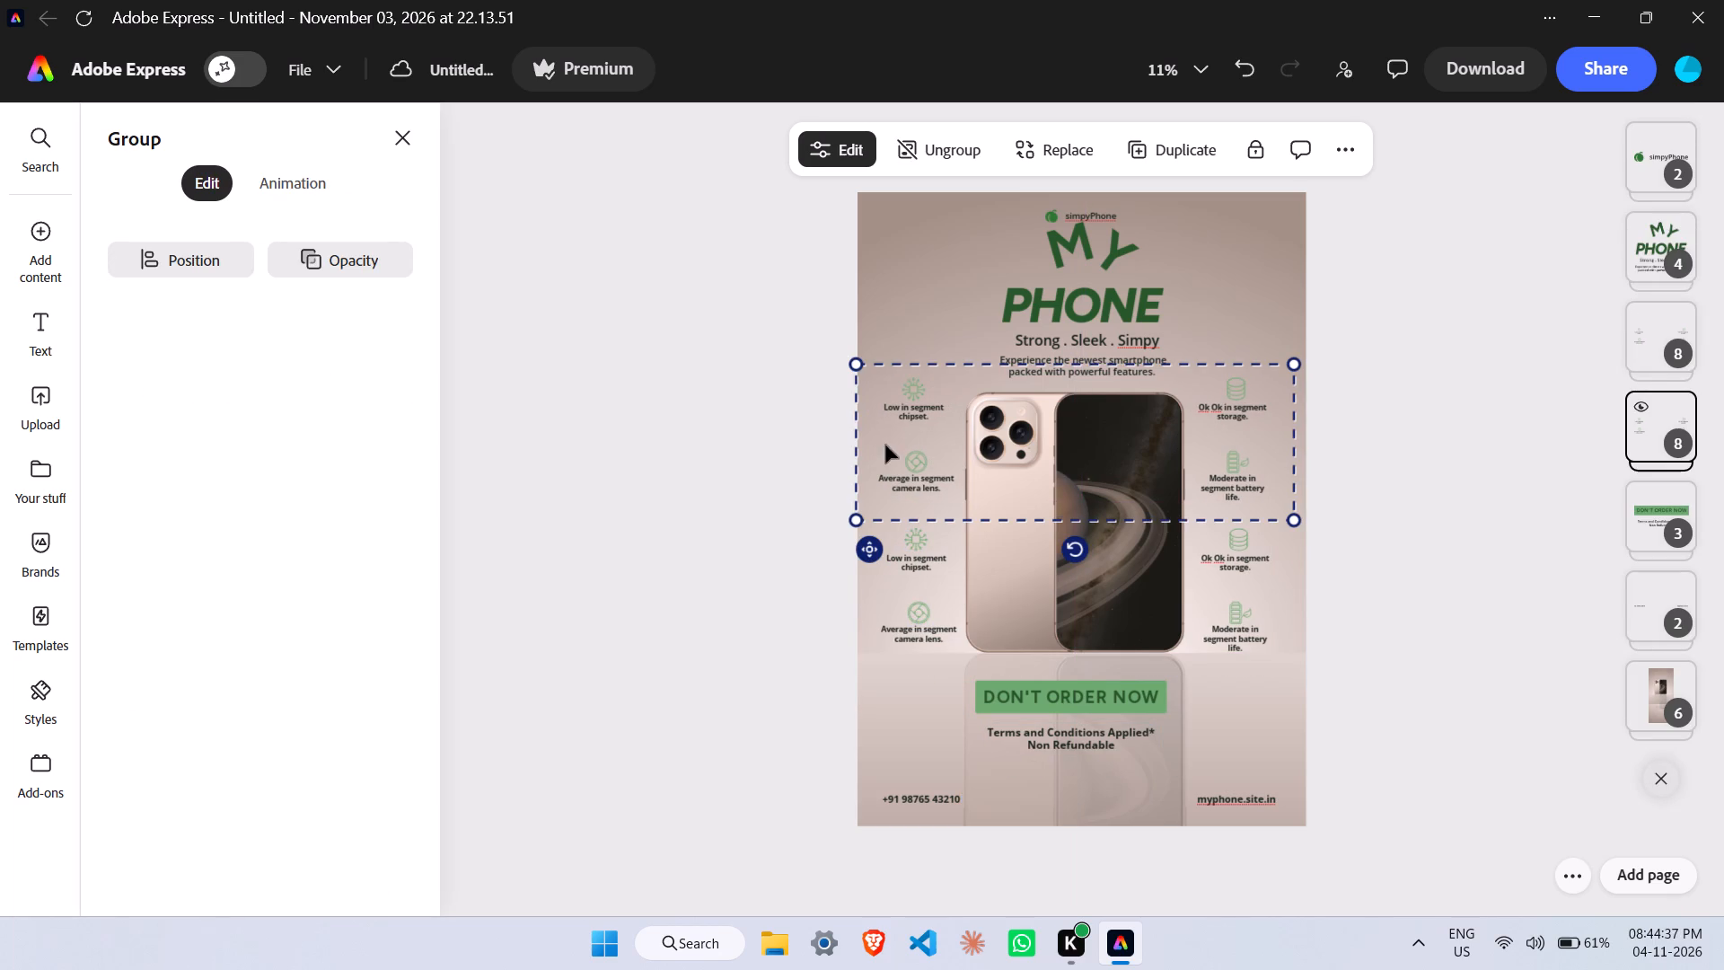
# Move the MY PHONE heading group slightly down and to the right.
pyautogui.click(998, 269)
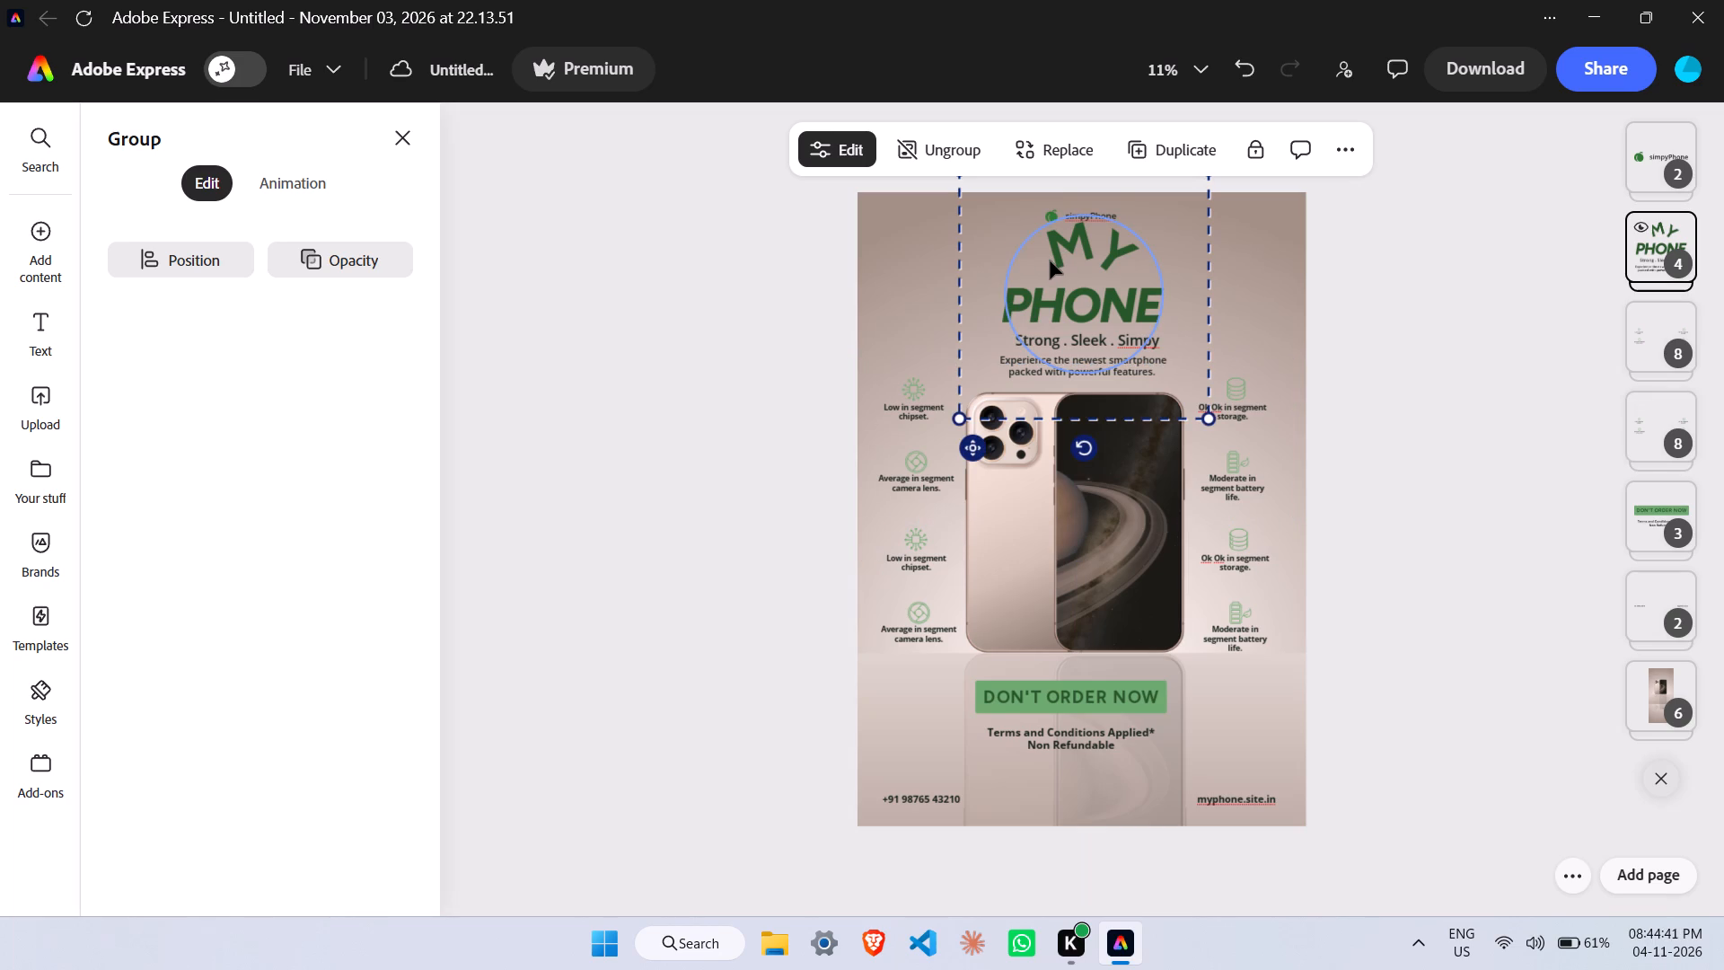
pyautogui.click(1074, 263)
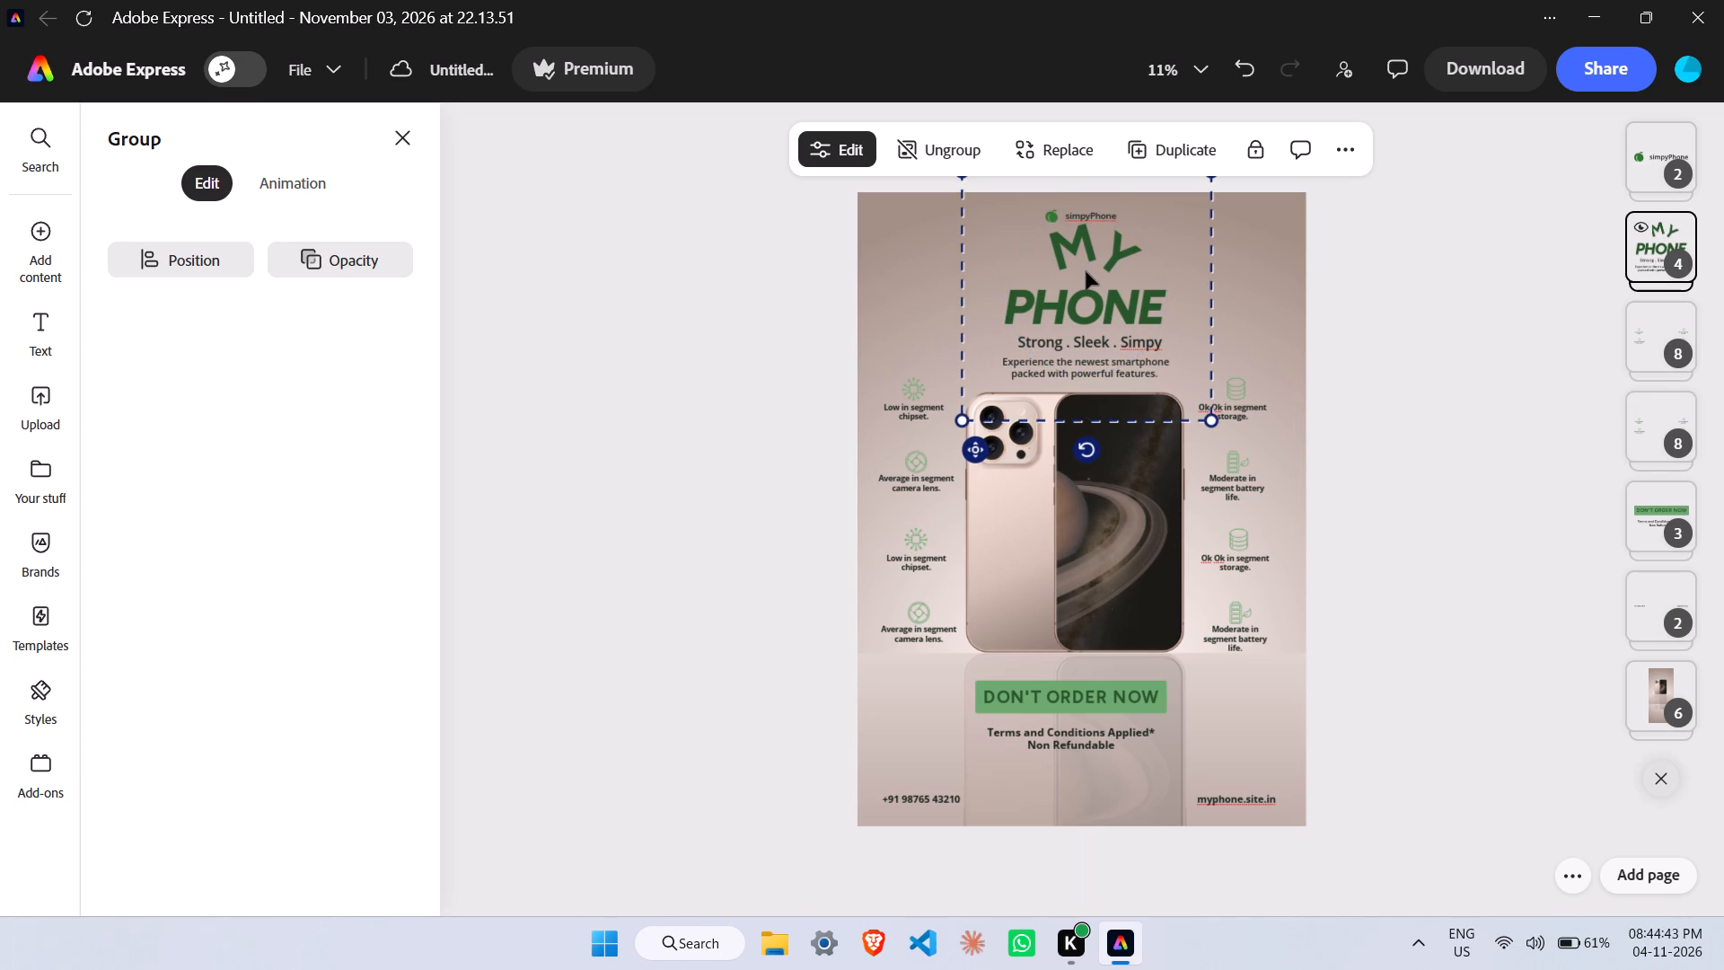
# Change the curved MY text to the recommended similar font Area Normal Black.
pyautogui.click(1086, 271)
pyautogui.click(1081, 261)
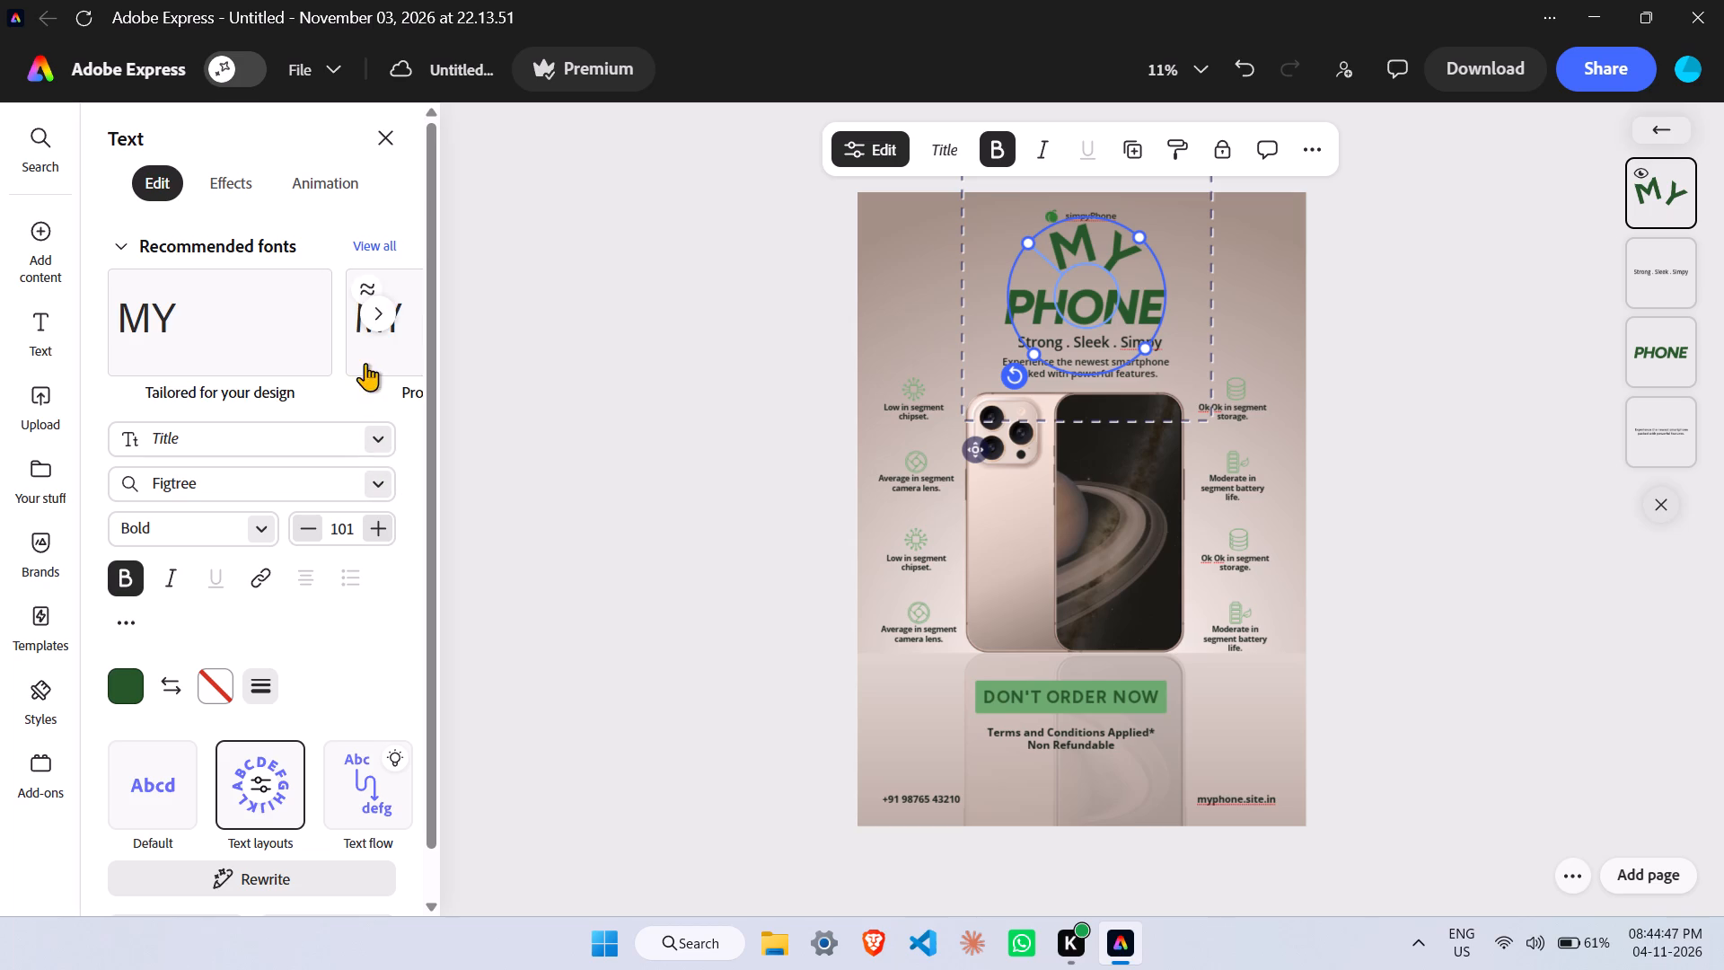
pyautogui.click(386, 313)
pyautogui.click(386, 313)
pyautogui.doubleClick(386, 313)
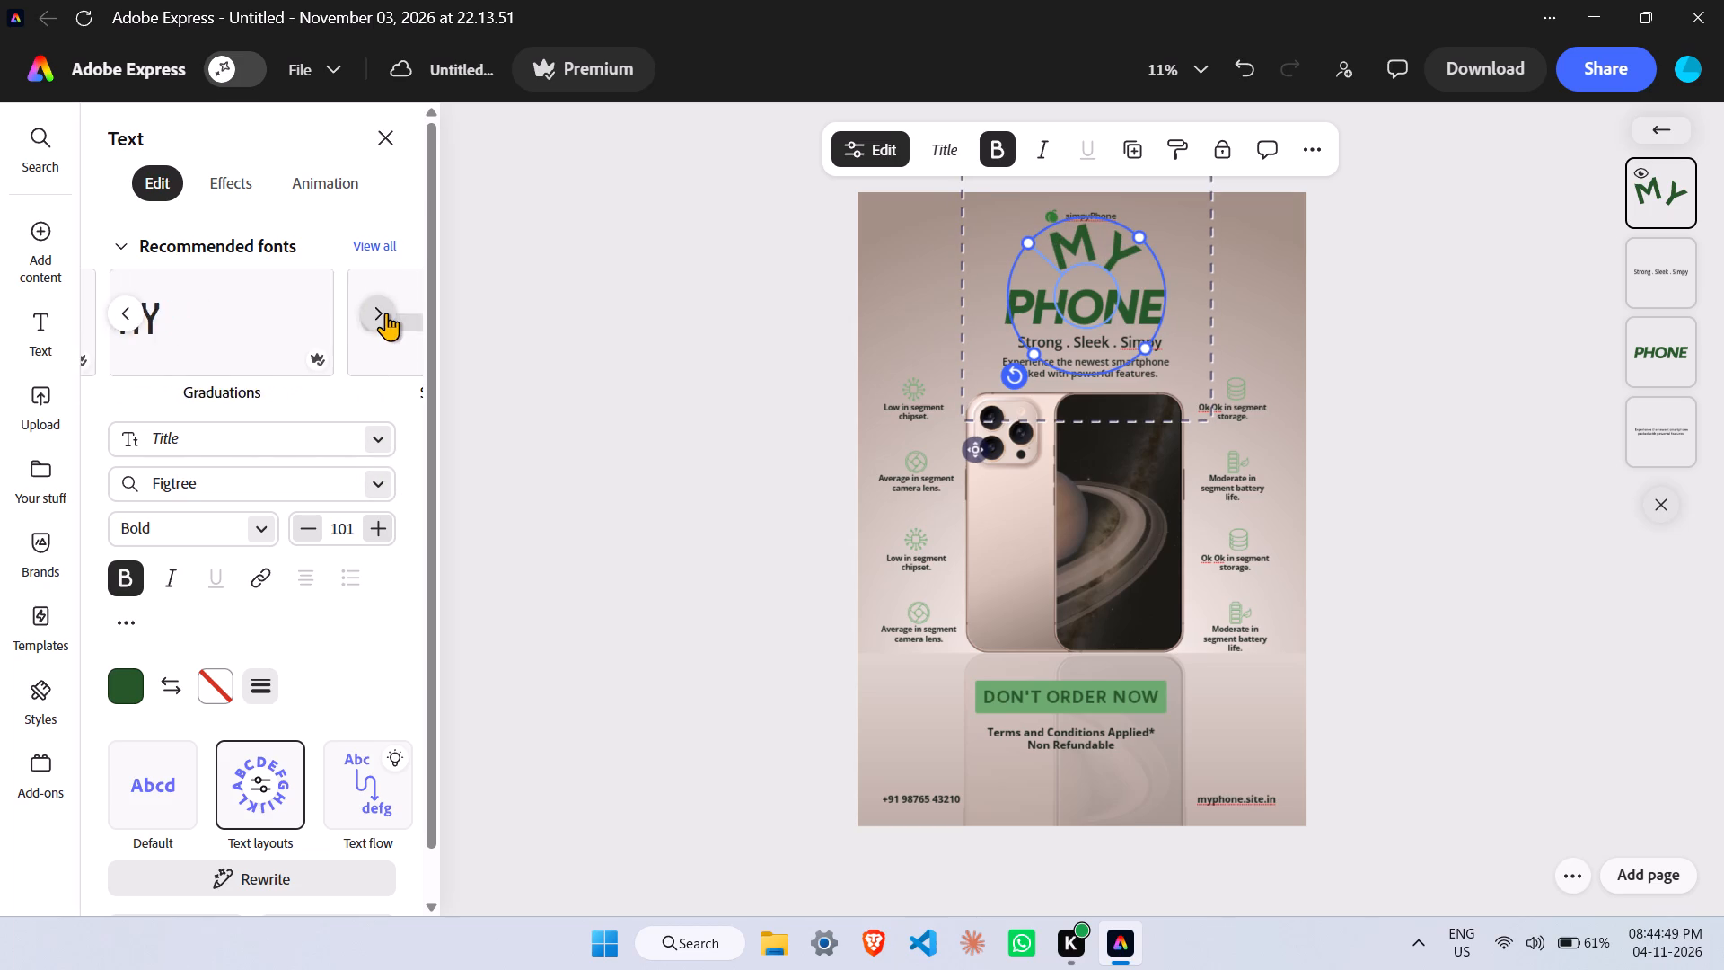
pyautogui.click(259, 329)
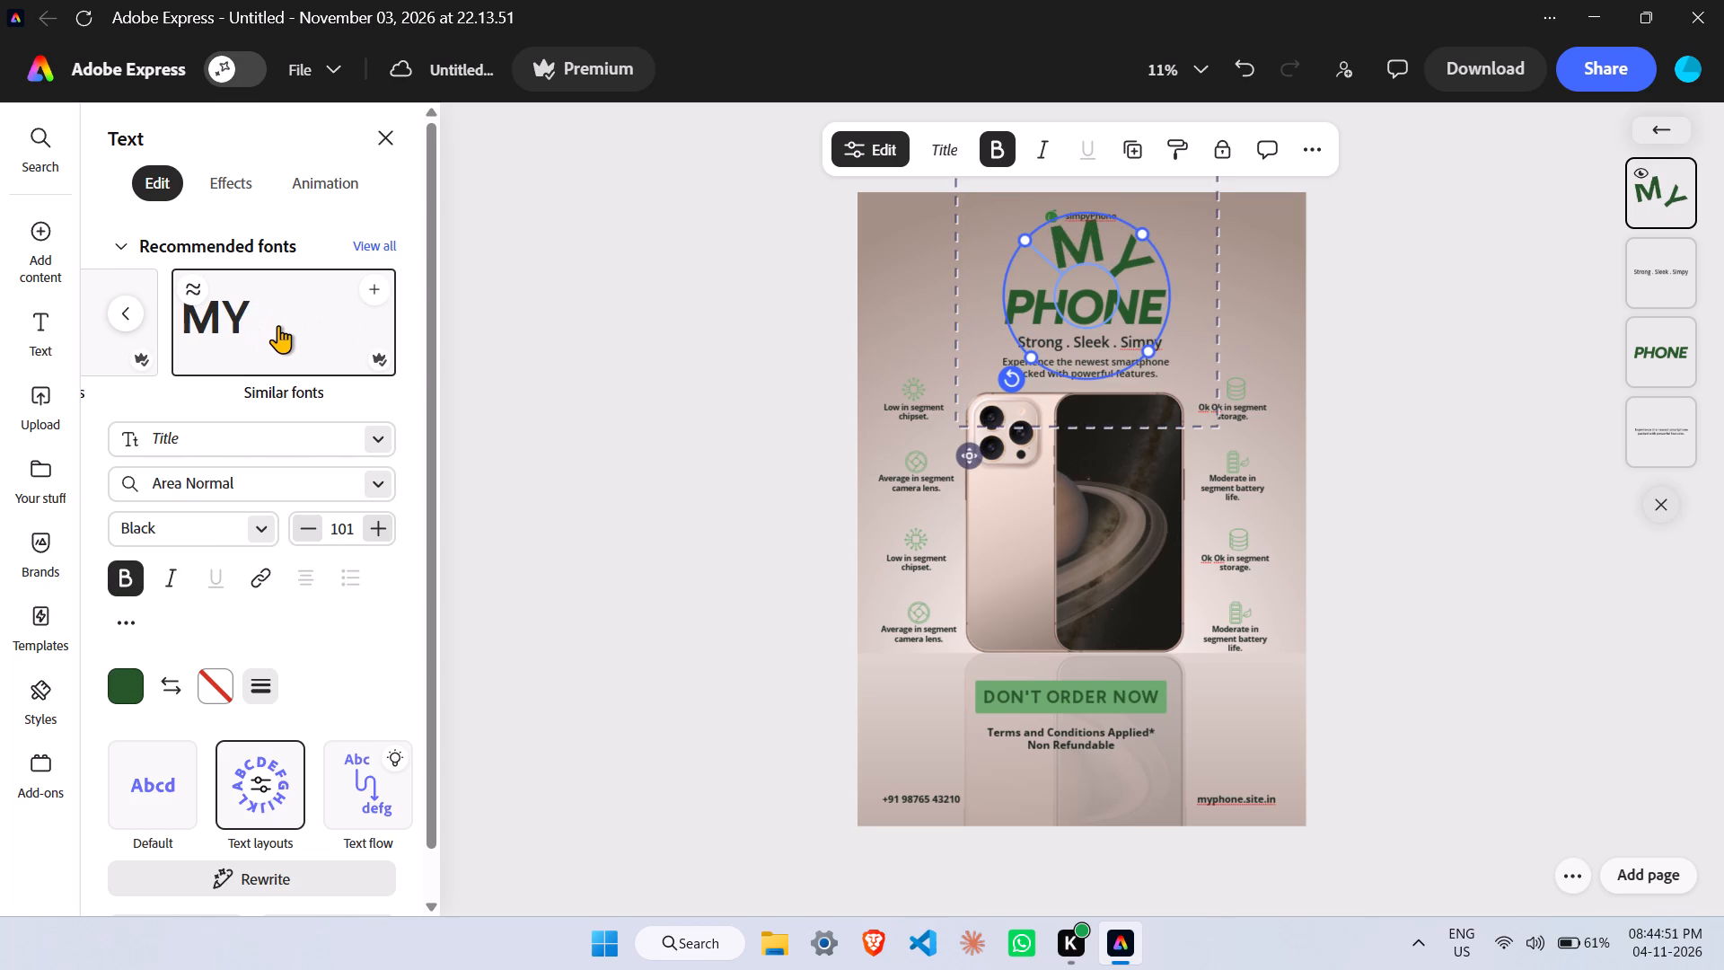
# Rotate the curved MY text slightly counterclockwise and shrink it to size 43 above PHONE.
pyautogui.moveTo(1010, 369); pyautogui.dragTo(1041, 373)
pyautogui.click(898, 261)
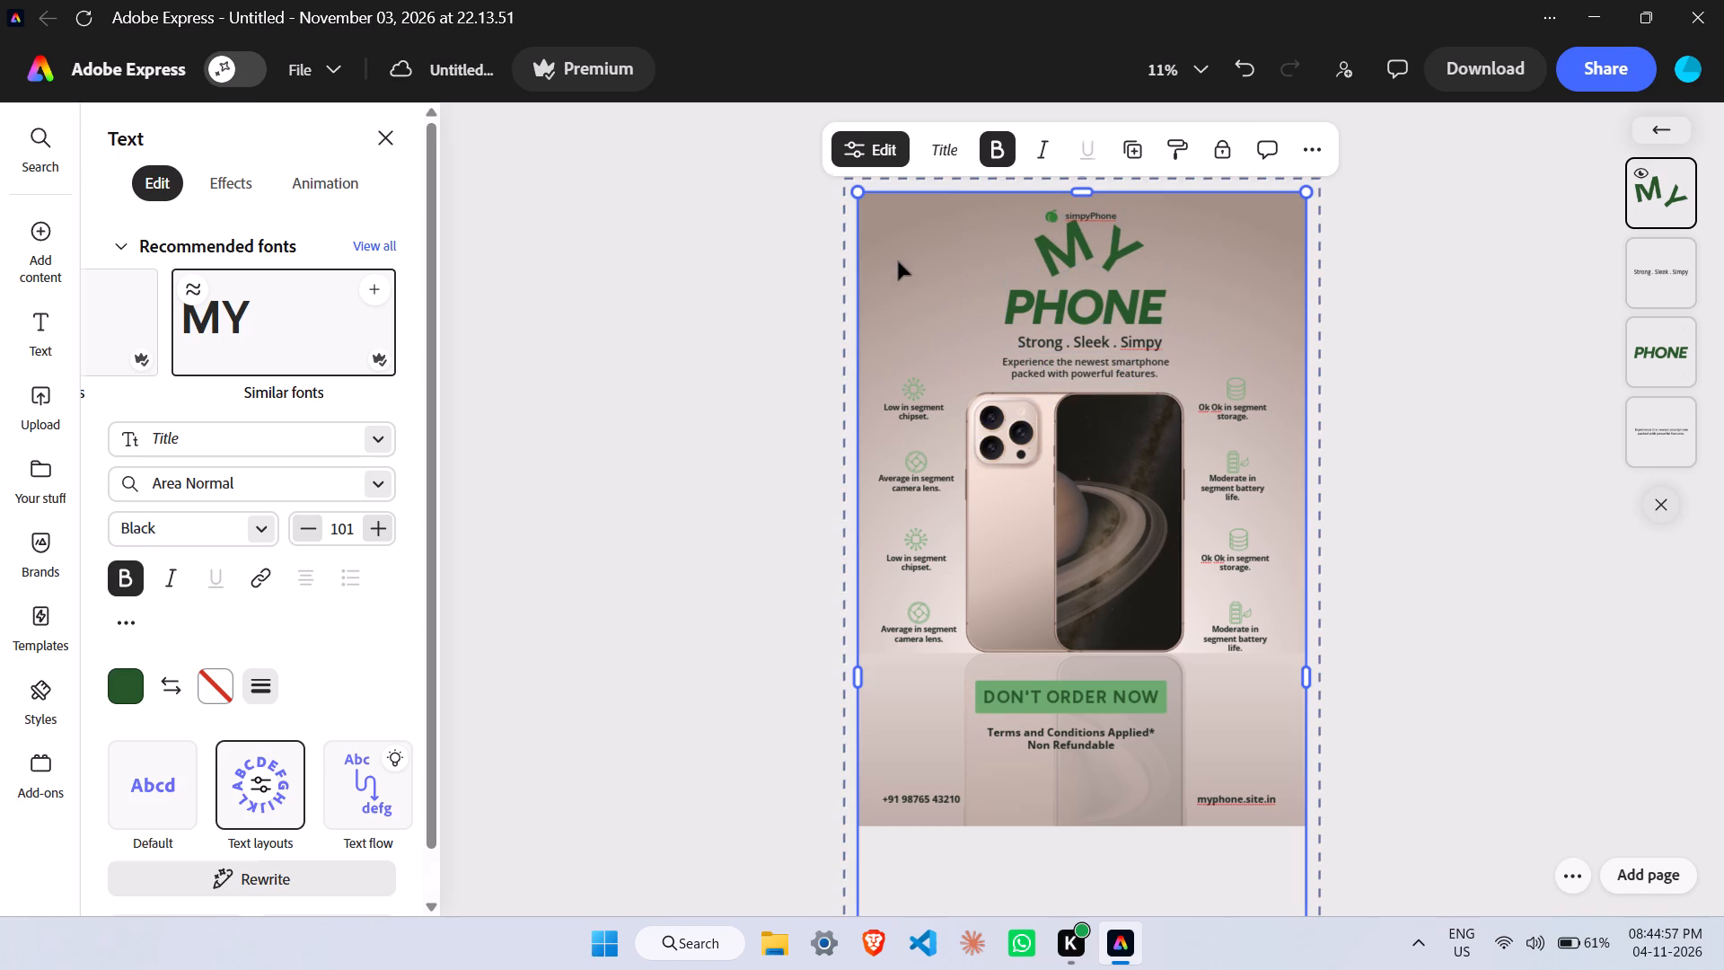
pyautogui.click(1066, 251)
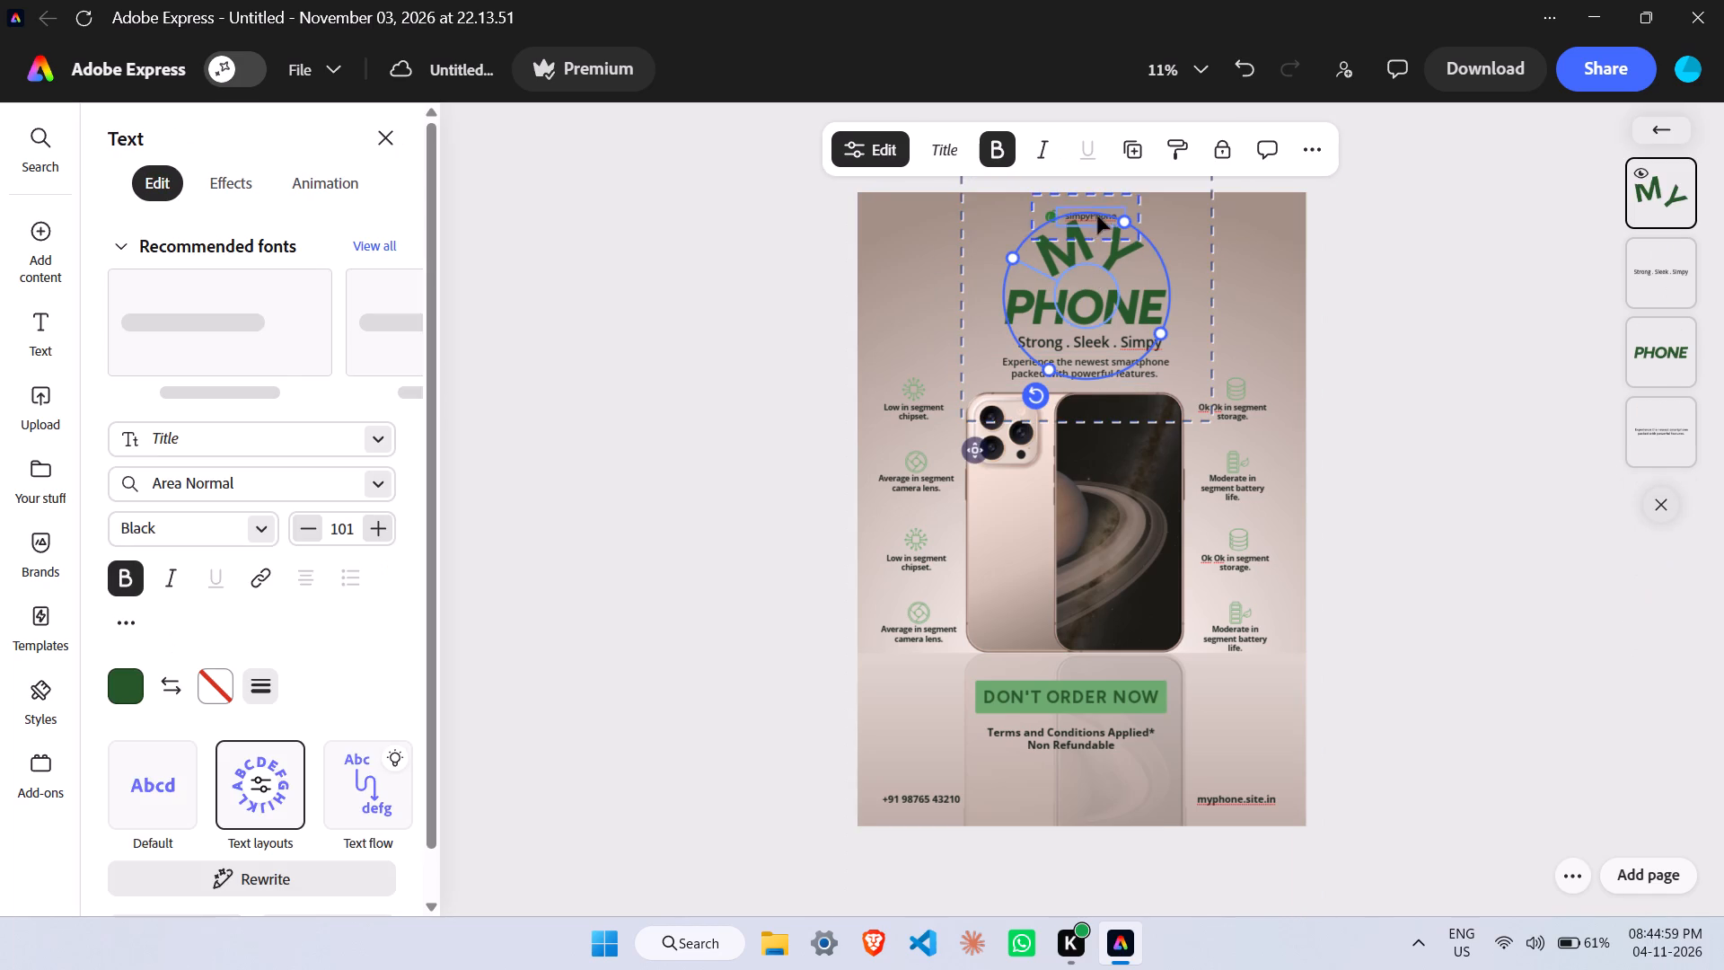
pyautogui.moveTo(1129, 224); pyautogui.dragTo(1127, 249)
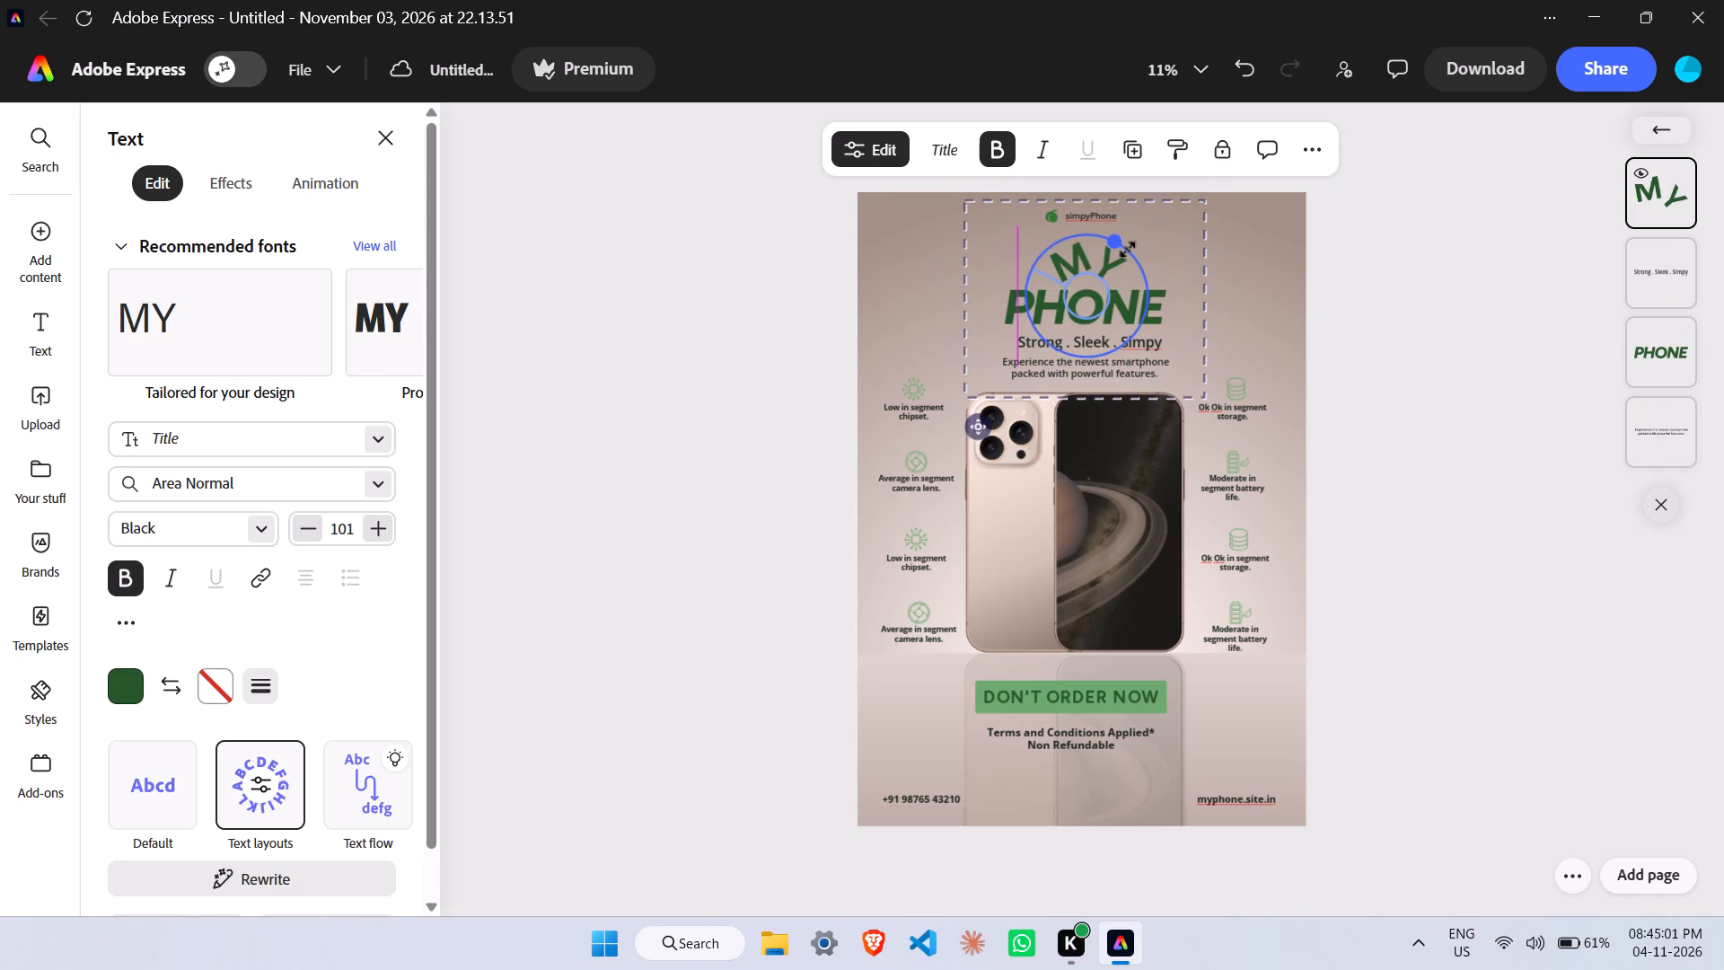
pyautogui.moveTo(1127, 249); pyautogui.dragTo(1130, 272)
pyautogui.scroll(3, 1115, 313)
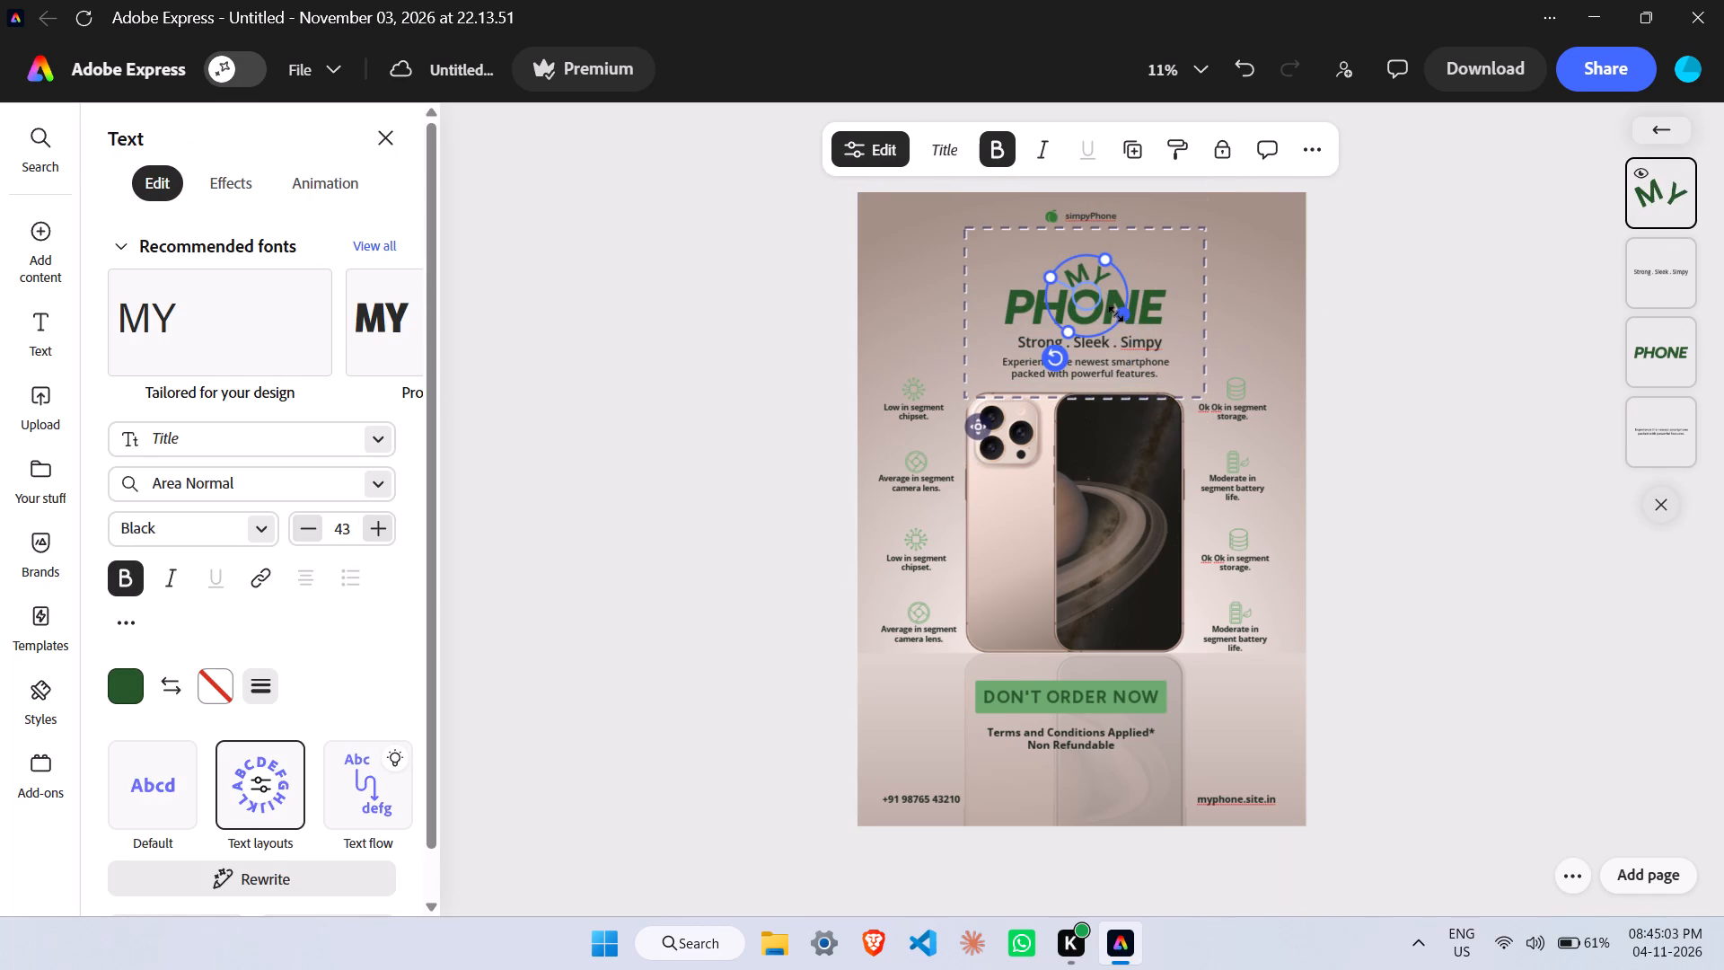
# Move the MY PHONE heading group slightly up and right, above the phone image.
pyautogui.click(1082, 296)
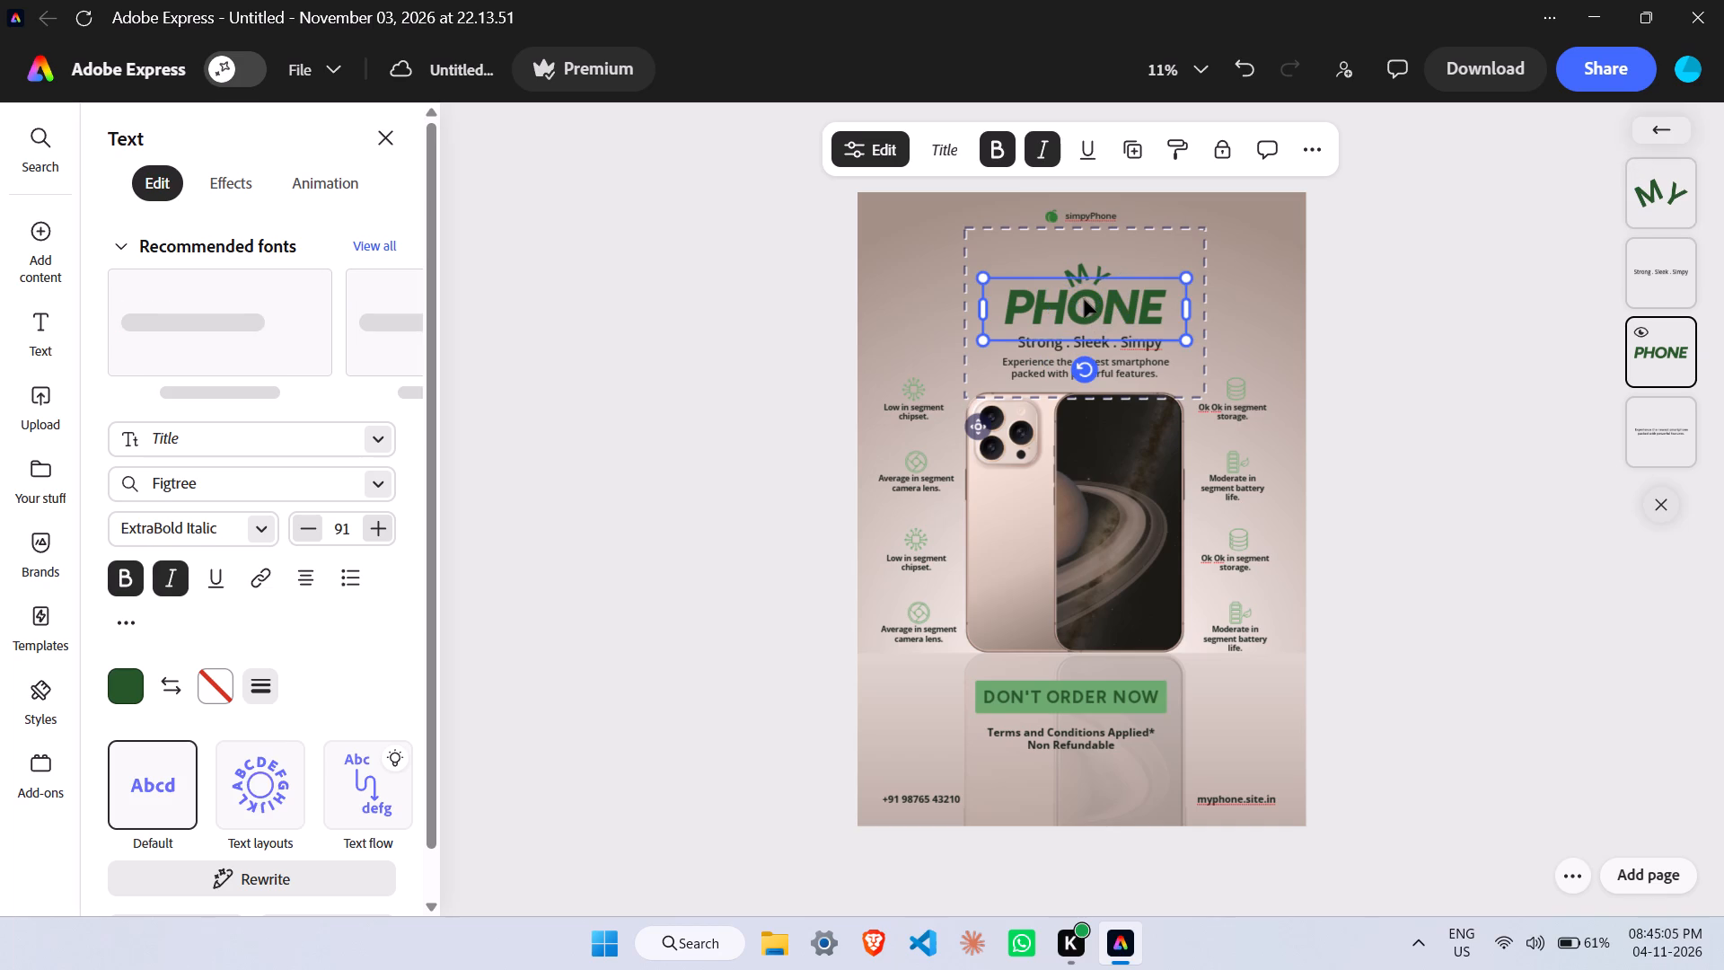
pyautogui.click(1080, 273)
pyautogui.moveTo(1077, 261); pyautogui.dragTo(1081, 266)
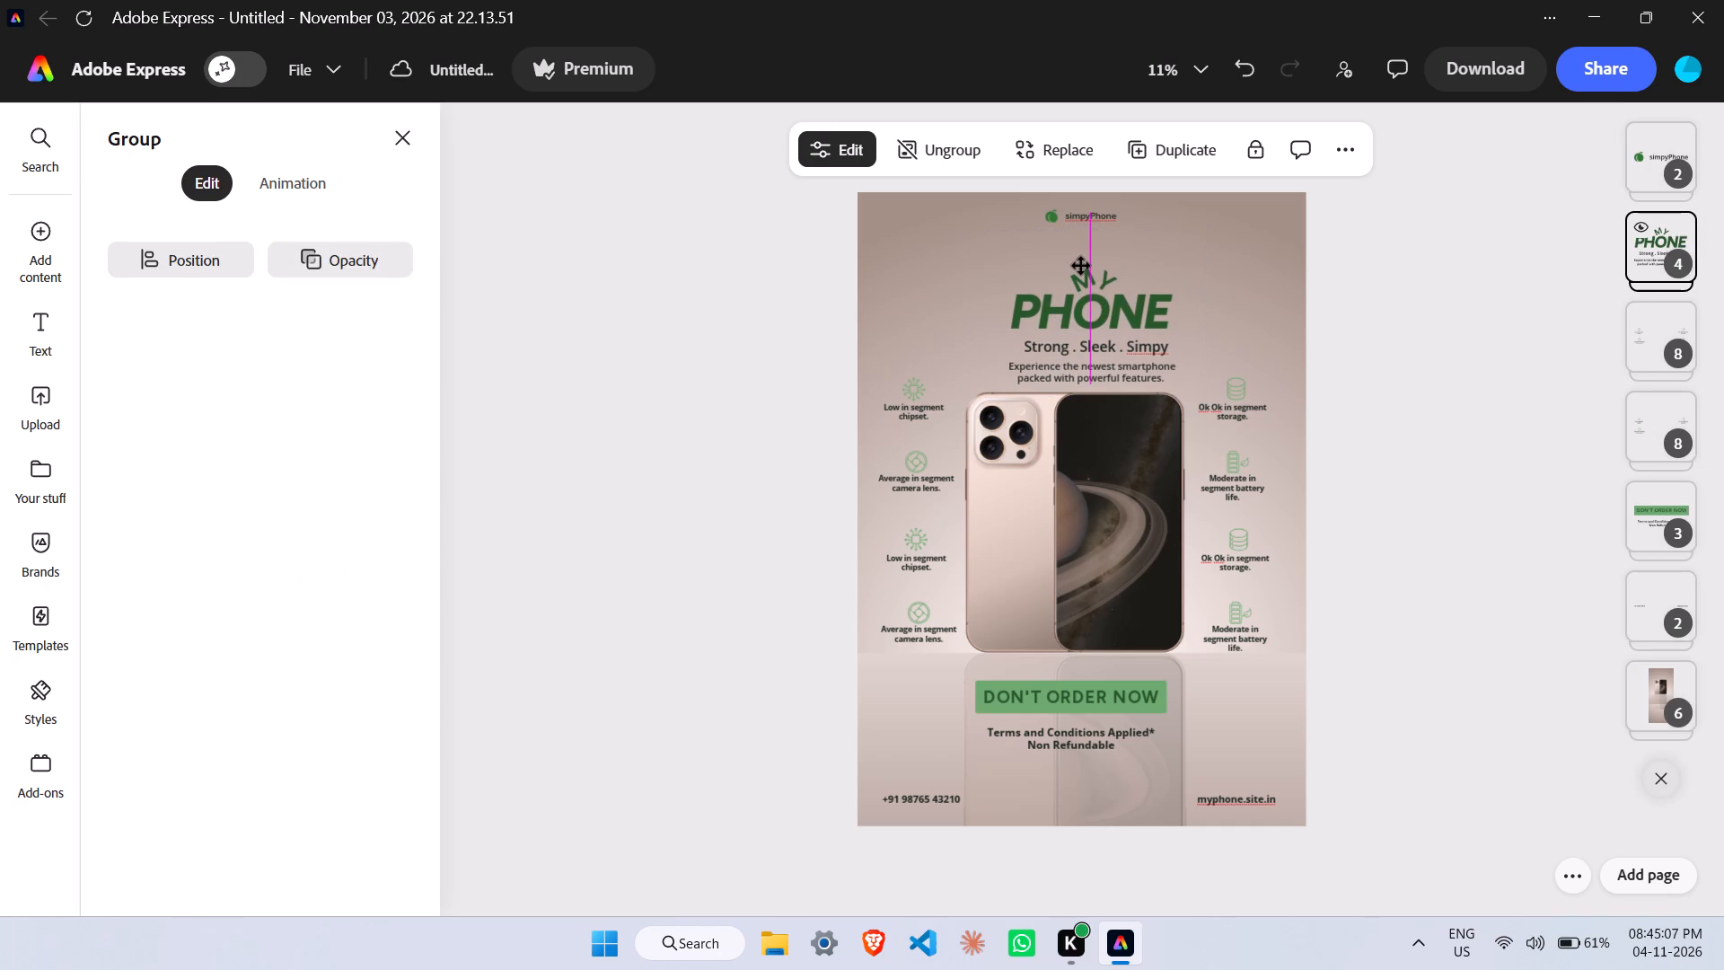
pyautogui.moveTo(1081, 266); pyautogui.dragTo(1085, 251)
# Position the small curved MY text over the O of PHONE and rotate it to about 31°.
pyautogui.click(1104, 260)
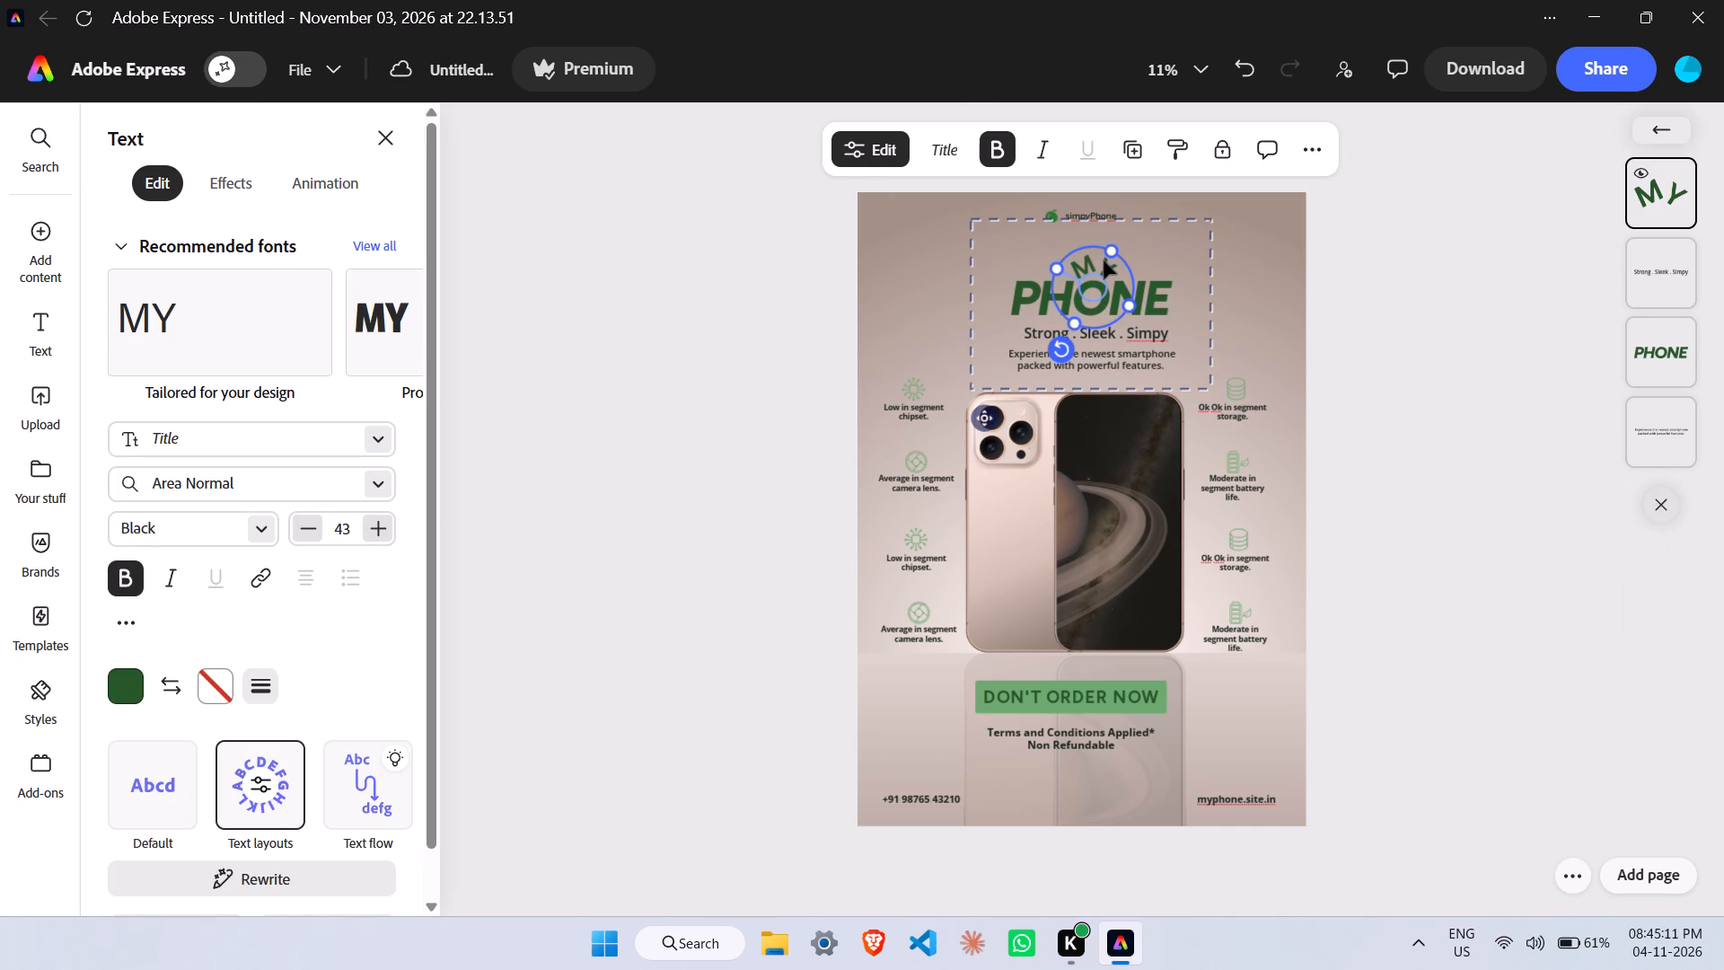
pyautogui.moveTo(1104, 260); pyautogui.dragTo(1106, 266)
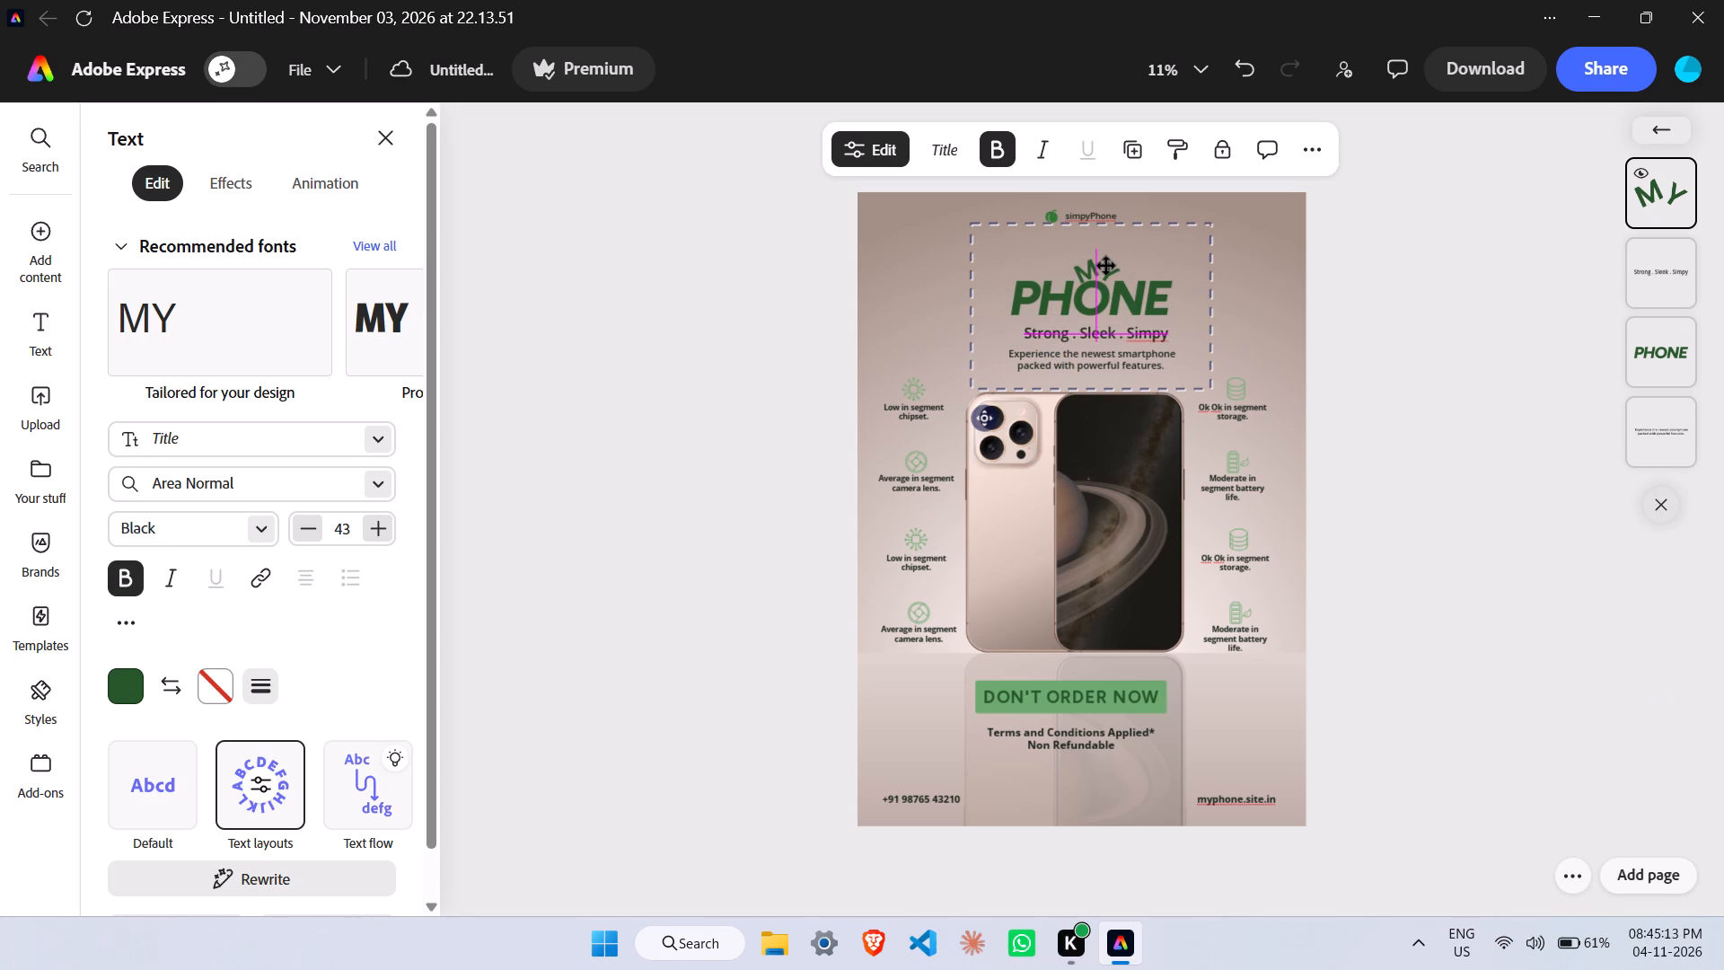
pyautogui.moveTo(1106, 266); pyautogui.dragTo(1104, 269)
pyautogui.moveTo(1061, 351); pyautogui.dragTo(1052, 349)
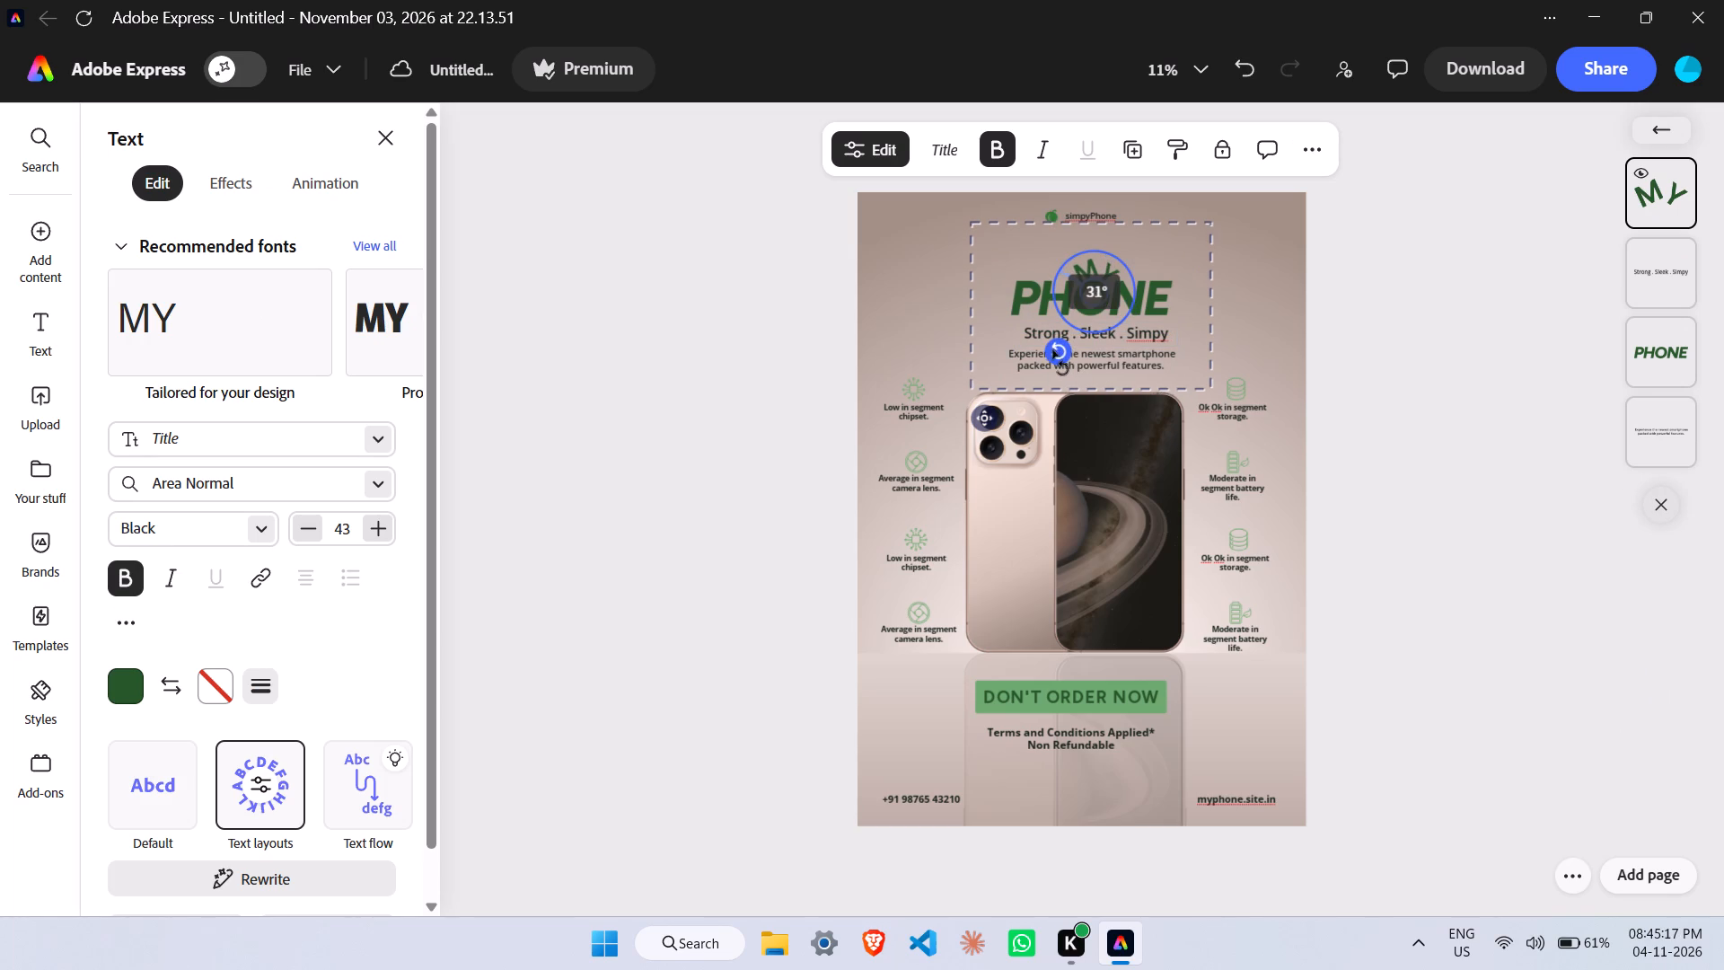
pyautogui.moveTo(1052, 349); pyautogui.dragTo(1057, 349)
pyautogui.moveTo(1057, 349); pyautogui.dragTo(1052, 348)
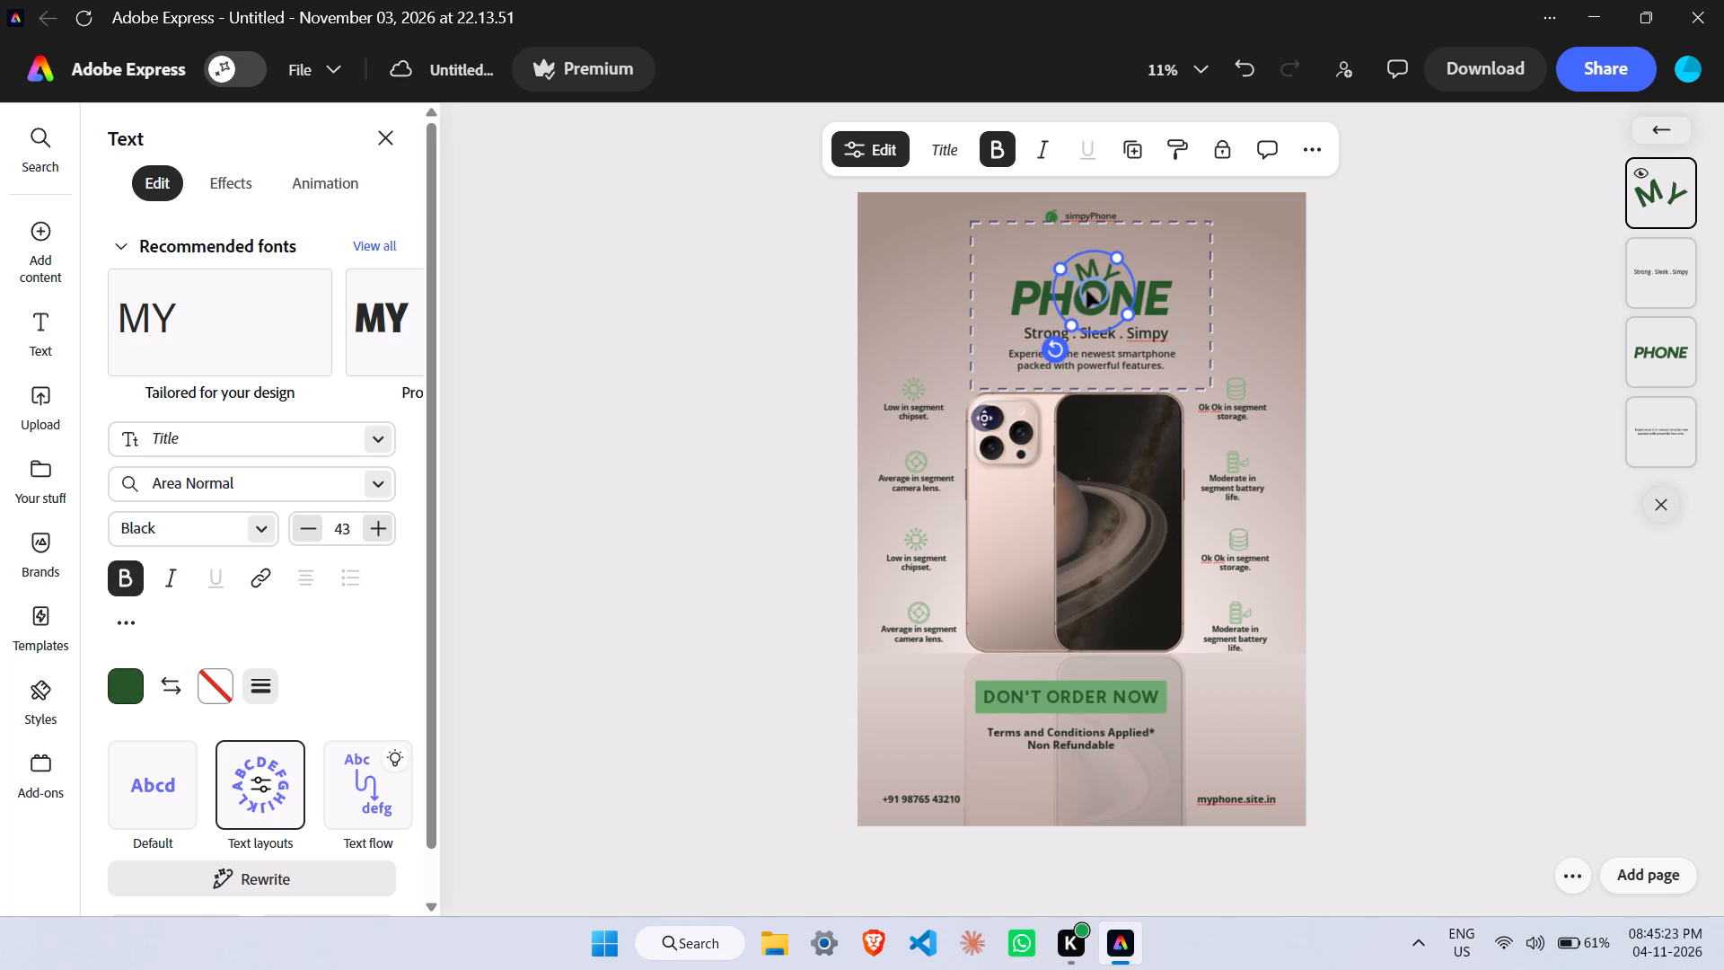
pyautogui.click(1104, 271)
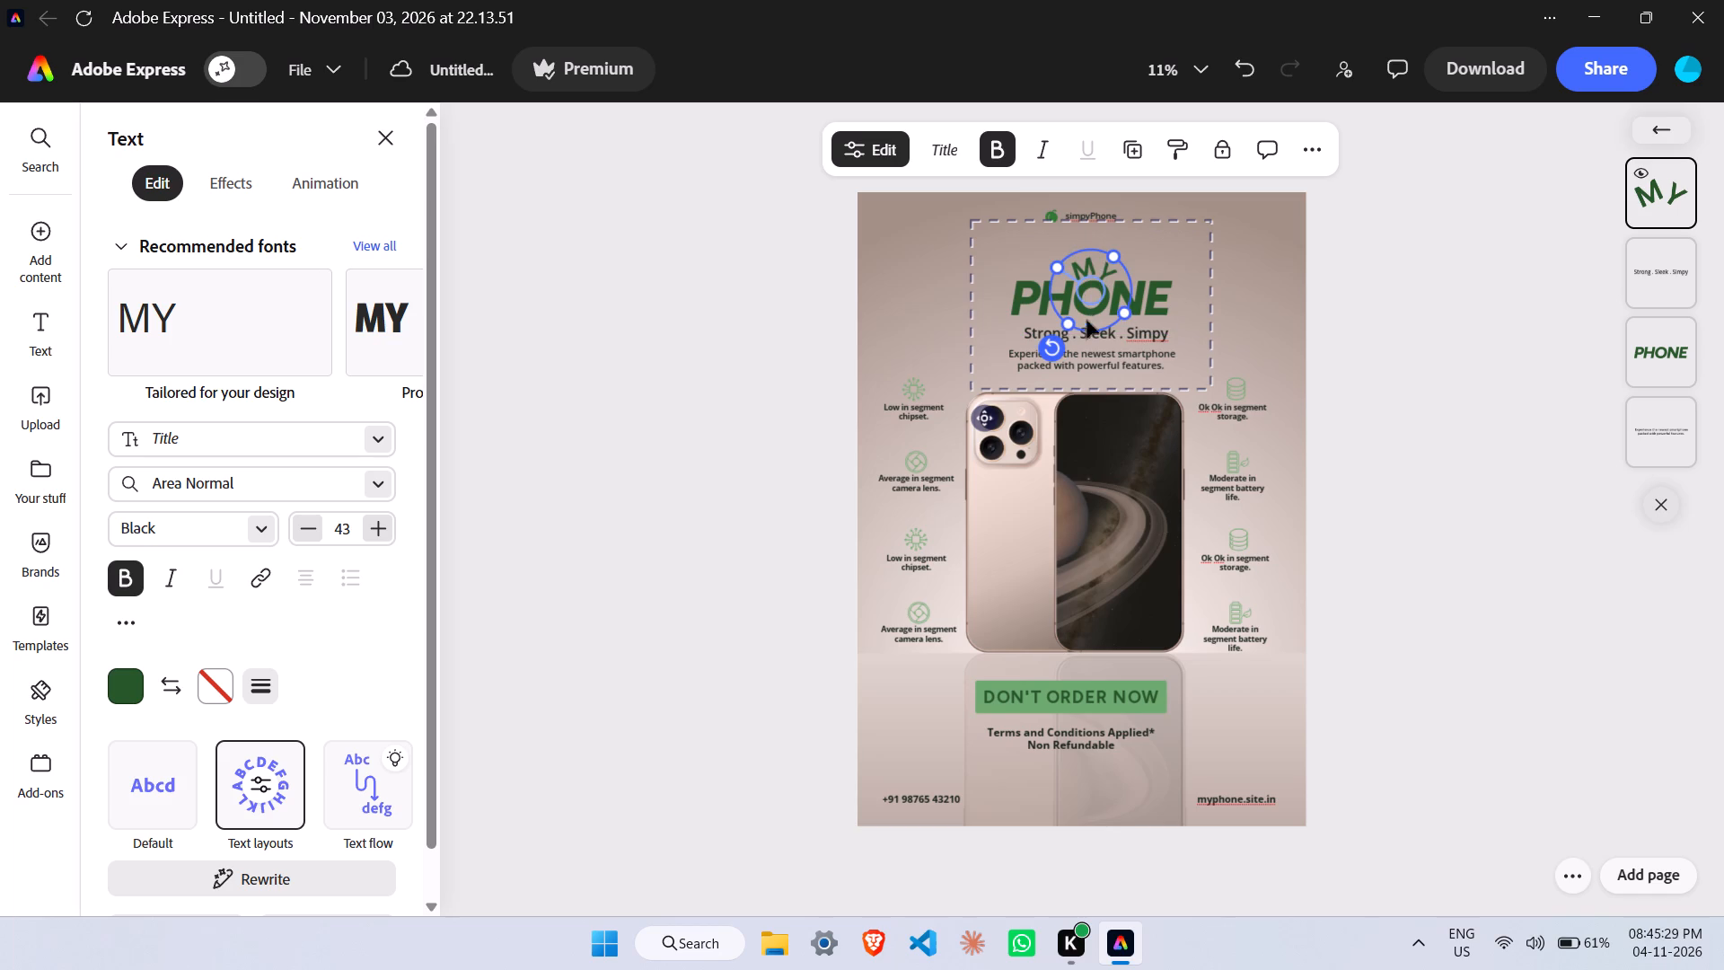
pyautogui.click(1053, 346)
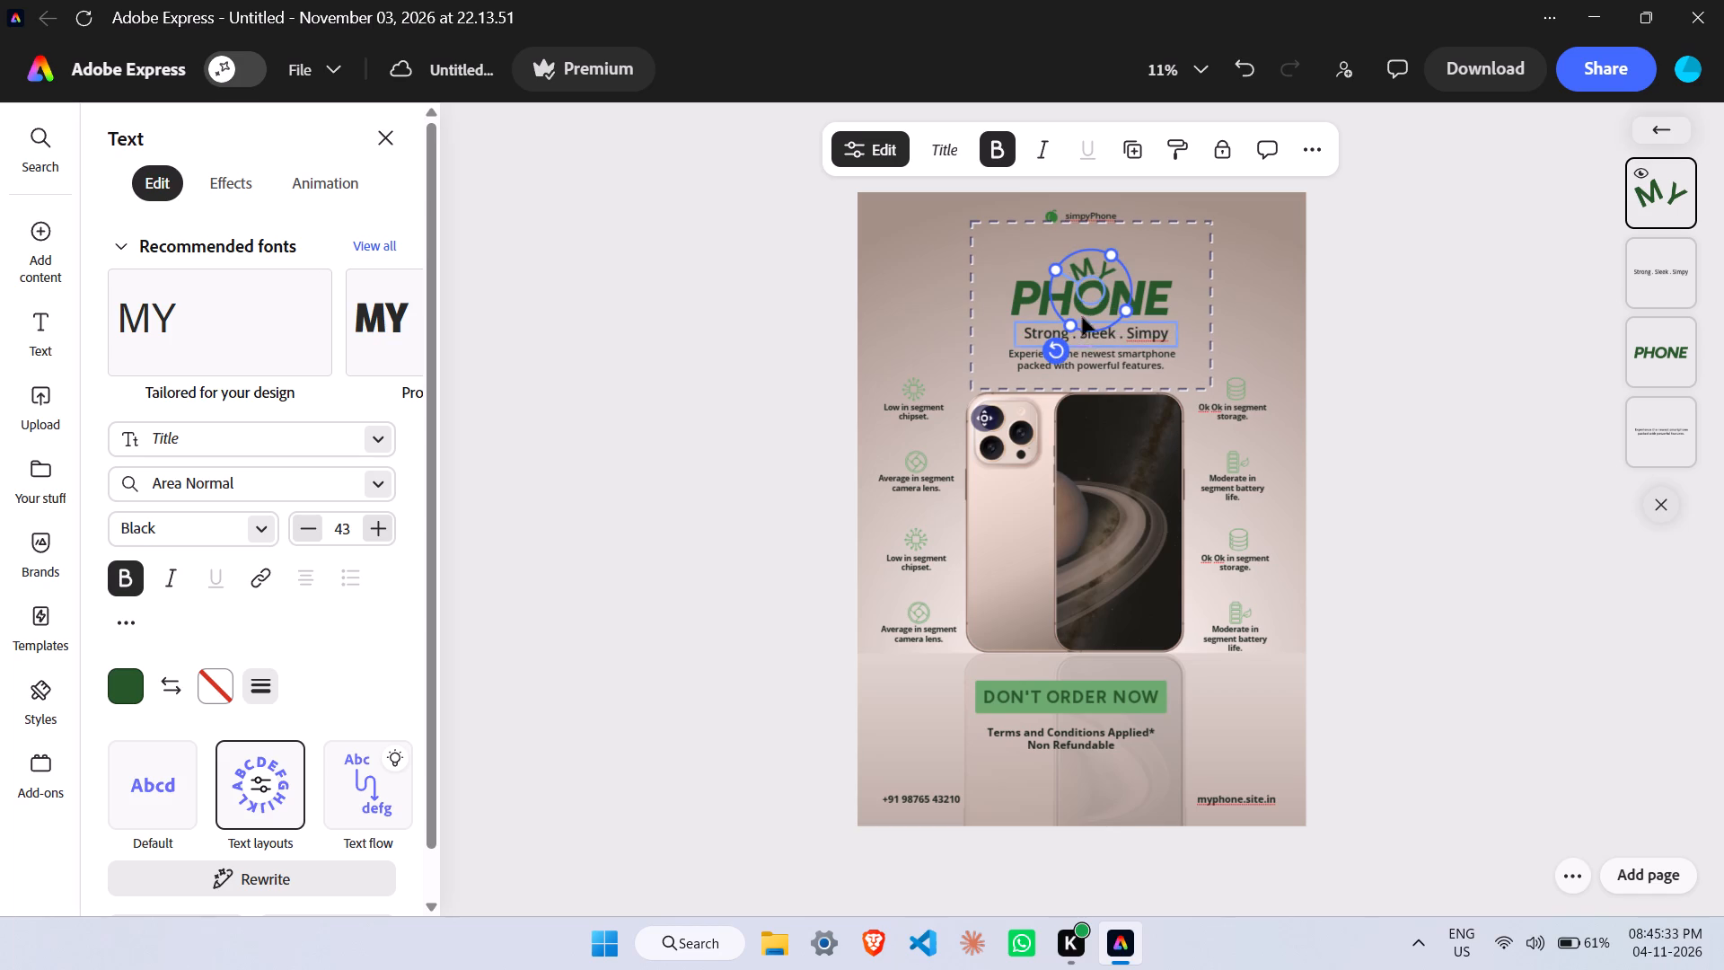
# Shift the Terms and Conditions text slightly right beneath the DON'T ORDER NOW banner.
pyautogui.click(1116, 713)
pyautogui.click(1045, 737)
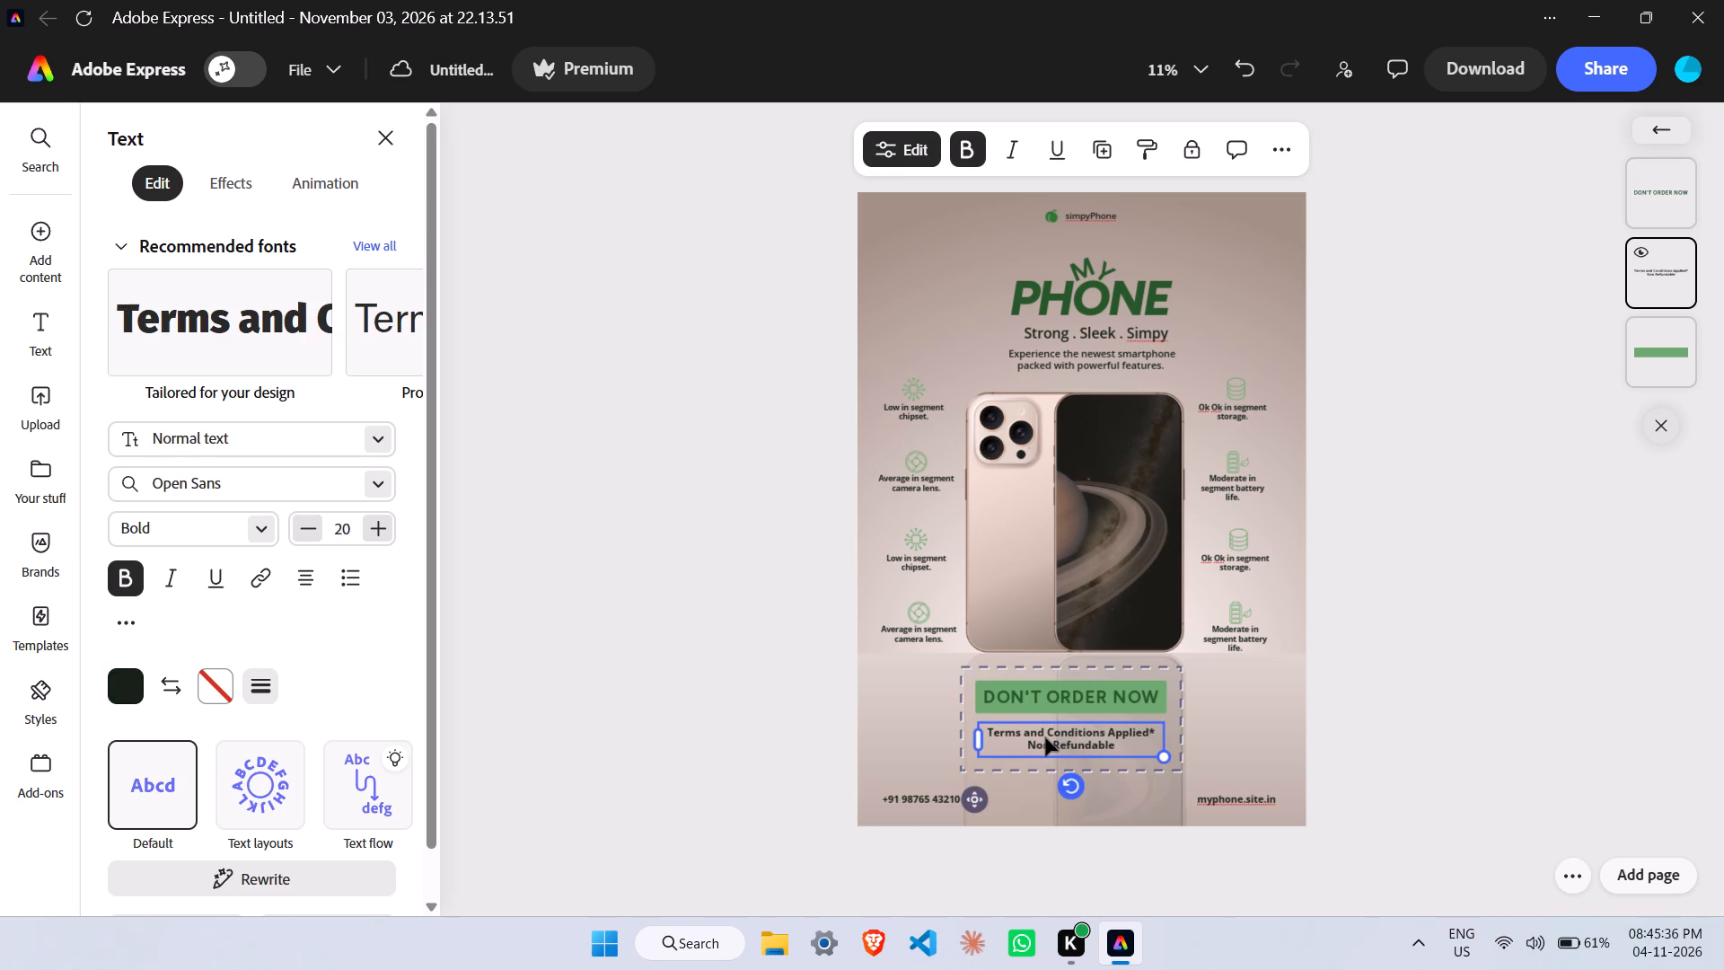
pyautogui.moveTo(1072, 736); pyautogui.dragTo(1072, 748)
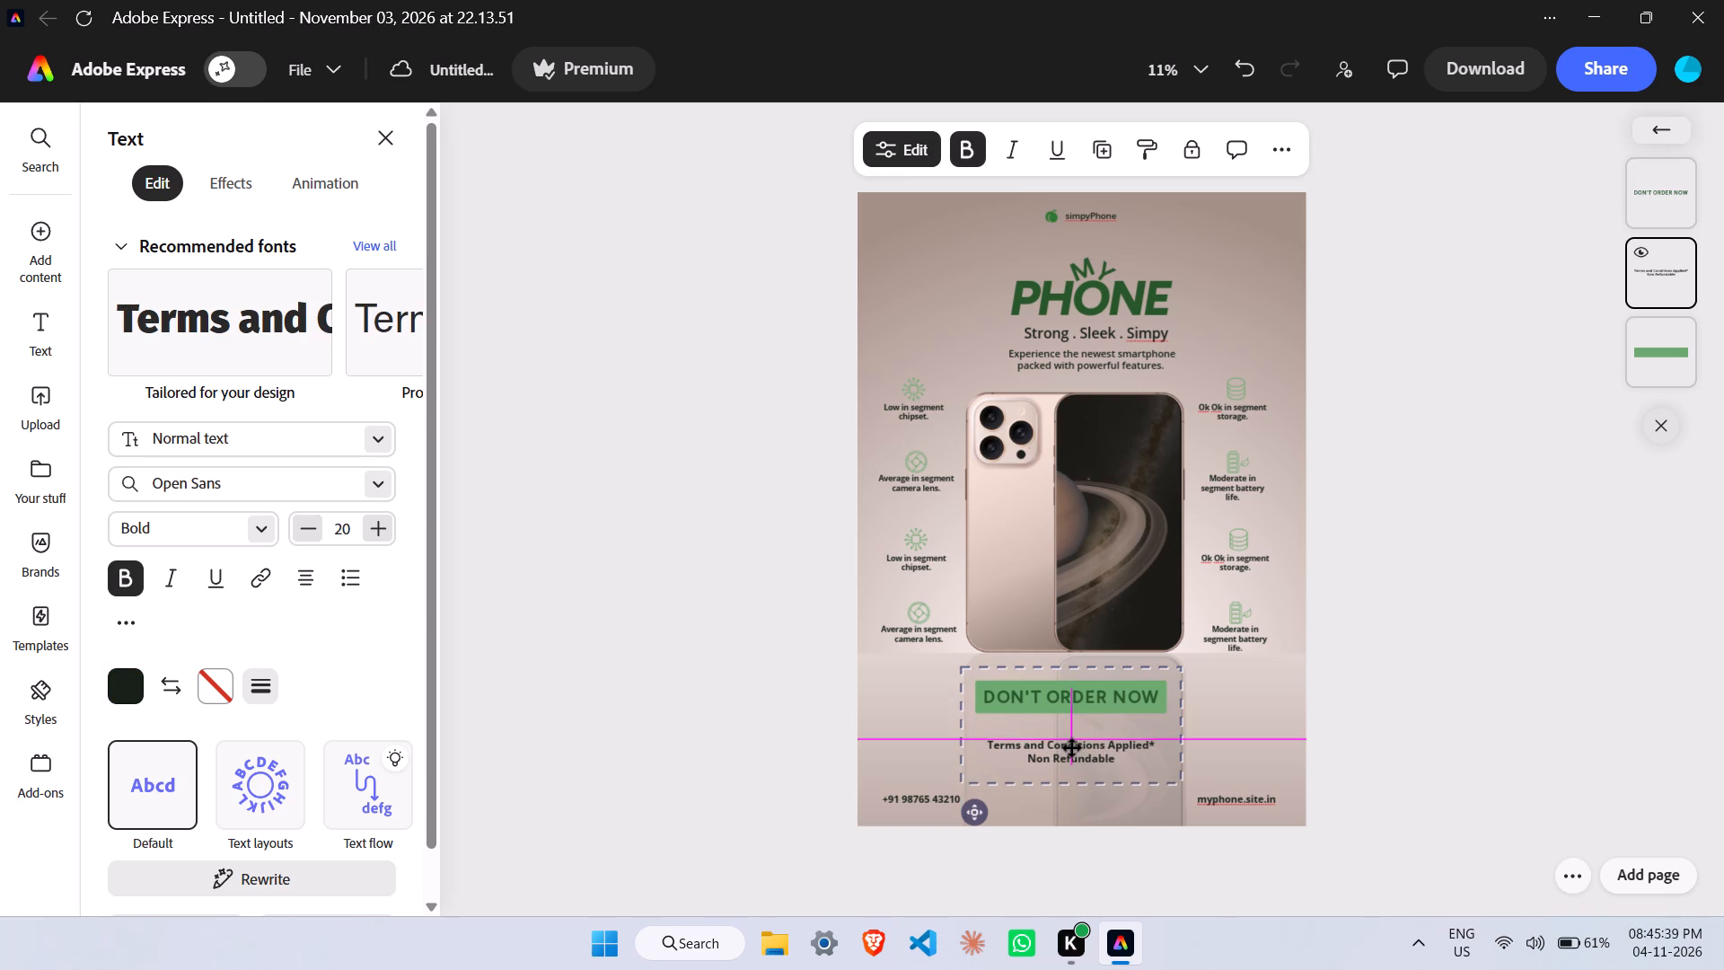
pyautogui.moveTo(1072, 748); pyautogui.dragTo(1084, 745)
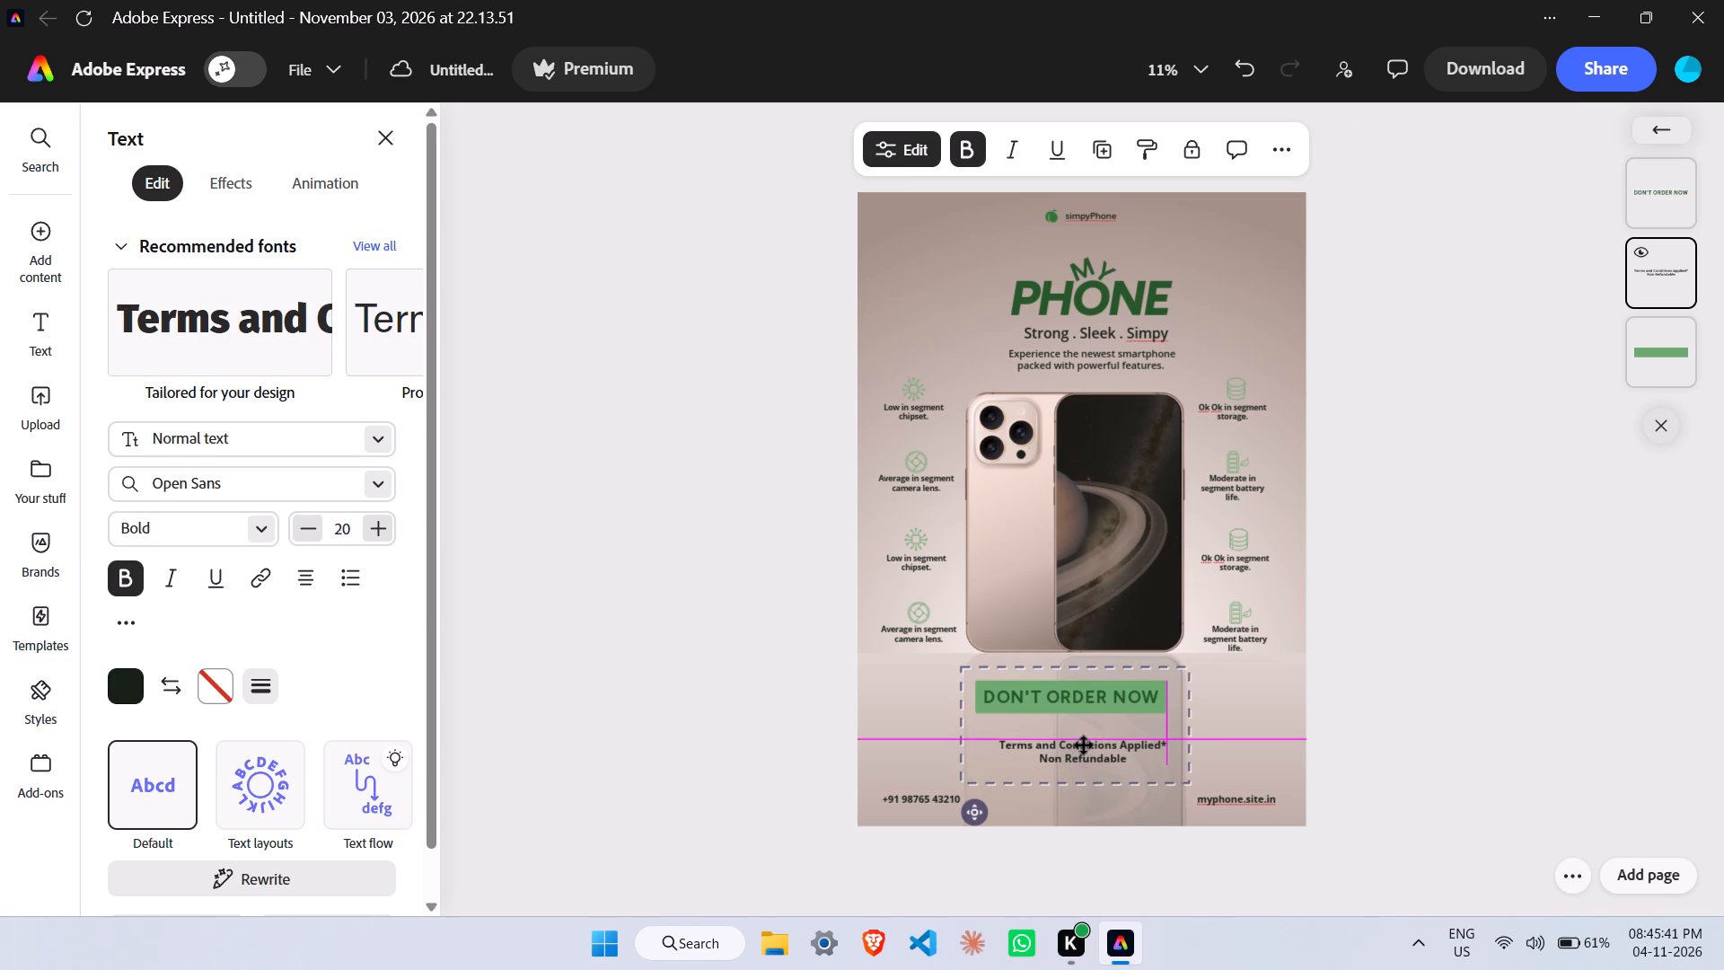
pyautogui.moveTo(1084, 745); pyautogui.dragTo(1086, 732)
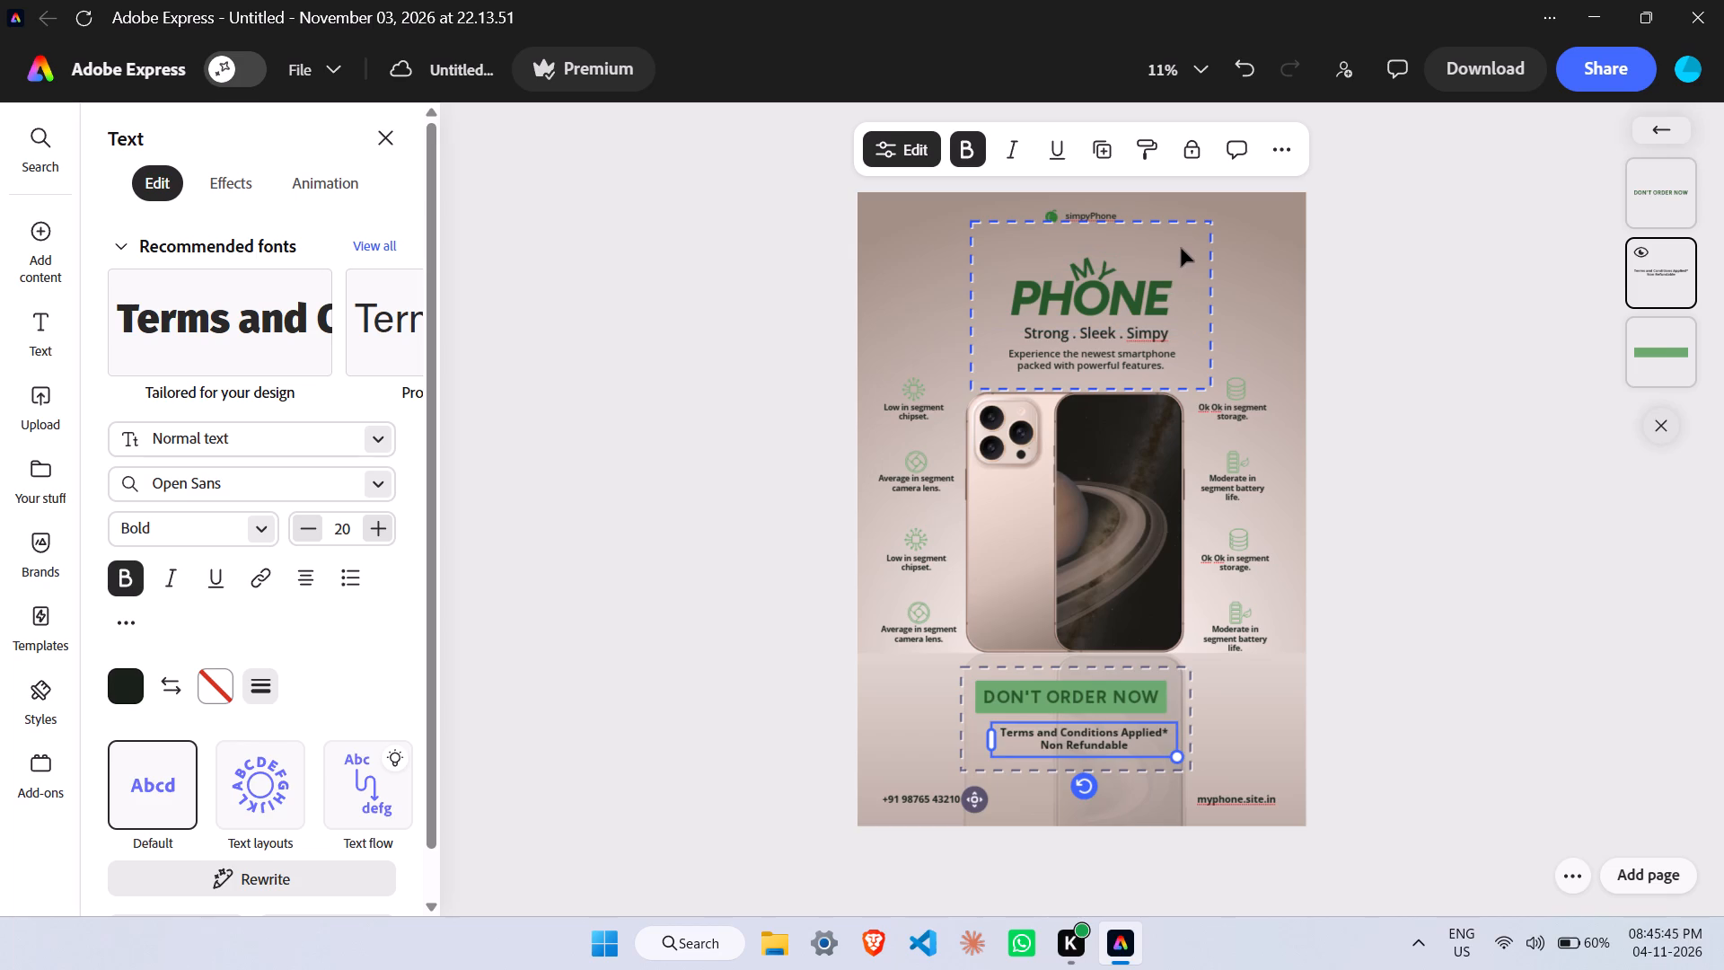
# Move the MY PHONE heading group slightly left and down above the phone image.
pyautogui.click(1183, 237)
pyautogui.moveTo(1163, 251); pyautogui.dragTo(1148, 256)
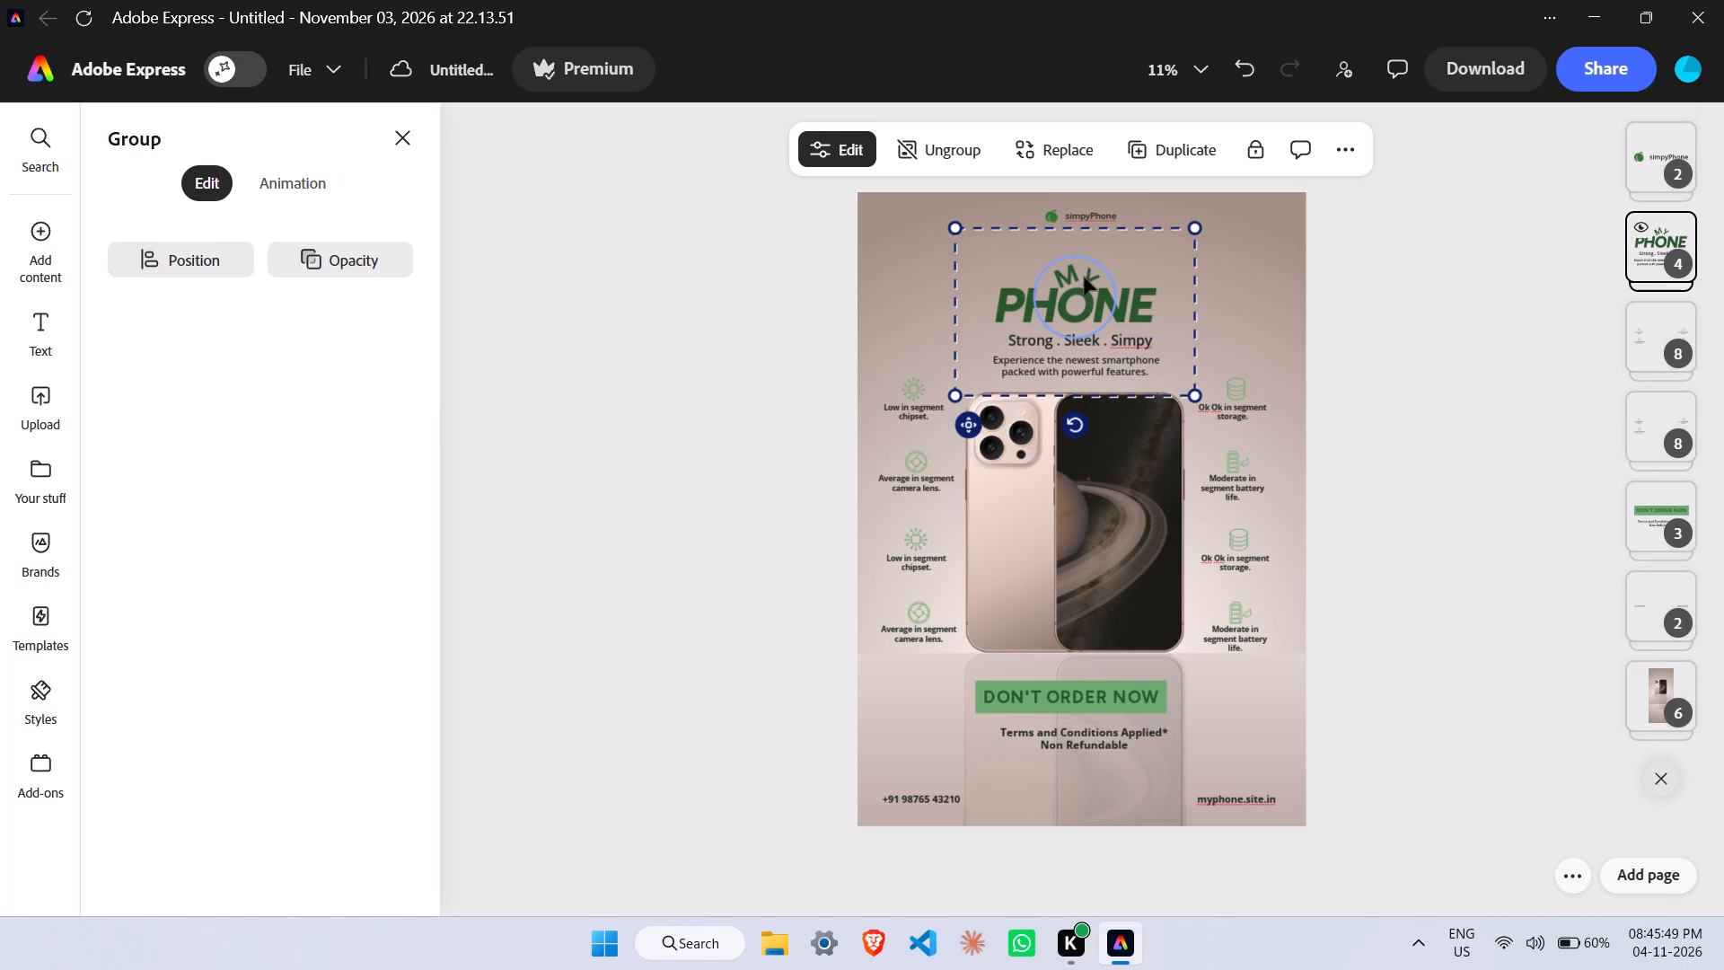
# Enlarge the curved MY text above PHONE to size 74.
pyautogui.click(1084, 273)
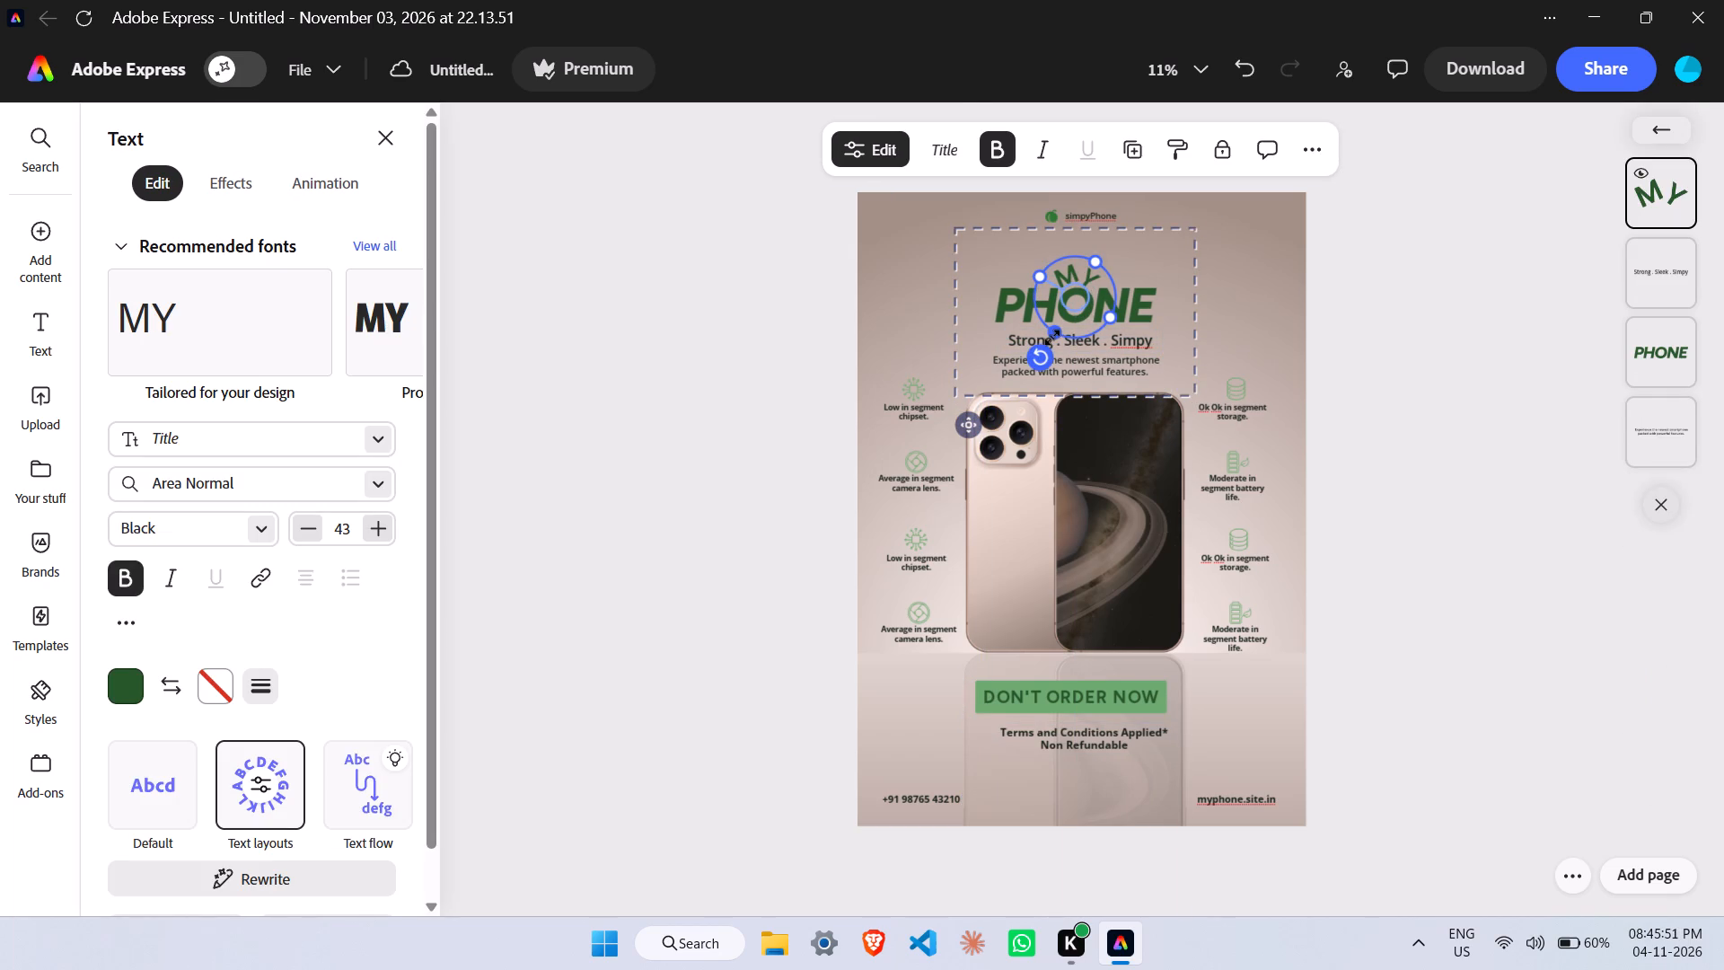
pyautogui.moveTo(1051, 337); pyautogui.dragTo(1051, 356)
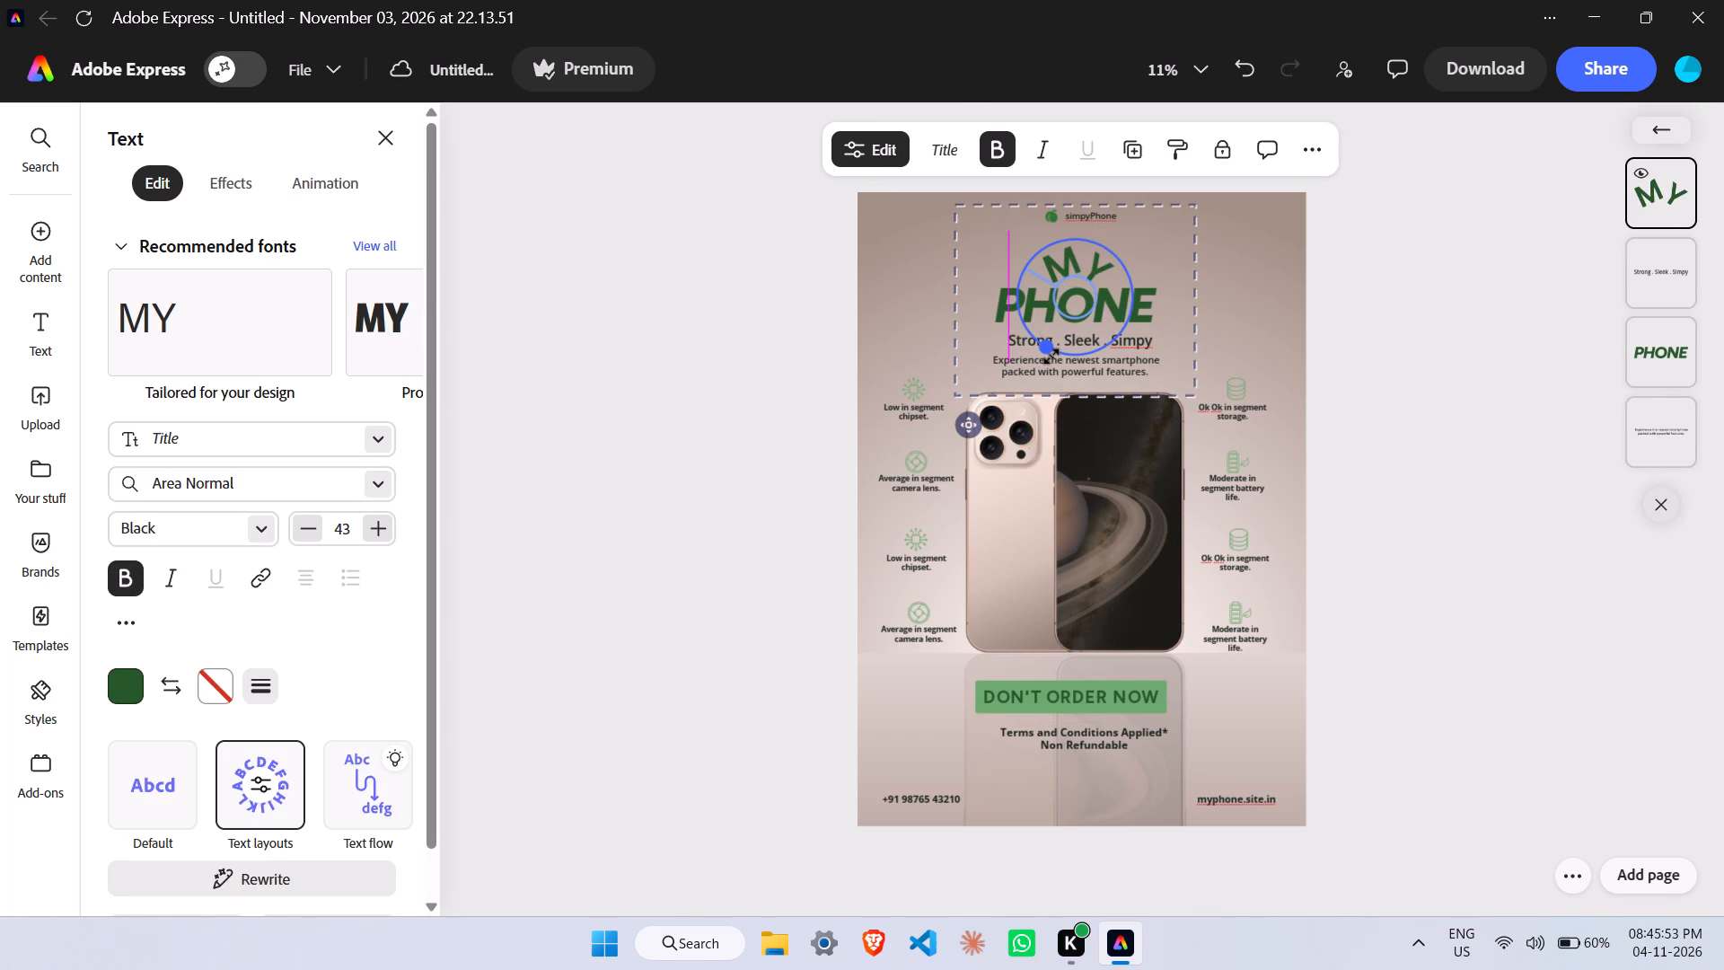
pyautogui.moveTo(1051, 356); pyautogui.dragTo(1051, 362)
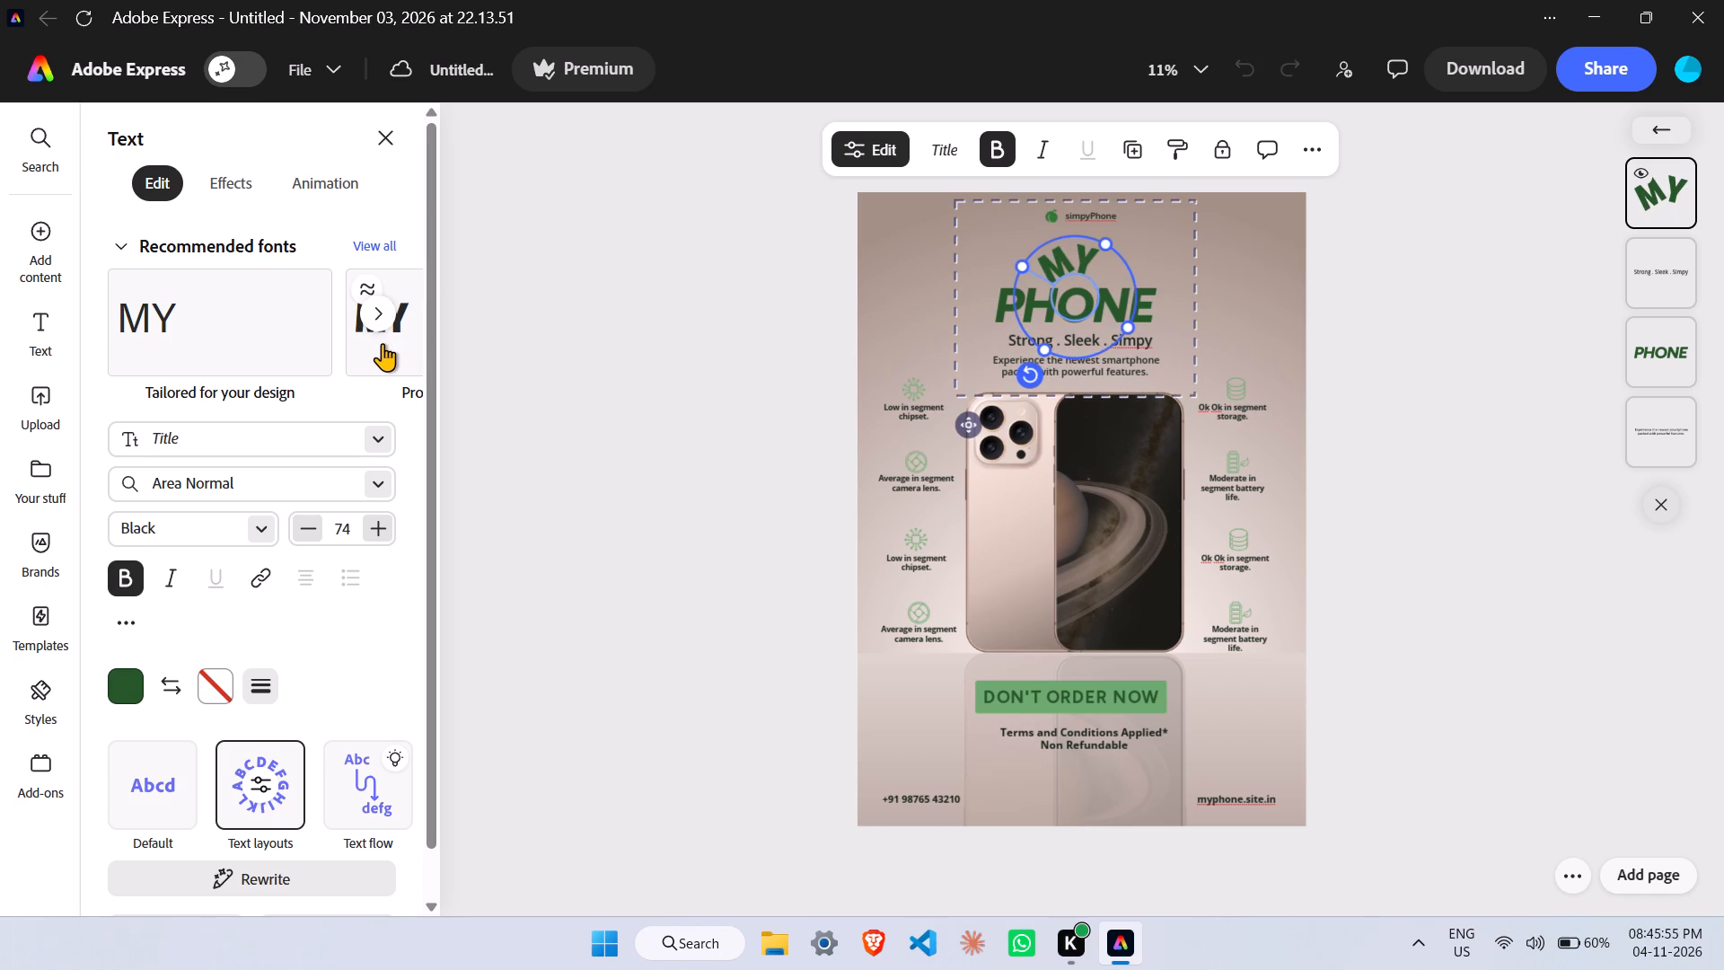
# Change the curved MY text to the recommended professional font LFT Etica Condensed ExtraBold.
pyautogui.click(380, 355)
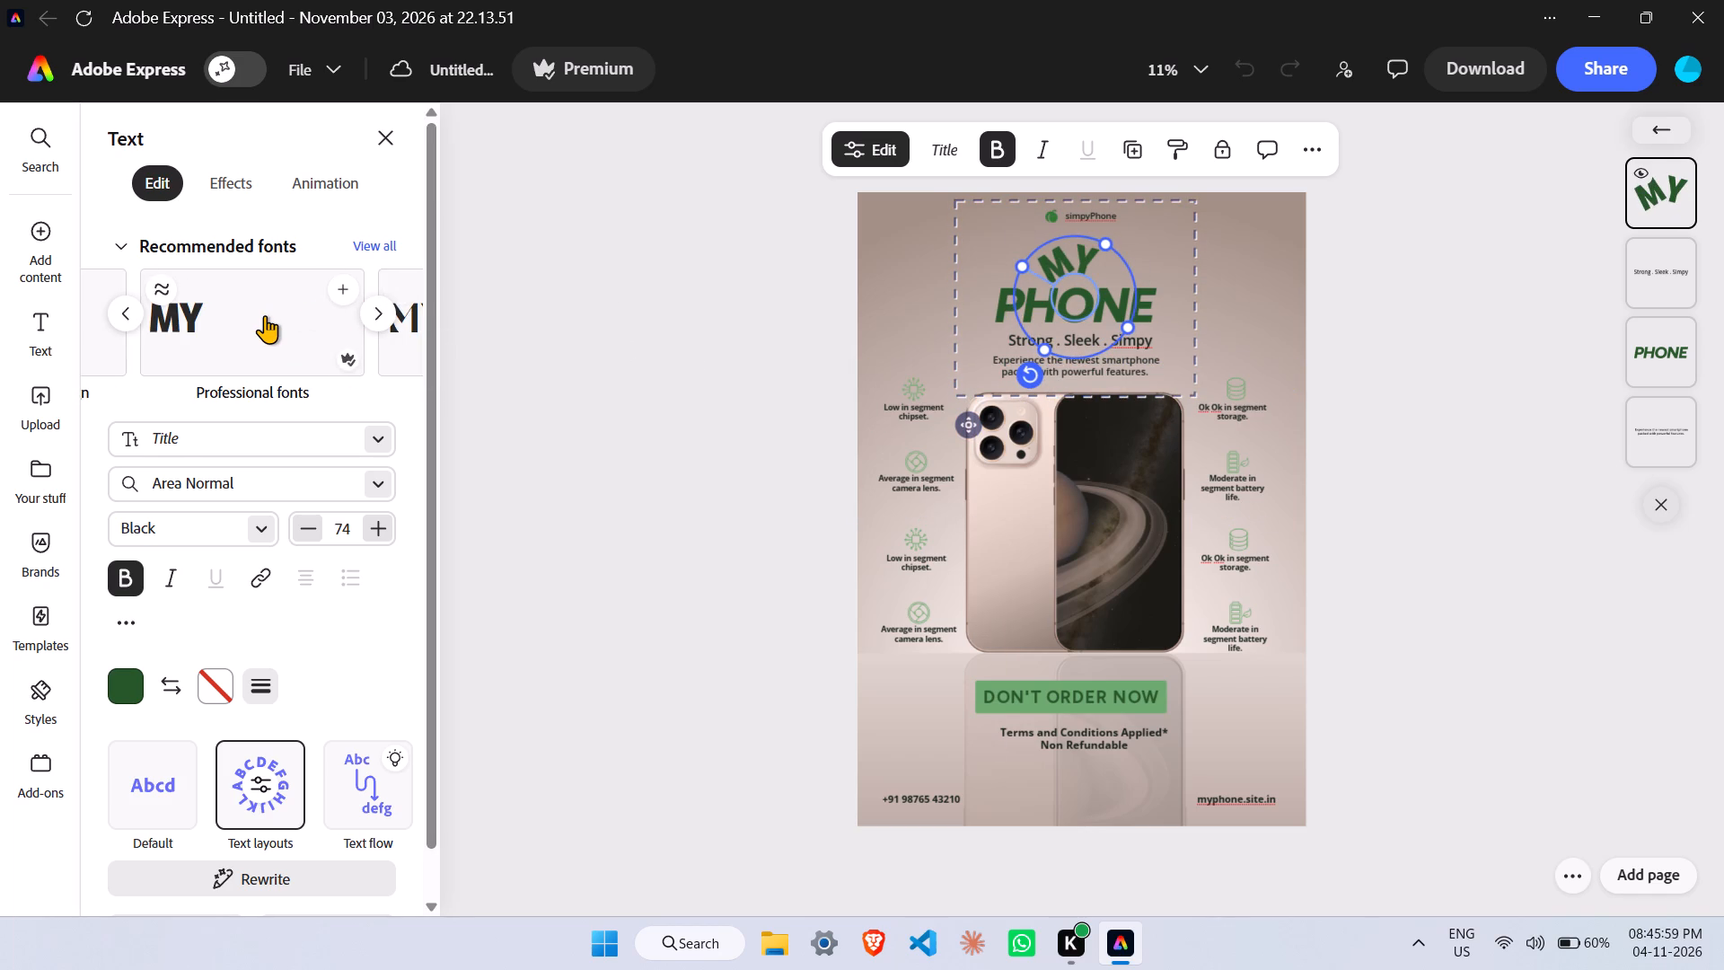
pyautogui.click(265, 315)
# Rotate the curved MY text to 45° so it sits centred over PHONE.
pyautogui.moveTo(1026, 376); pyautogui.dragTo(1000, 371)
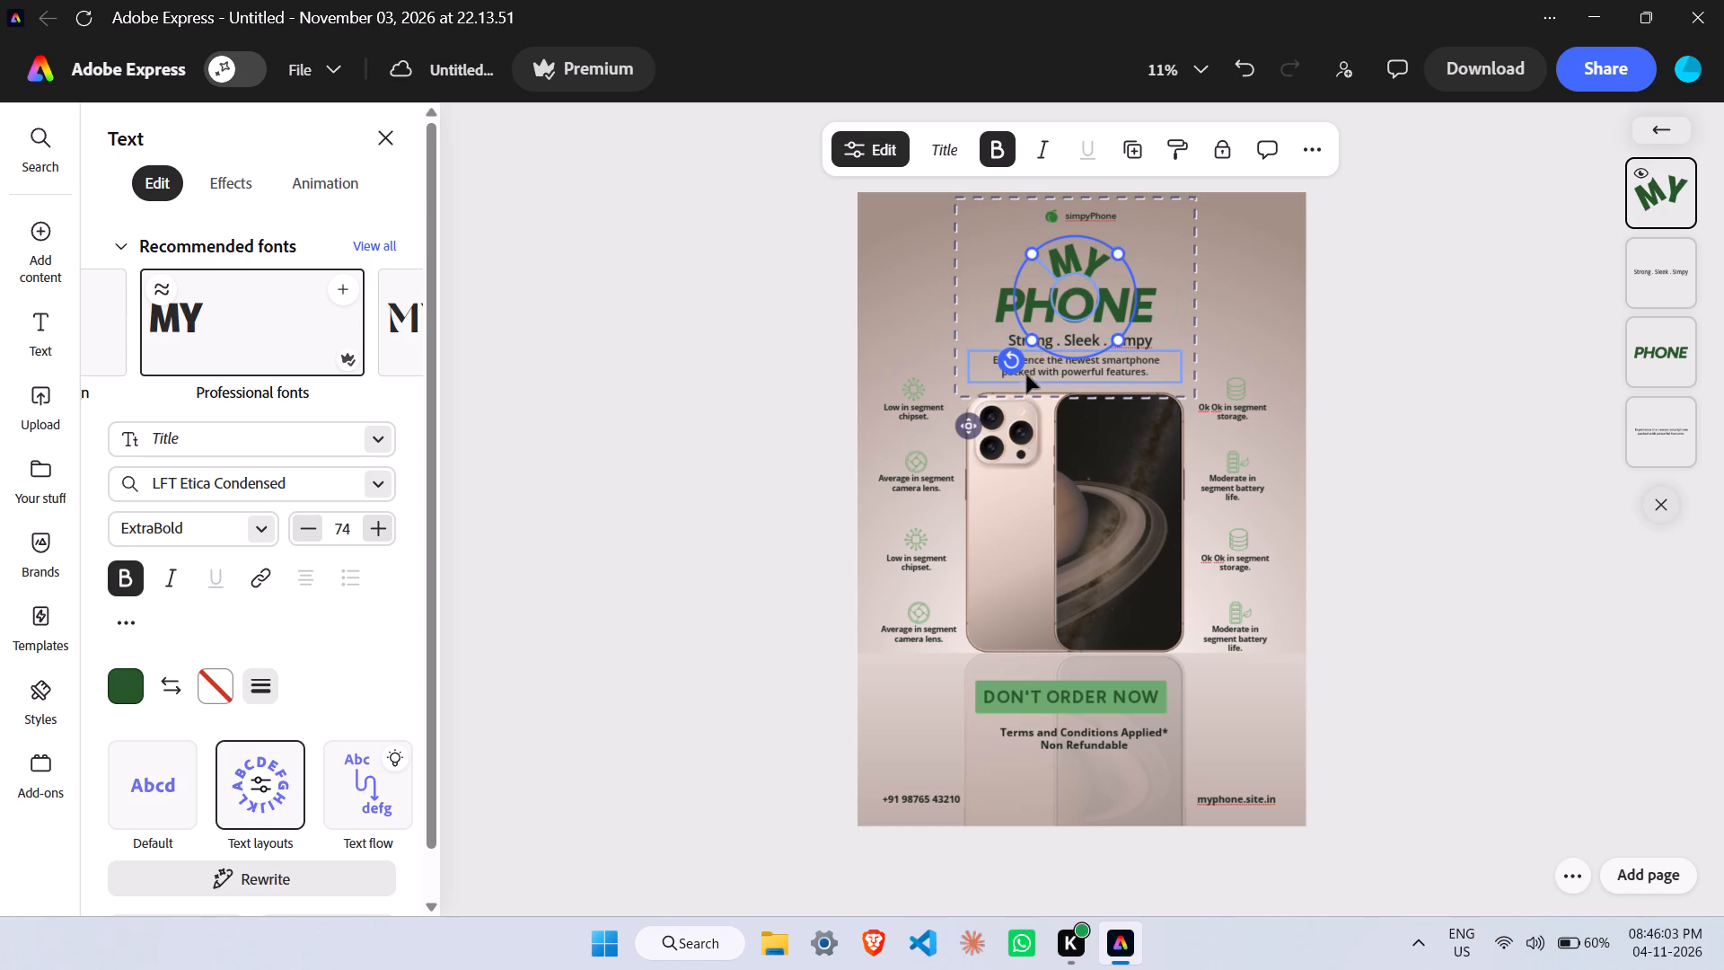
pyautogui.click(1004, 350)
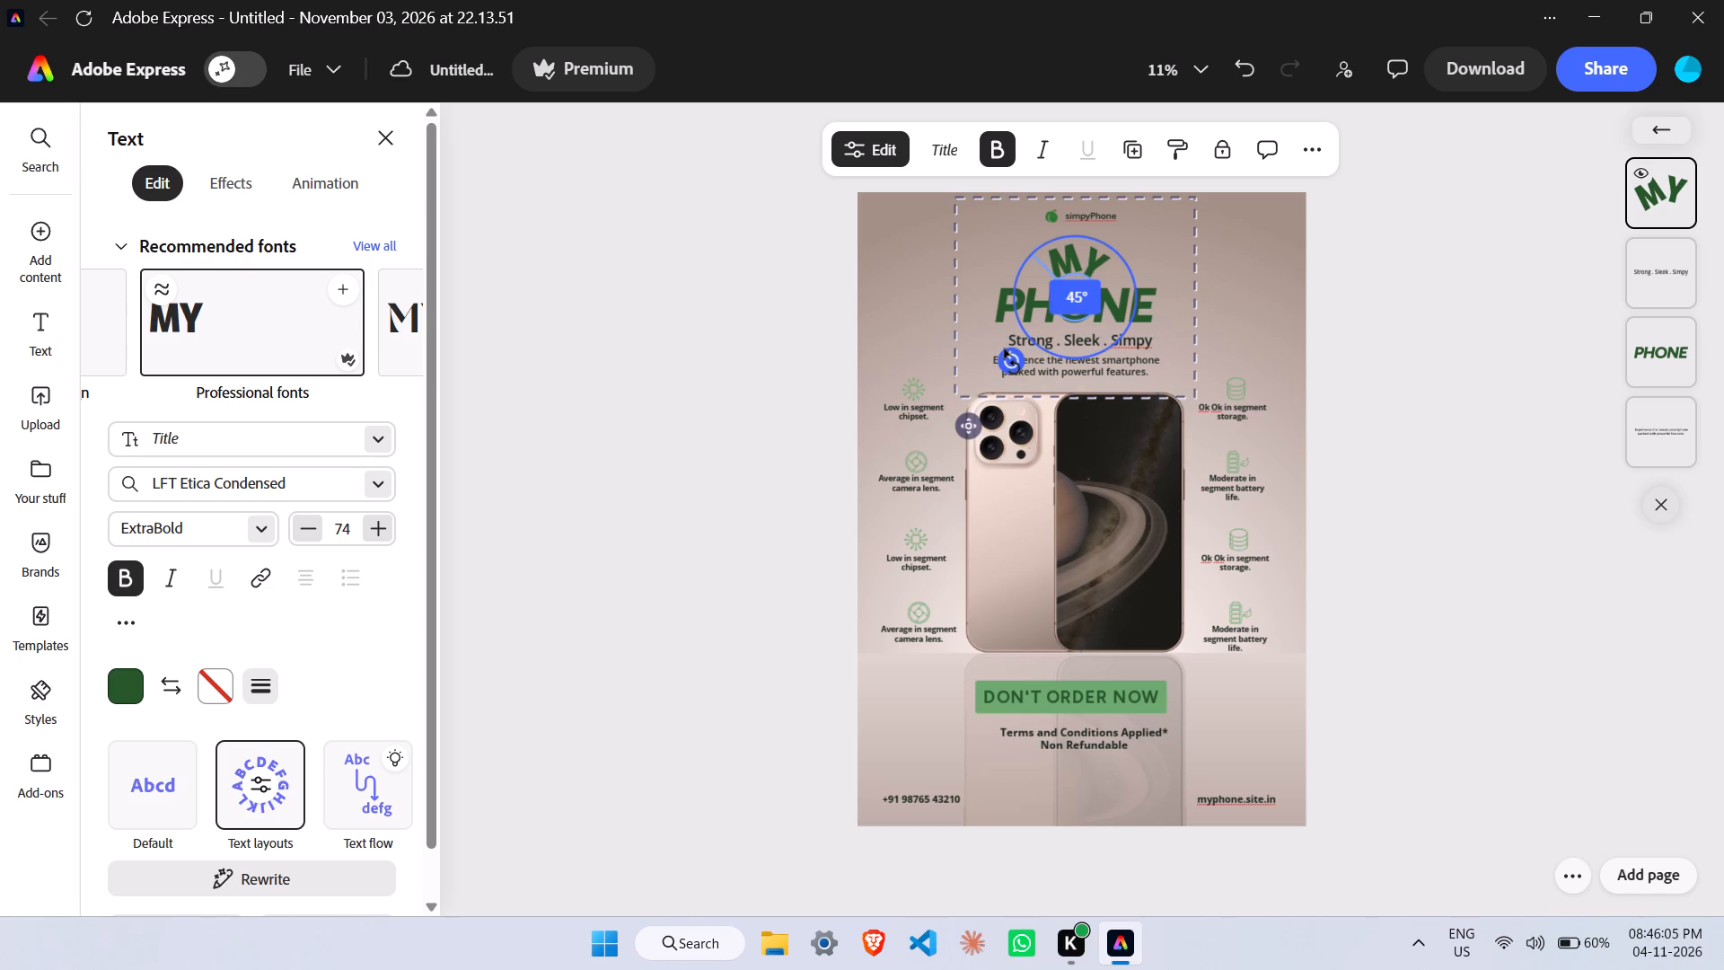
pyautogui.click(884, 243)
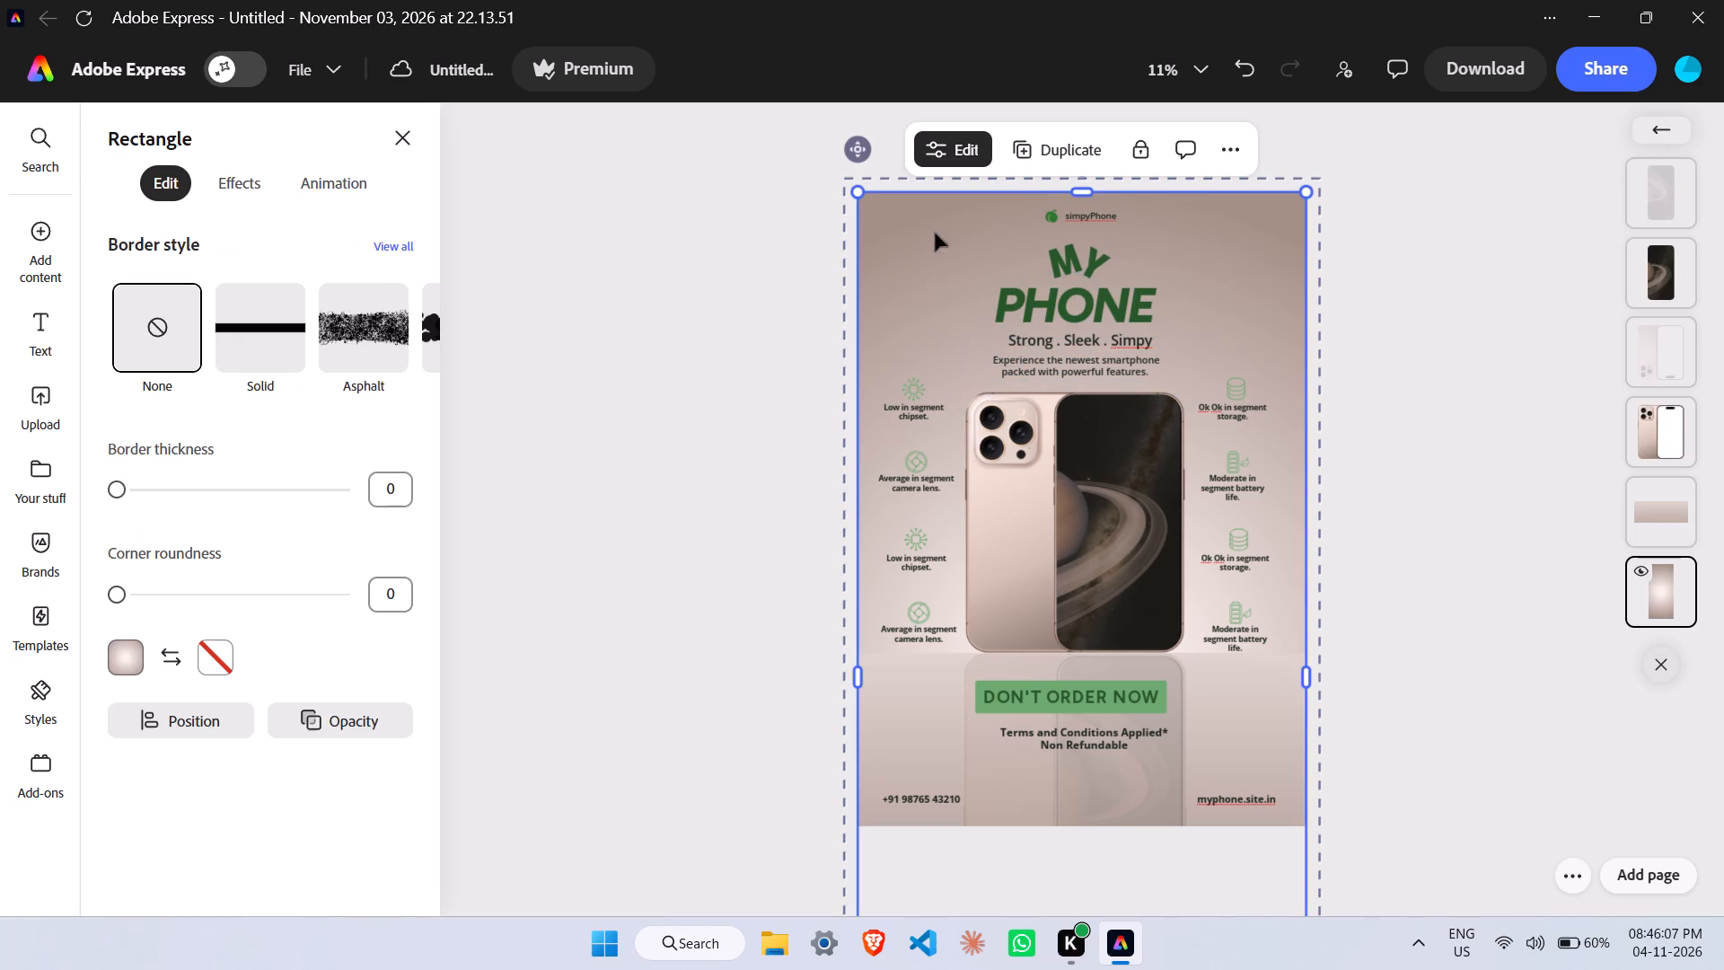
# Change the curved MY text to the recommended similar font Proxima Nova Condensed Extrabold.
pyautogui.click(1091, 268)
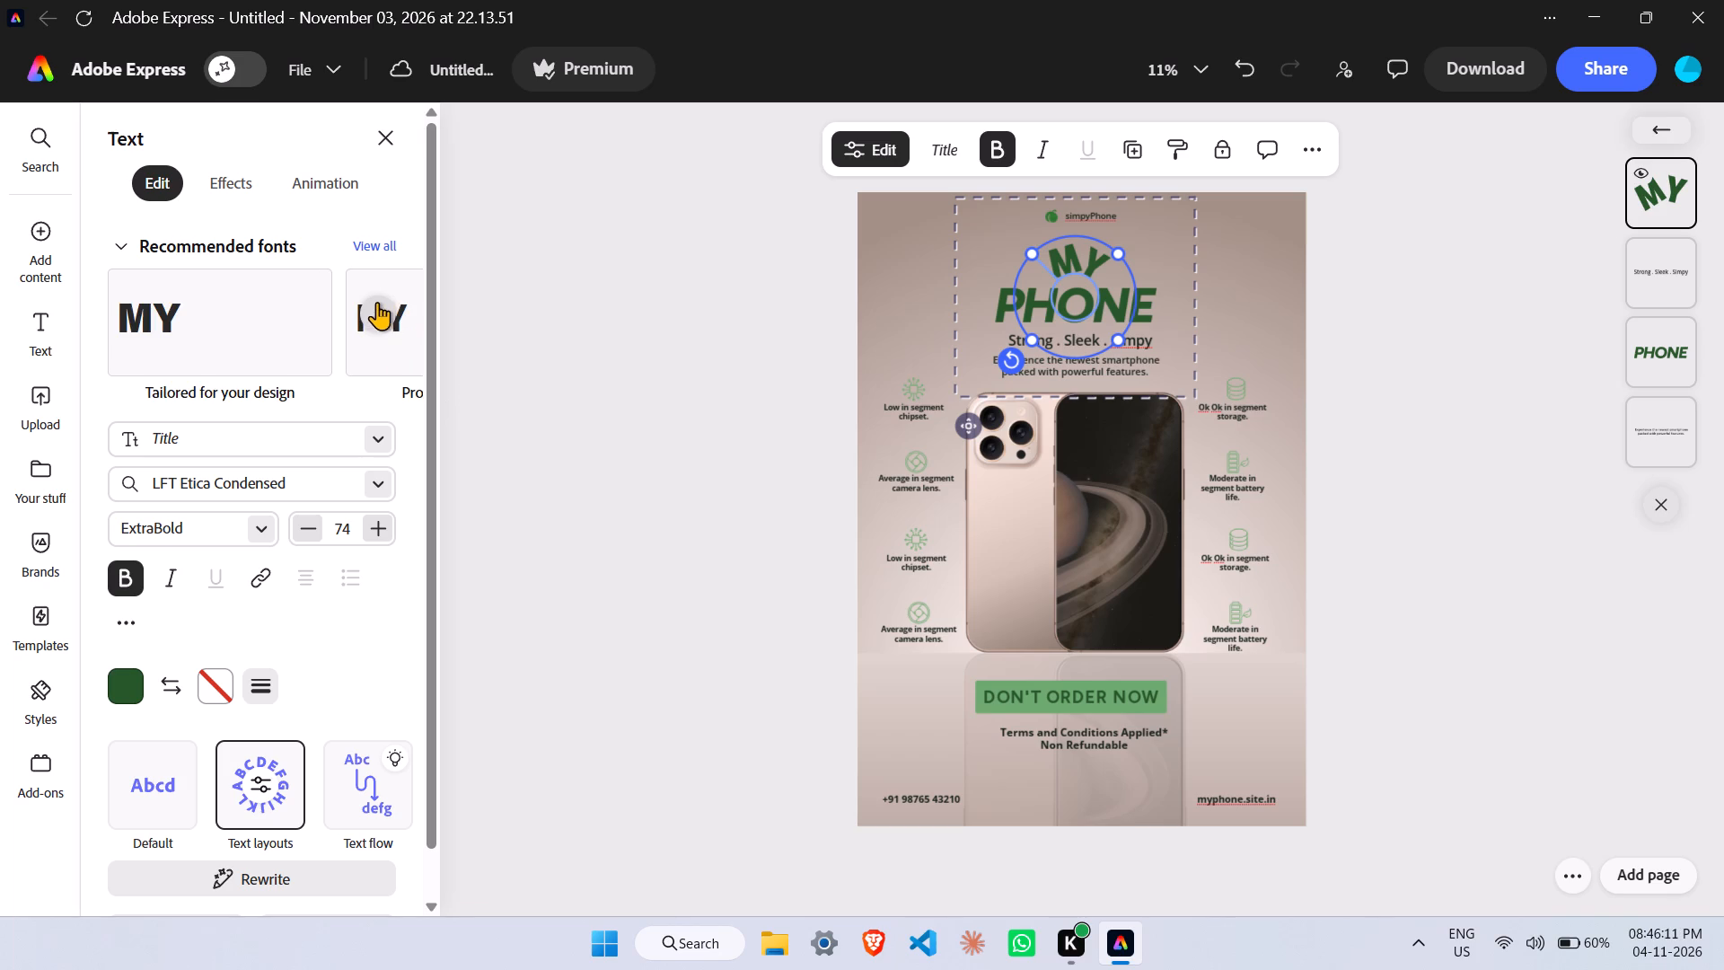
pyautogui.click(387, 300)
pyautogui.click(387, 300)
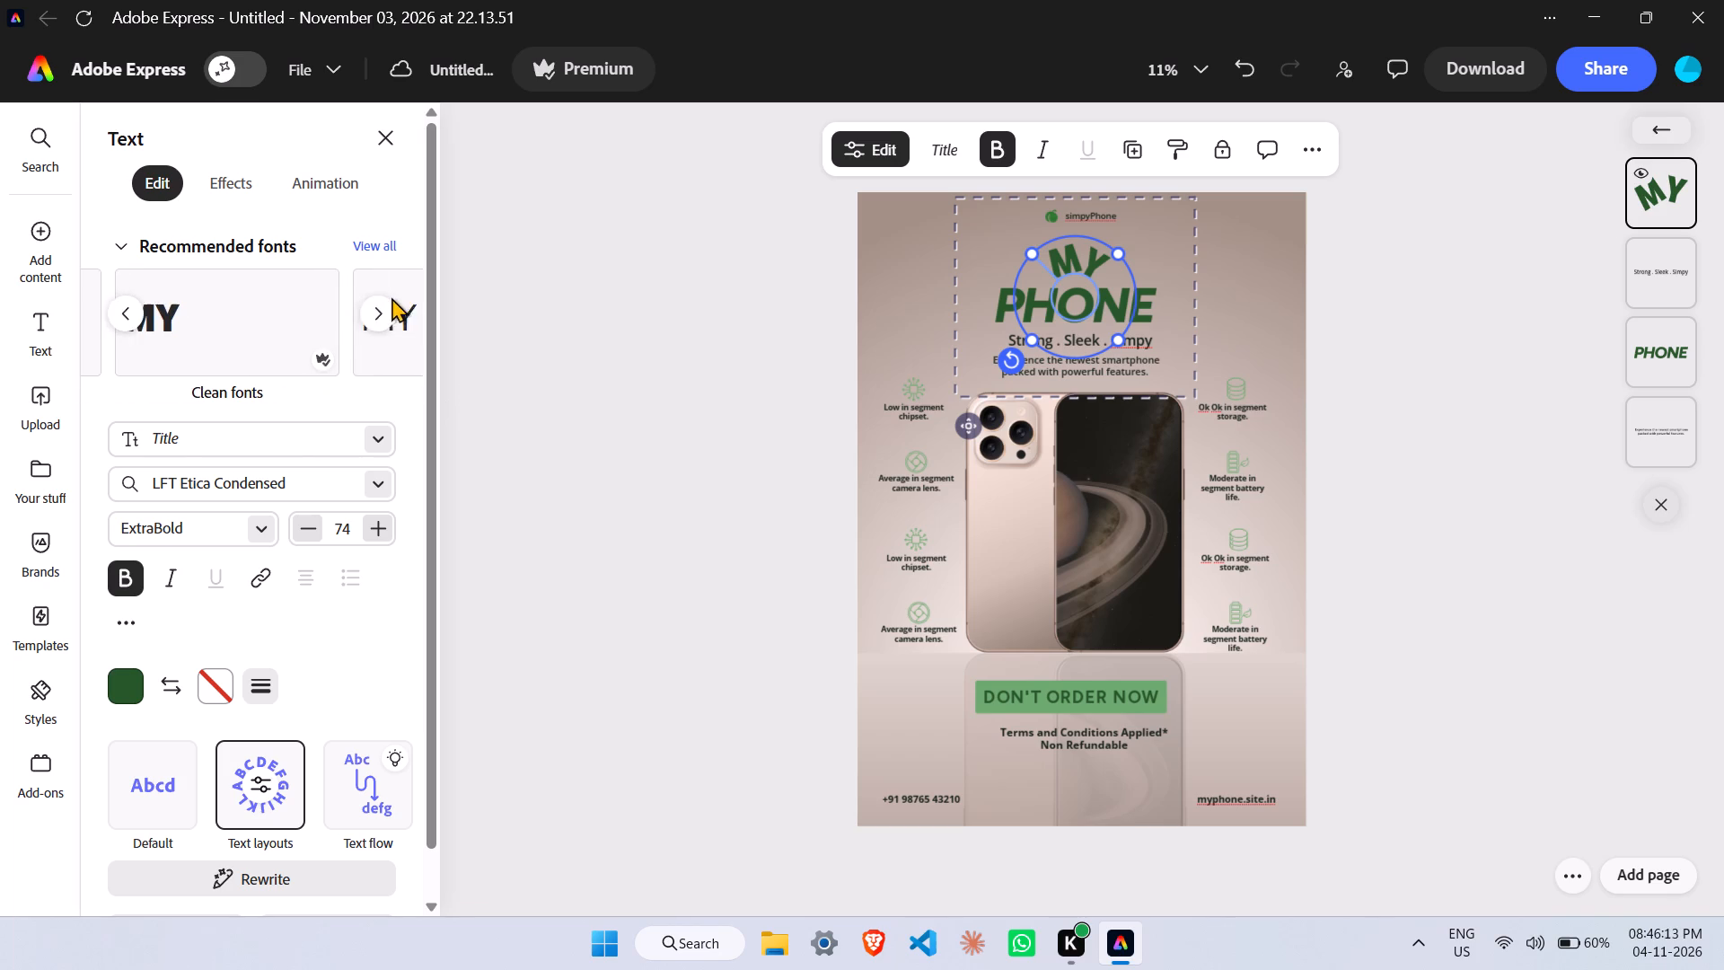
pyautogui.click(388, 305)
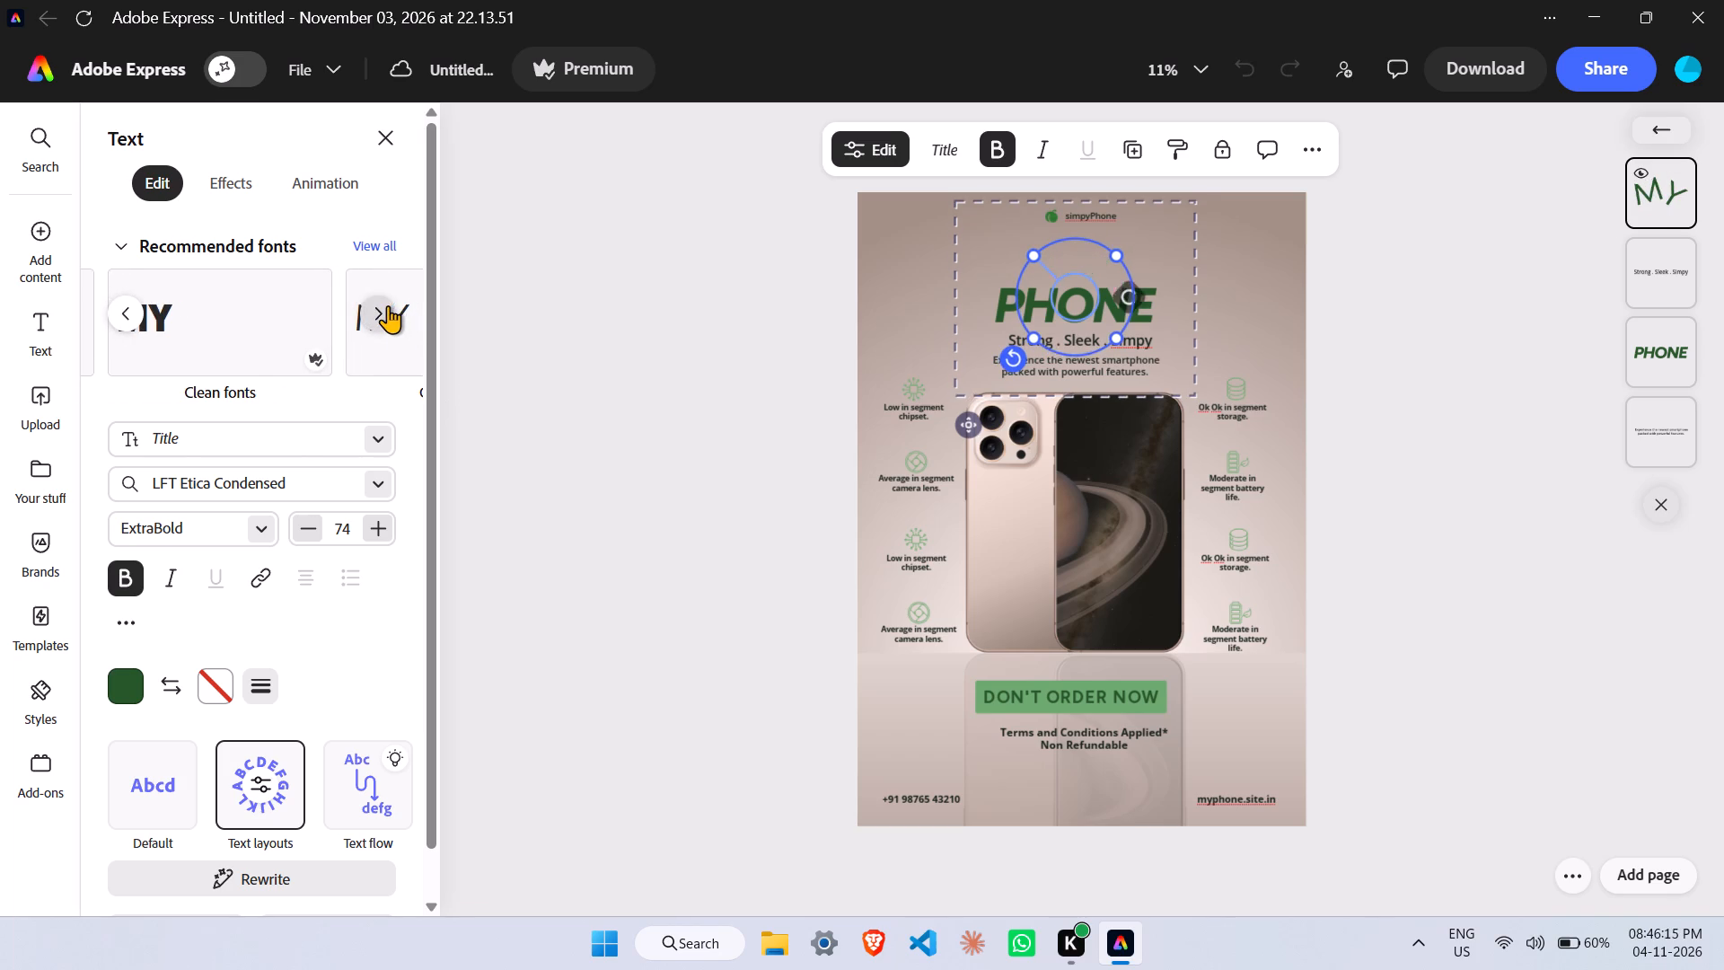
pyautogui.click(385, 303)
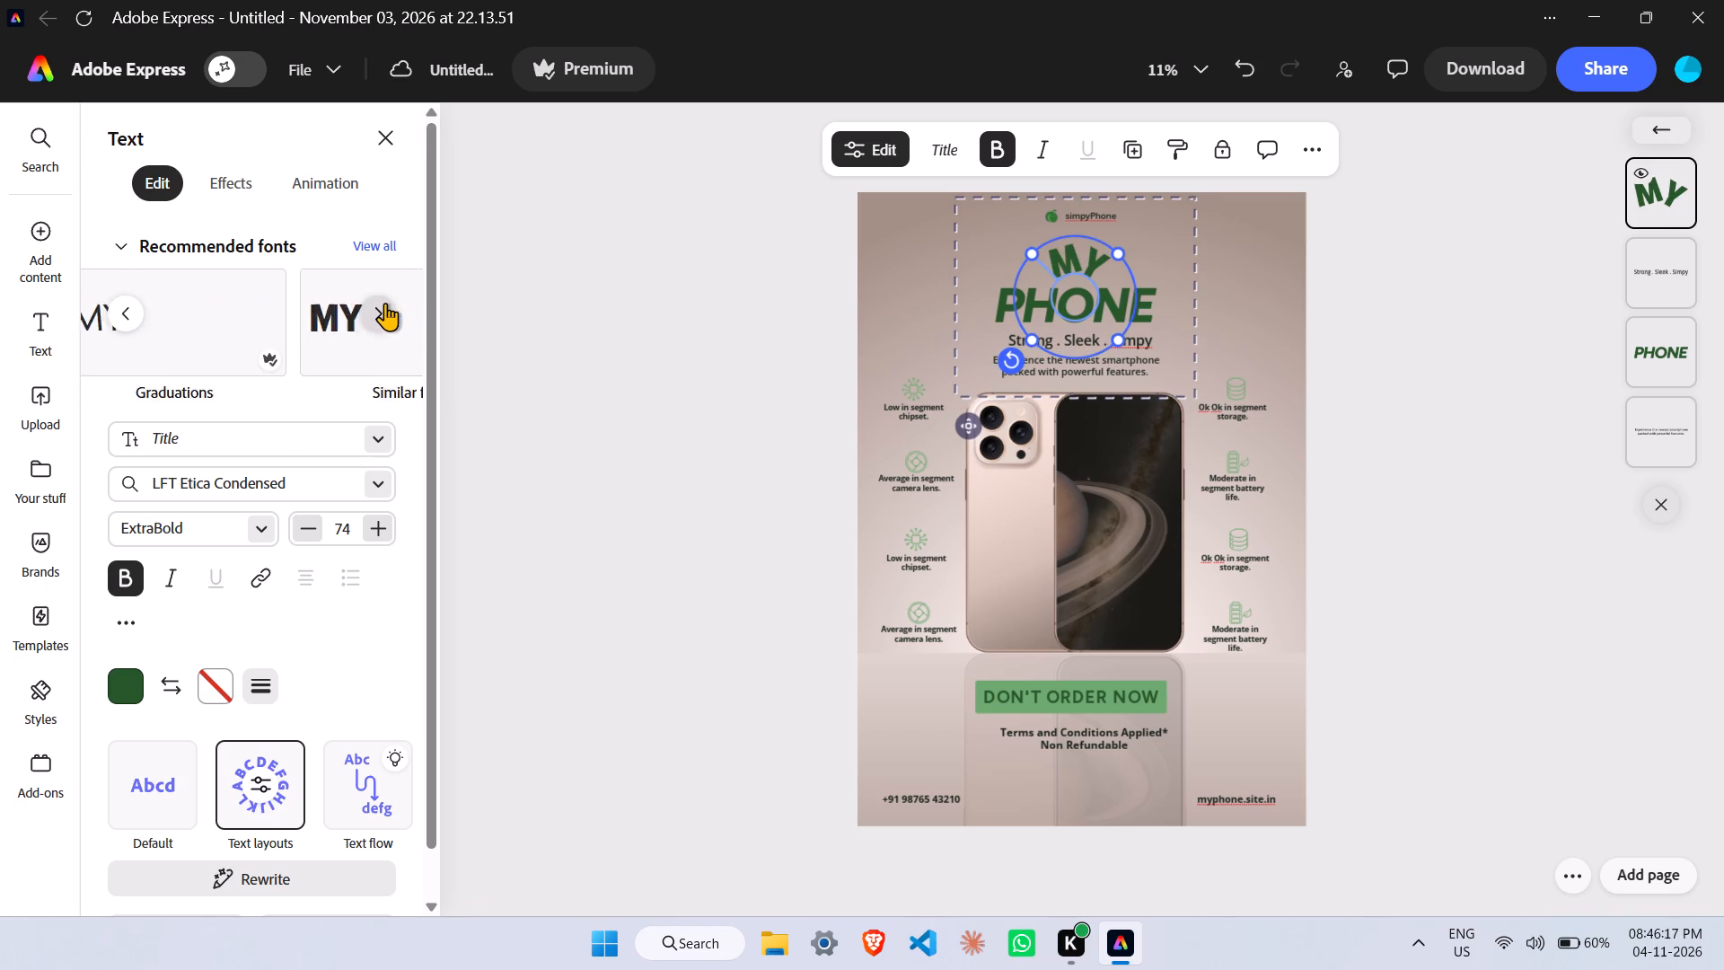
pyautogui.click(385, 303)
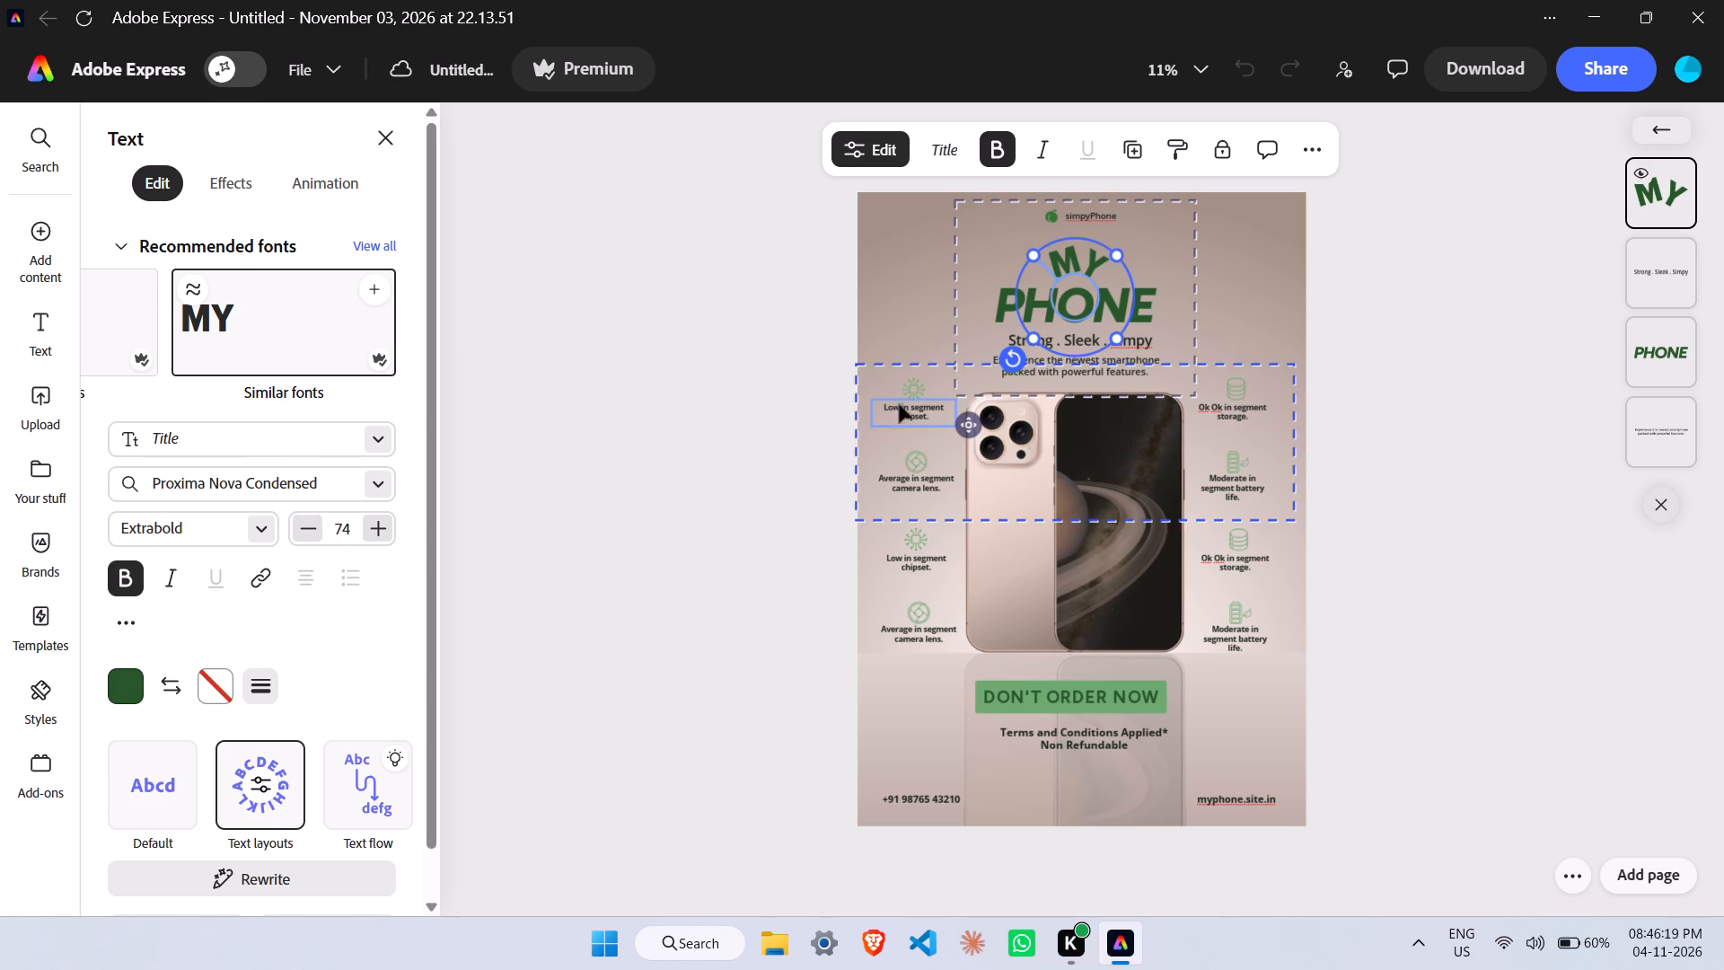
# Enlarge the curved MY text to size 92 and move it slightly down against the top of PHONE.
pyautogui.moveTo(1034, 335); pyautogui.dragTo(1031, 350)
pyautogui.moveTo(1071, 254); pyautogui.dragTo(1072, 269)
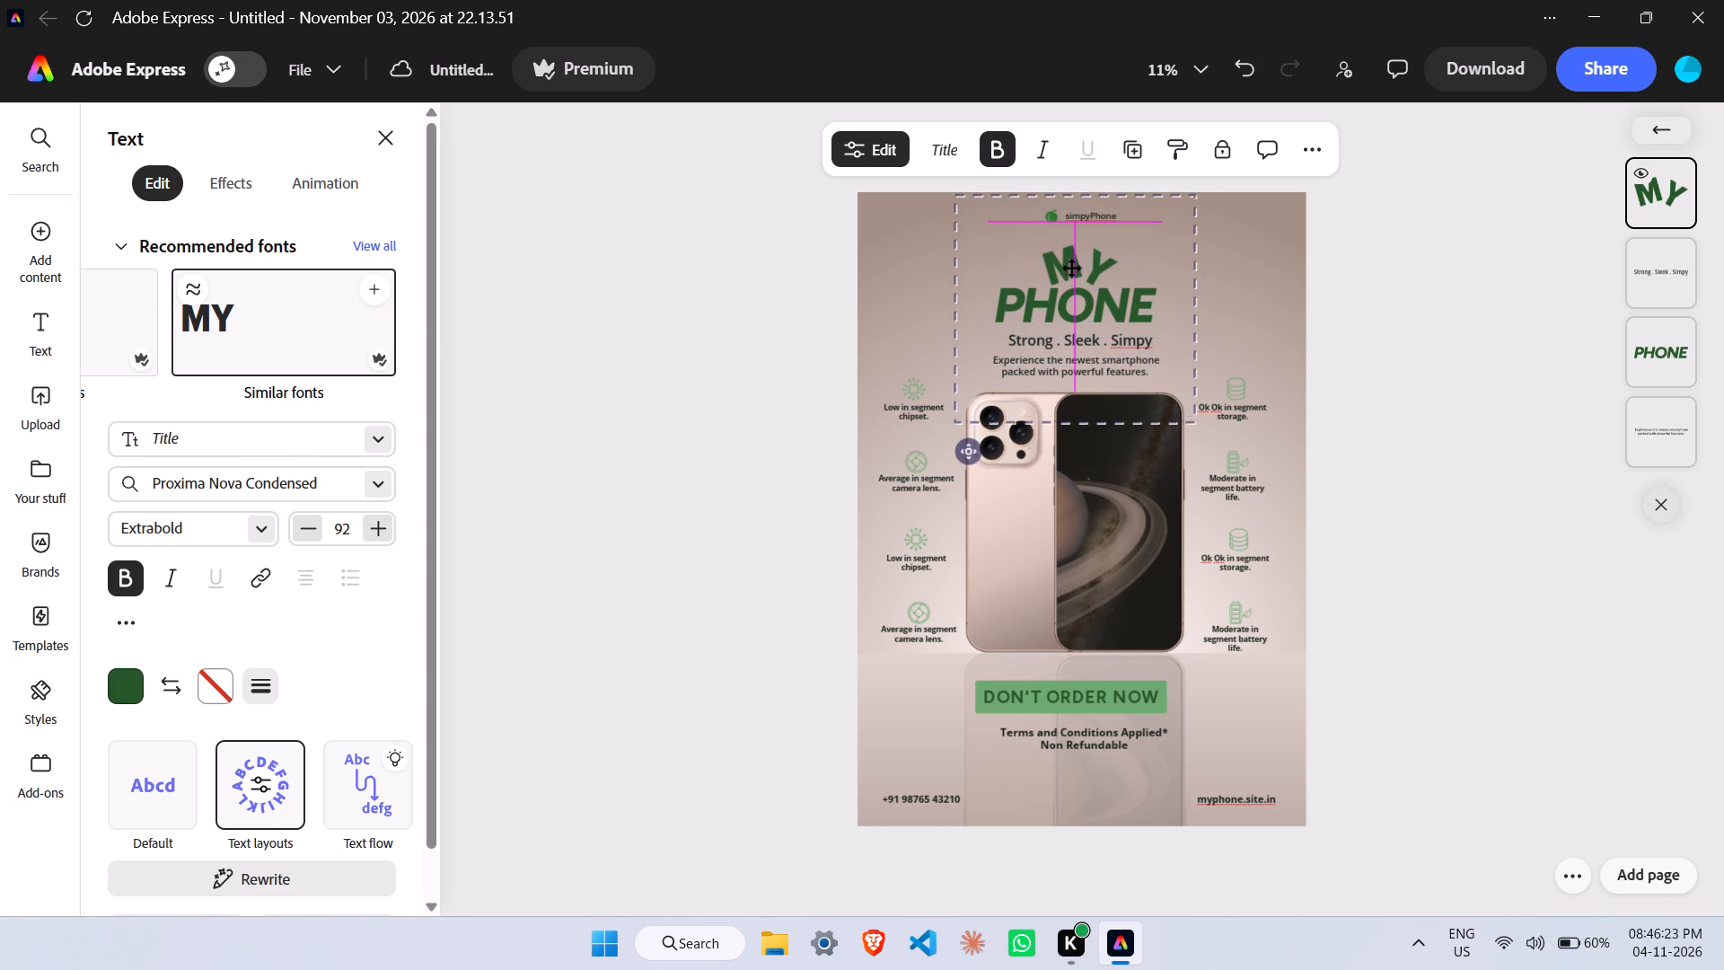
pyautogui.moveTo(1072, 269); pyautogui.dragTo(1077, 266)
# Apply the Title text style to the word PHONE, using the original Oswald Bold font.
pyautogui.click(989, 312)
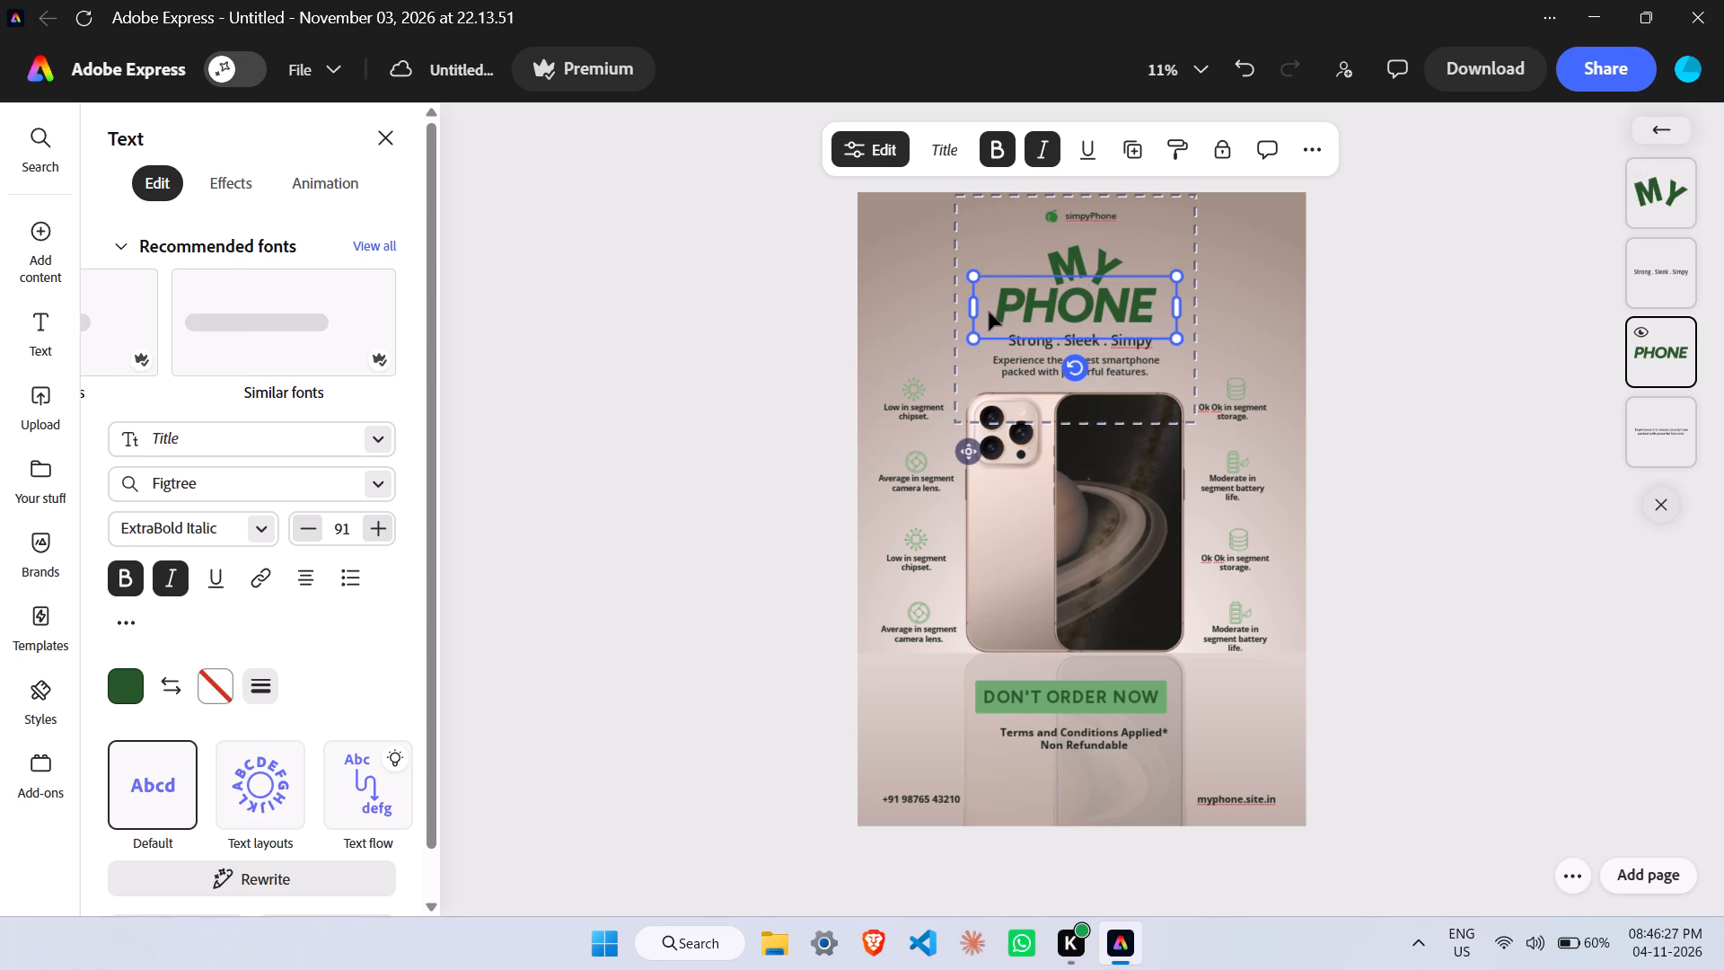
pyautogui.click(1002, 310)
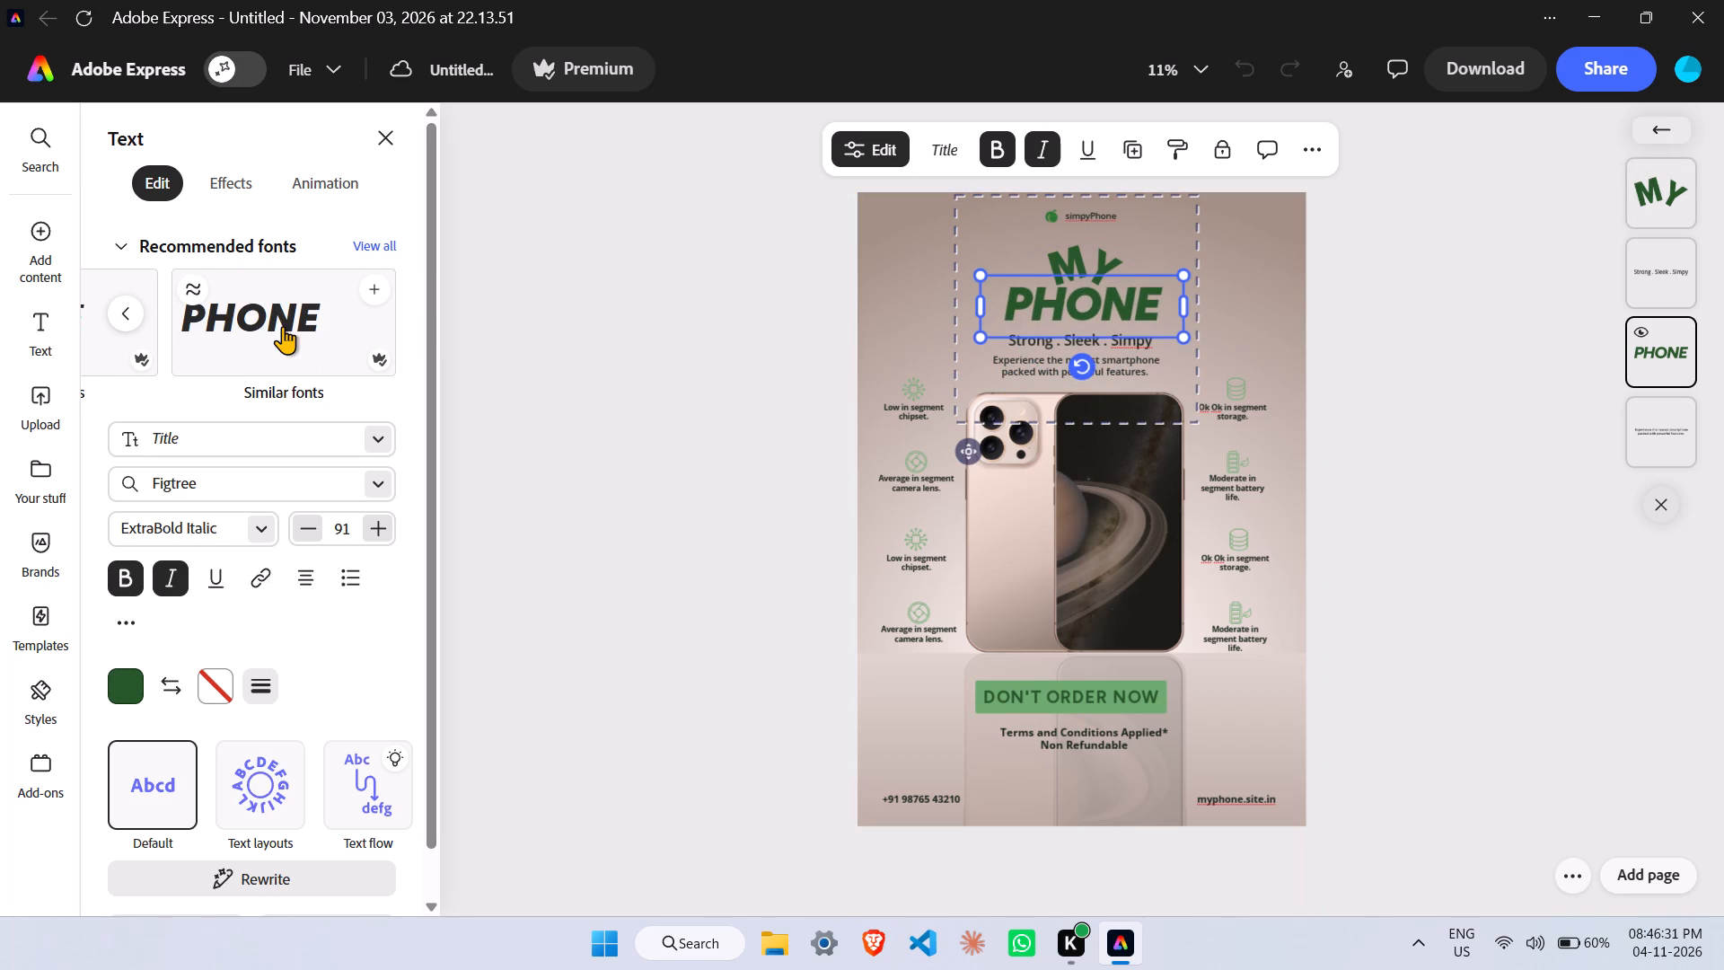
pyautogui.scroll(-6, 283, 326)
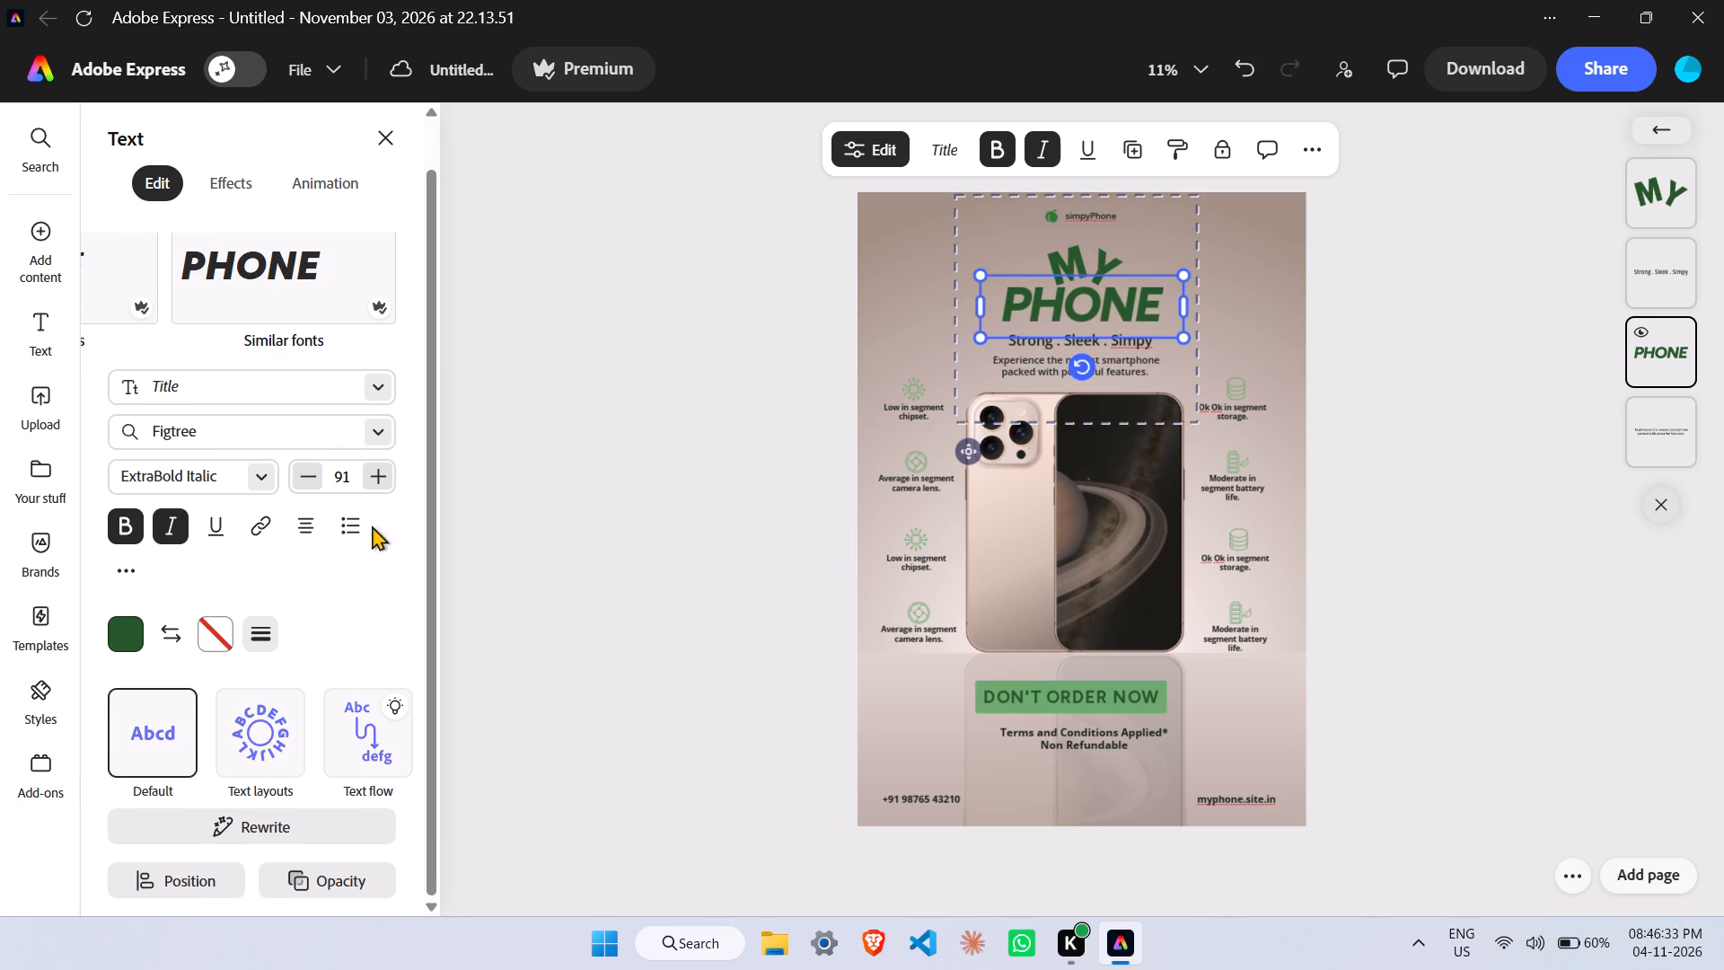
pyautogui.click(376, 435)
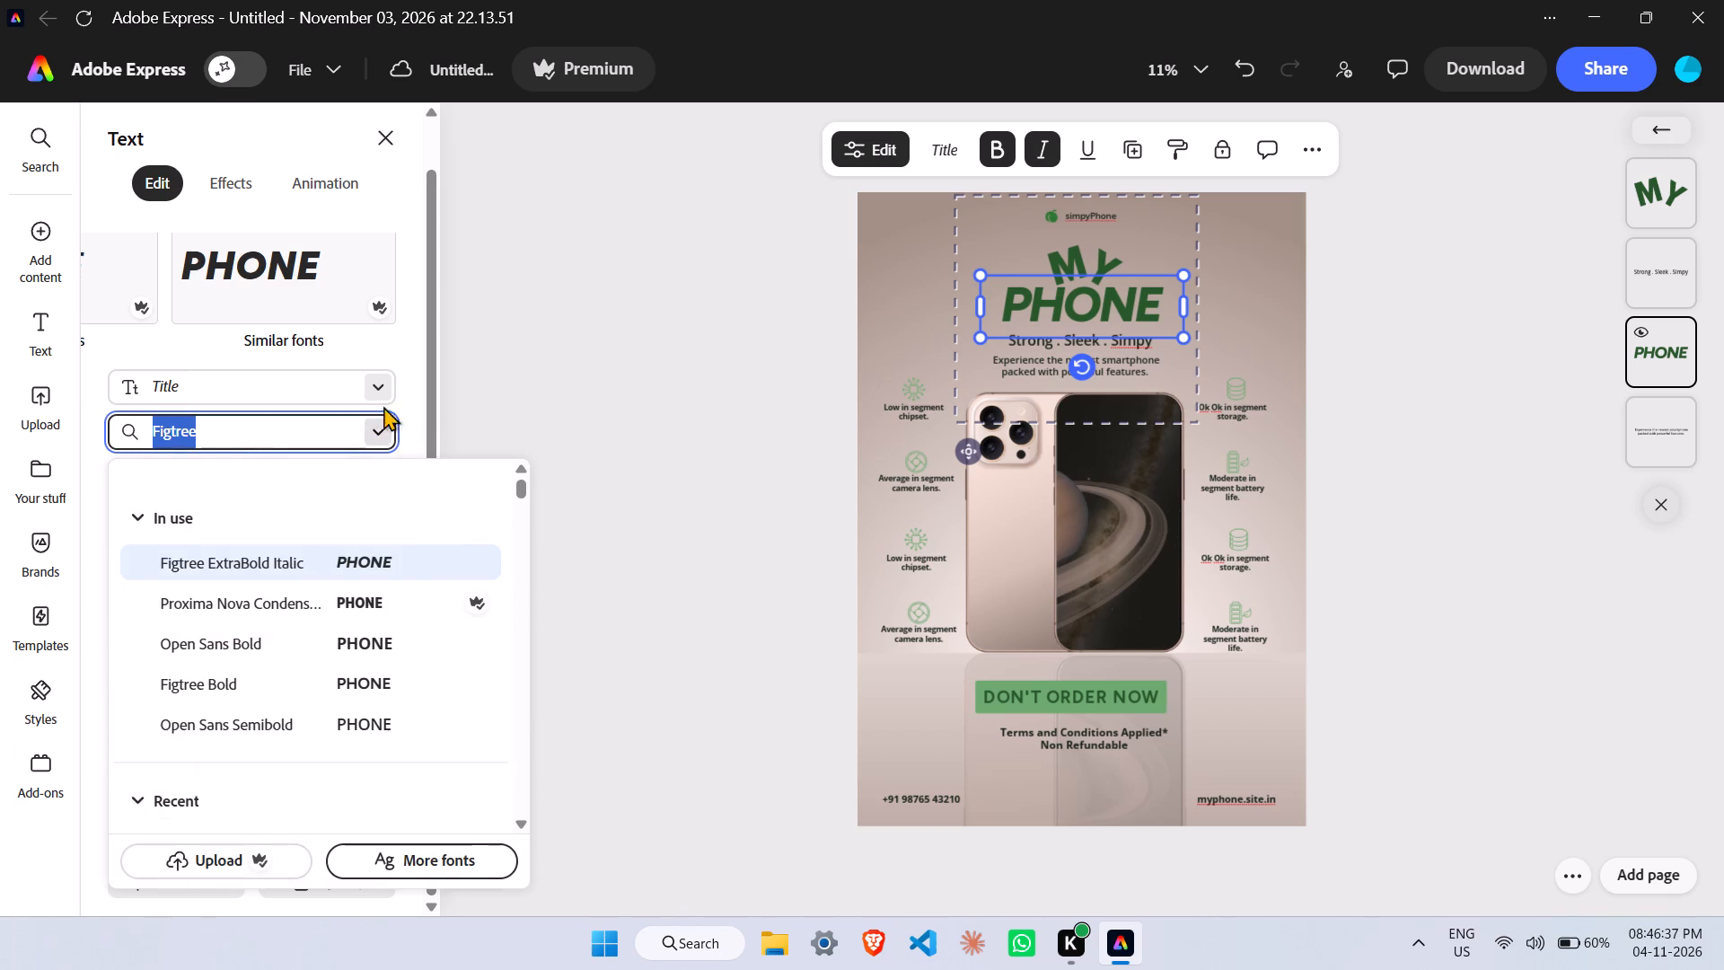
pyautogui.click(372, 381)
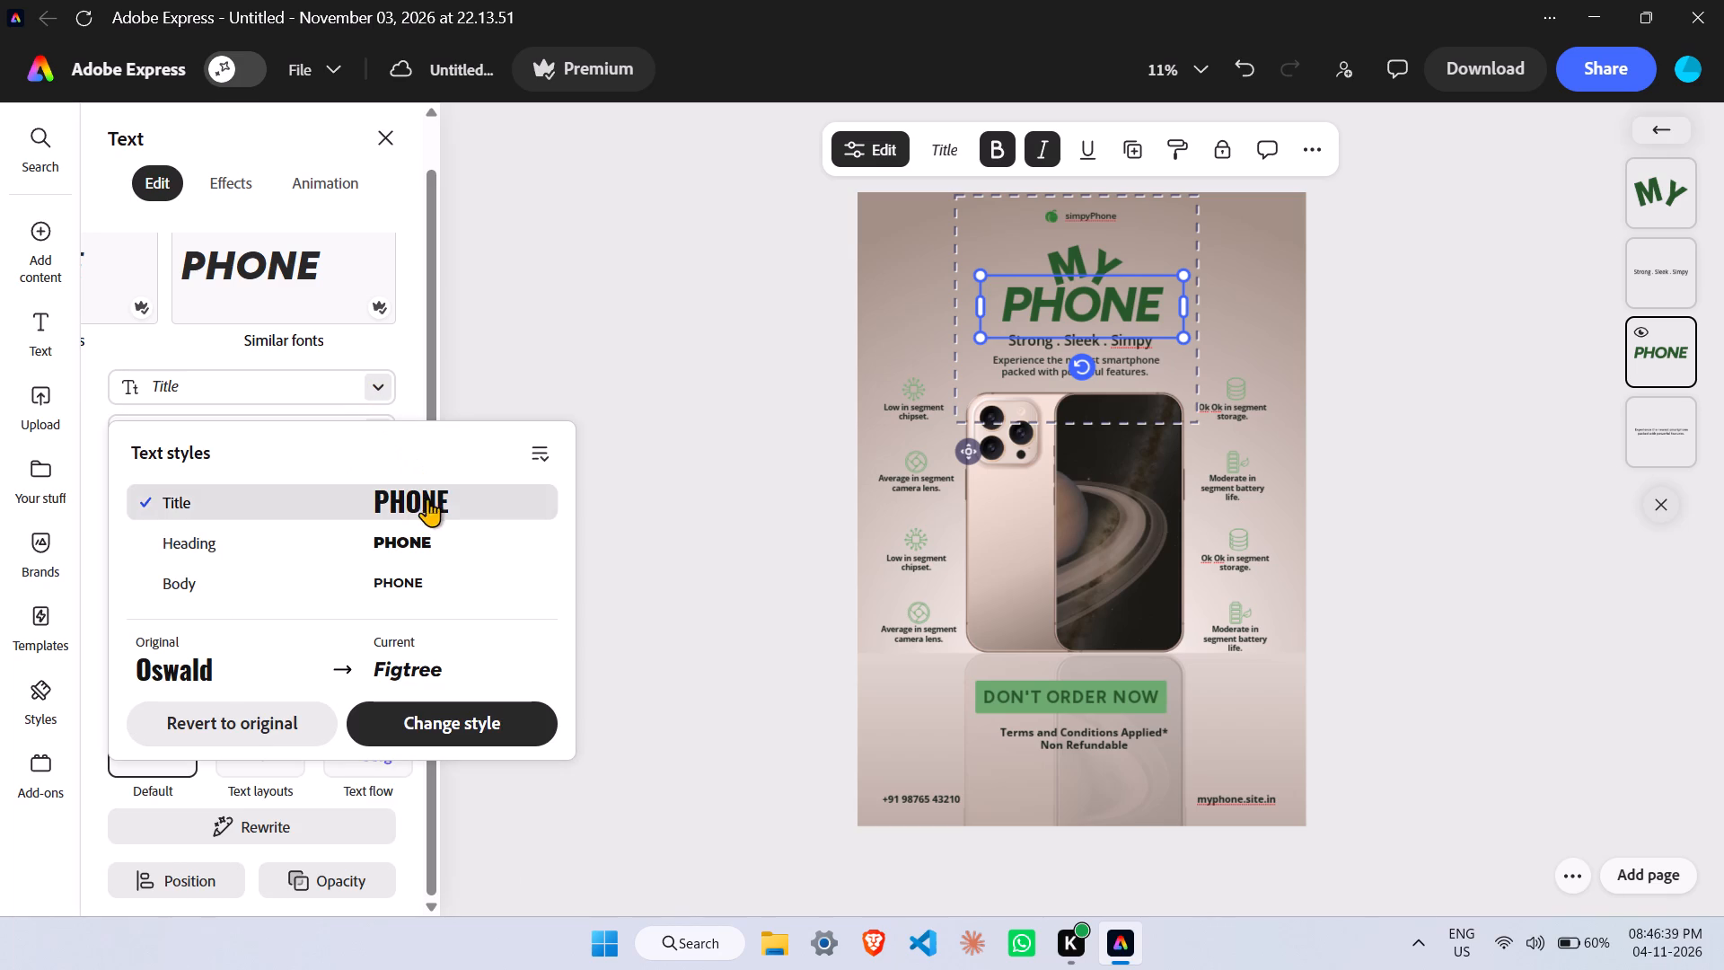
pyautogui.scroll(-1, 435, 526)
pyautogui.click(432, 498)
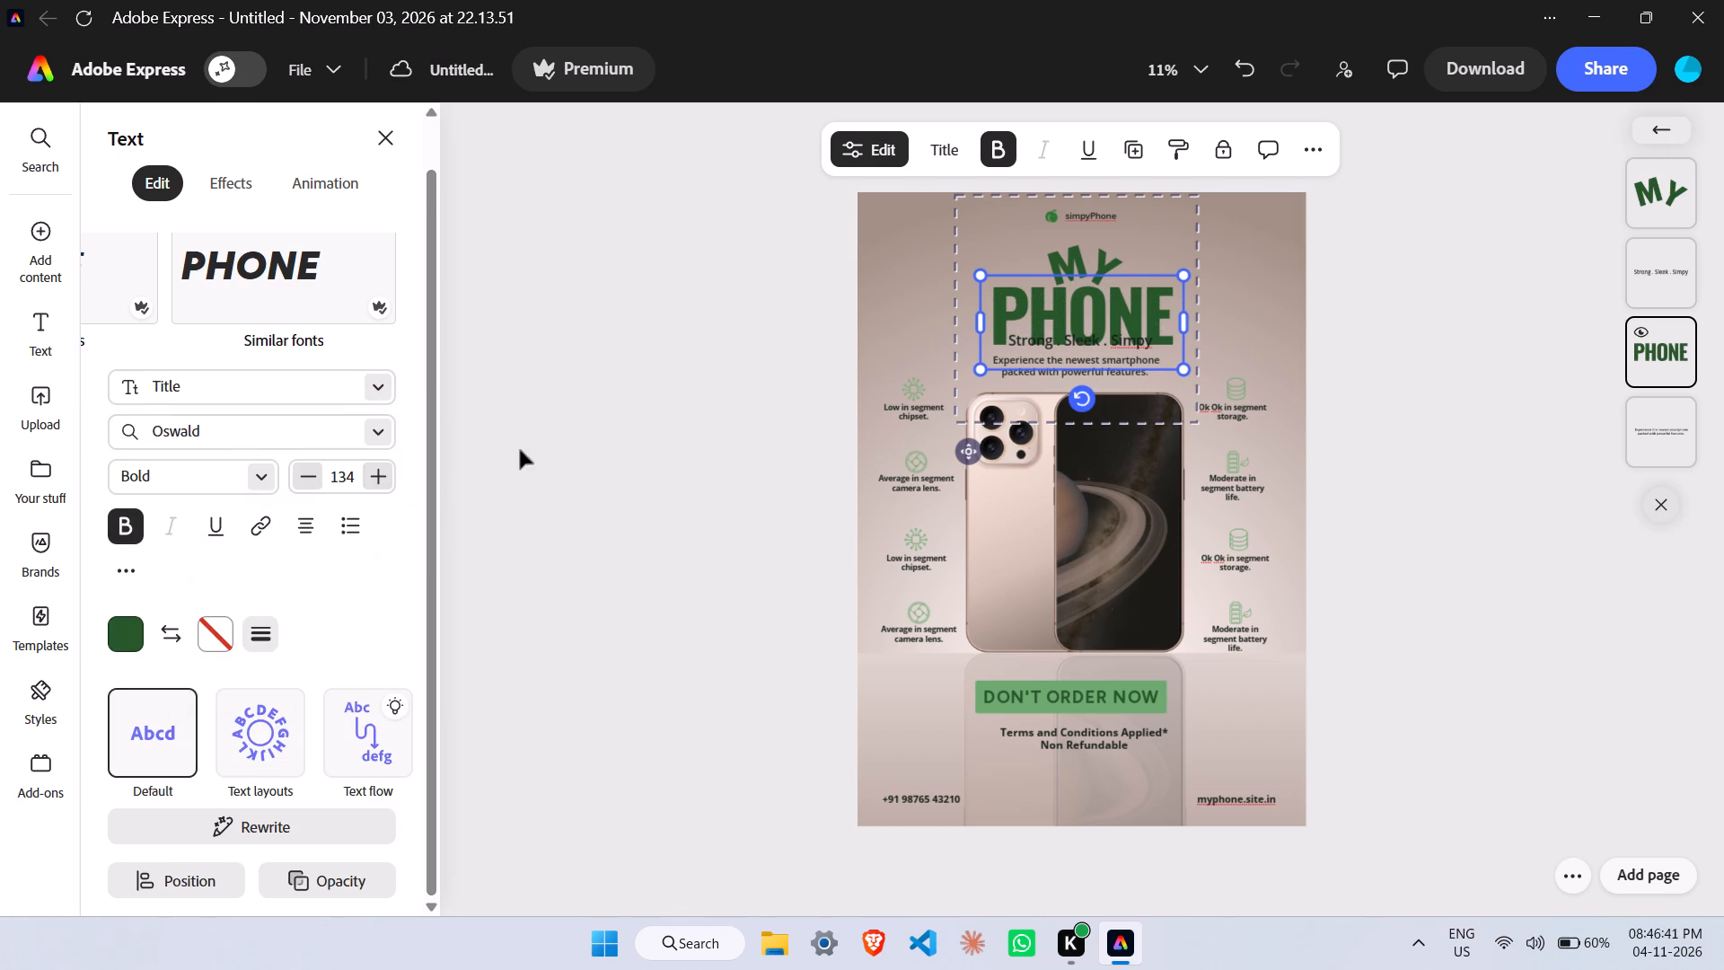
# Move the curved MY text and the word PHONE up, clear of the Strong . Sleek . Simpy tagline.
pyautogui.click(1082, 260)
pyautogui.moveTo(1082, 260); pyautogui.dragTo(1082, 237)
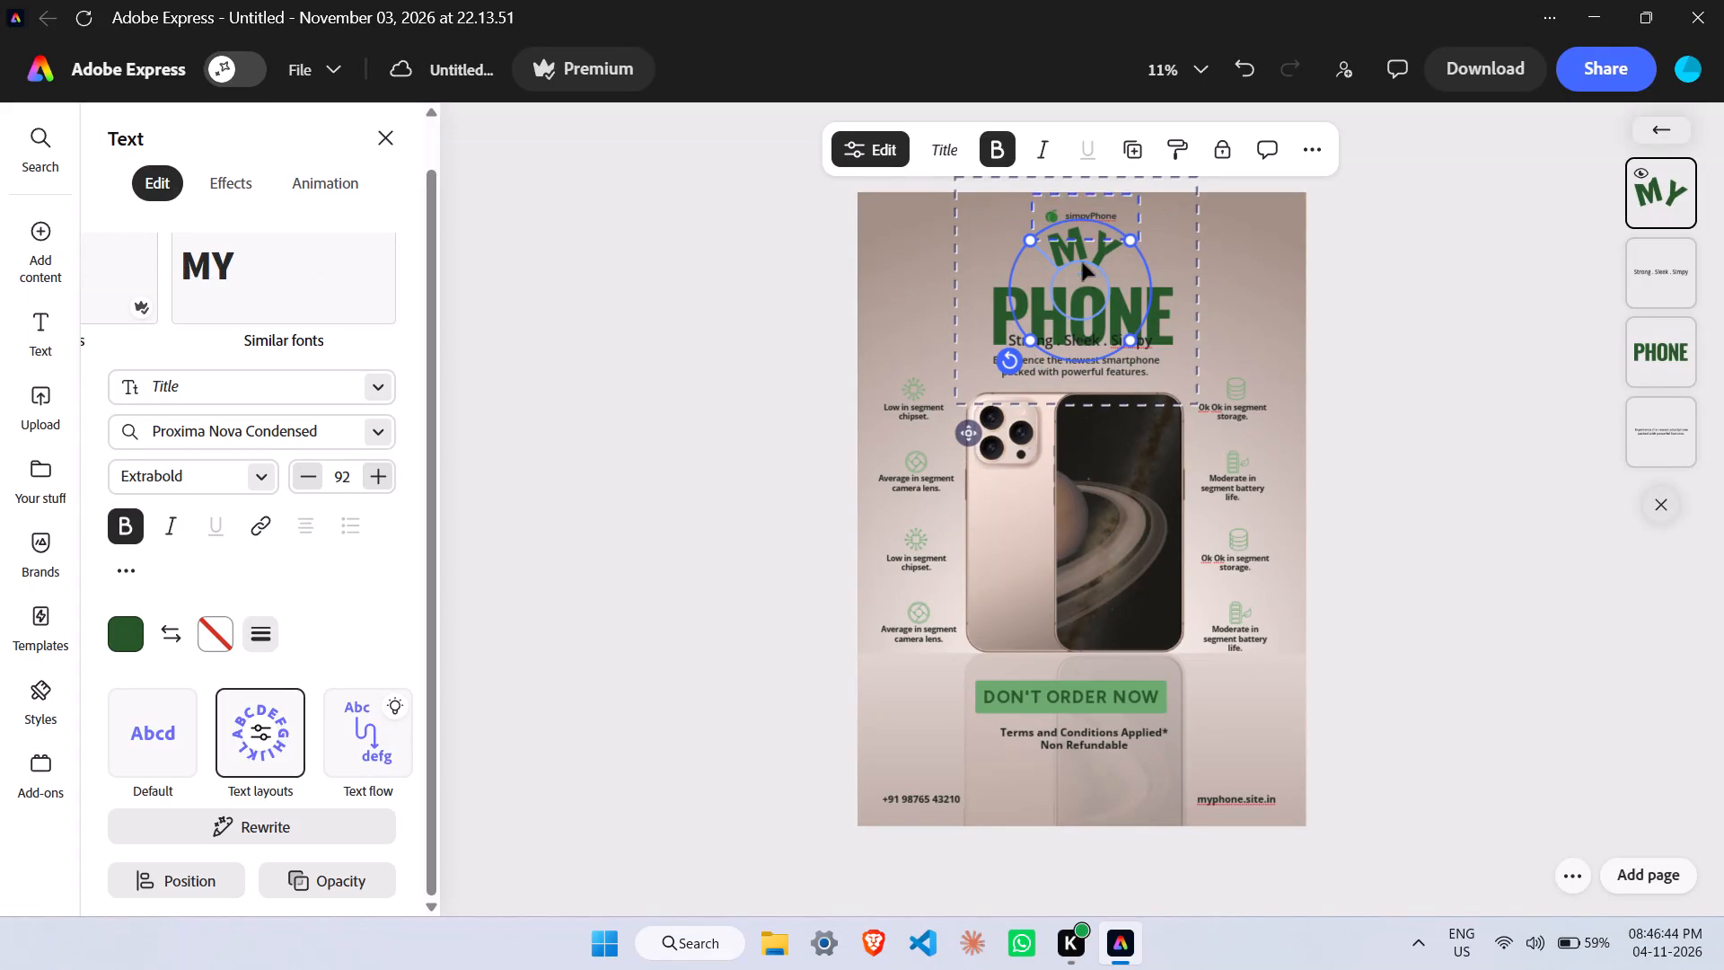
pyautogui.click(1170, 320)
pyautogui.moveTo(1152, 319); pyautogui.dragTo(1152, 307)
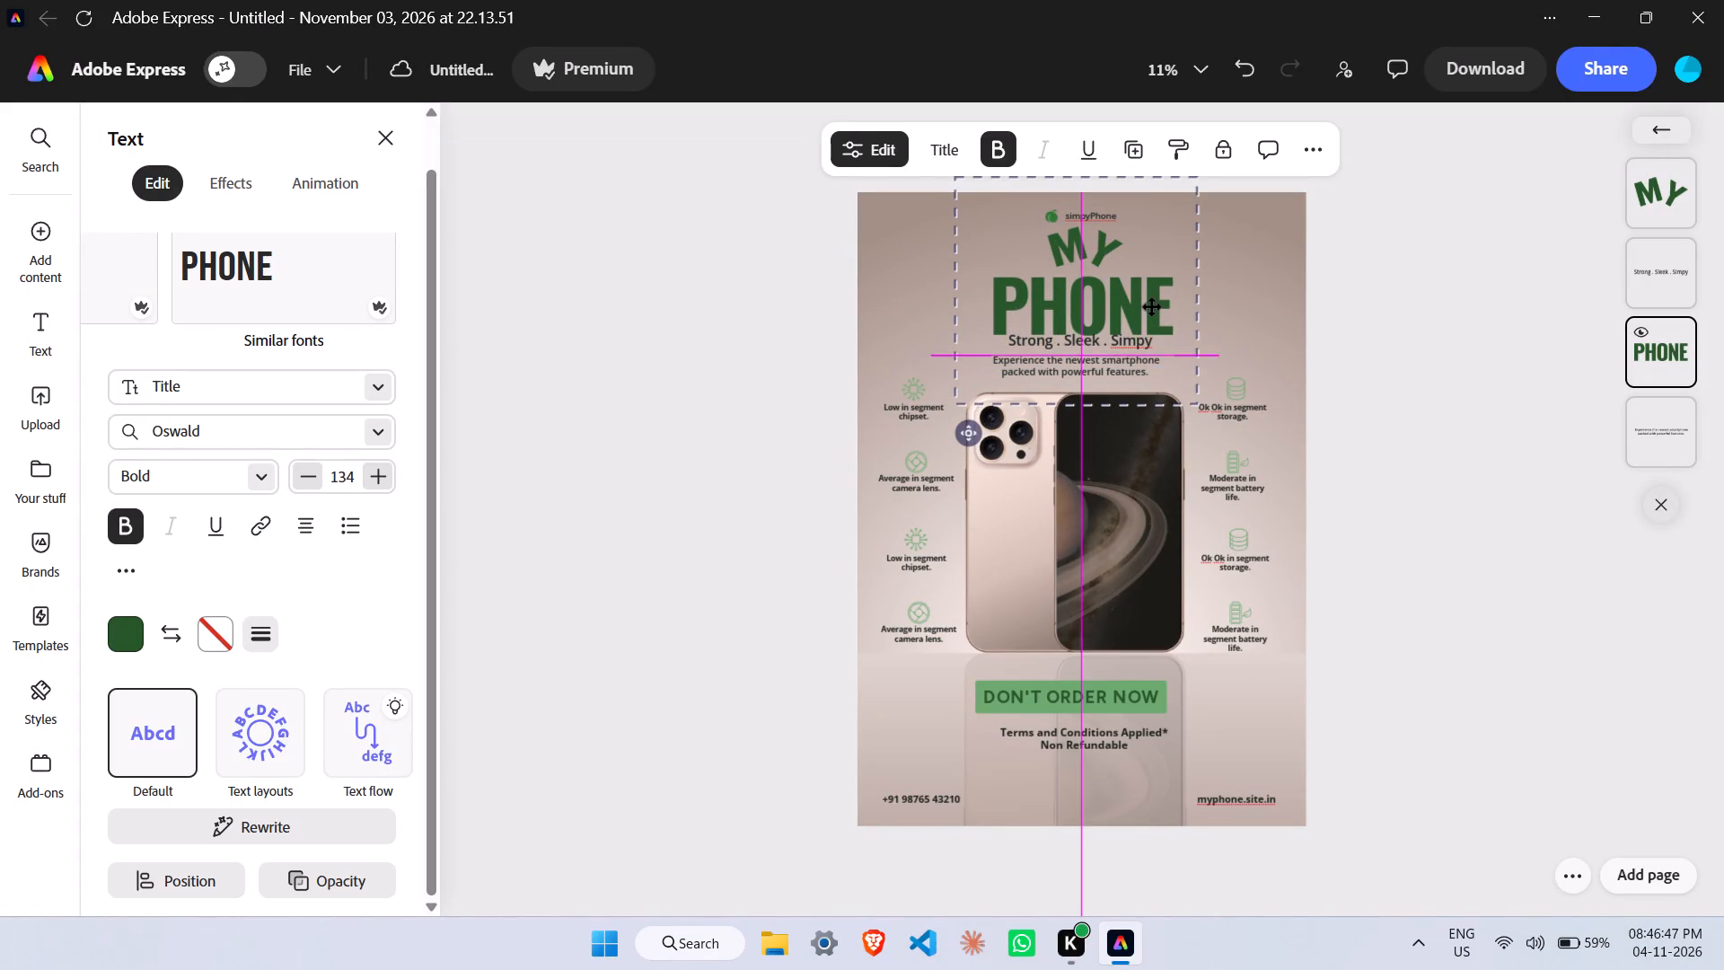
pyautogui.moveTo(1152, 307); pyautogui.dragTo(1155, 301)
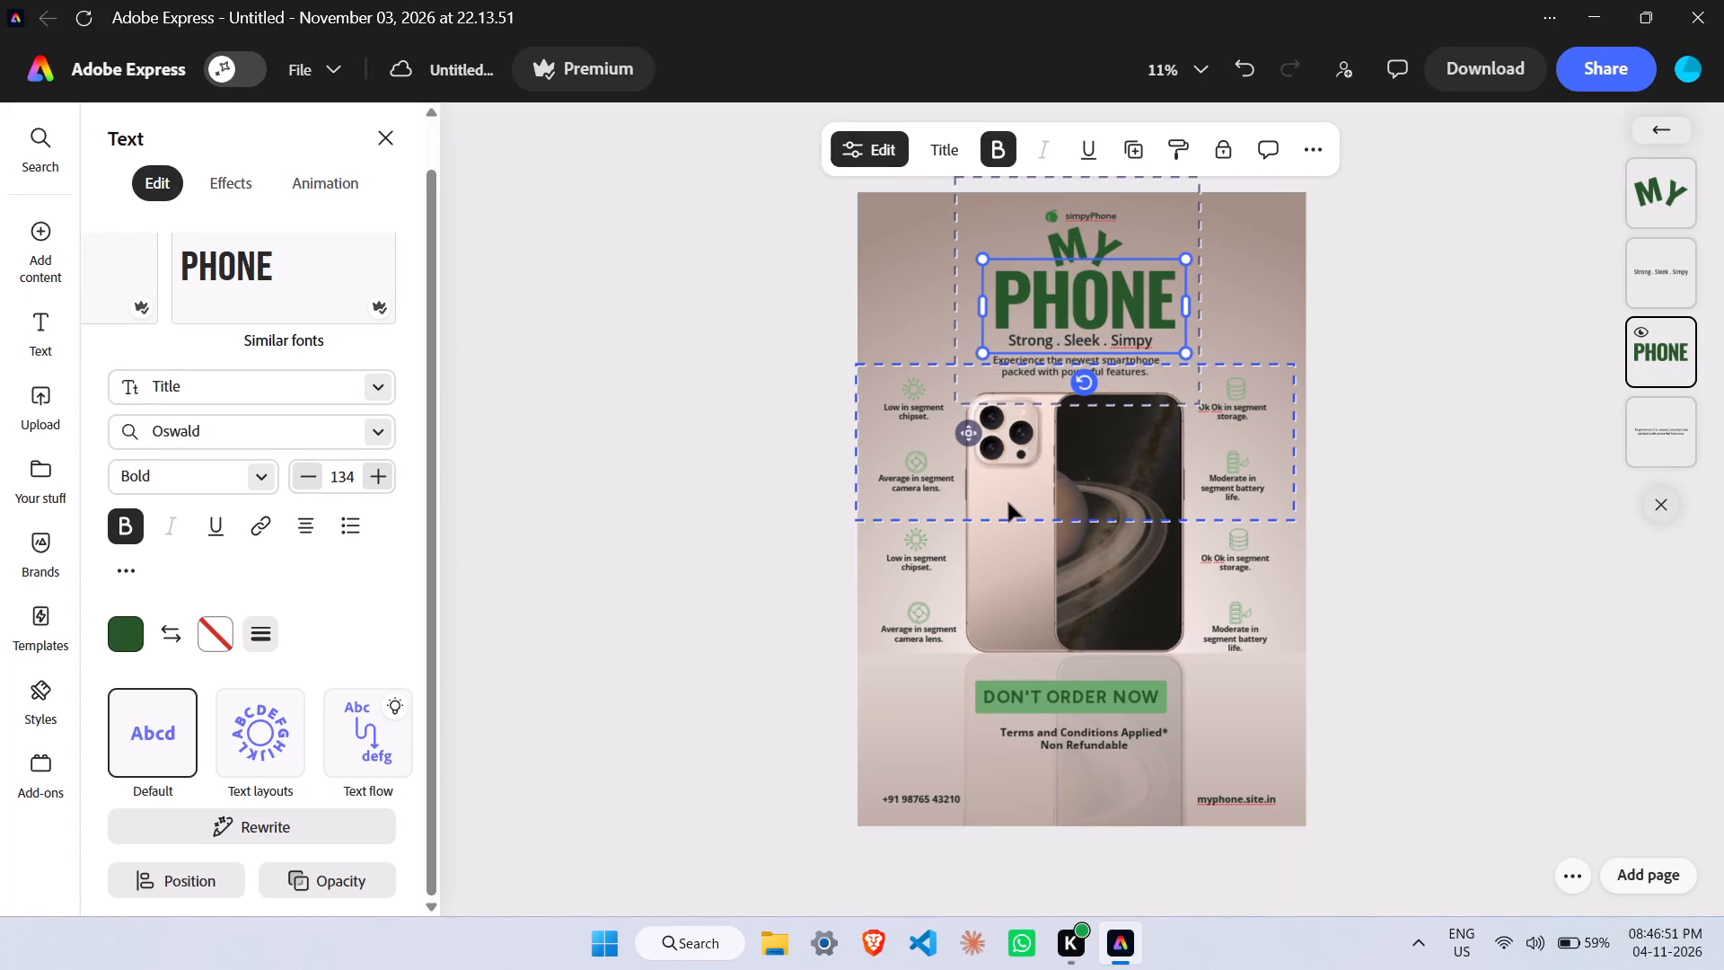
pyautogui.scroll(3, 1007, 503)
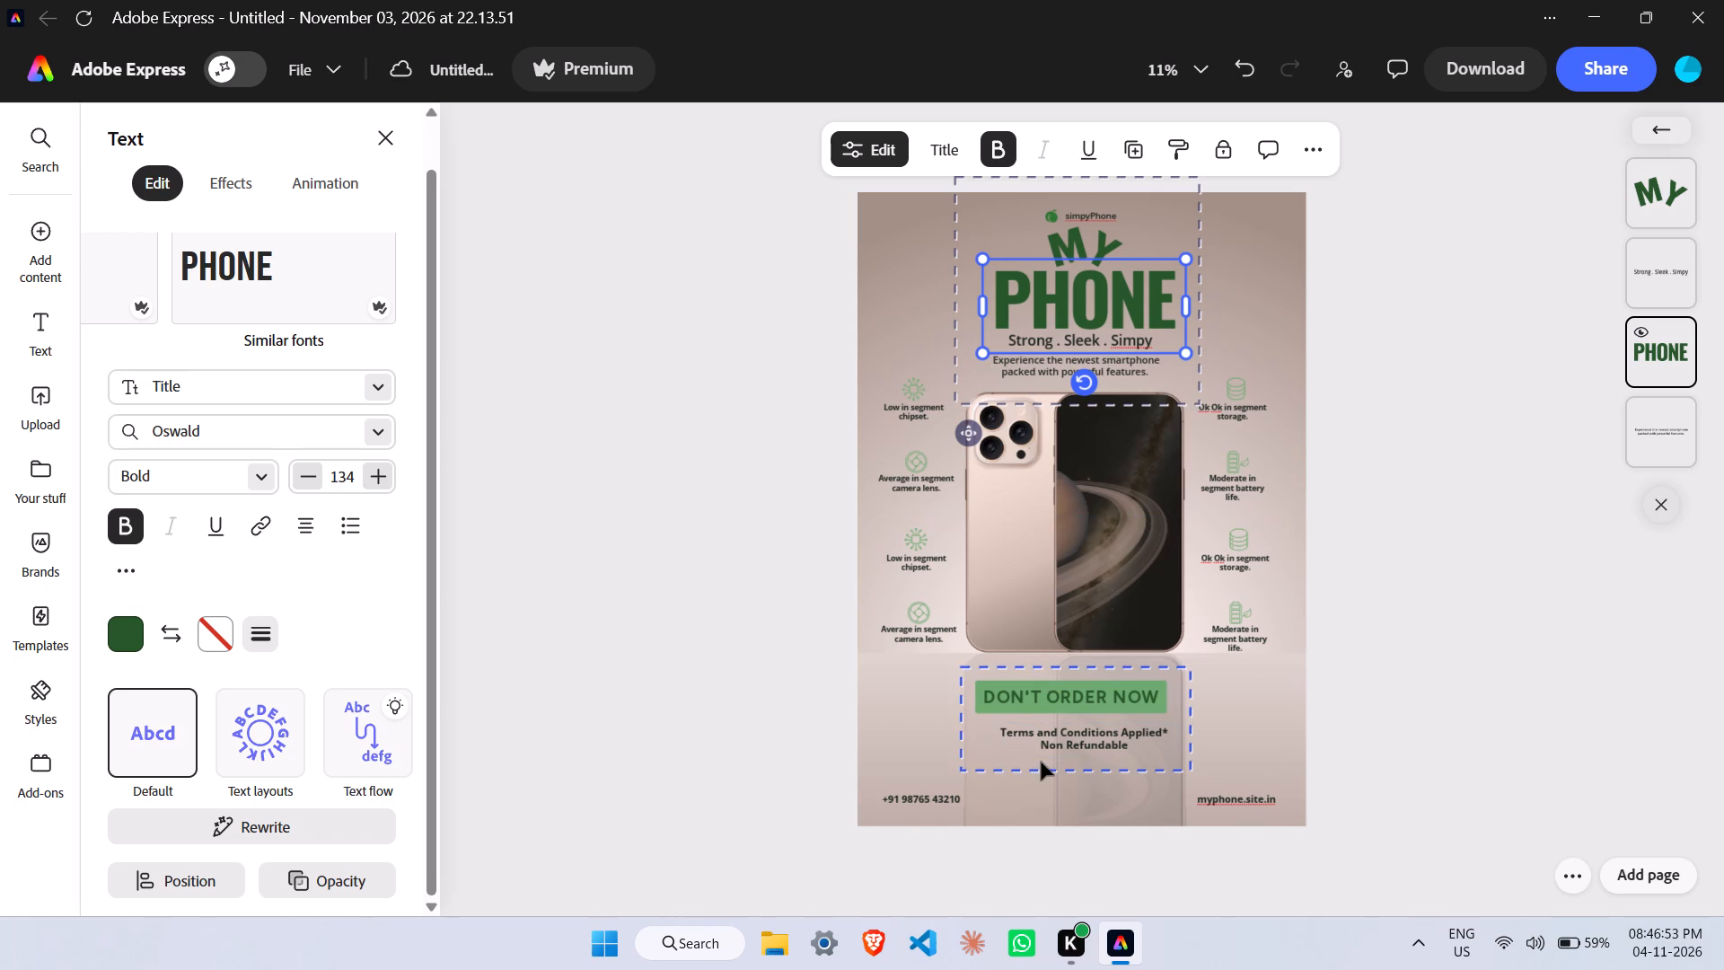
pyautogui.click(1030, 789)
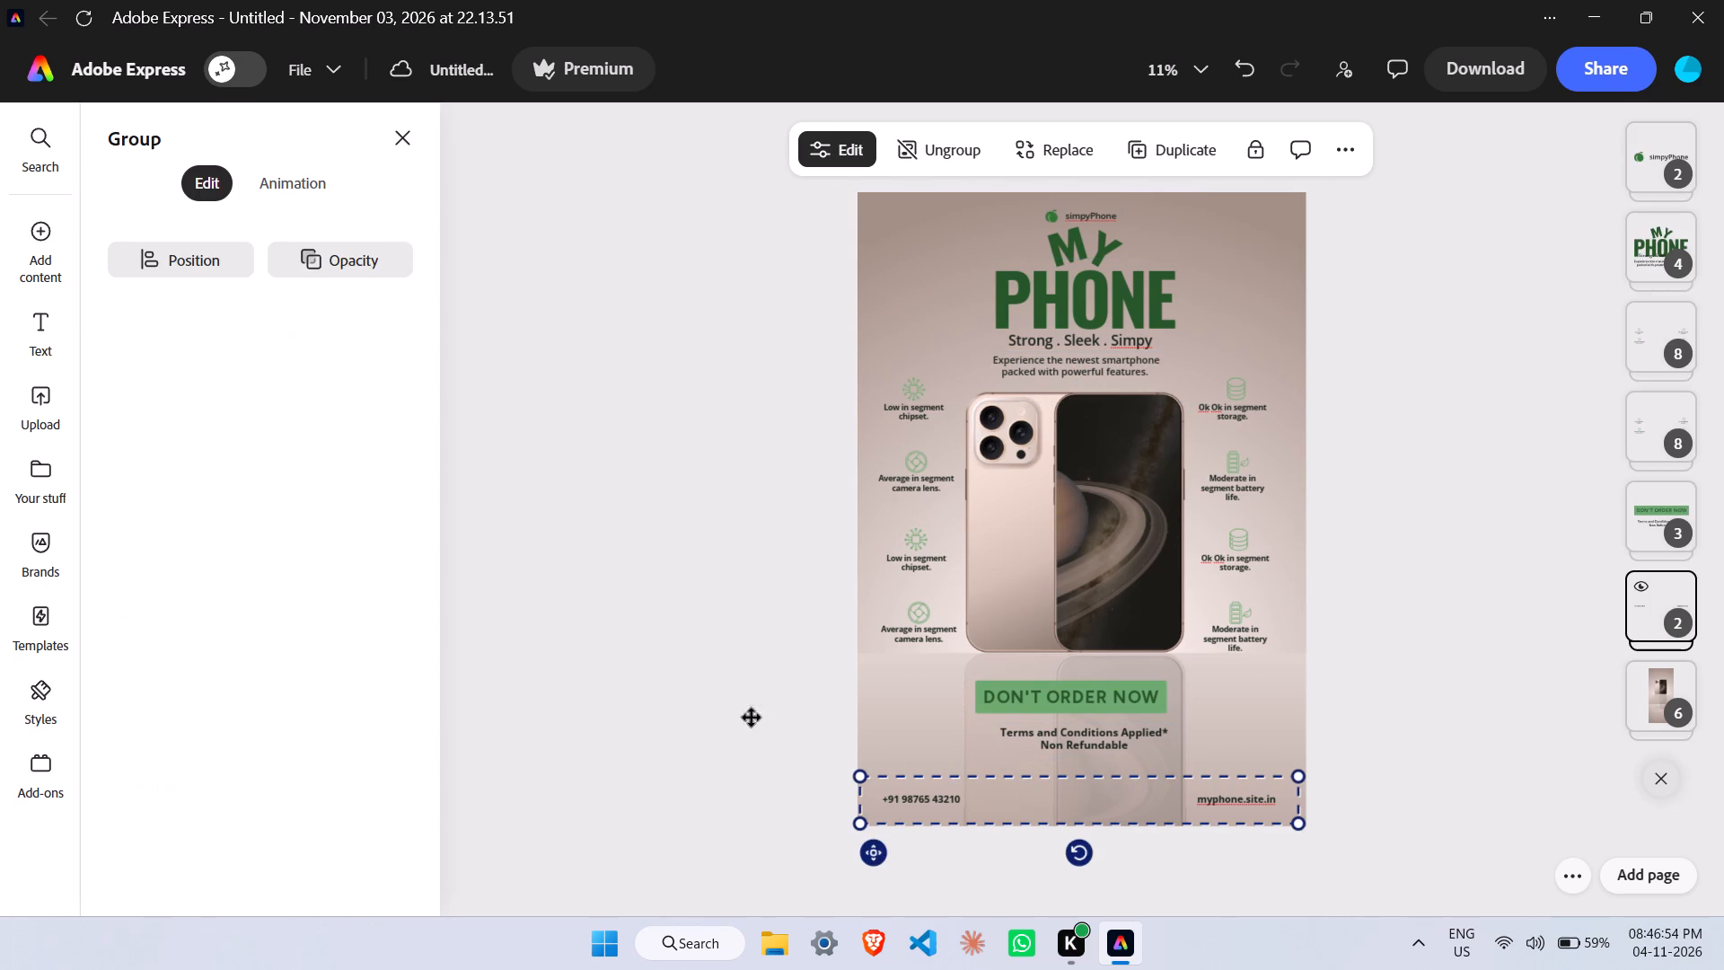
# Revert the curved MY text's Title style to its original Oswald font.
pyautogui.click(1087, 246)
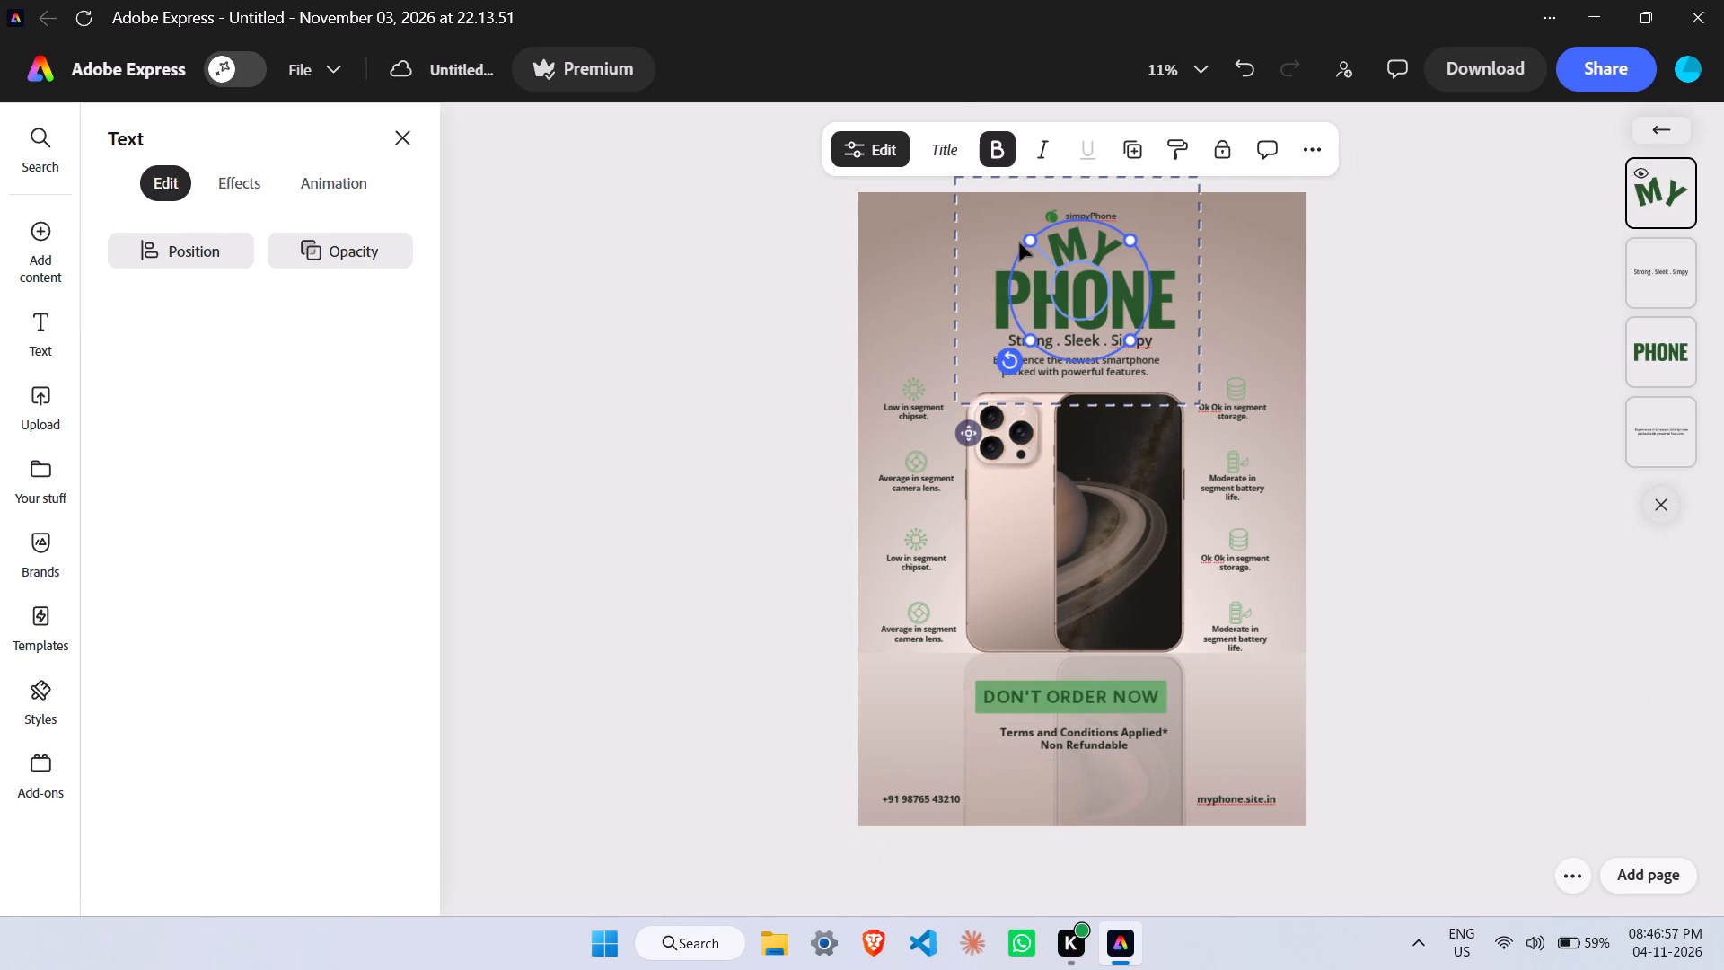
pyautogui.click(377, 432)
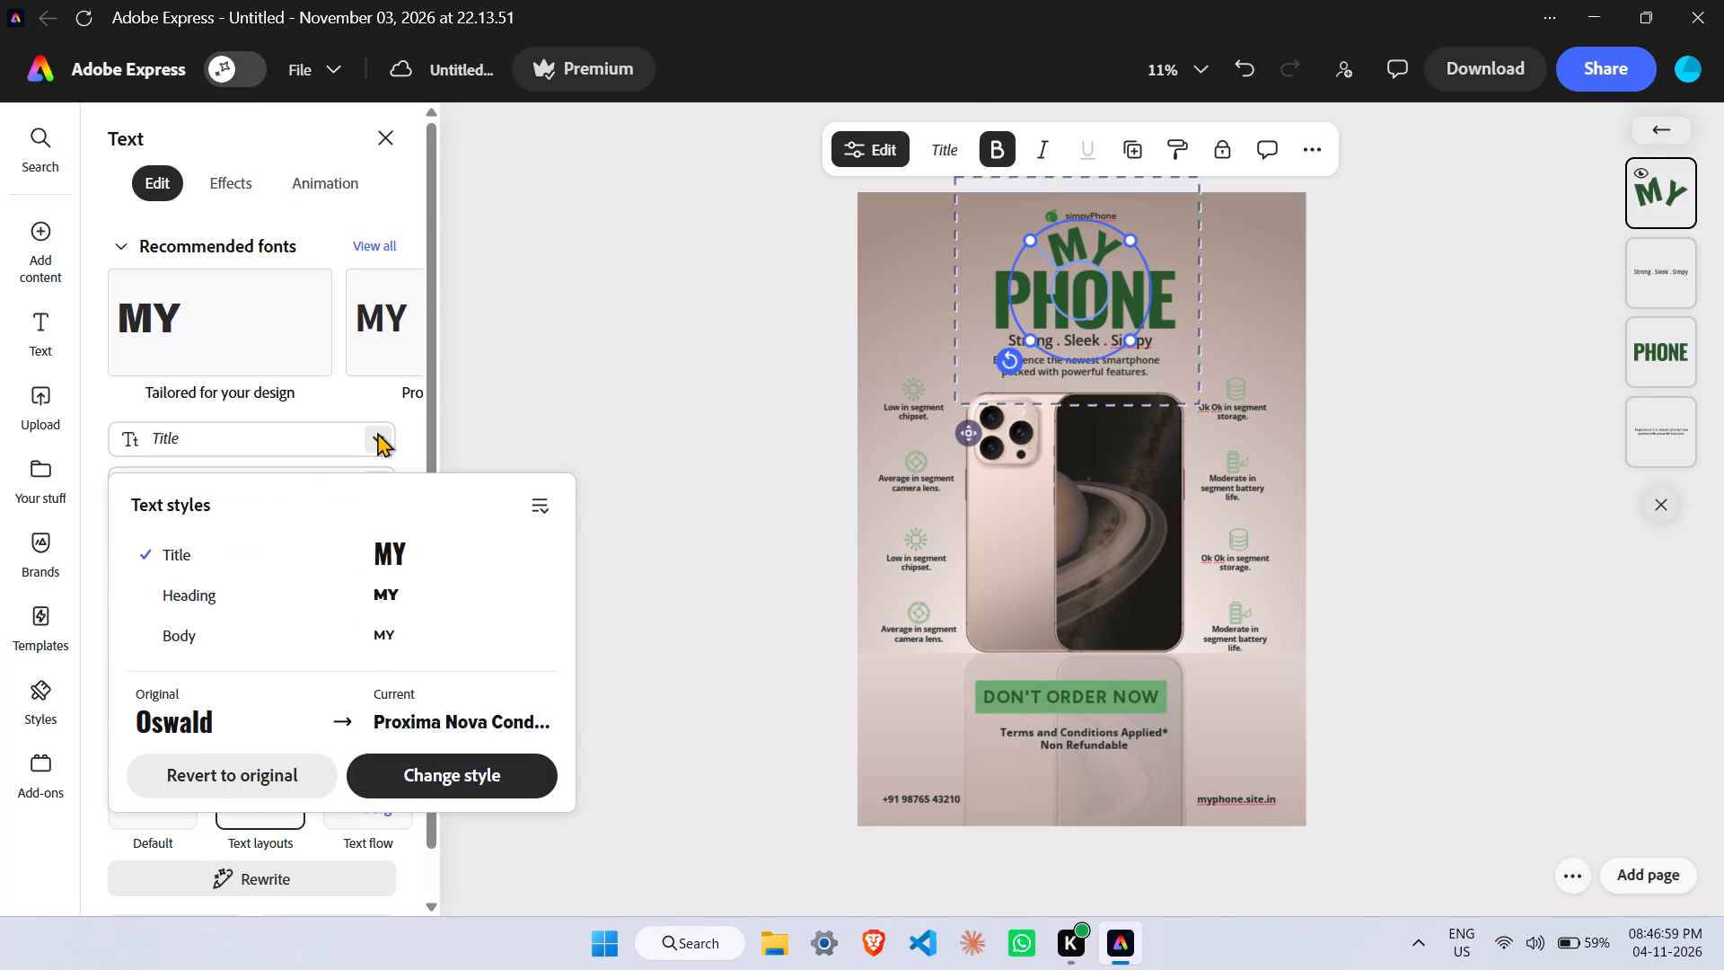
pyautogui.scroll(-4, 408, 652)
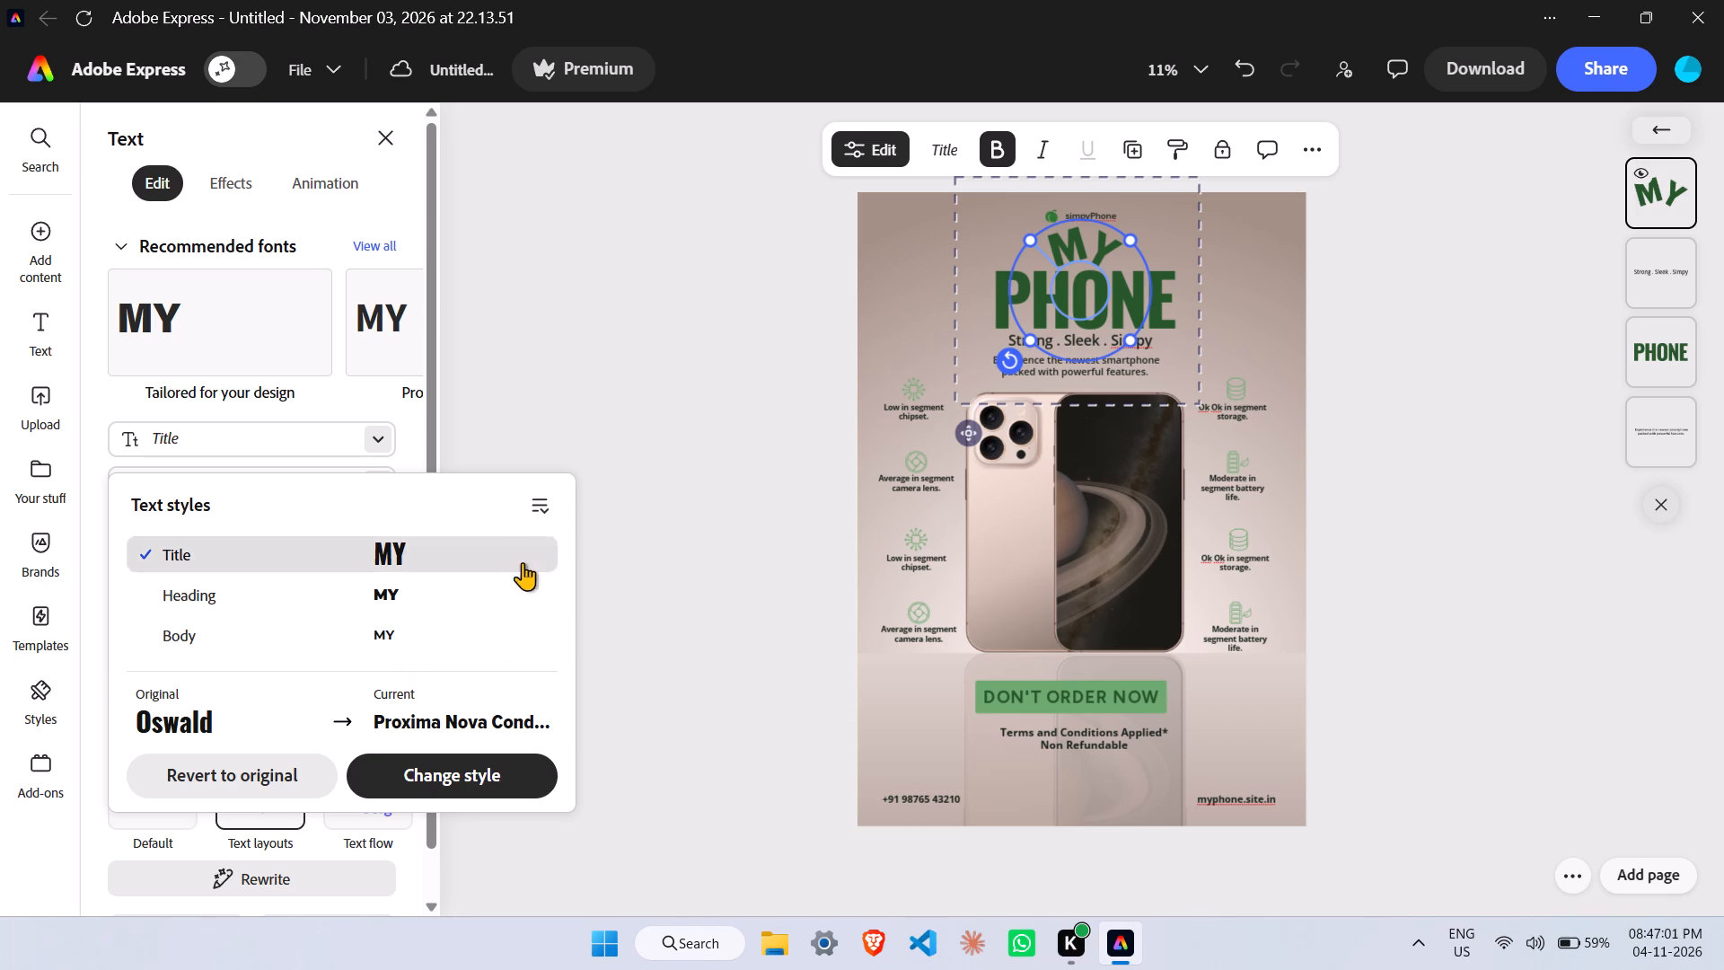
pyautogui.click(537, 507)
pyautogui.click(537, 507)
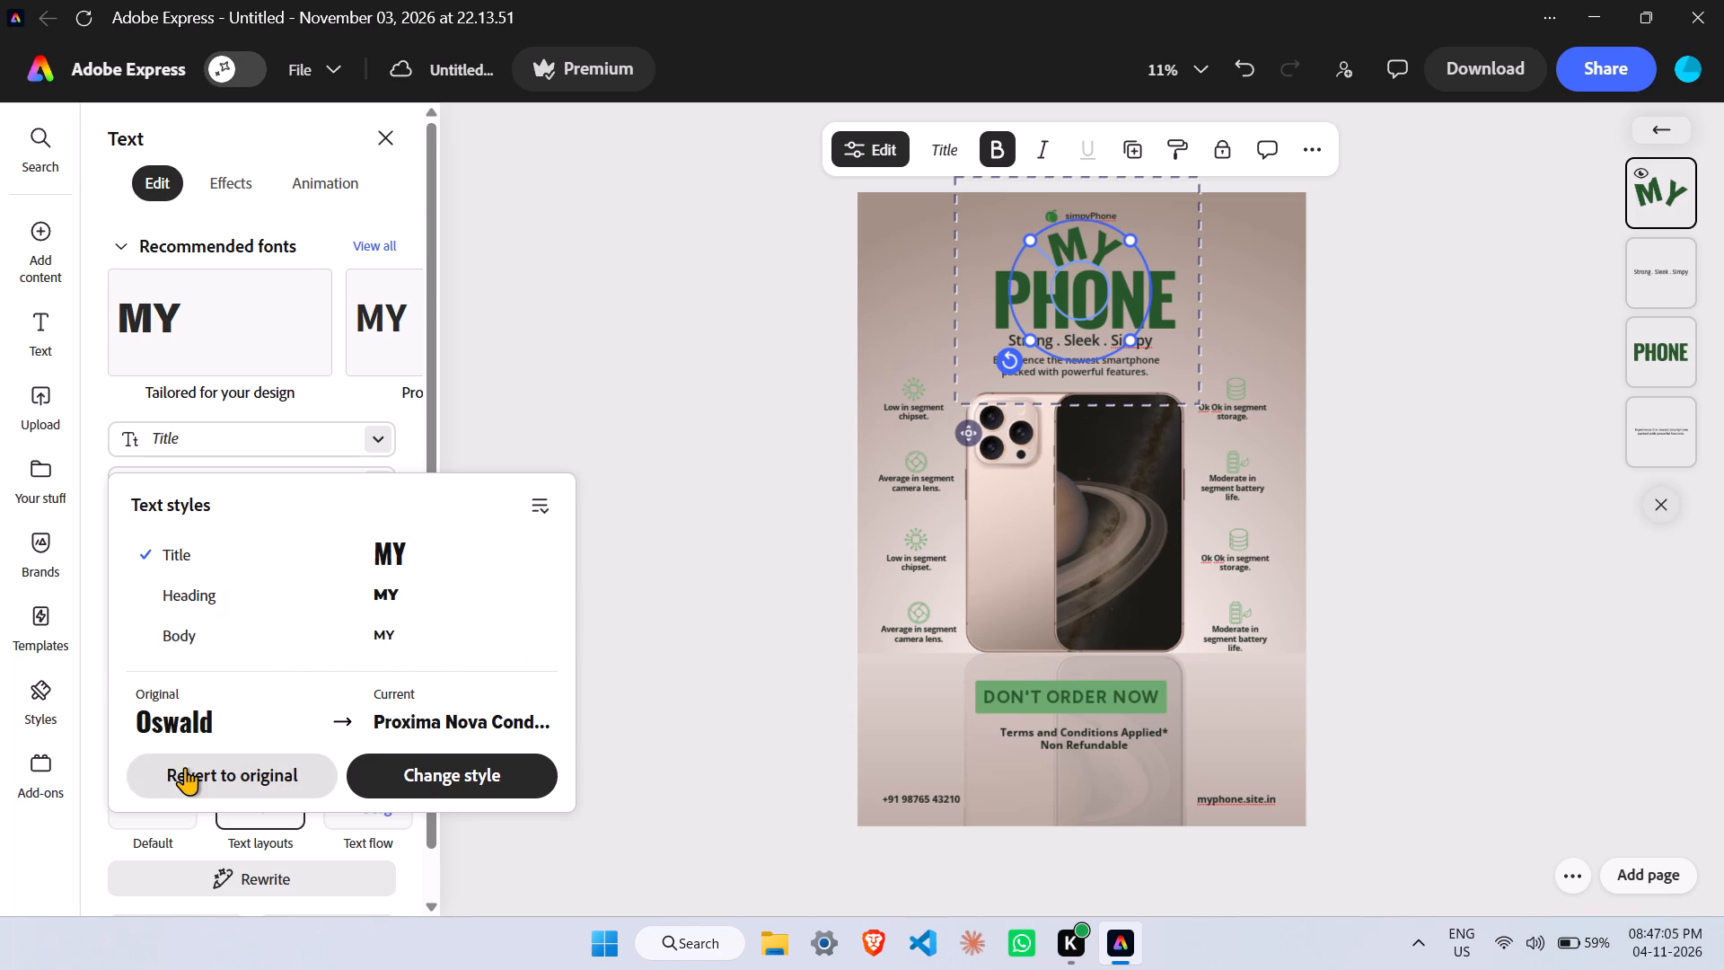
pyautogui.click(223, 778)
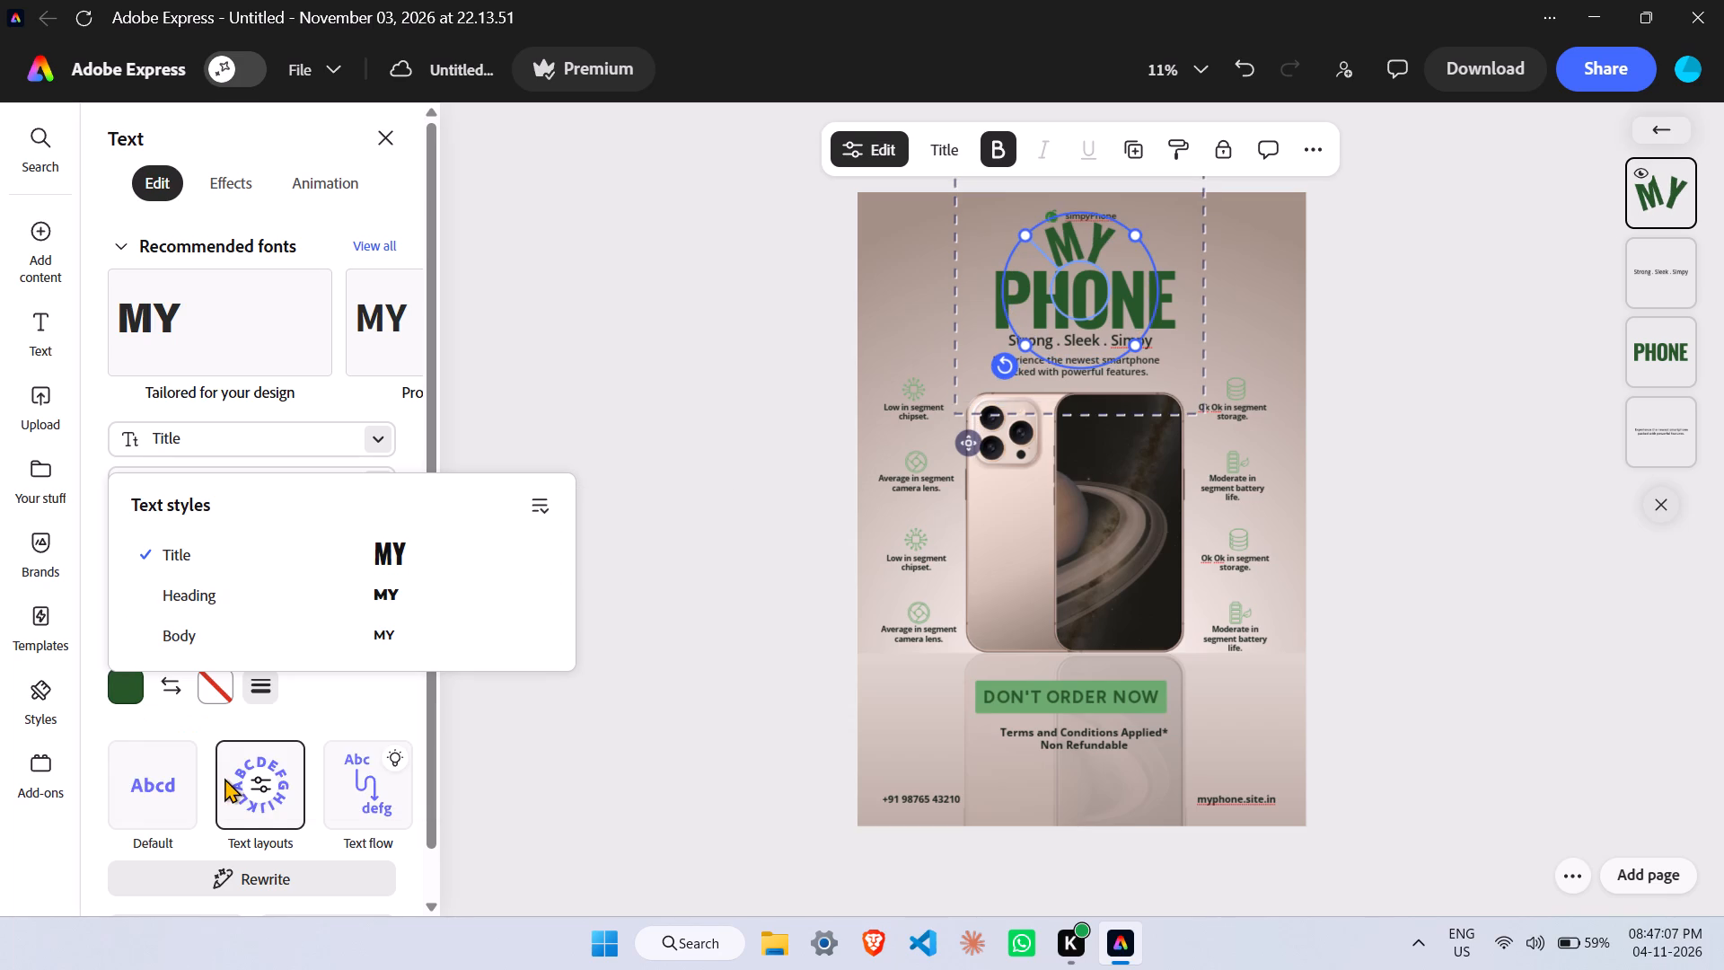
# Apply the Heading text style, Montserrat Black, to the curved MY text.
pyautogui.click(403, 593)
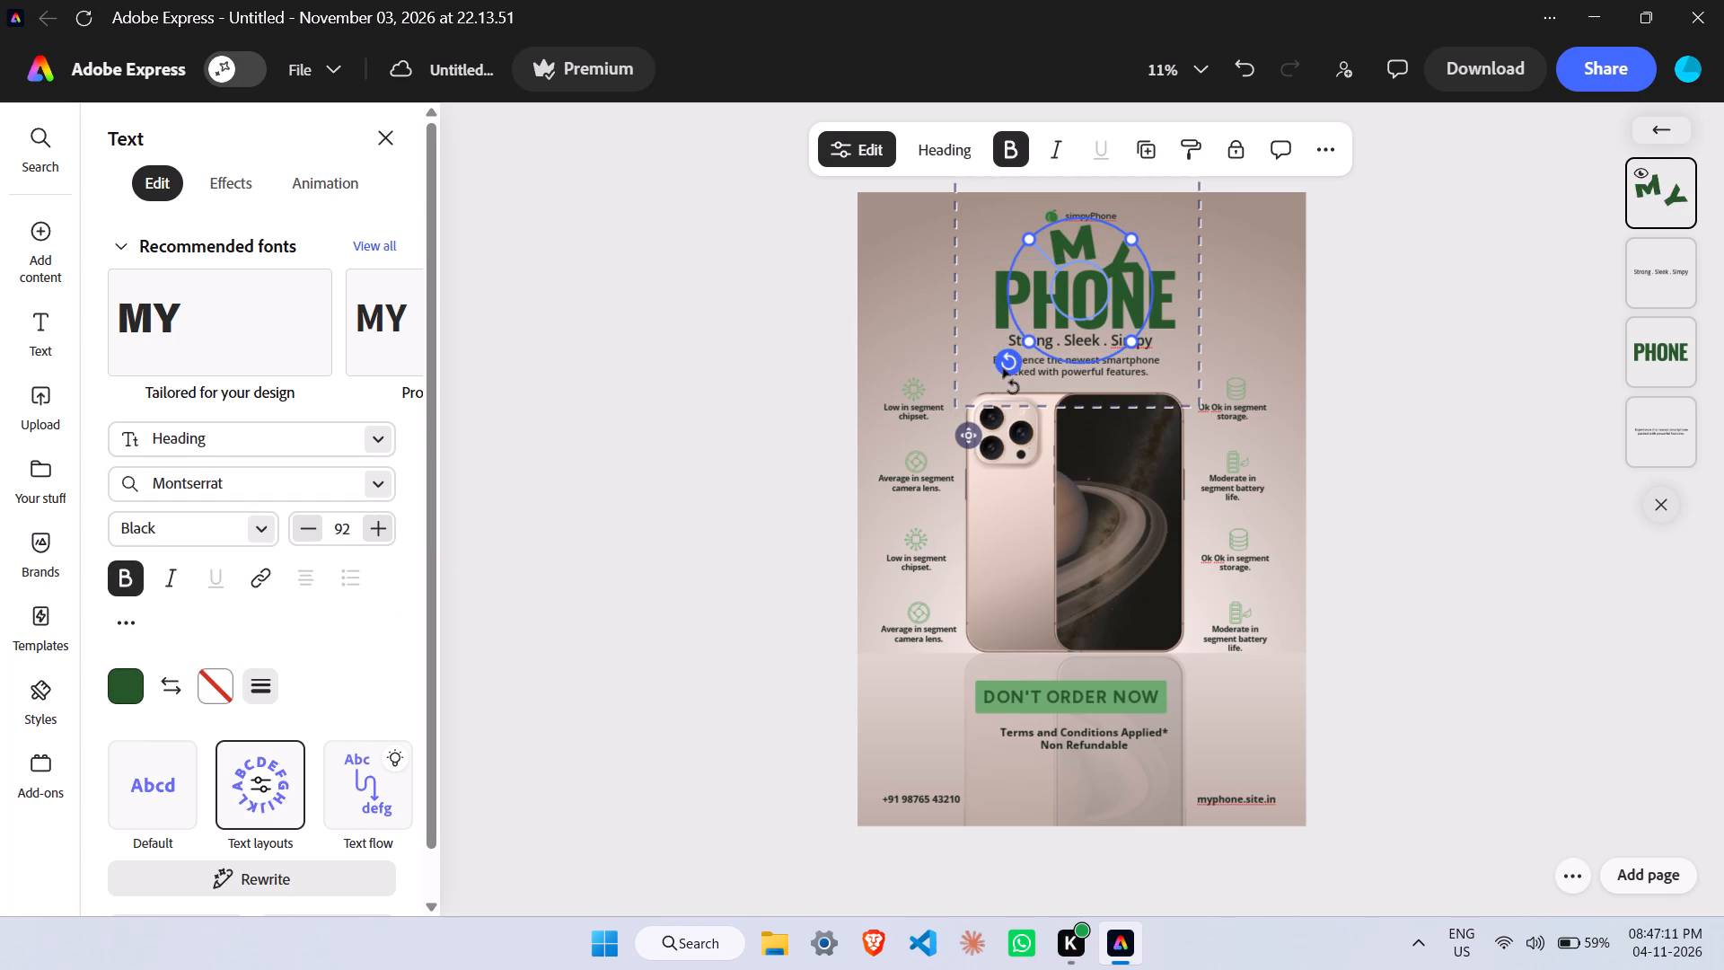
# Rotate the curved MY text counterclockwise so both letters sit more evenly above the word PHONE.
pyautogui.moveTo(997, 353); pyautogui.dragTo(1025, 375)
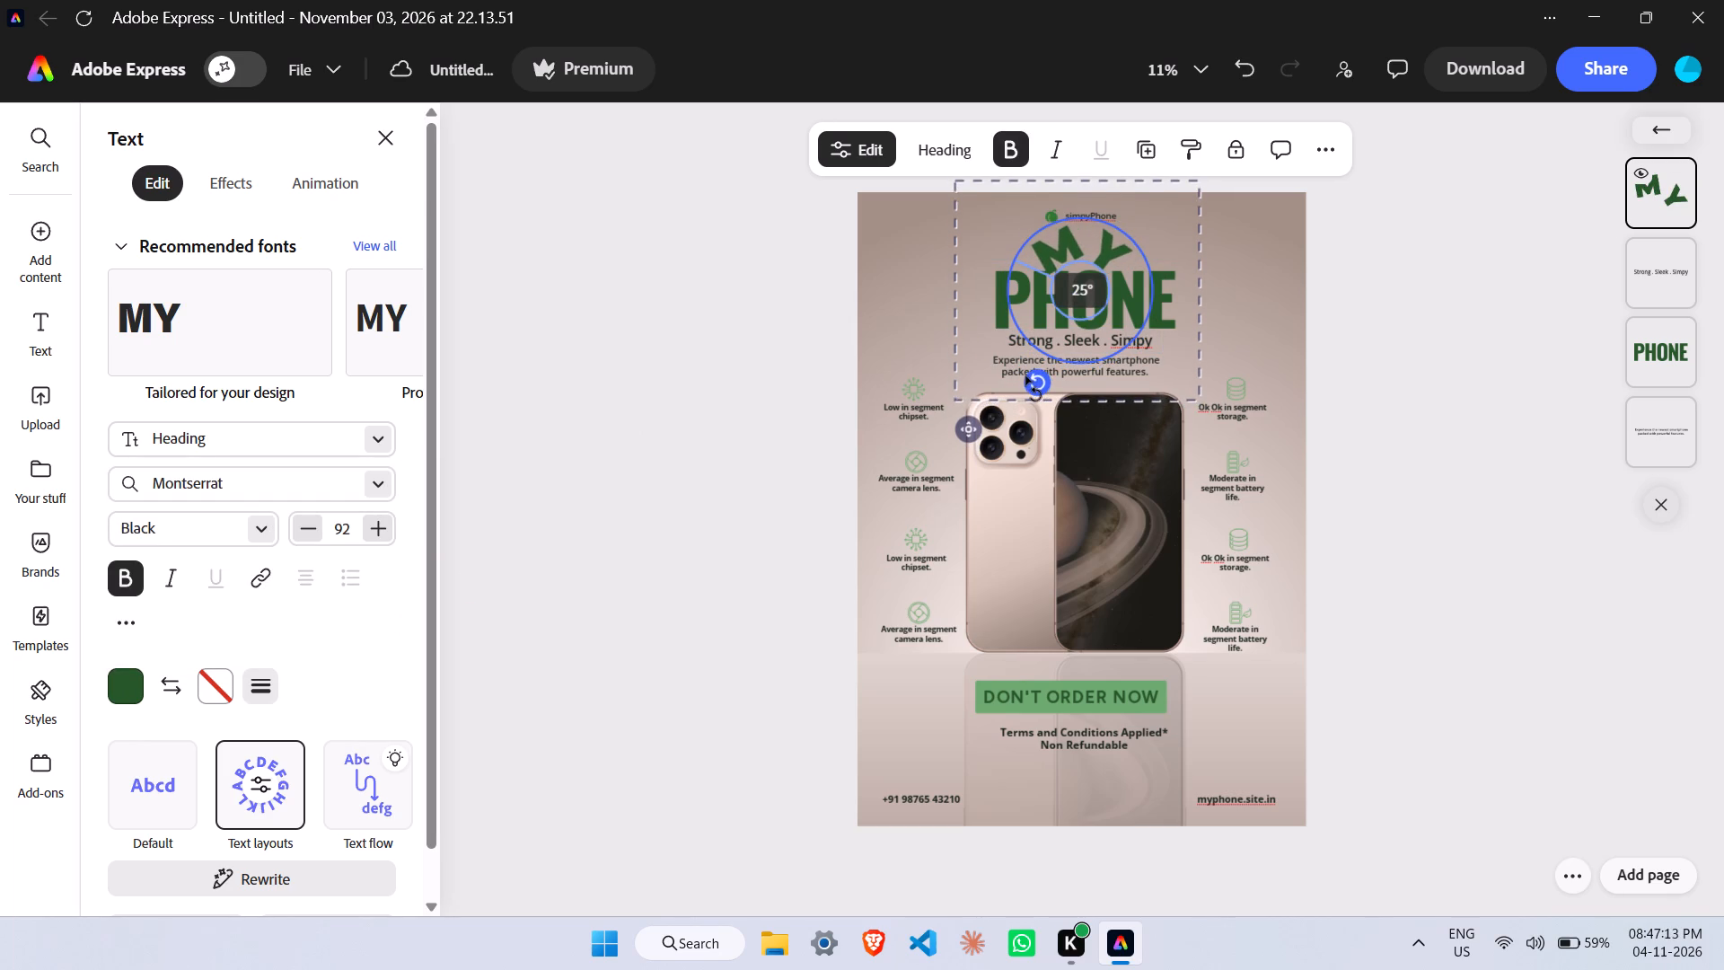
pyautogui.moveTo(1025, 375); pyautogui.dragTo(1021, 366)
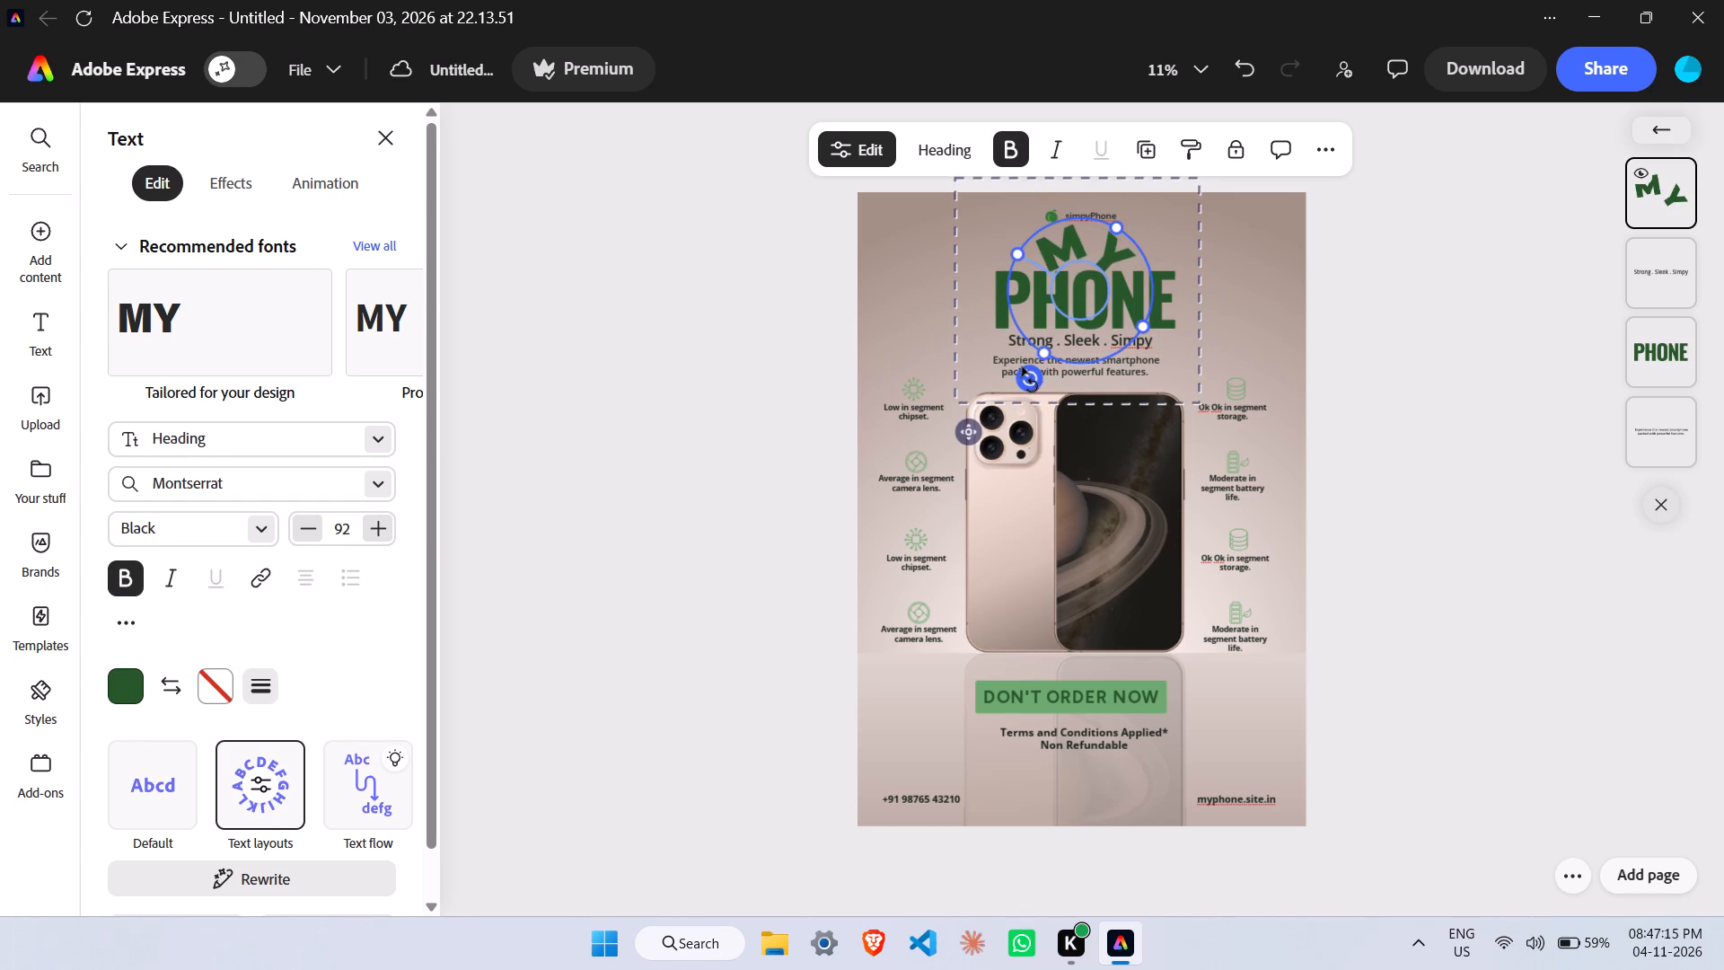
pyautogui.click(1233, 251)
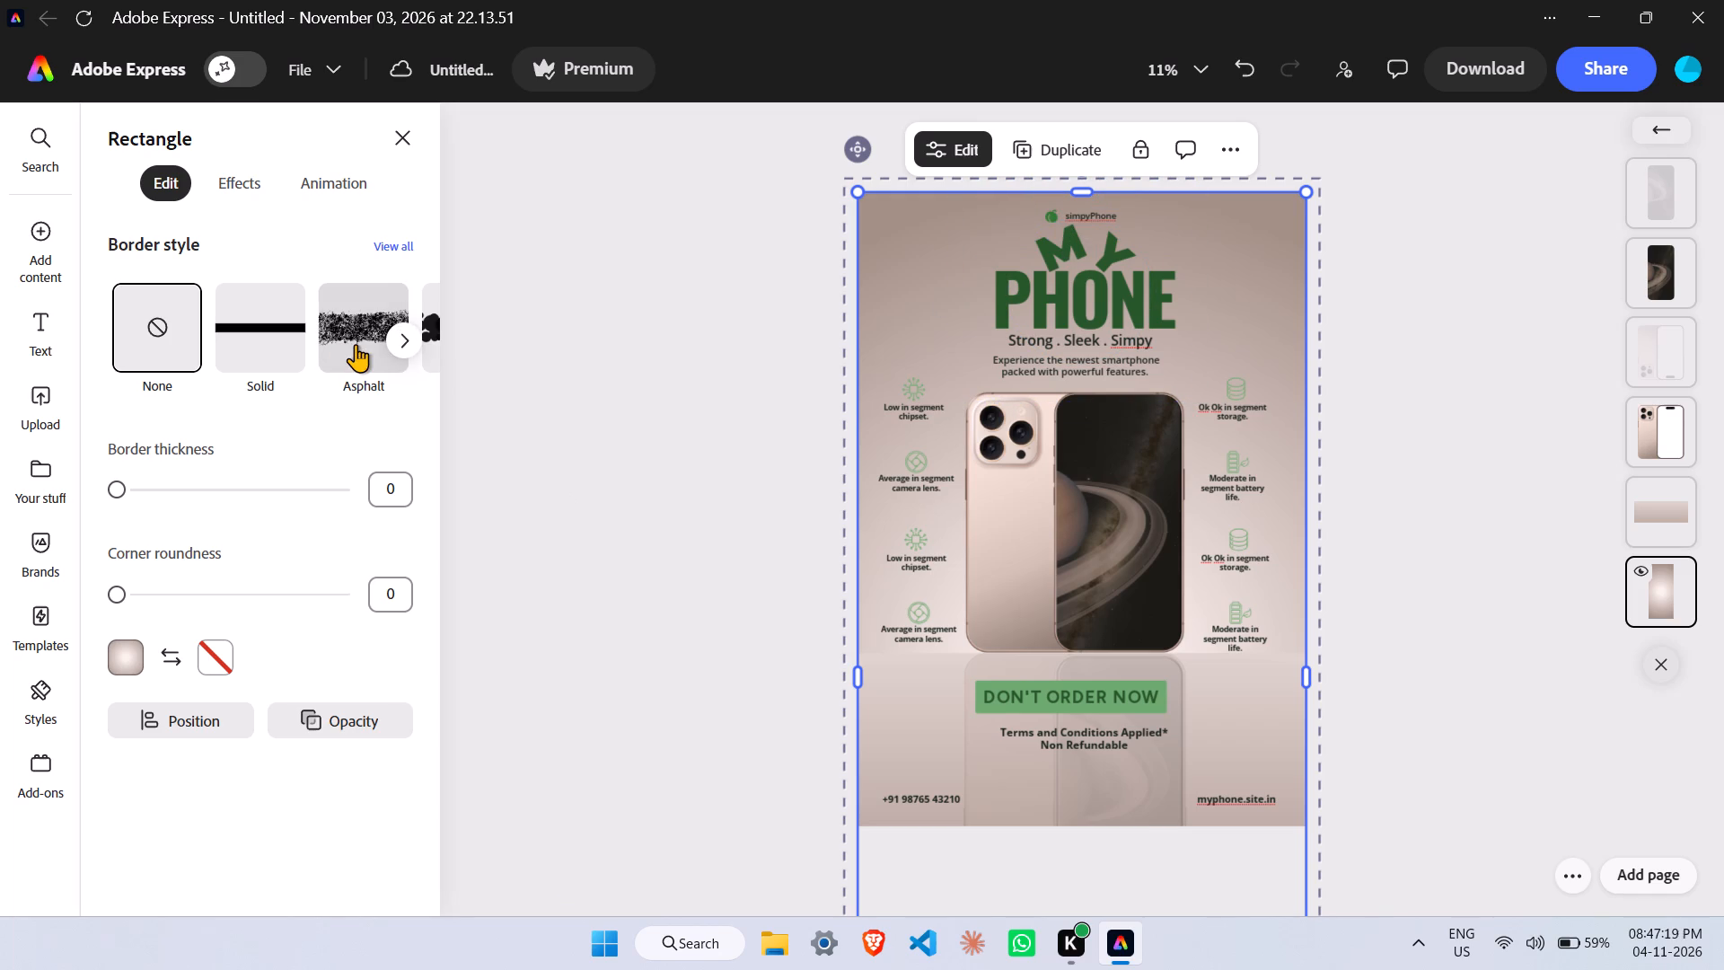
pyautogui.scroll(3, 382, 361)
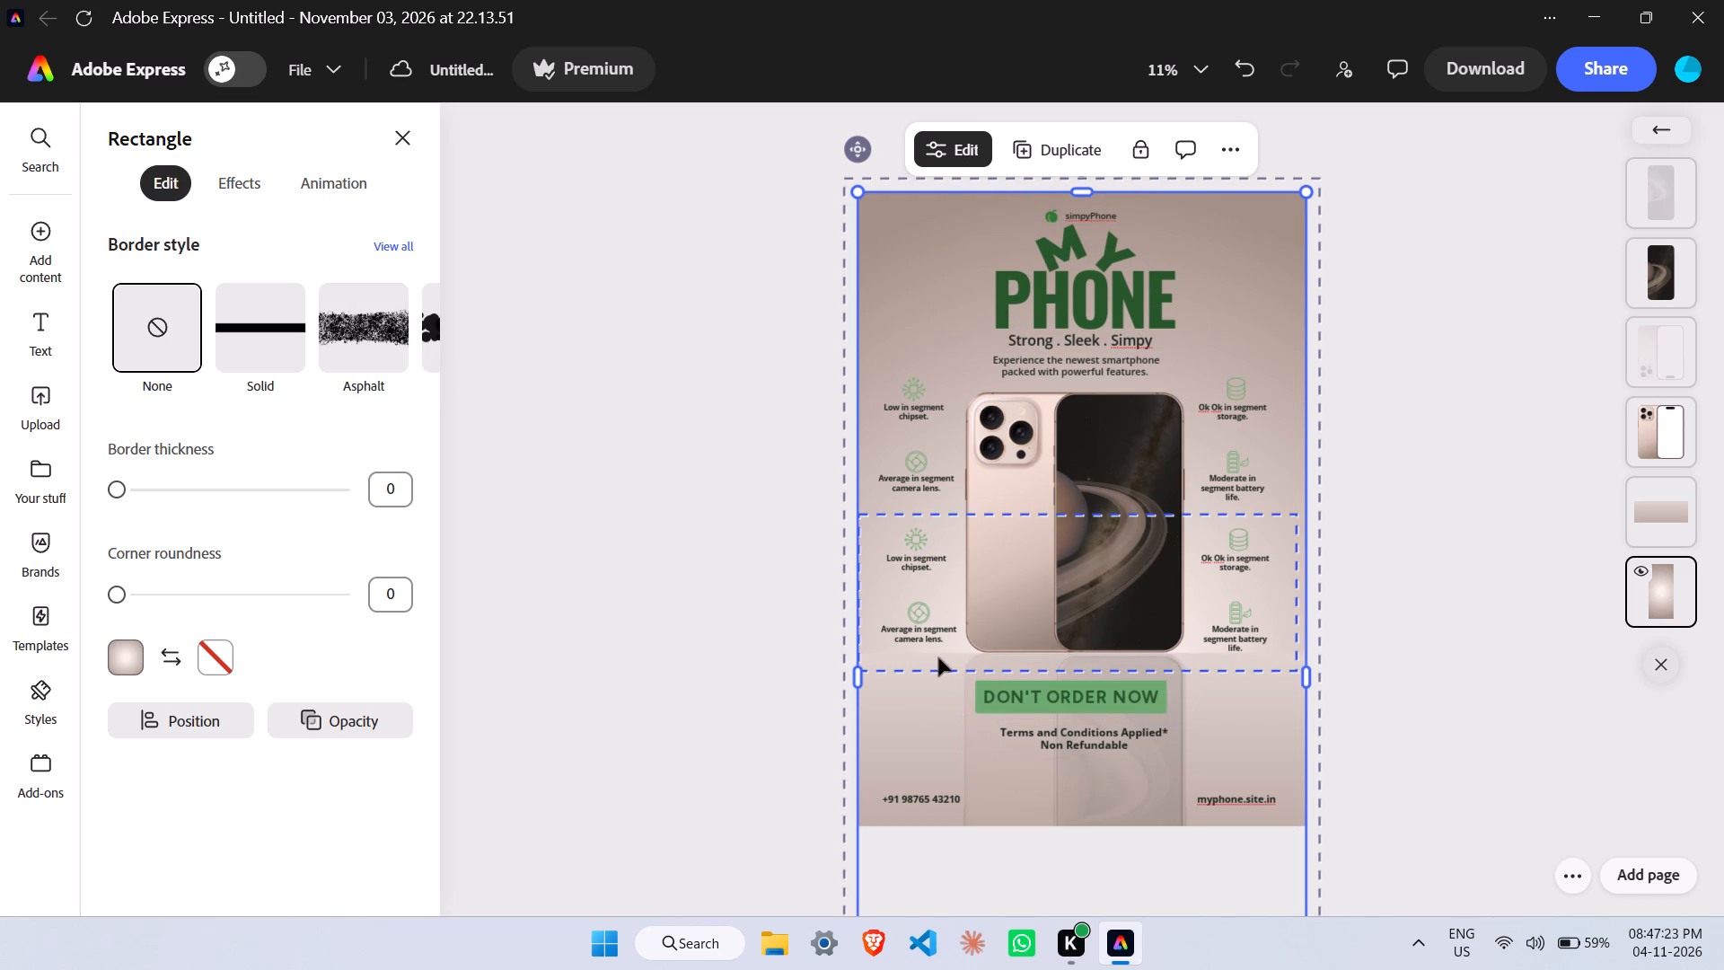
# Shift the lower feature group's camera lens and chipset captions and icons left, away from the phone image.
pyautogui.click(923, 632)
pyautogui.moveTo(923, 632); pyautogui.dragTo(922, 635)
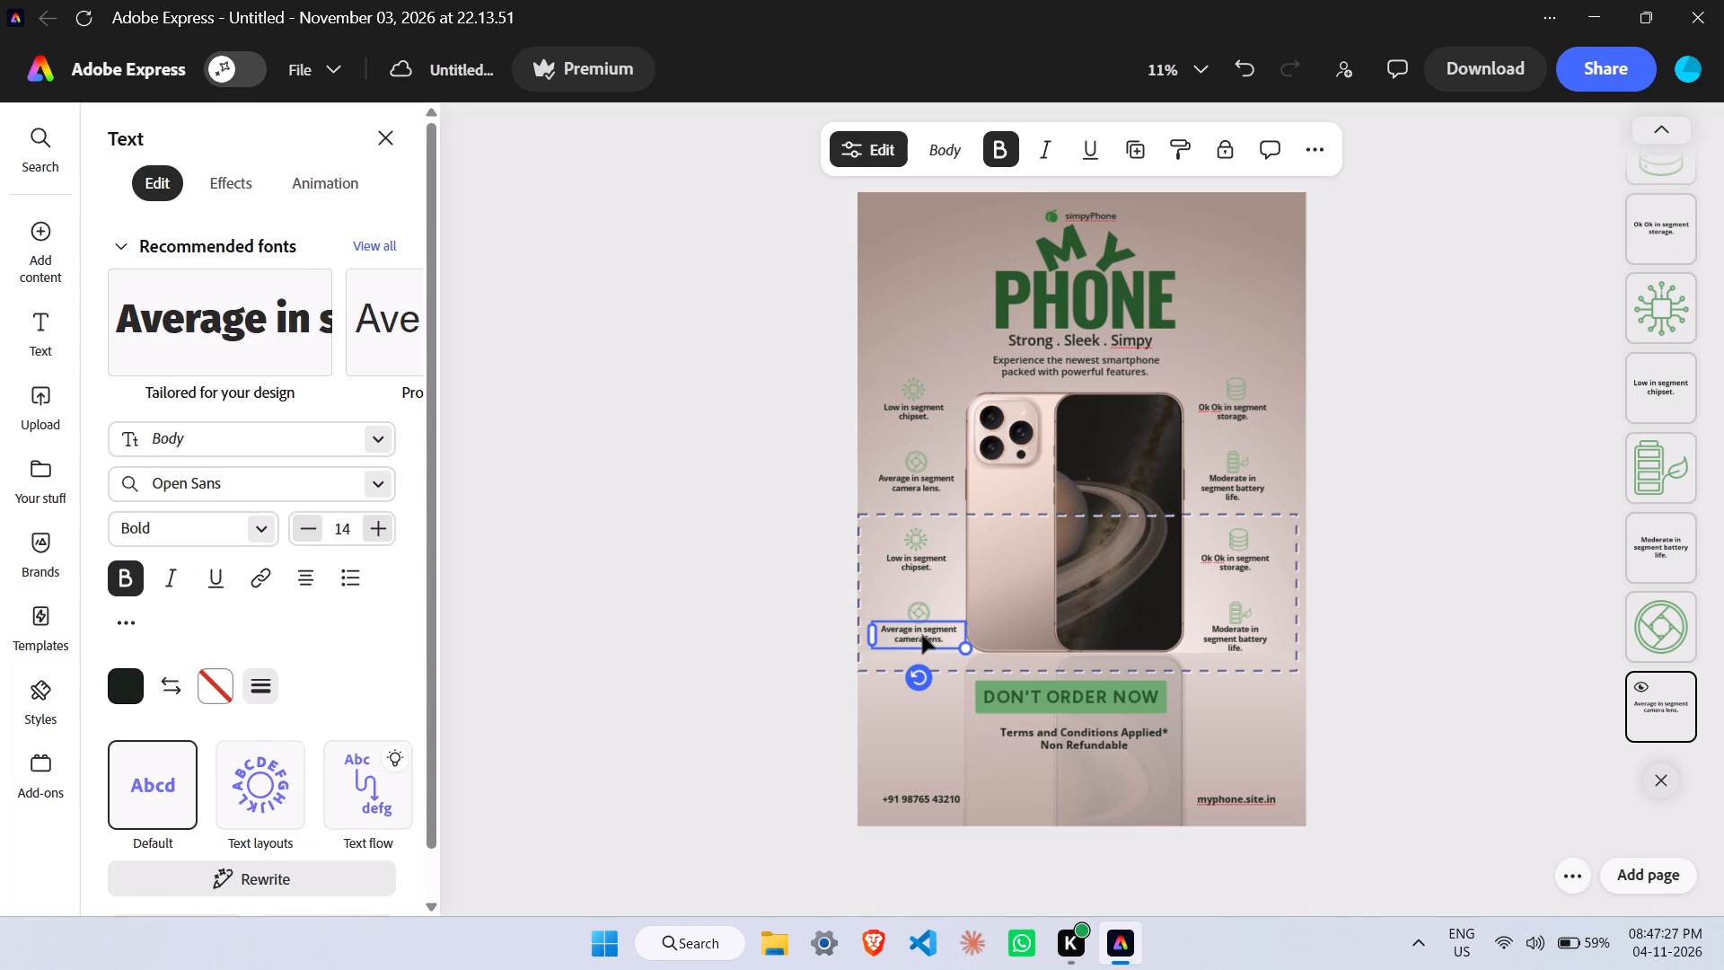
pyautogui.moveTo(922, 635); pyautogui.dragTo(918, 642)
pyautogui.click(923, 622)
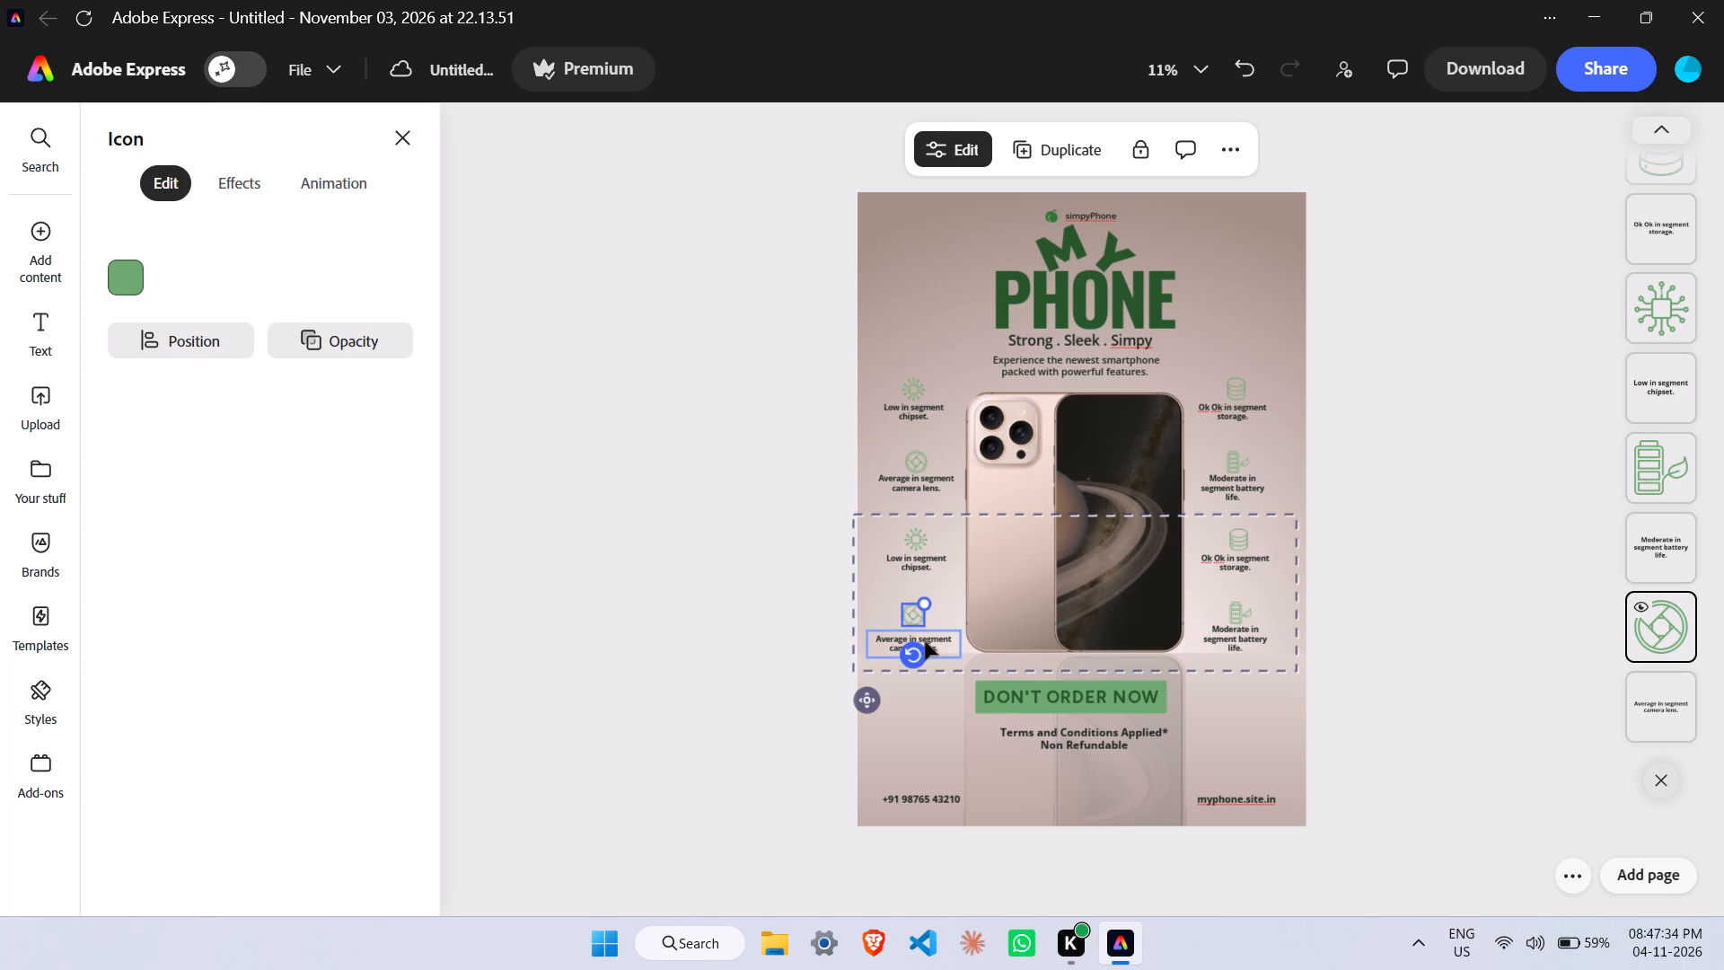
pyautogui.click(928, 640)
pyautogui.click(927, 640)
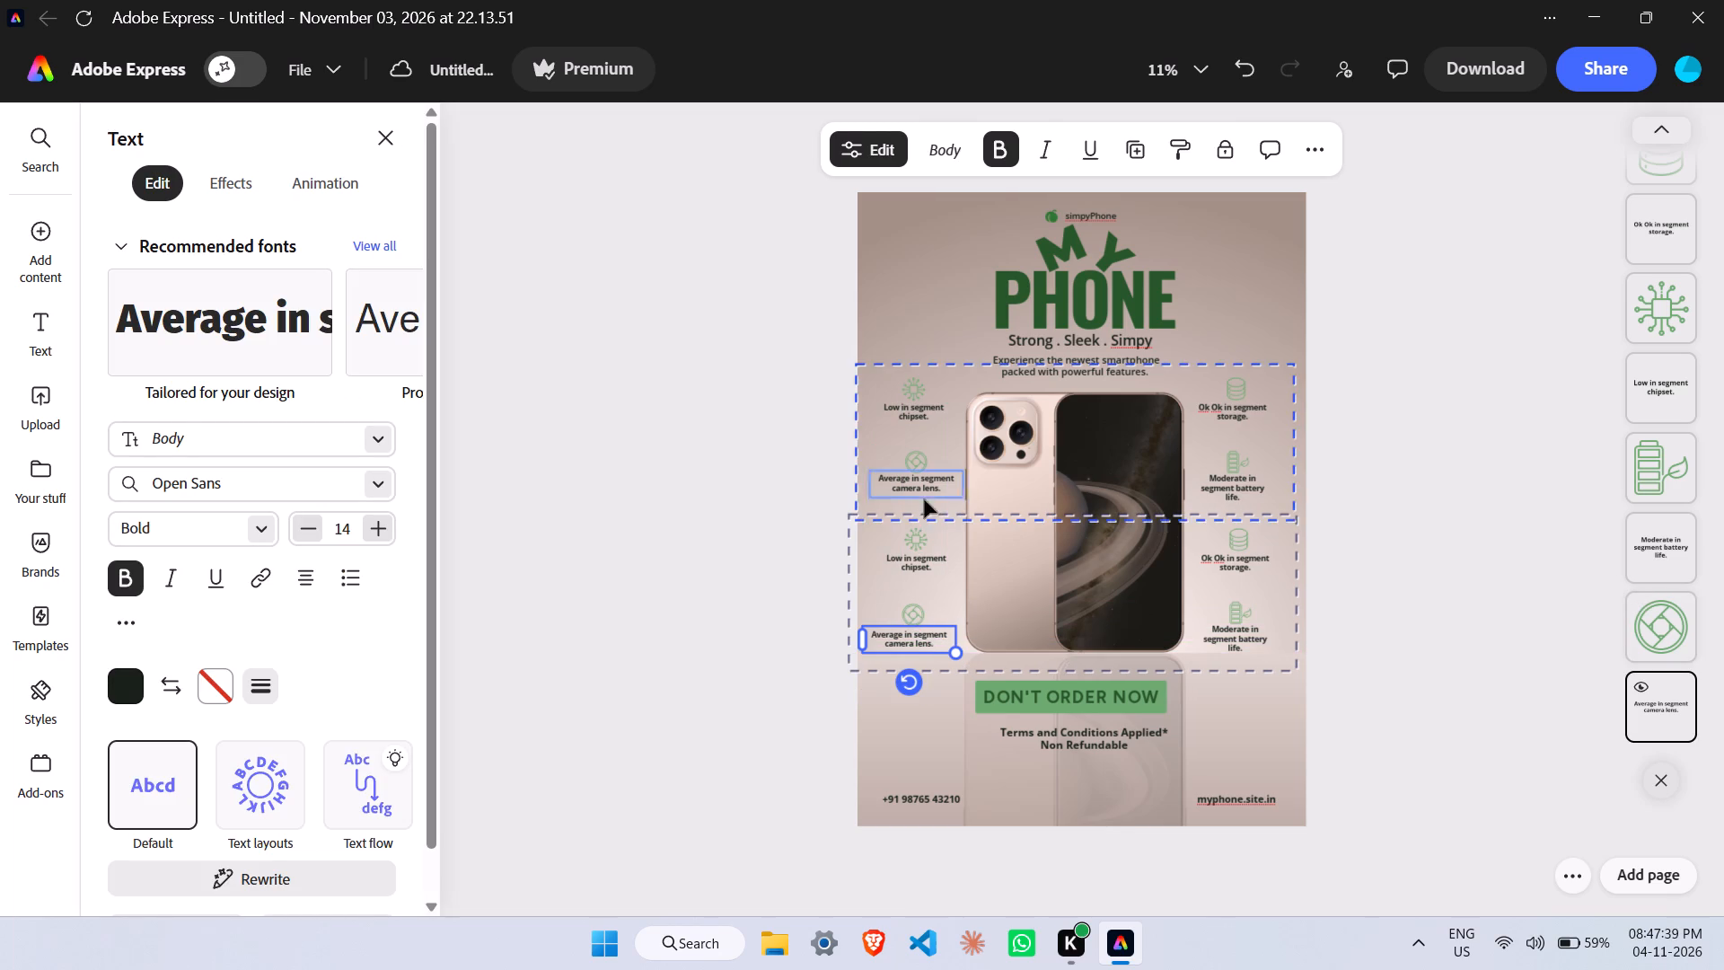
pyautogui.click(919, 564)
pyautogui.click(919, 564)
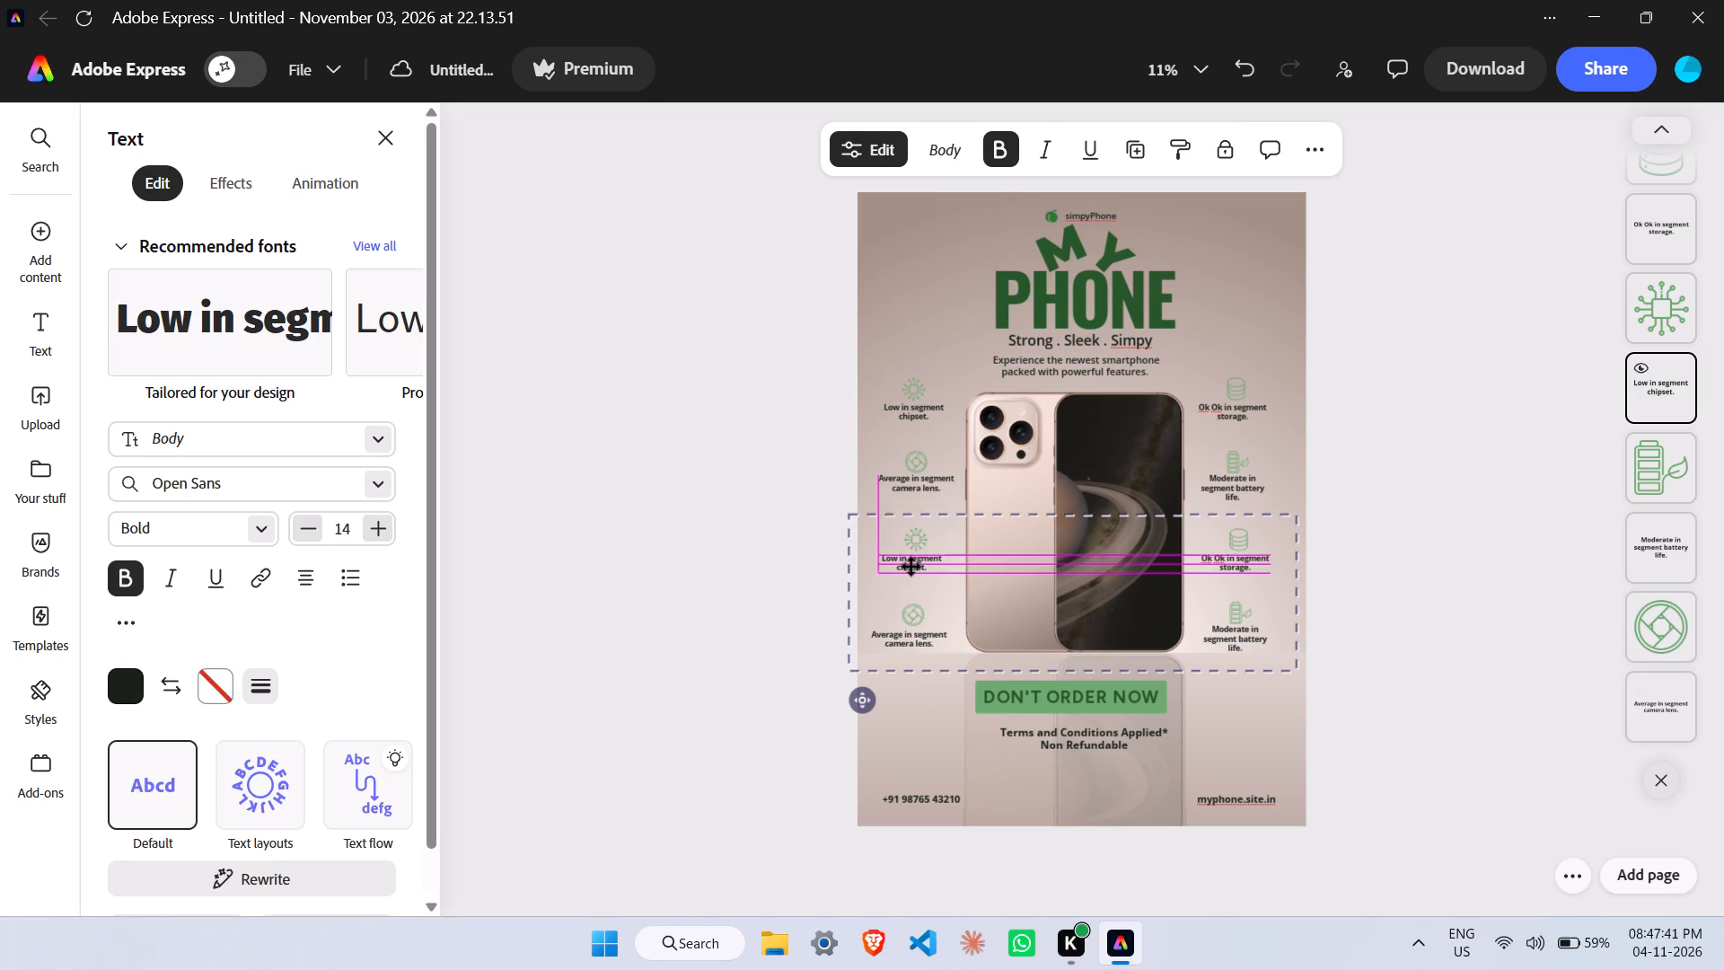
pyautogui.click(915, 538)
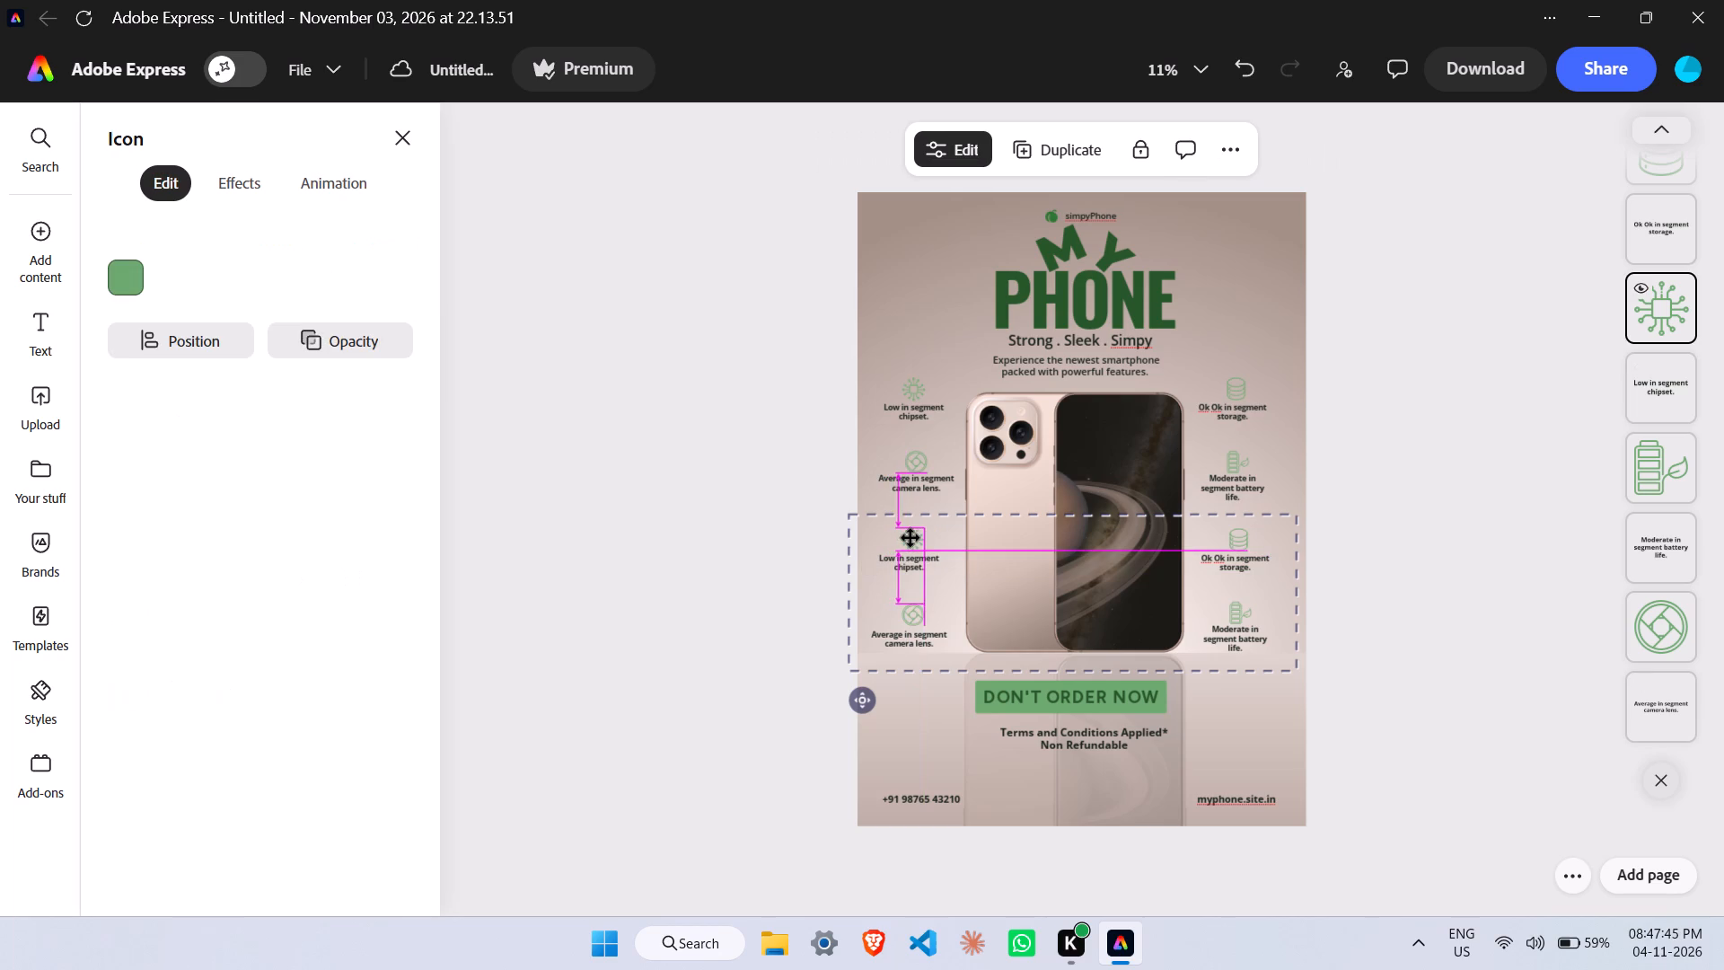
pyautogui.click(918, 612)
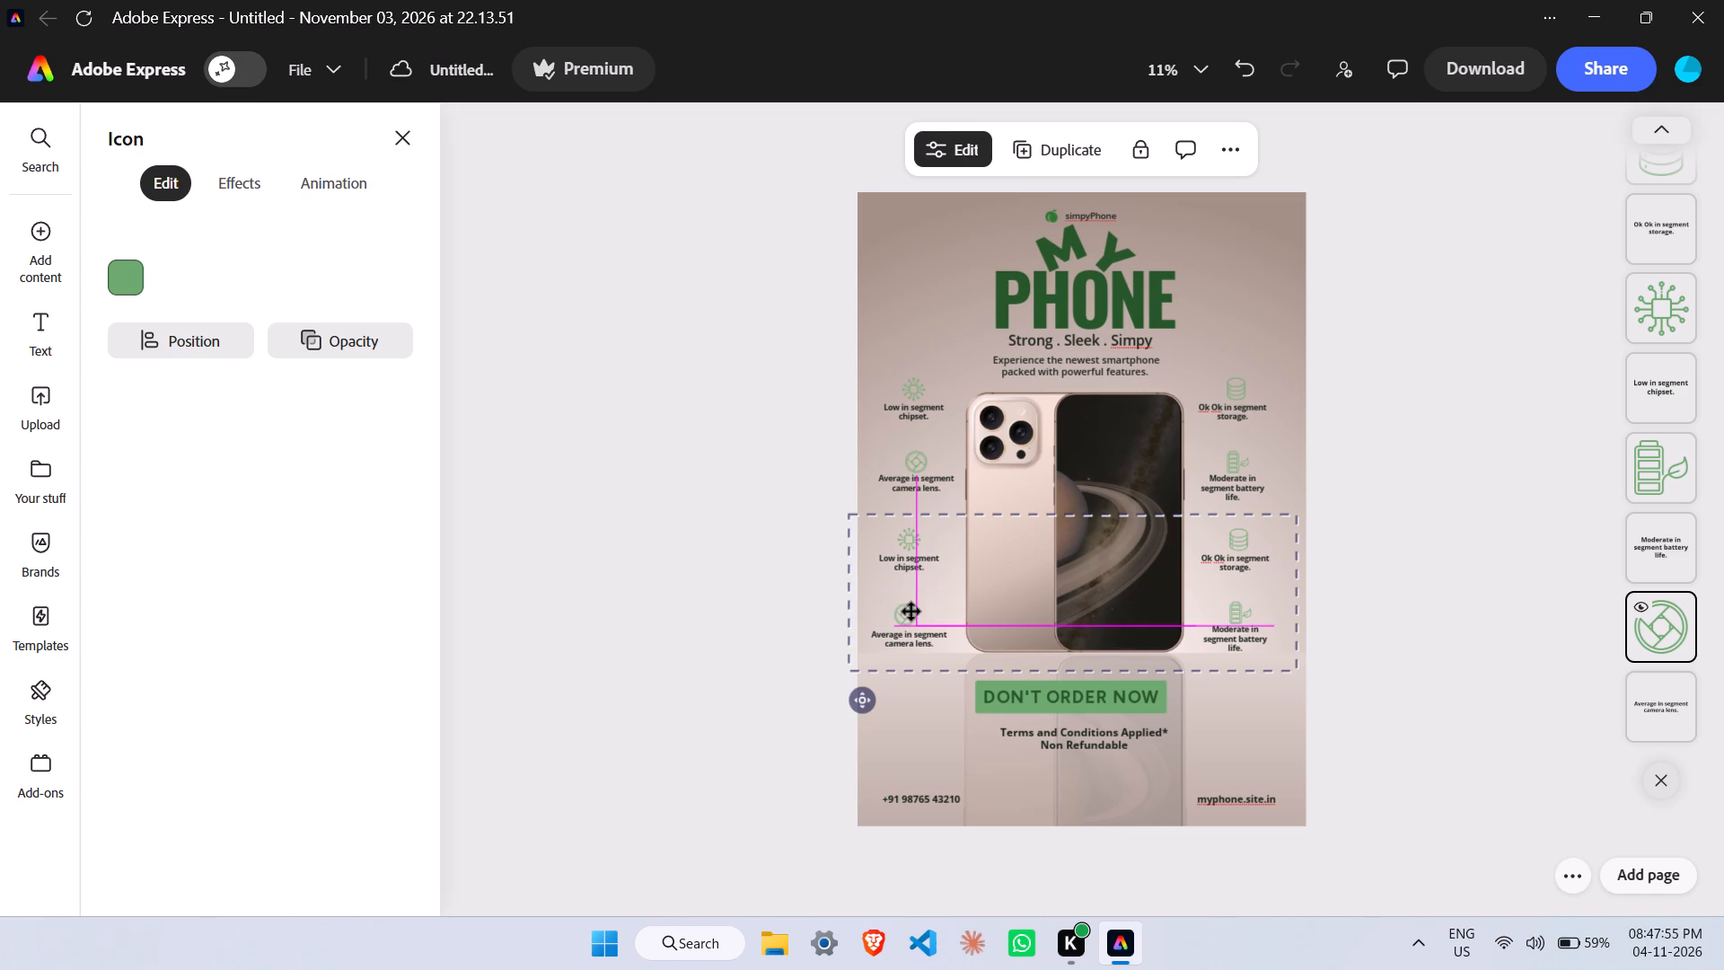
# Nudge the upper feature group right, and shift its camera lens and chipset captions and icons left, lowering the chipset pair slightly.
pyautogui.click(910, 483)
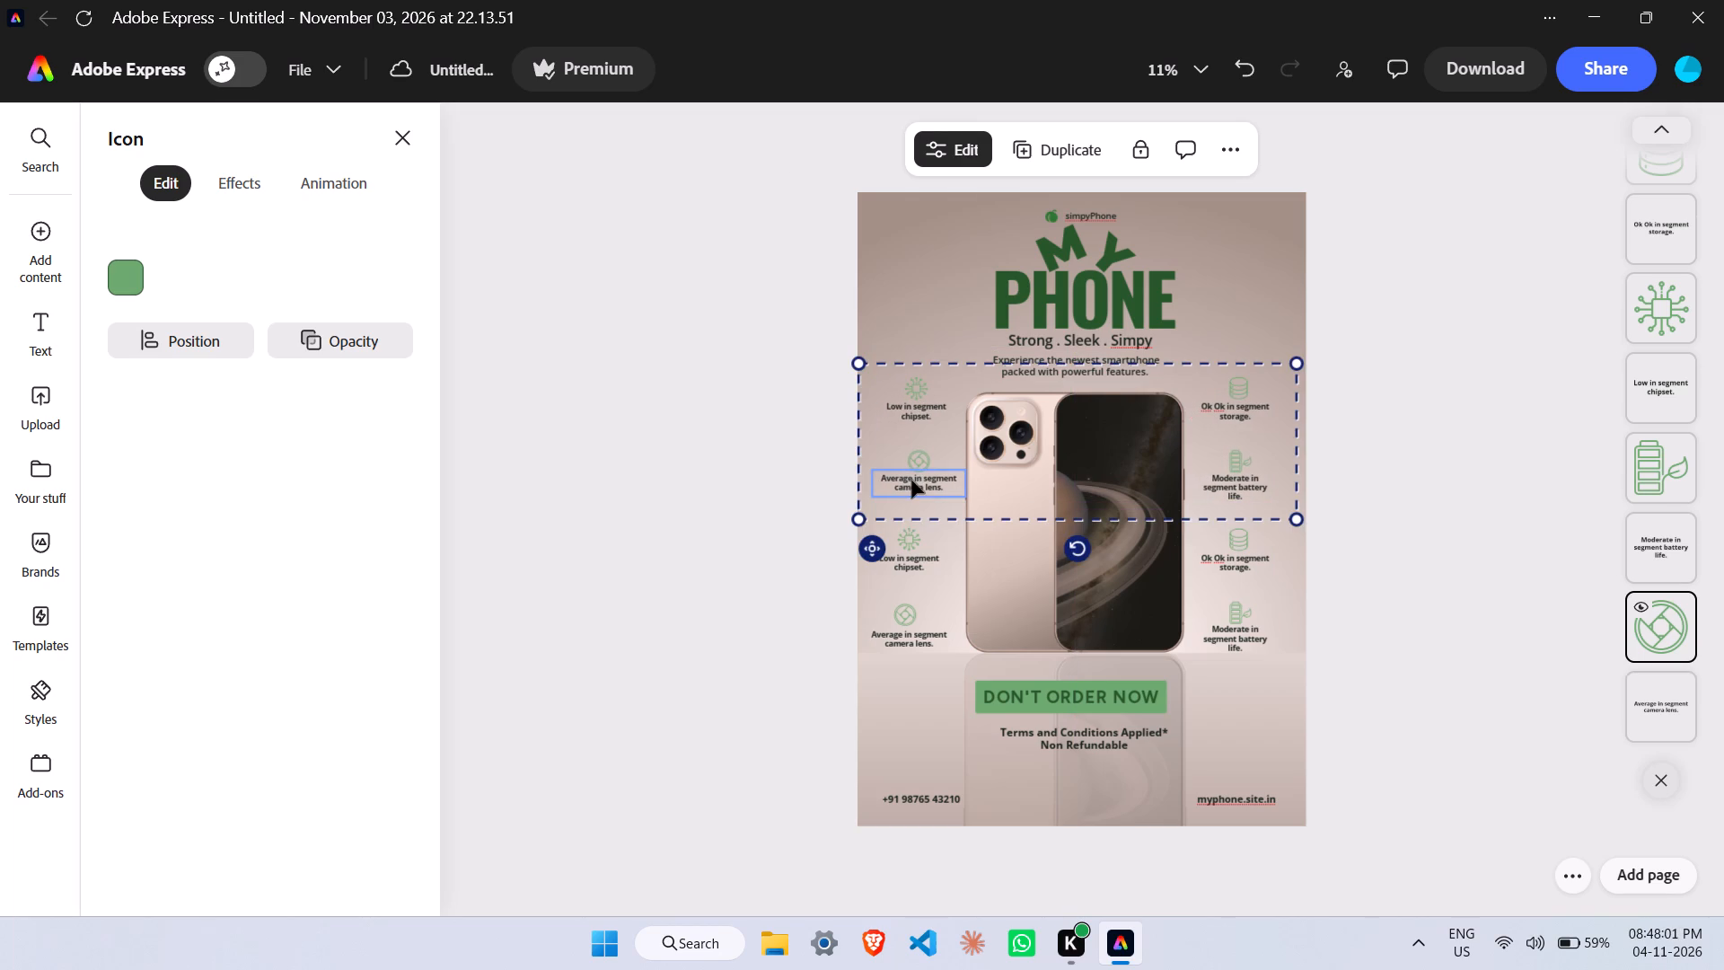
pyautogui.click(915, 479)
pyautogui.moveTo(915, 481); pyautogui.dragTo(912, 483)
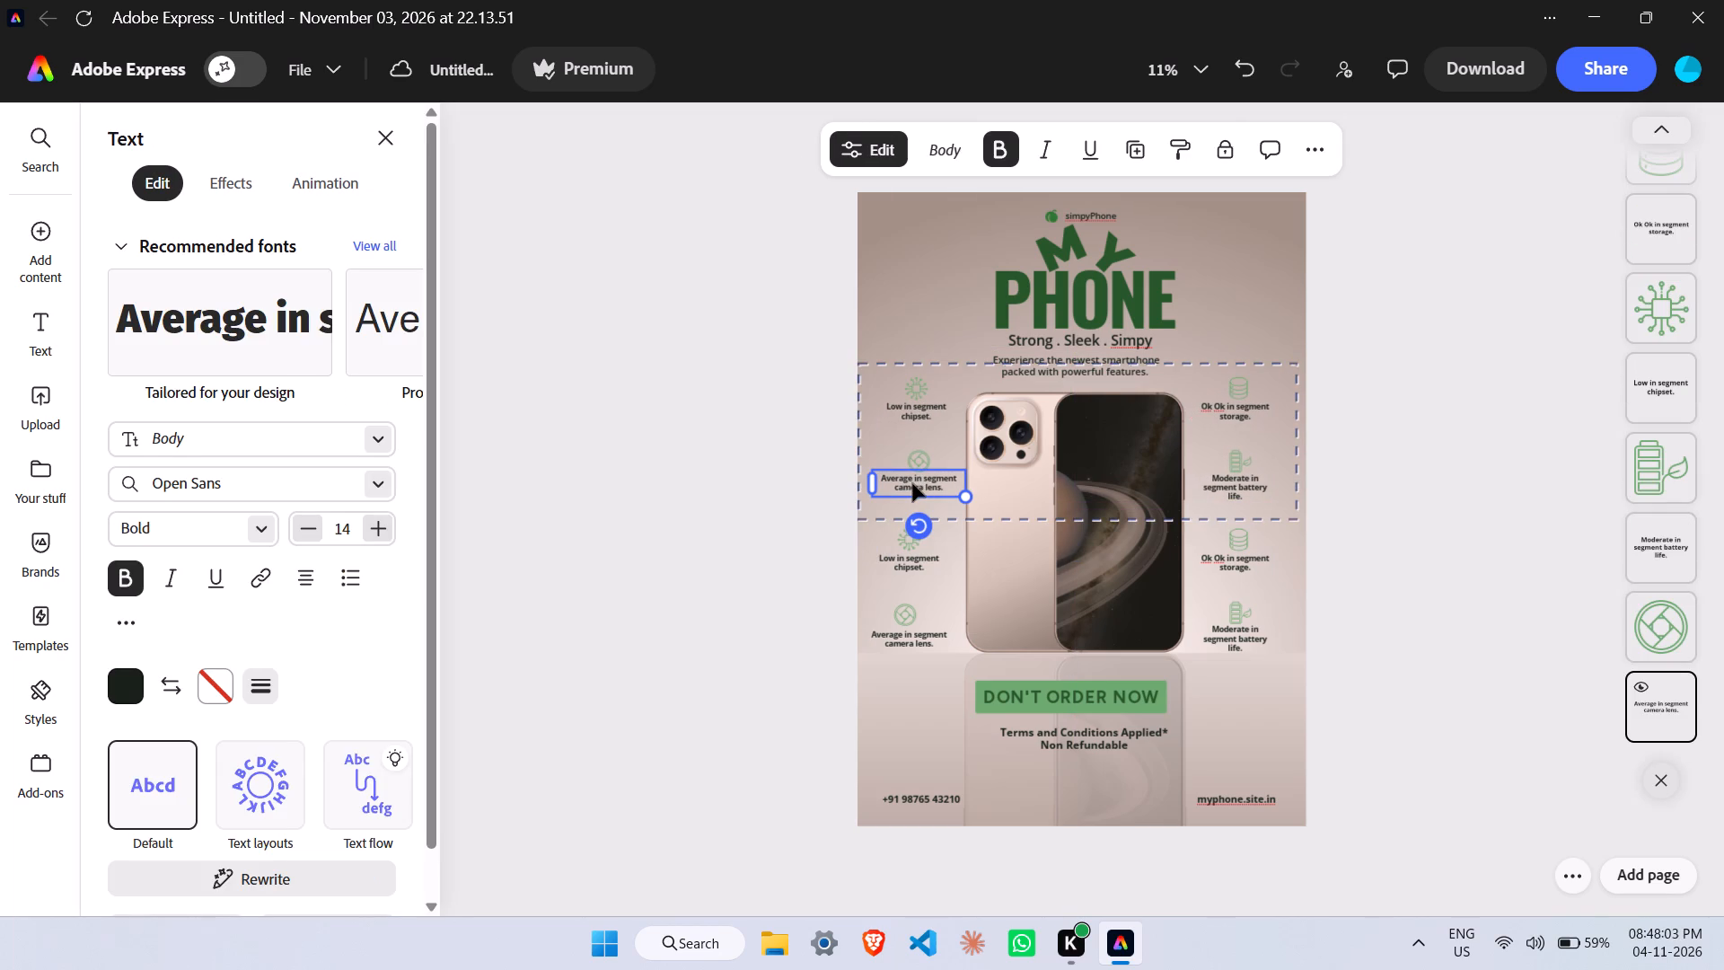
pyautogui.moveTo(912, 483); pyautogui.dragTo(903, 487)
pyautogui.click(924, 469)
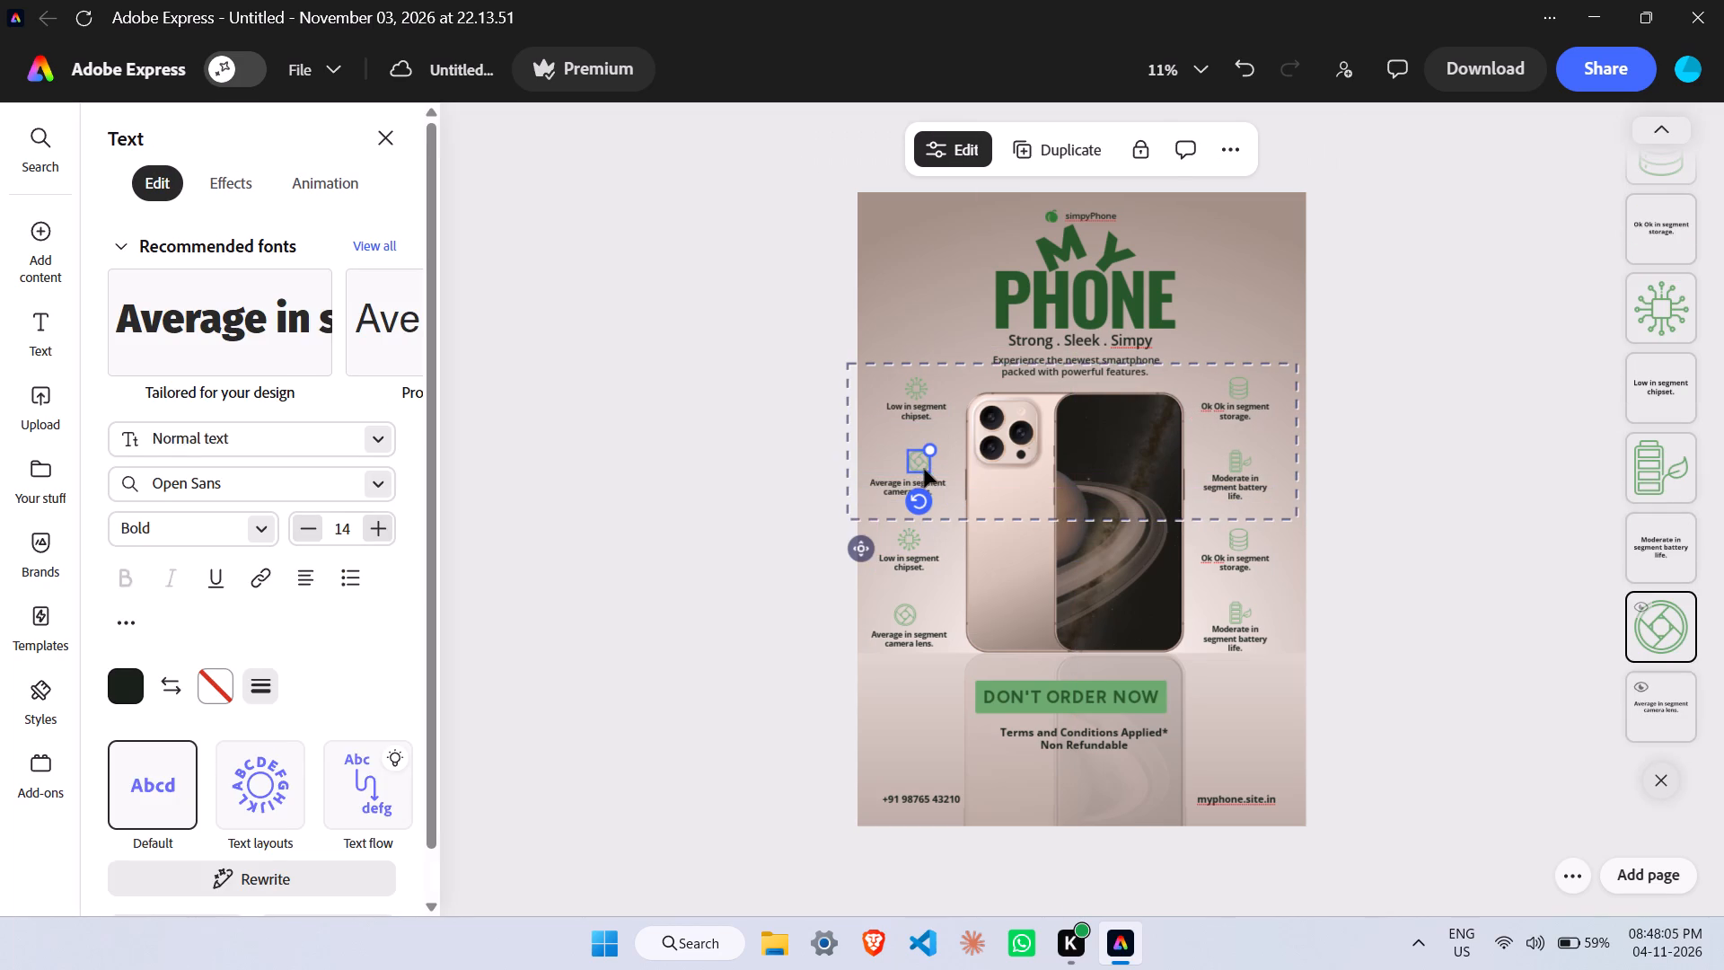
pyautogui.moveTo(922, 466); pyautogui.dragTo(910, 466)
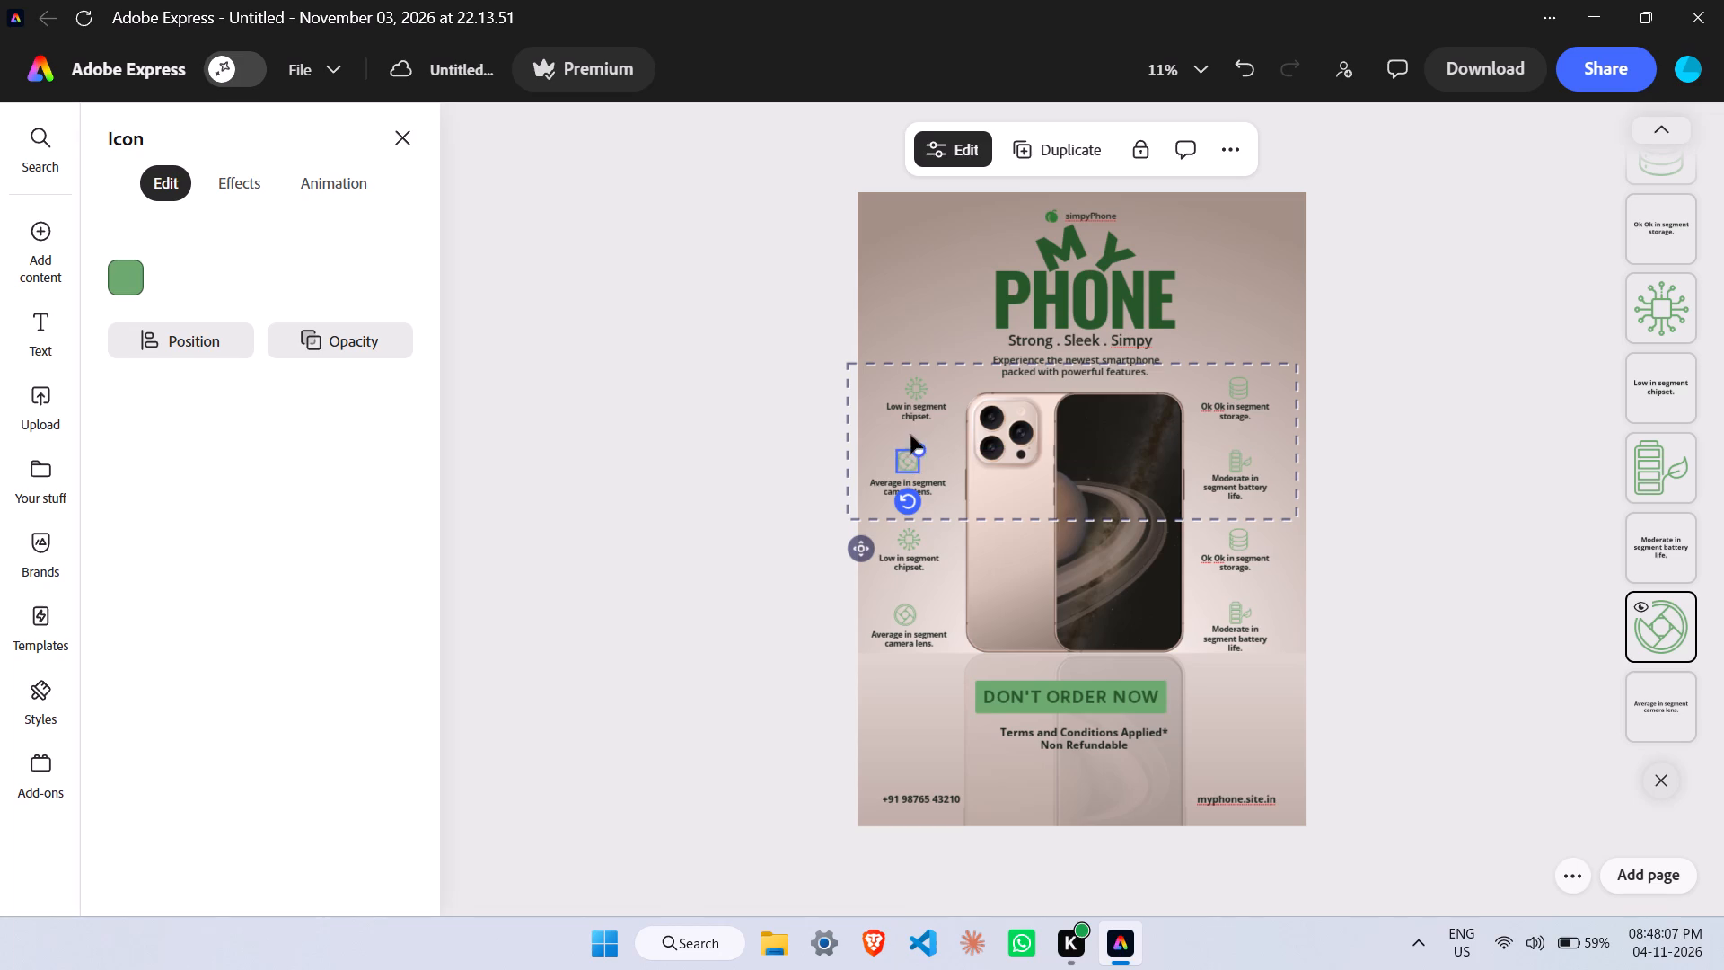
pyautogui.click(905, 415)
pyautogui.click(910, 409)
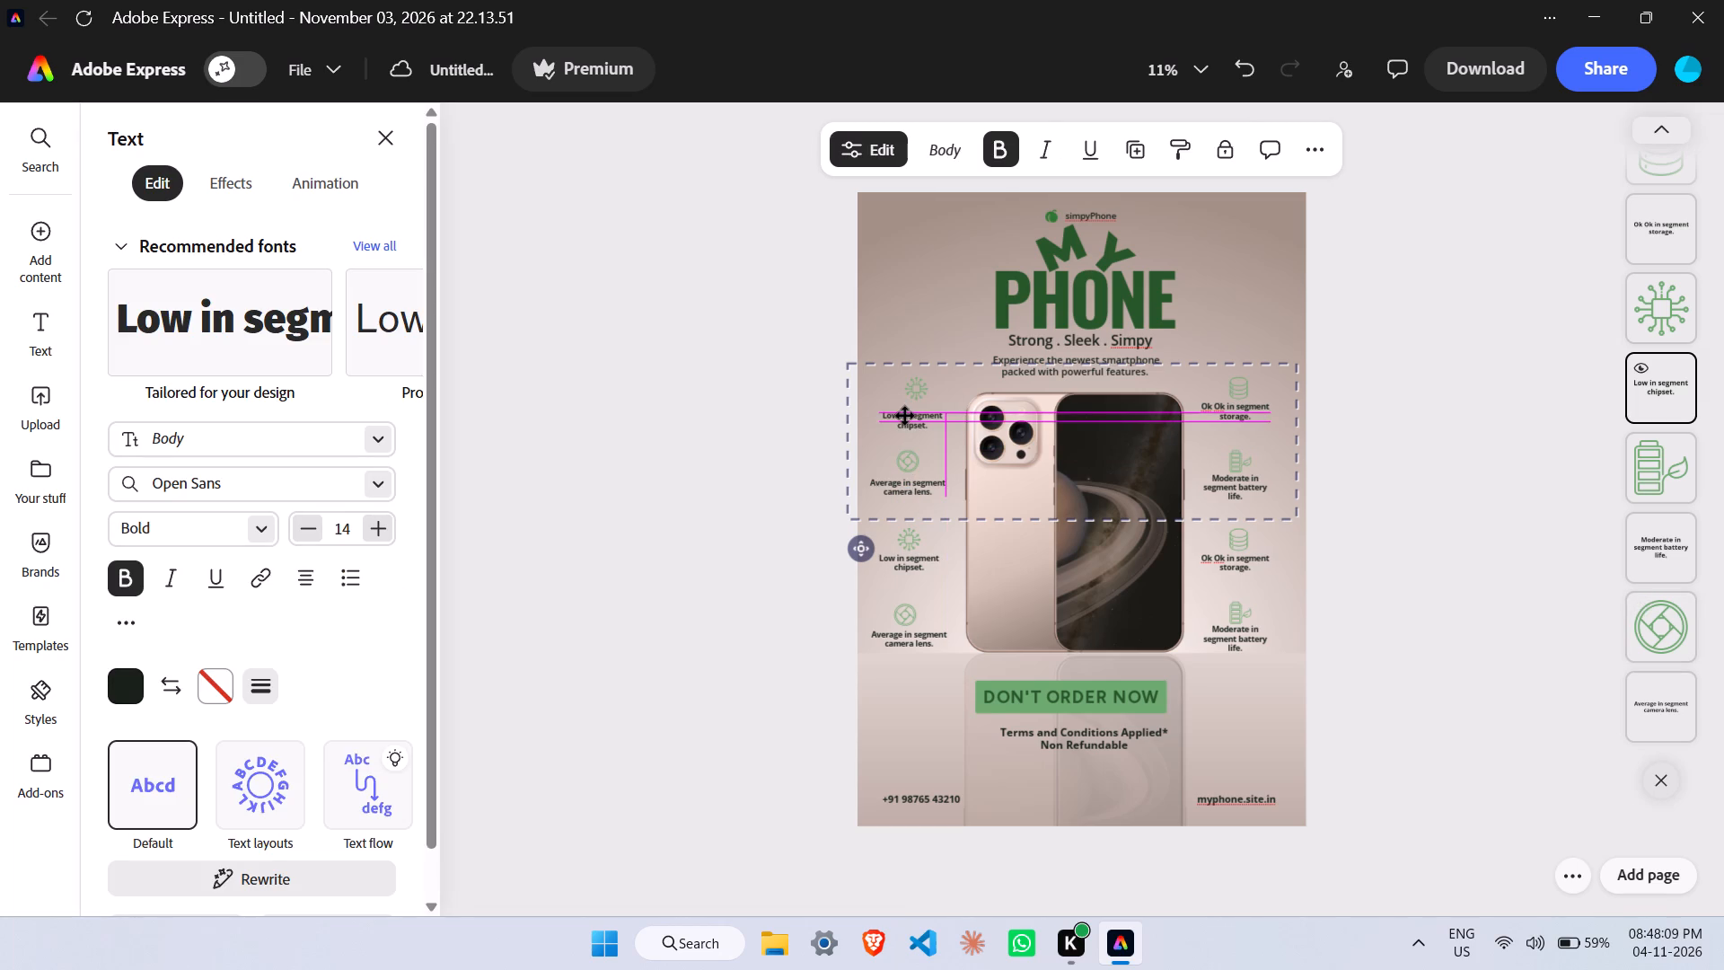
pyautogui.click(910, 388)
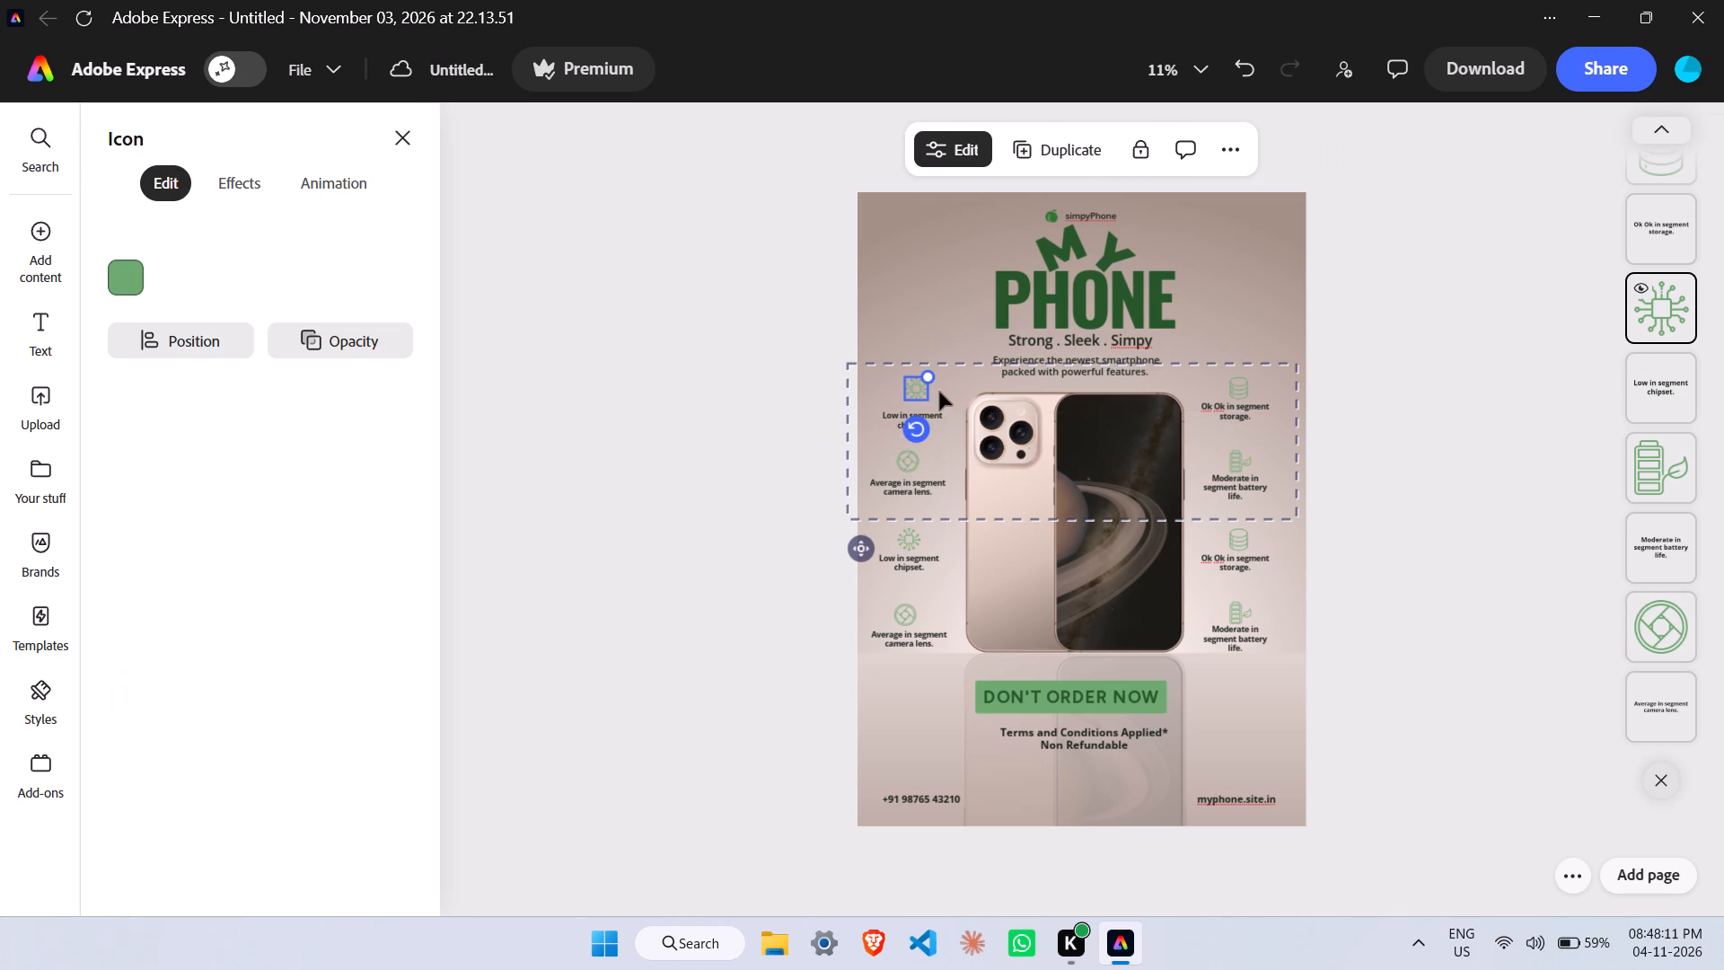
pyautogui.moveTo(914, 390); pyautogui.dragTo(911, 398)
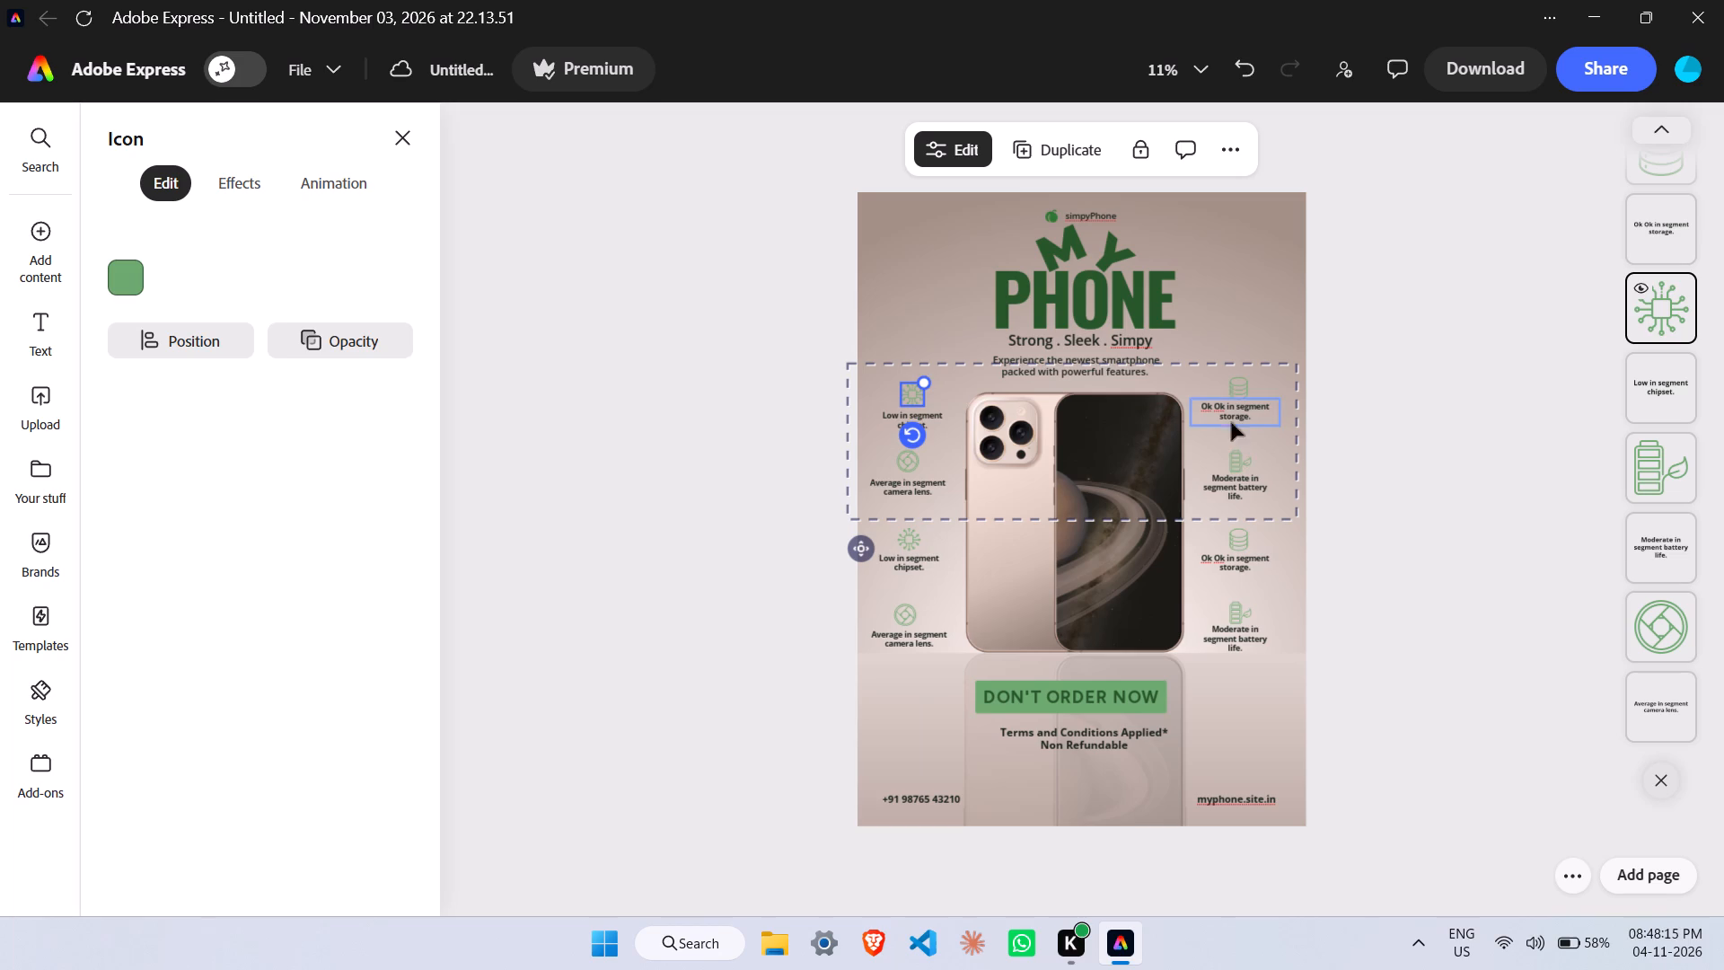
# Lower the upper feature group's storage caption and icon slightly, level with the chipset feature opposite.
pyautogui.click(1240, 407)
pyautogui.click(1233, 415)
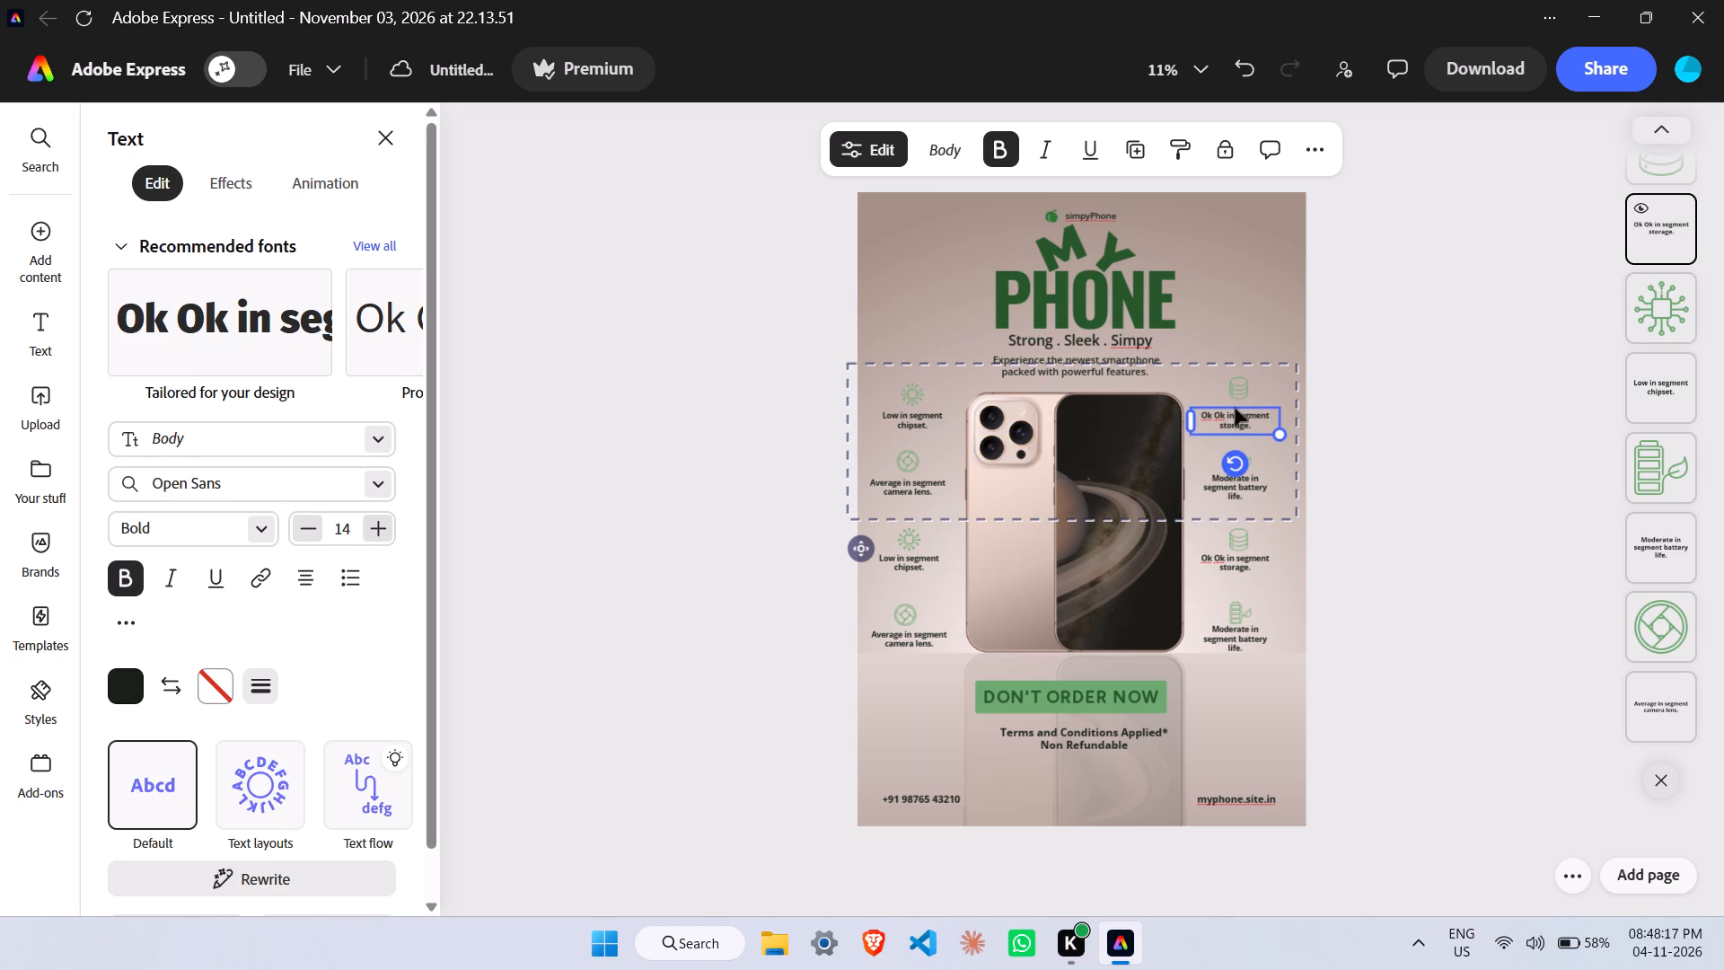
pyautogui.click(1240, 396)
pyautogui.click(1240, 394)
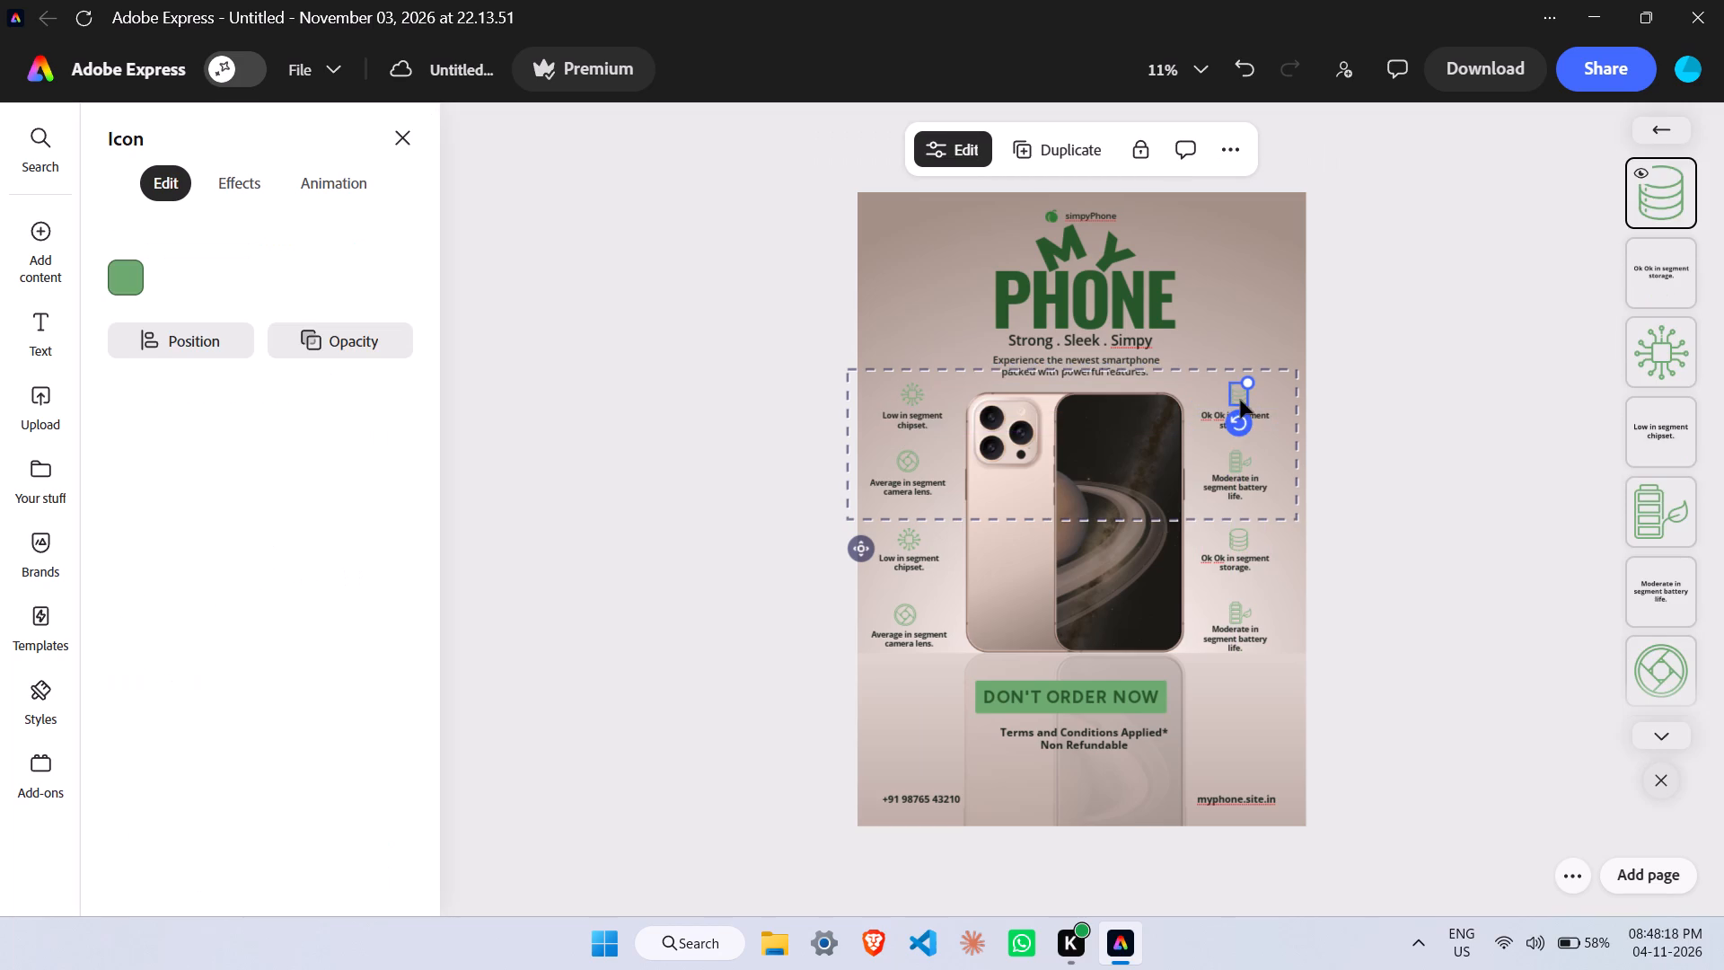
# Raise the lower feature group's battery icon to leave more space above its caption.
pyautogui.click(1238, 550)
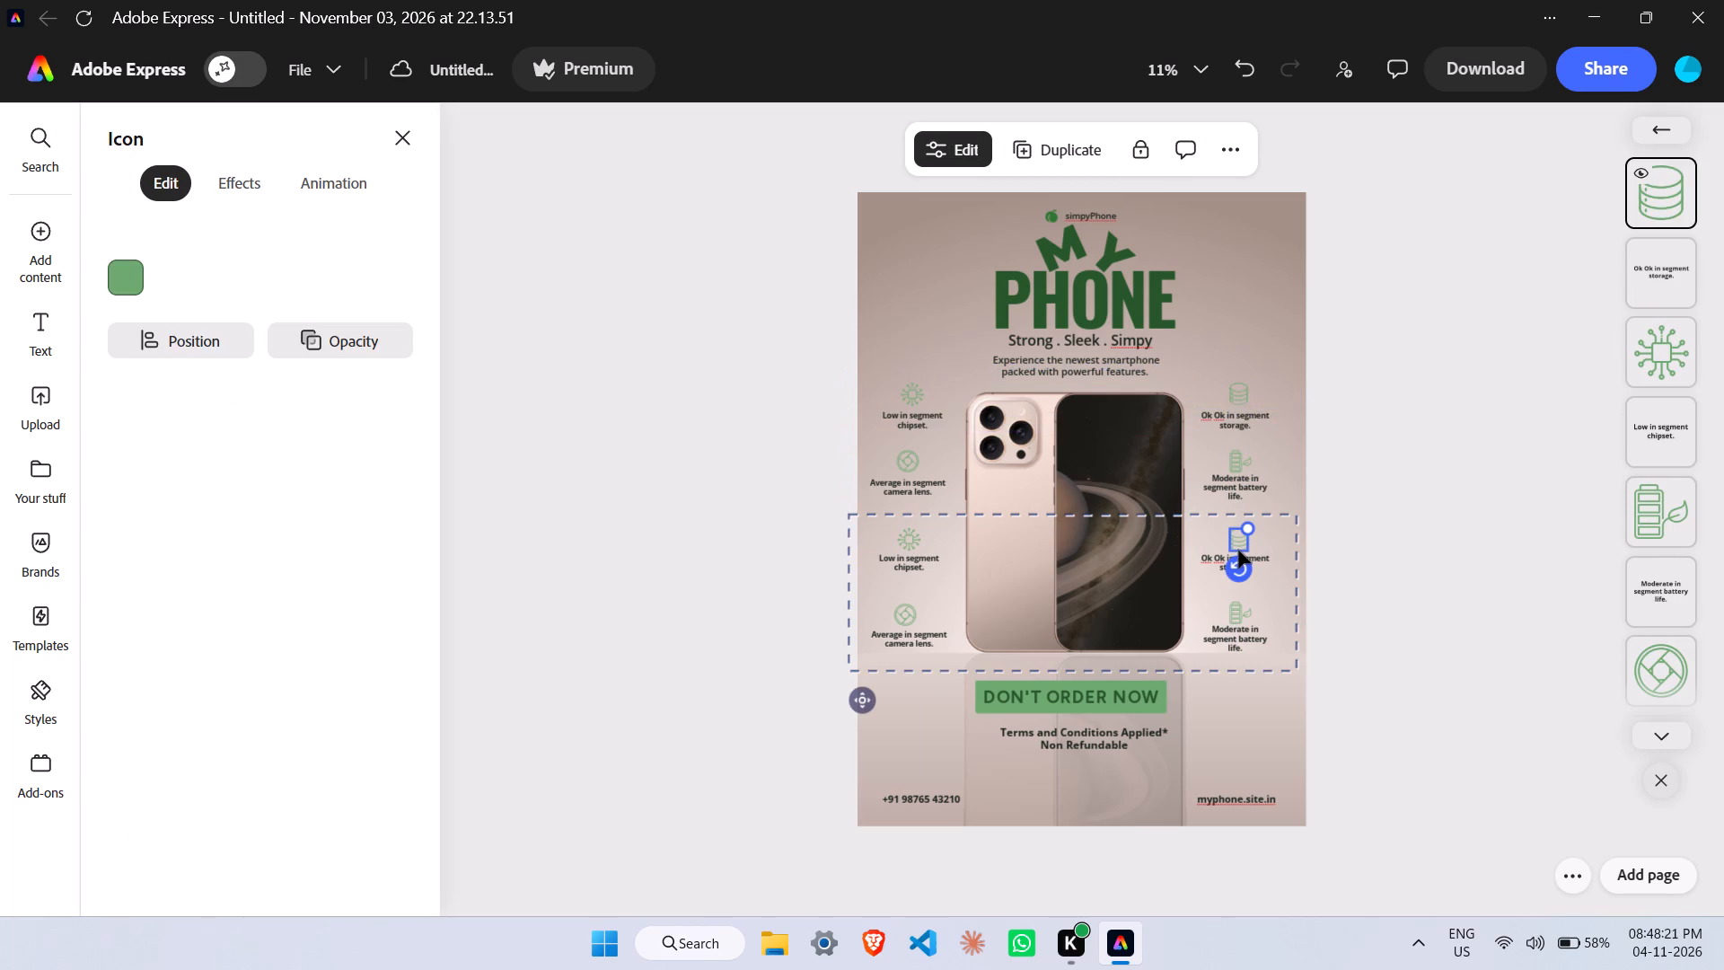
pyautogui.click(1244, 616)
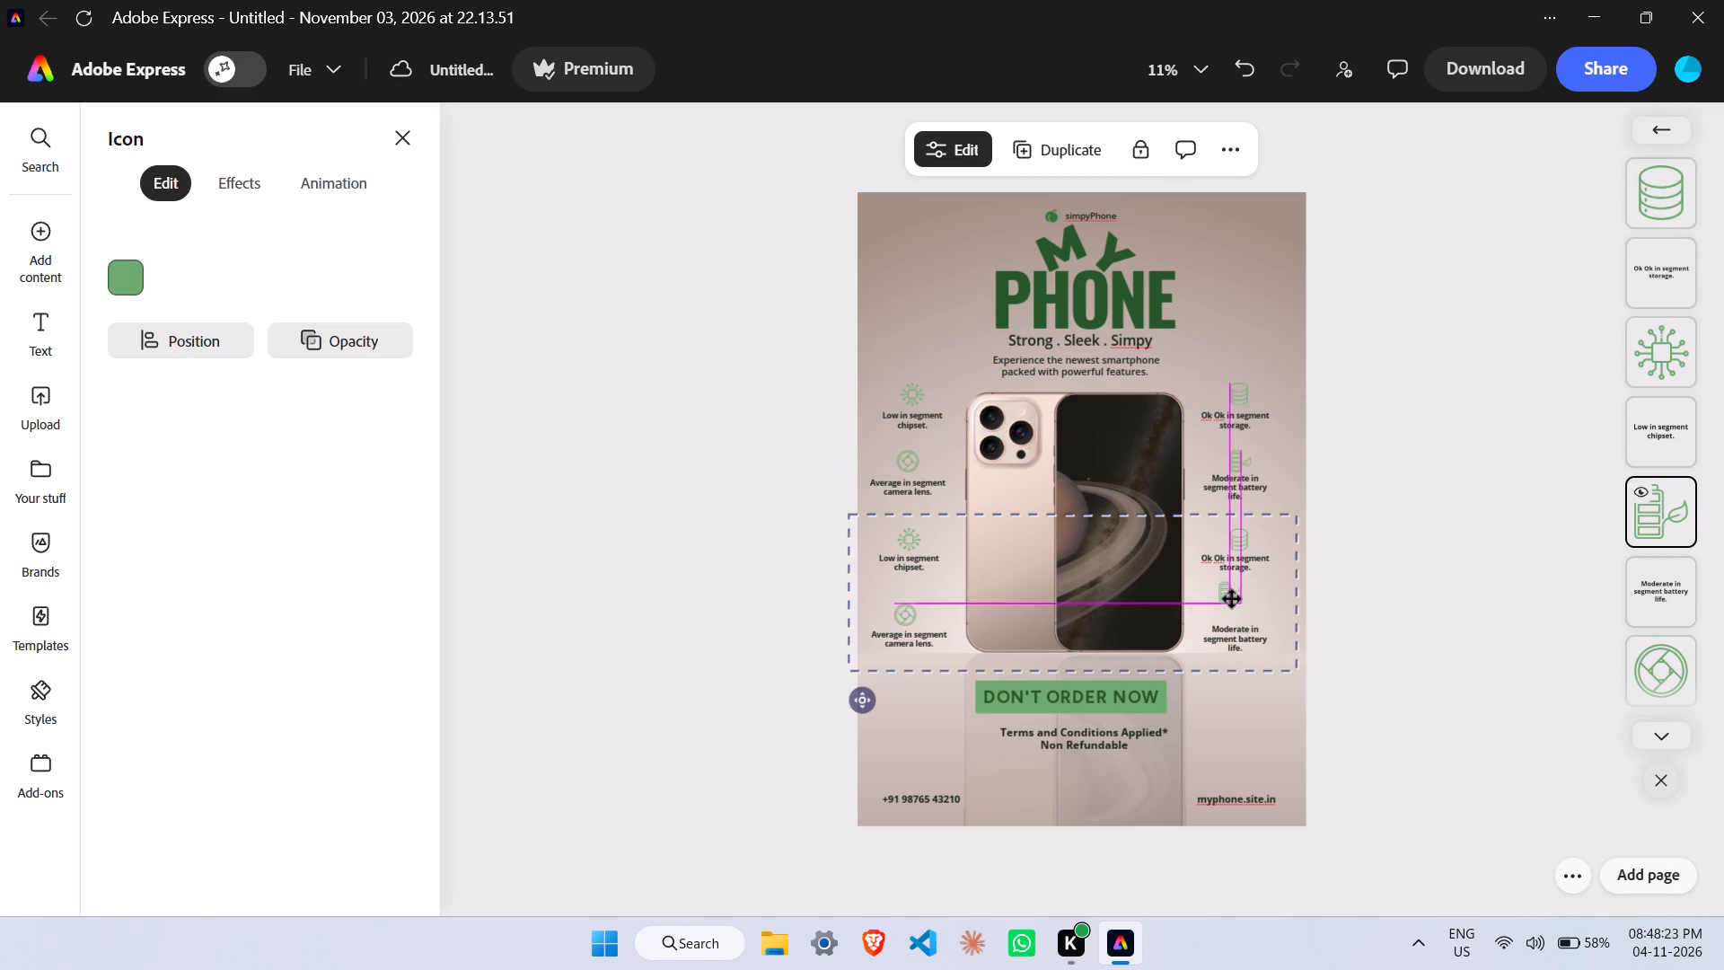
pyautogui.click(1279, 613)
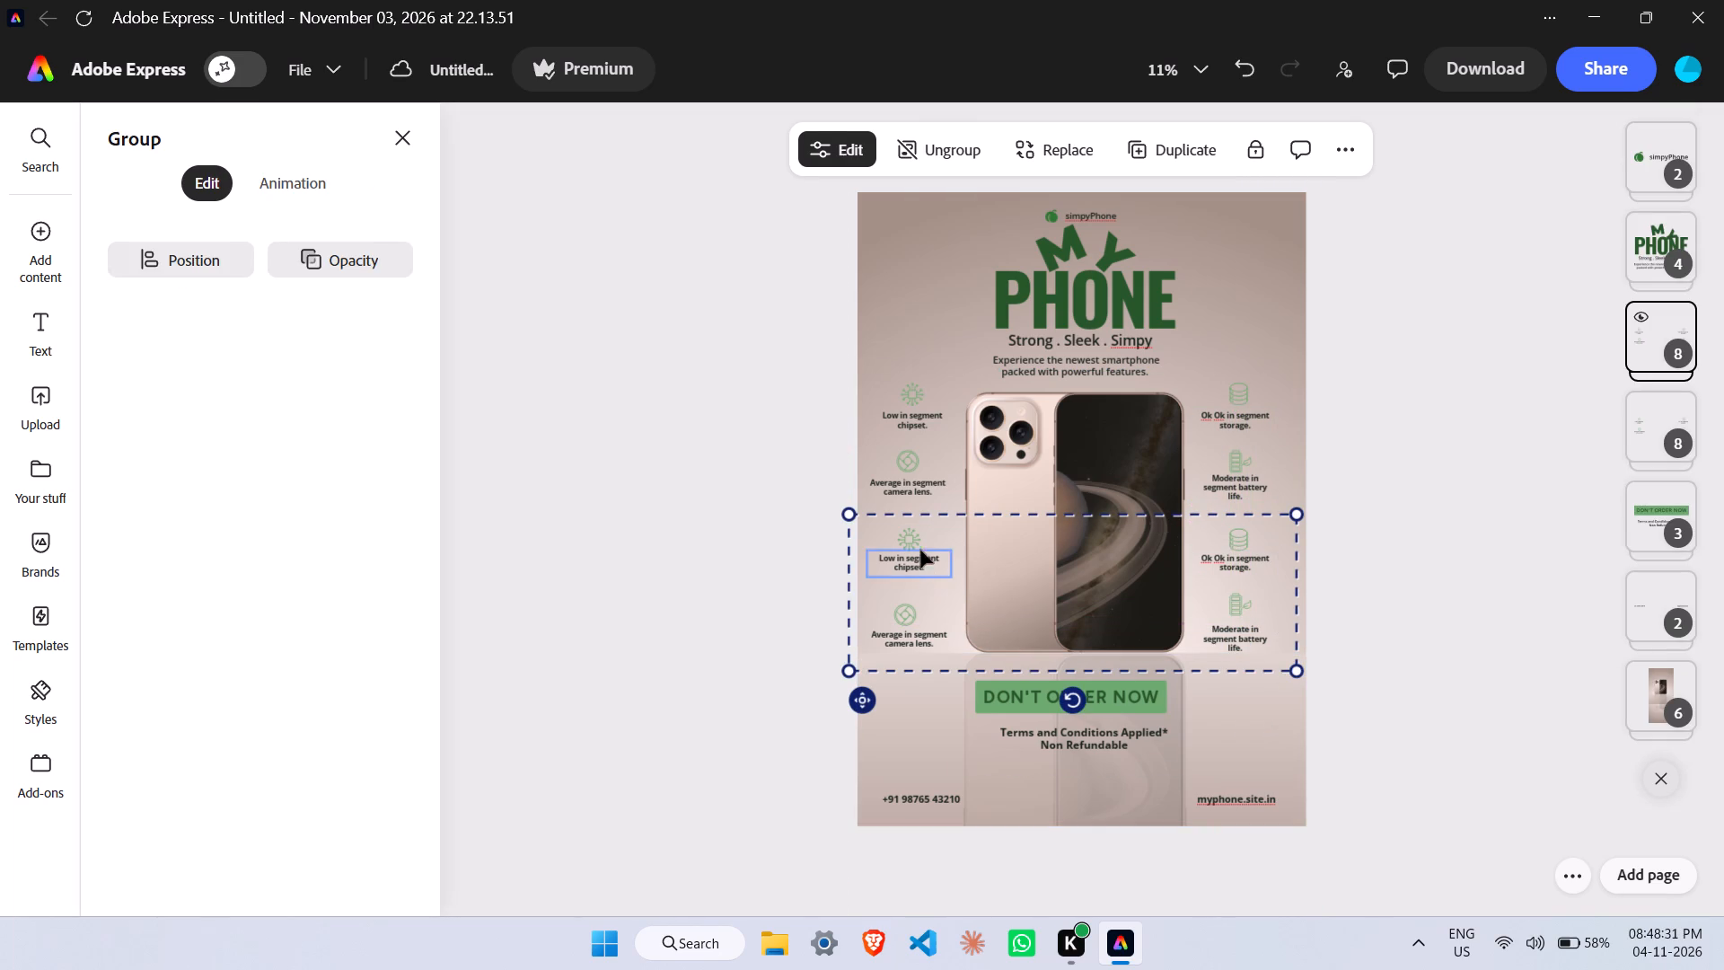
# Nudge the lower feature group's camera lens icon right to centre it over its caption.
pyautogui.click(909, 610)
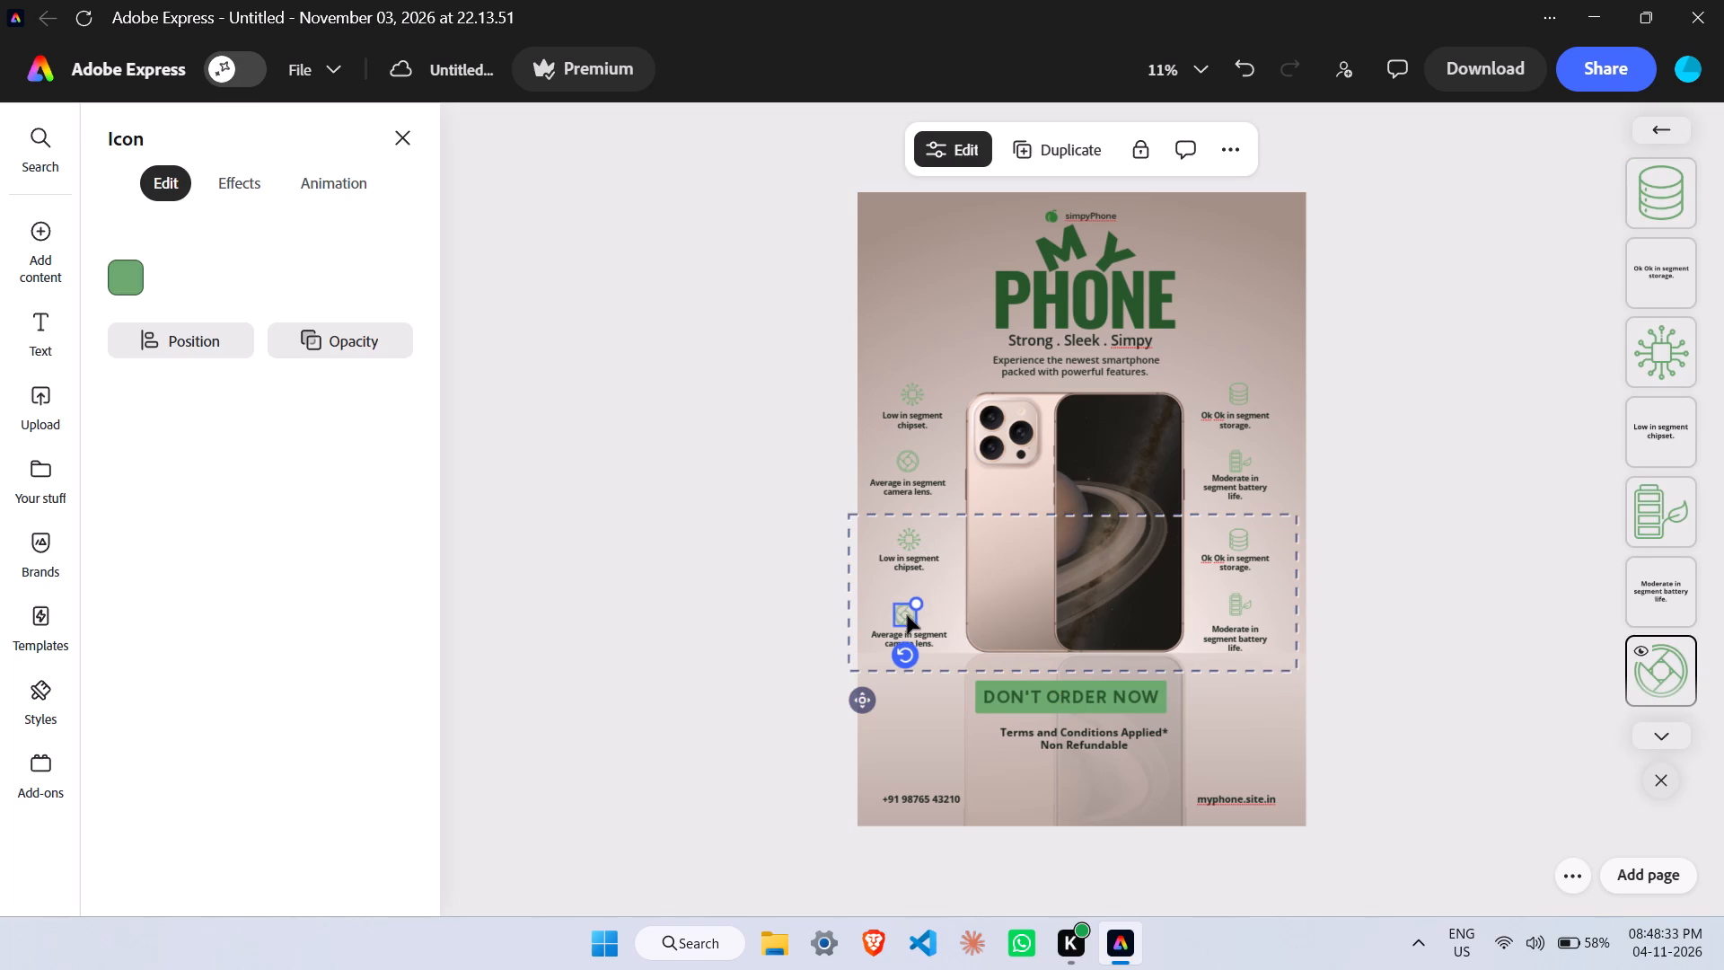
pyautogui.click(907, 615)
pyautogui.click(895, 721)
pyautogui.click(925, 299)
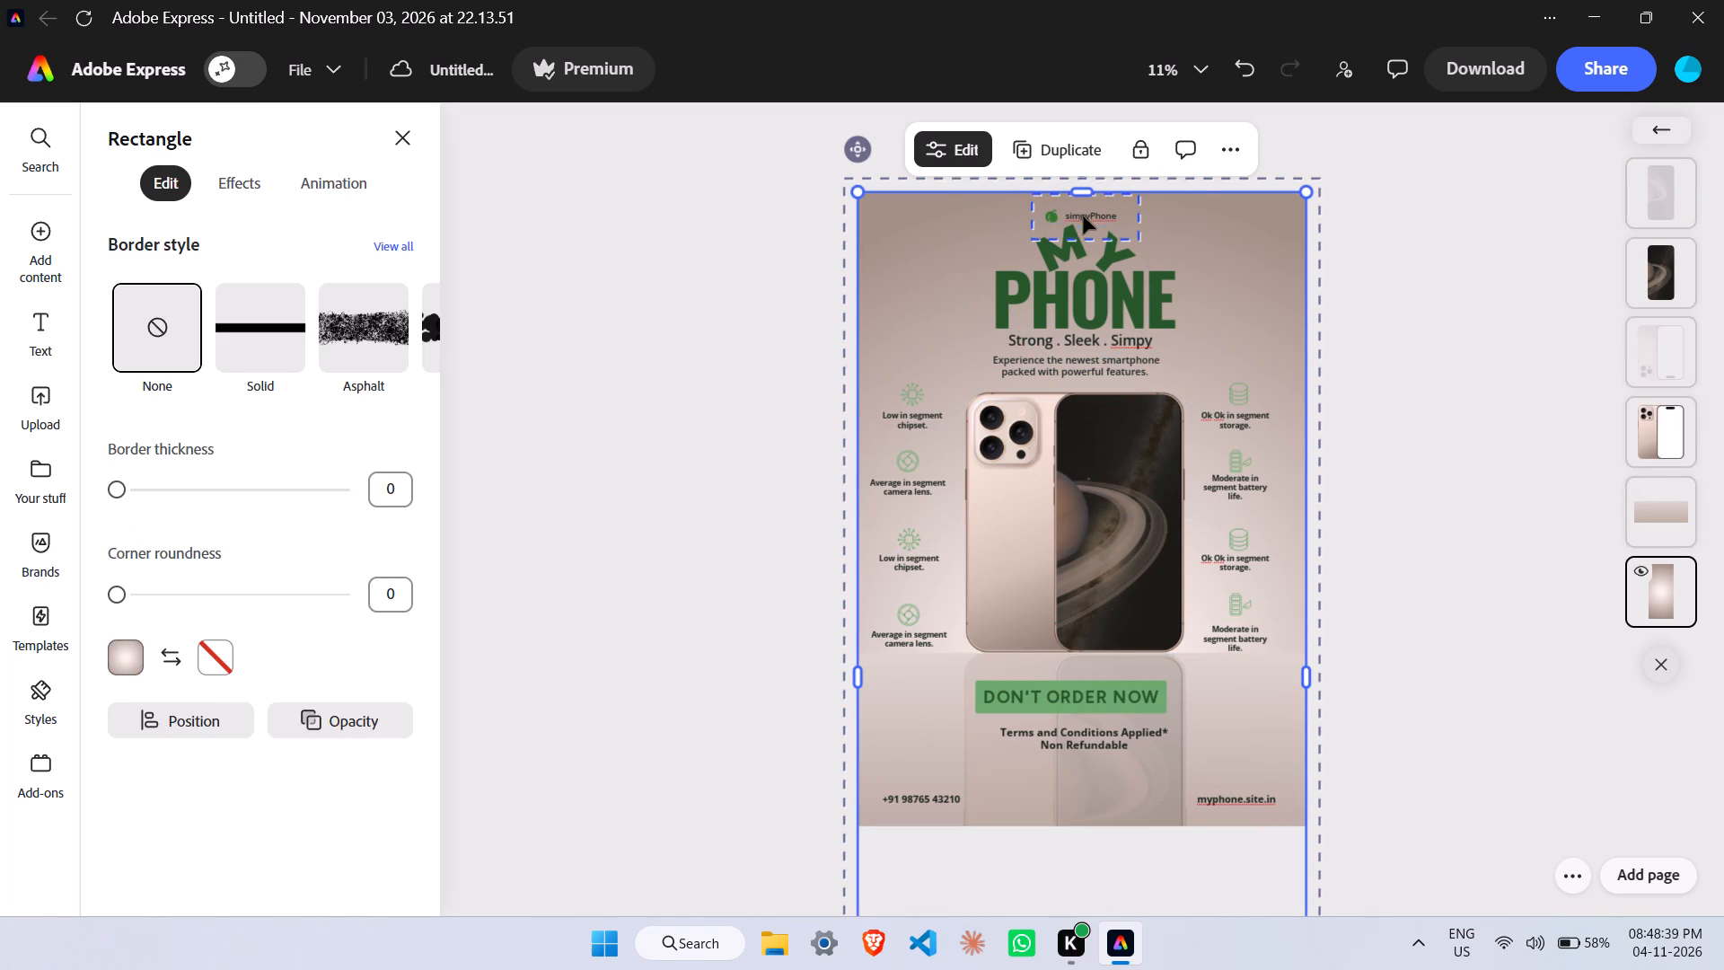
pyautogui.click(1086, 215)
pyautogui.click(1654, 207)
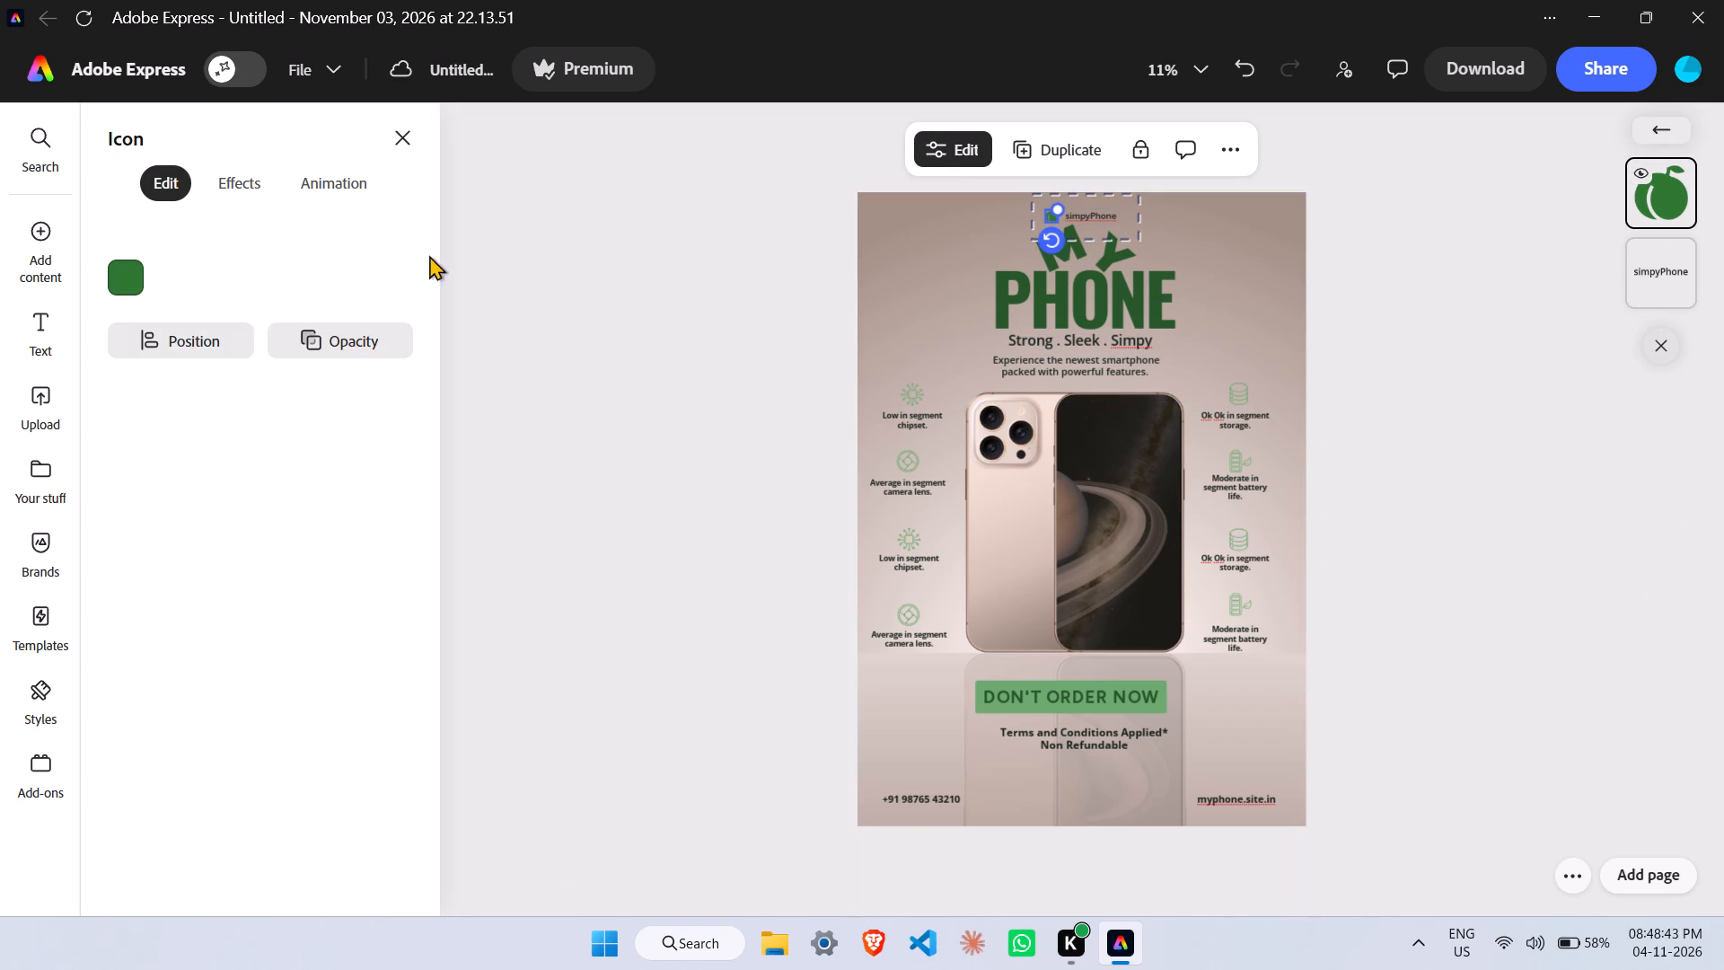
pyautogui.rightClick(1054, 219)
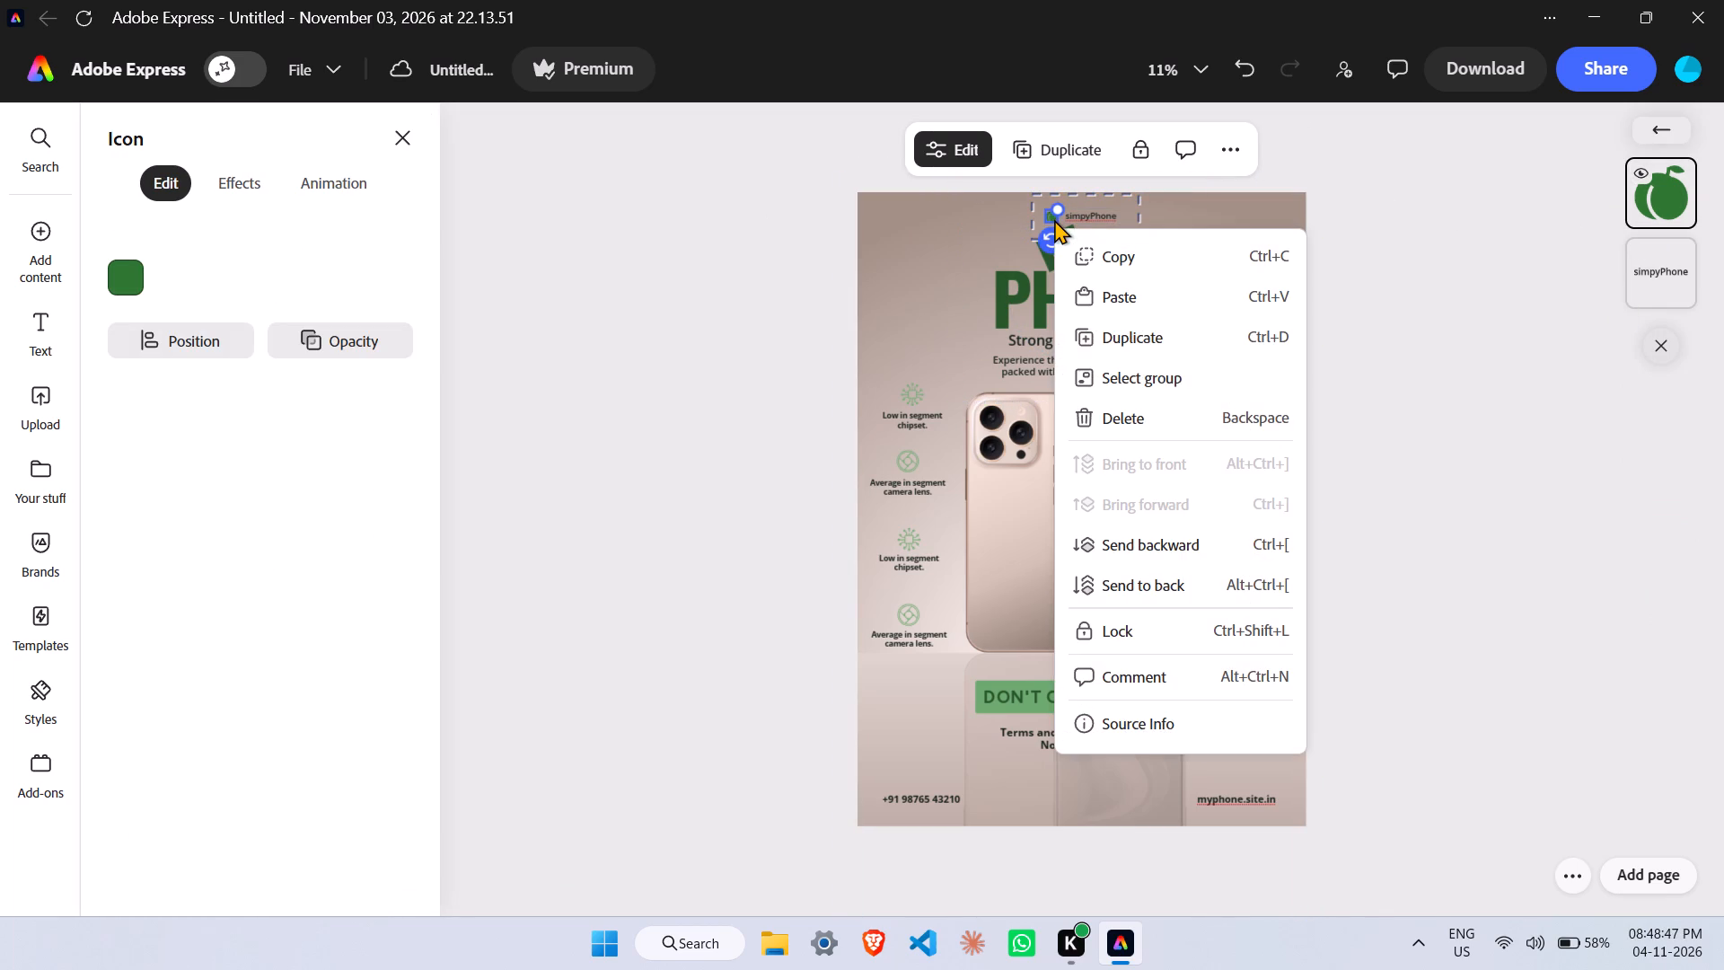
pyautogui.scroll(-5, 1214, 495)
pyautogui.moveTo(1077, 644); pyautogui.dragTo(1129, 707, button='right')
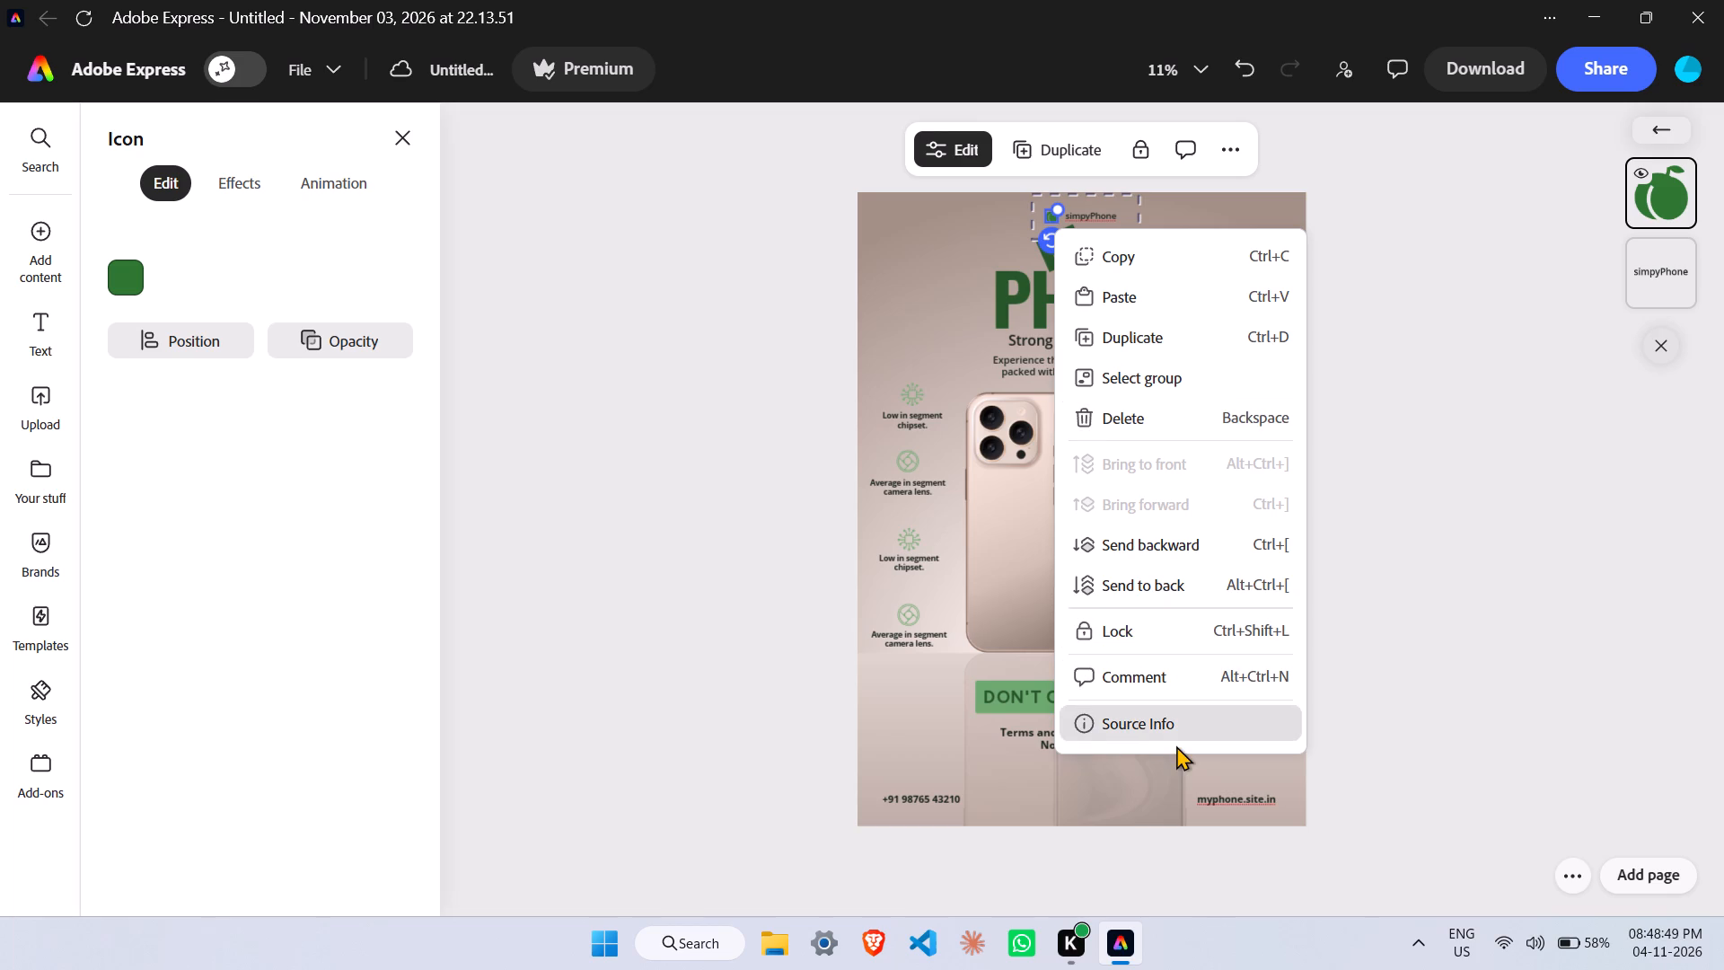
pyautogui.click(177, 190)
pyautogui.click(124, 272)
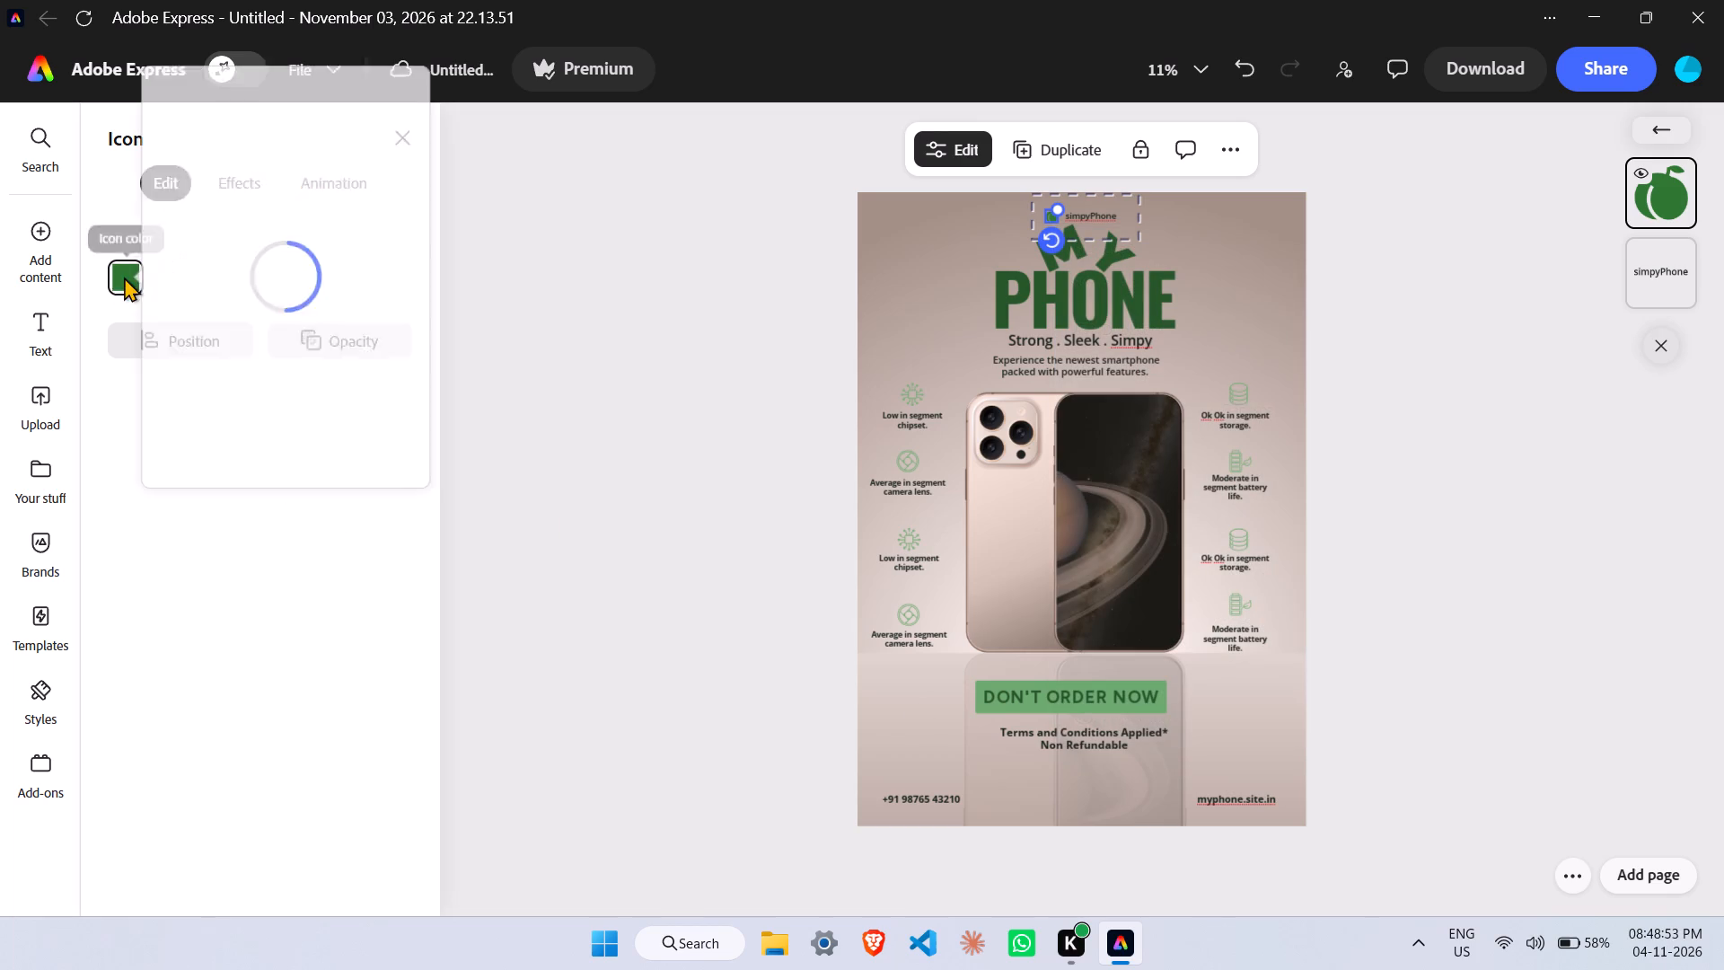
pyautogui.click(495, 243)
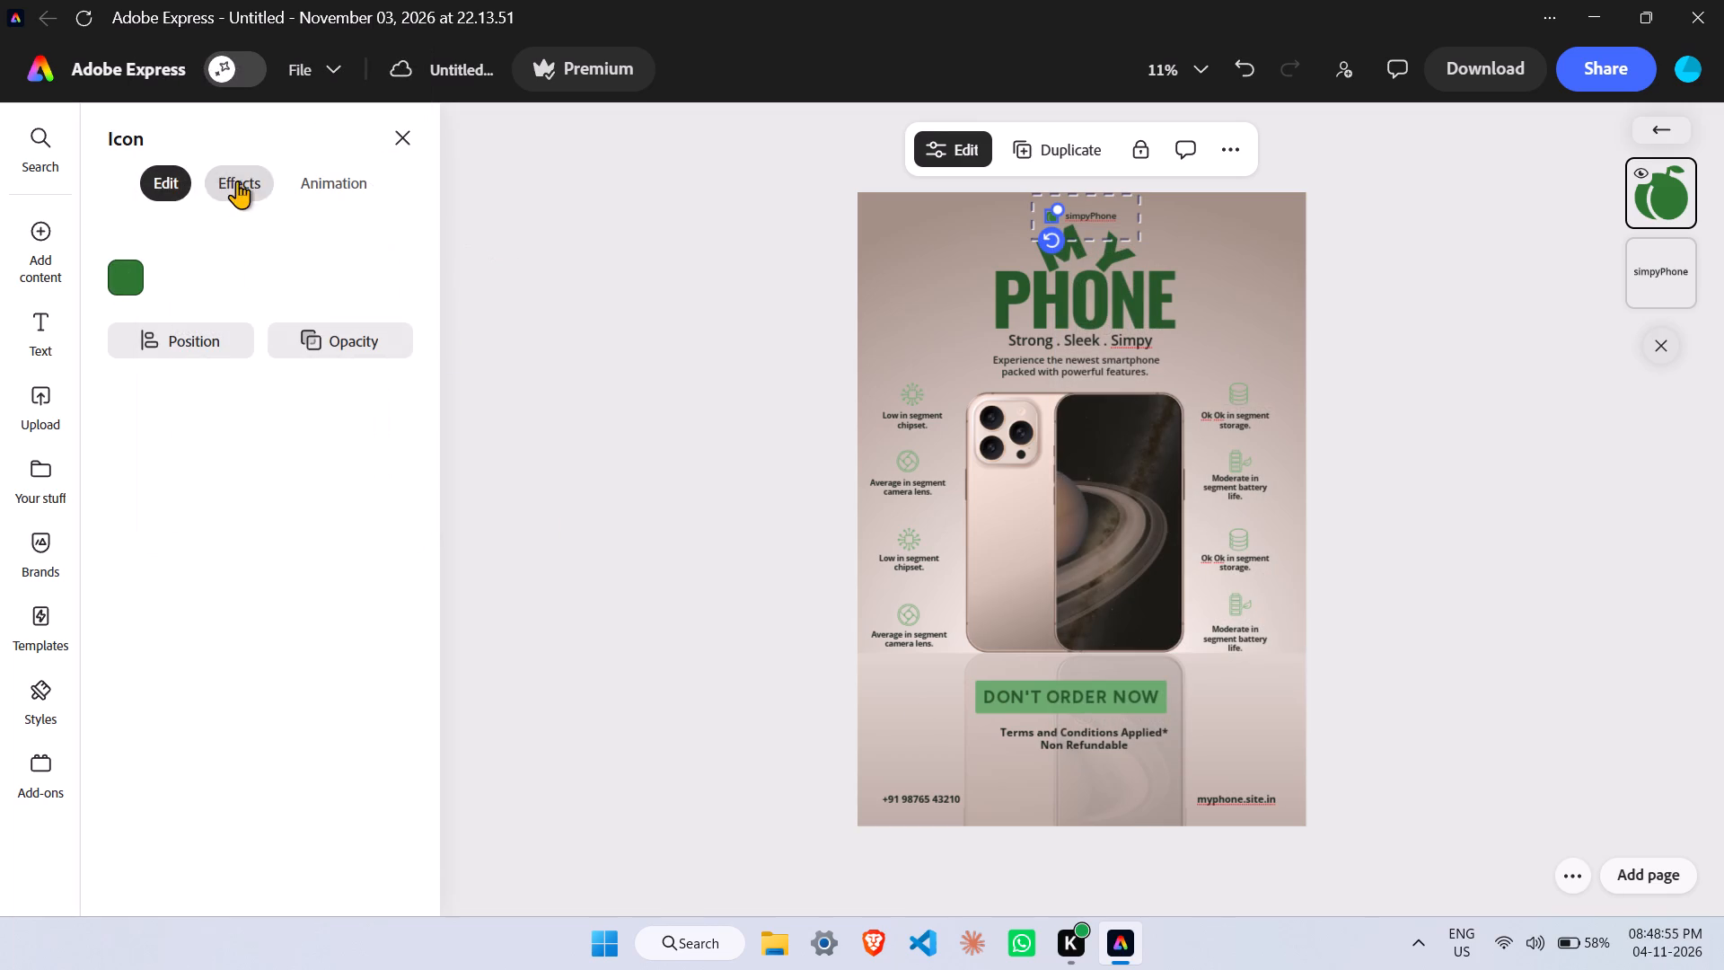
# Browse the suggested icons and the Food icons, and add the whole sliced pizza icon to the poster.
pyautogui.click(48, 140)
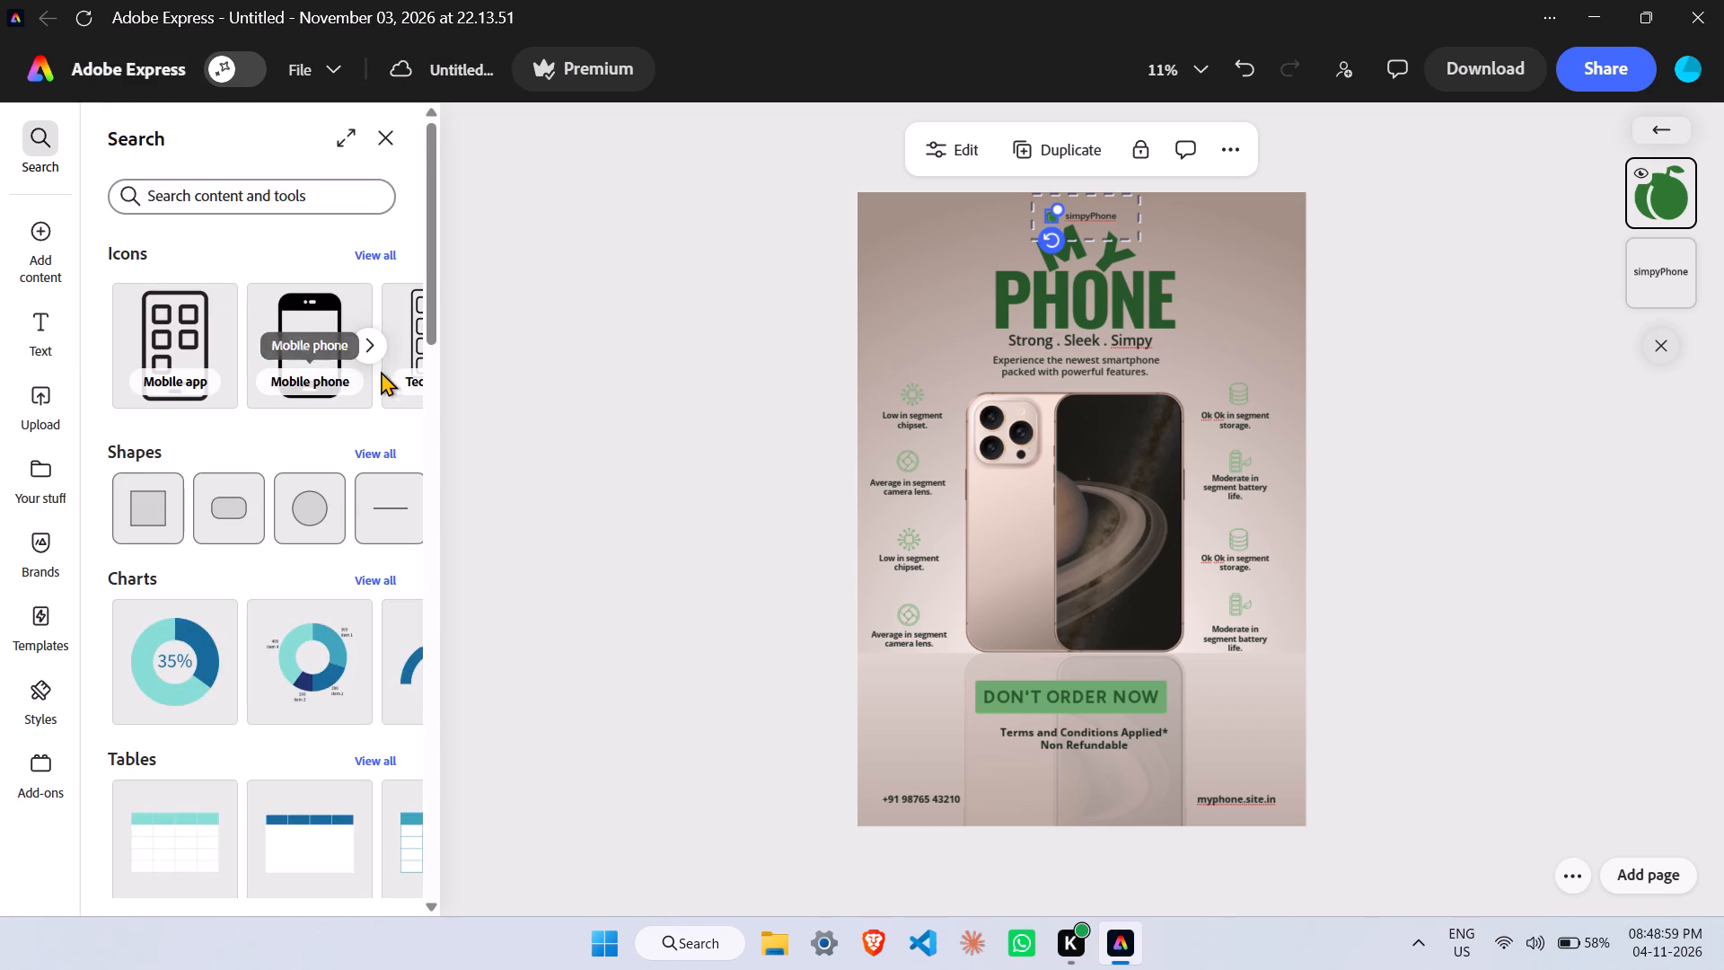
pyautogui.click(379, 356)
pyautogui.click(378, 356)
pyautogui.click(378, 356)
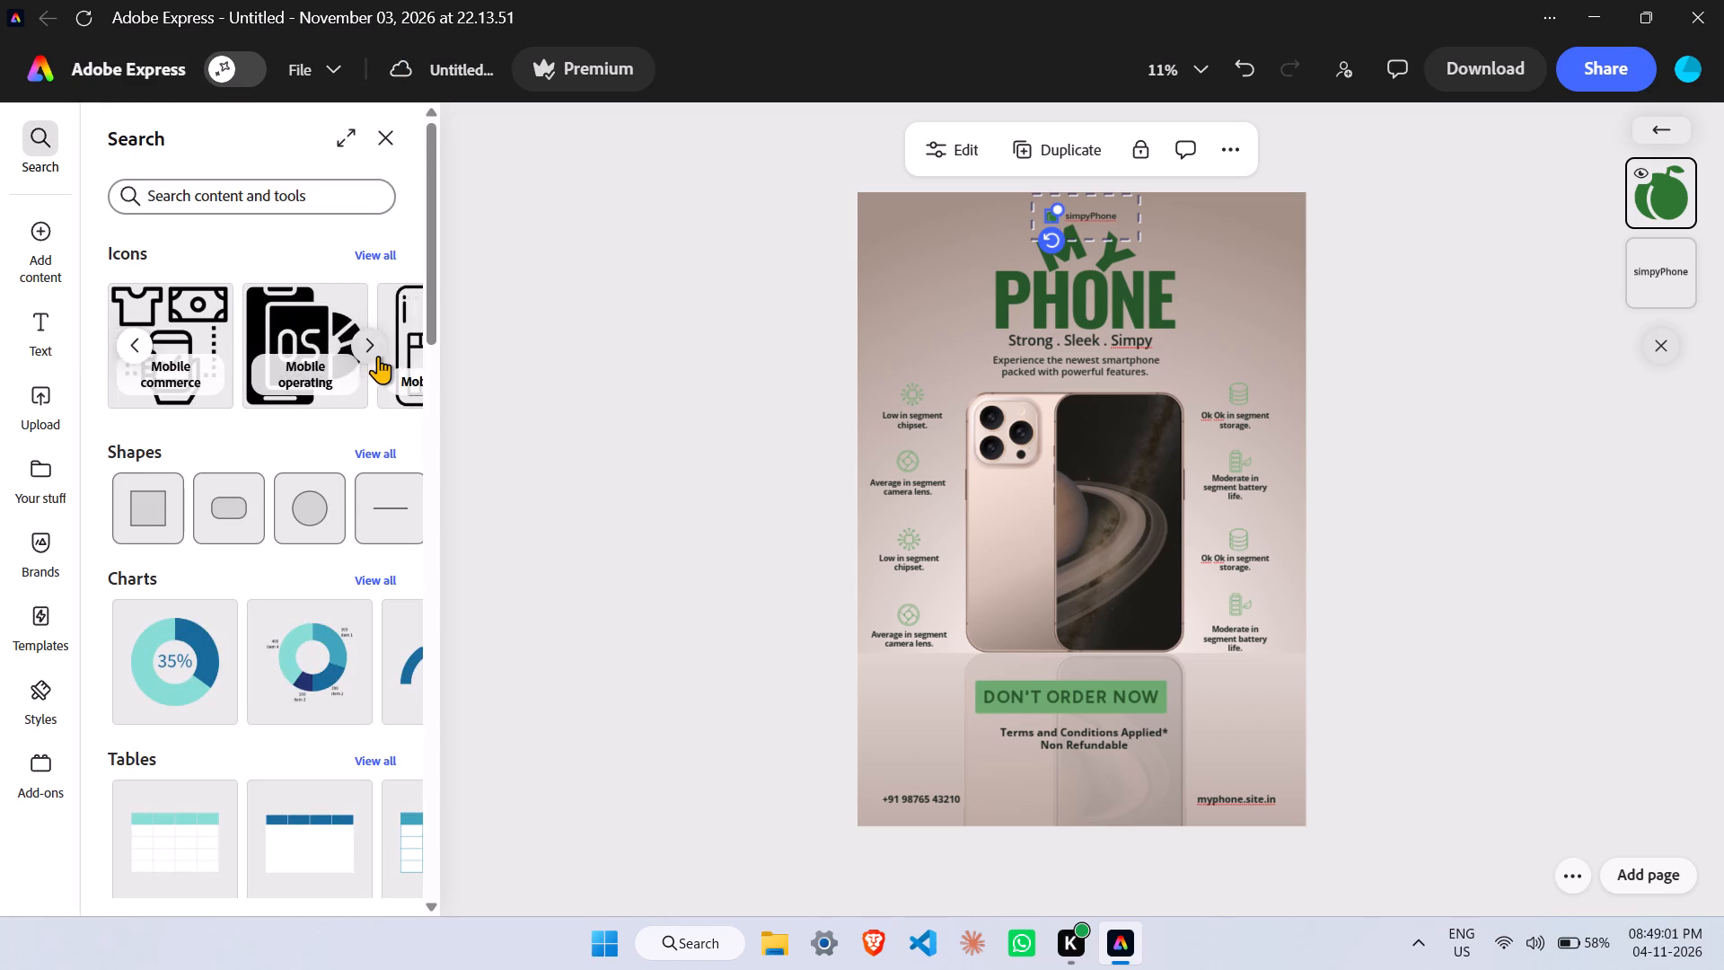
pyautogui.click(378, 356)
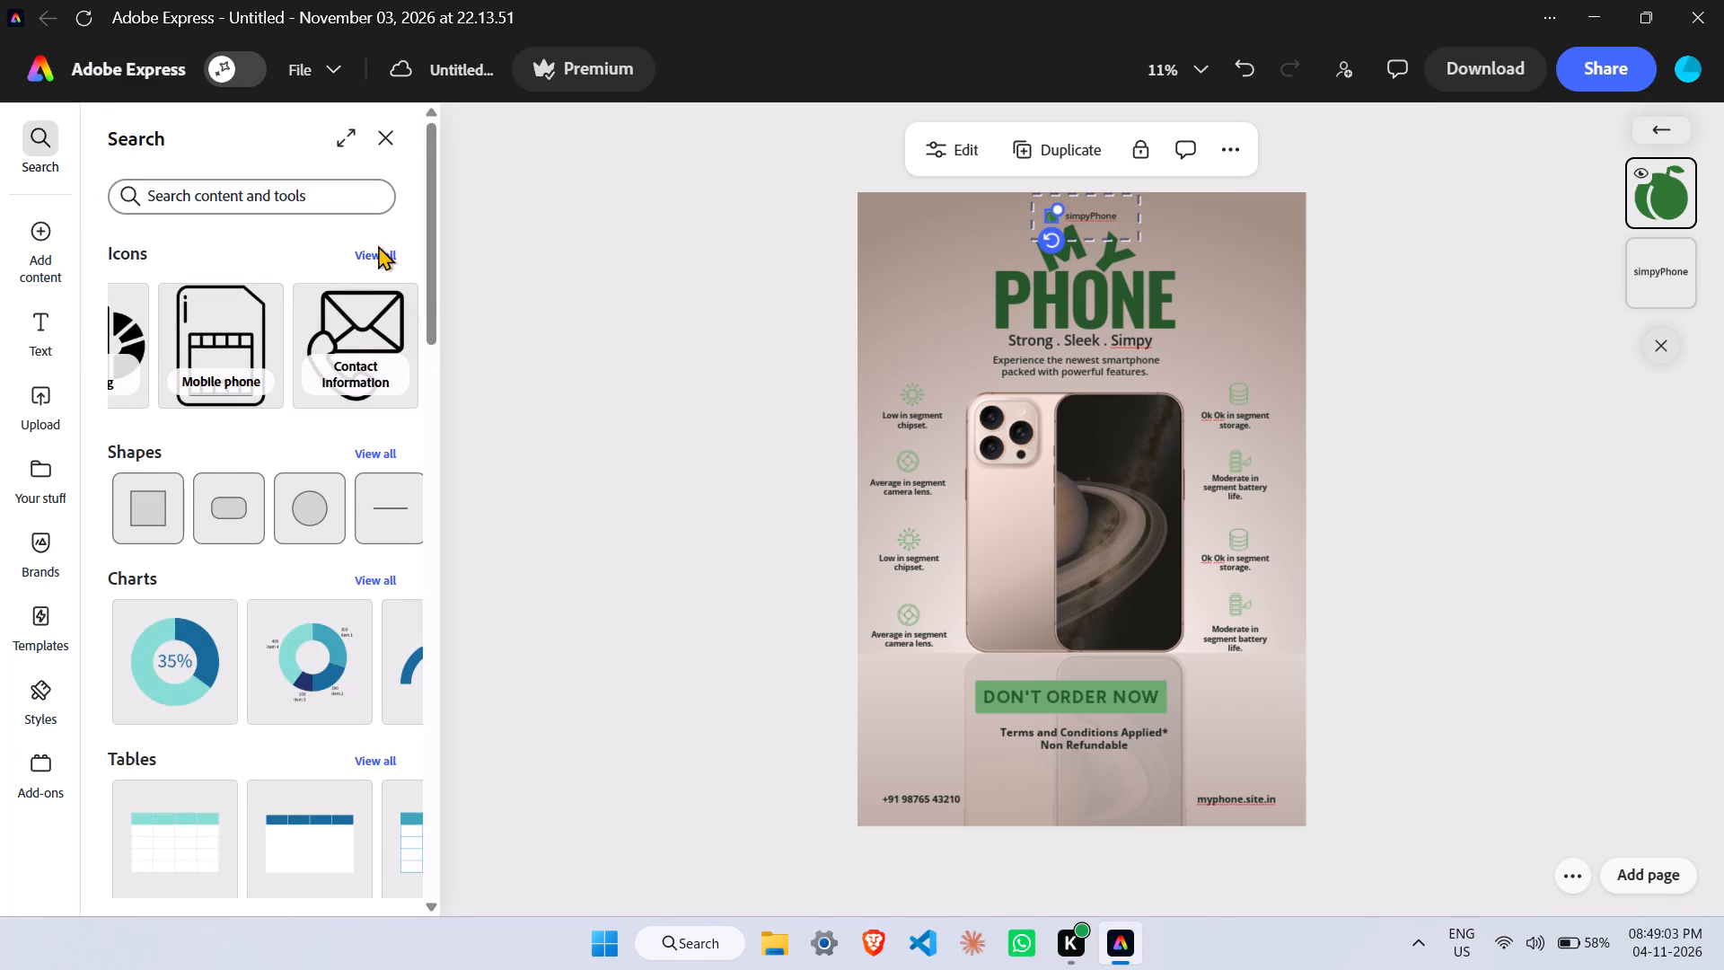
pyautogui.click(378, 251)
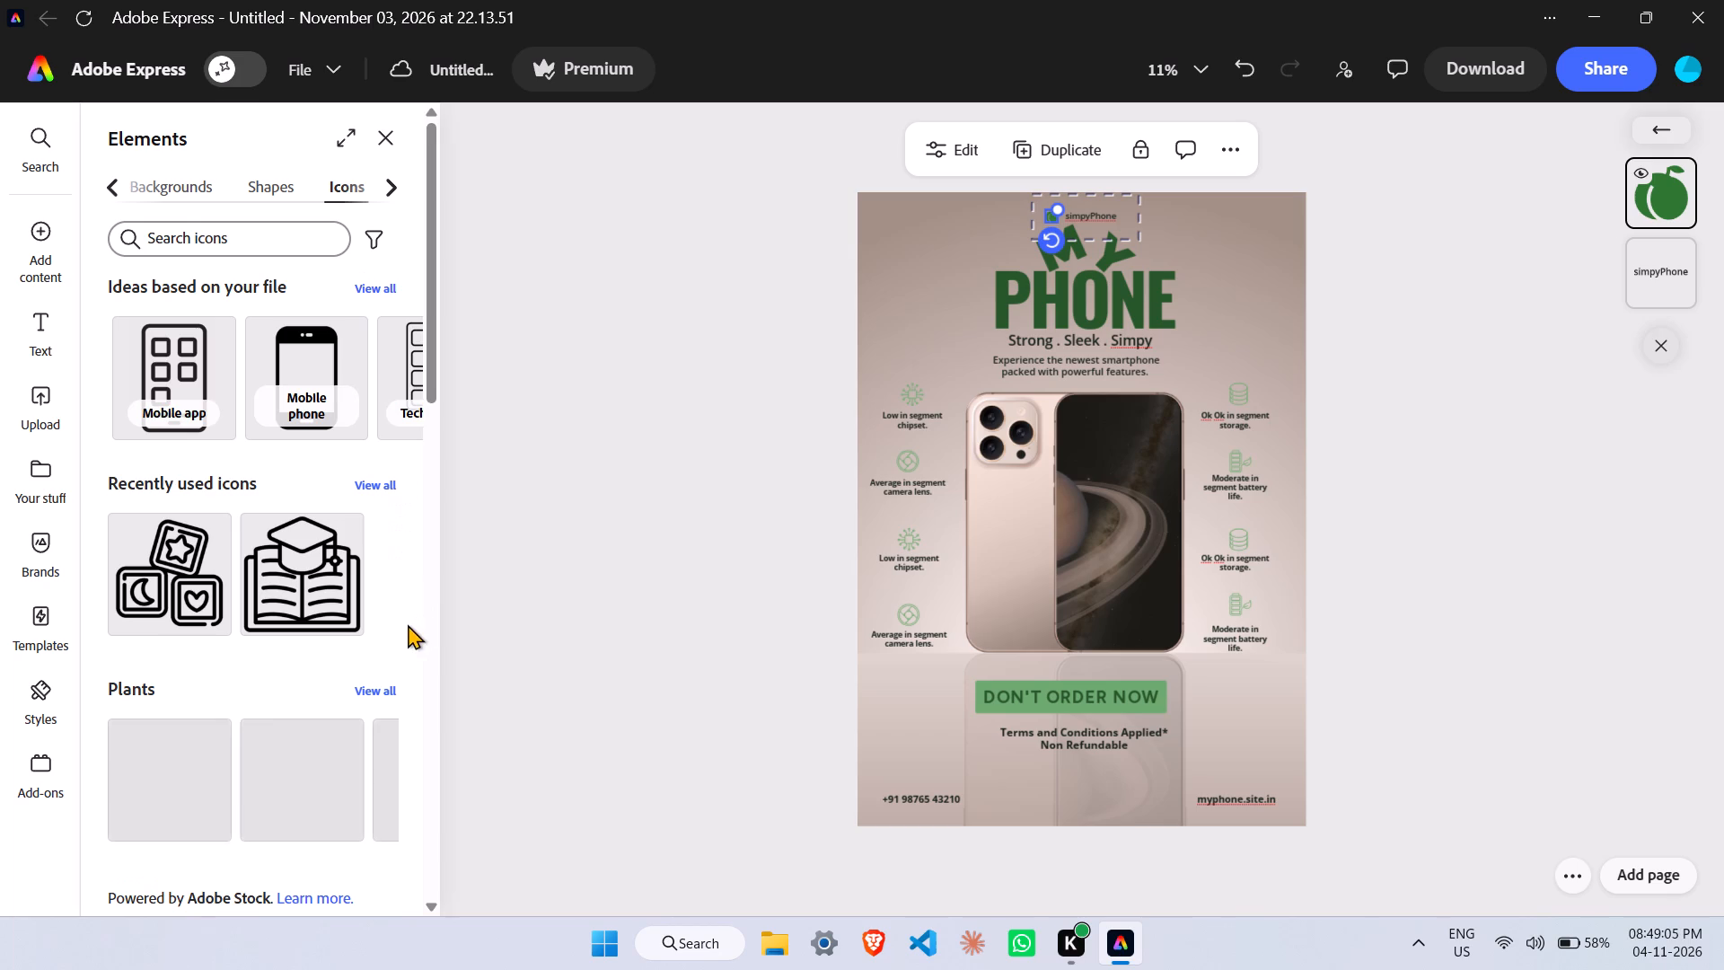
pyautogui.scroll(-5, 312, 591)
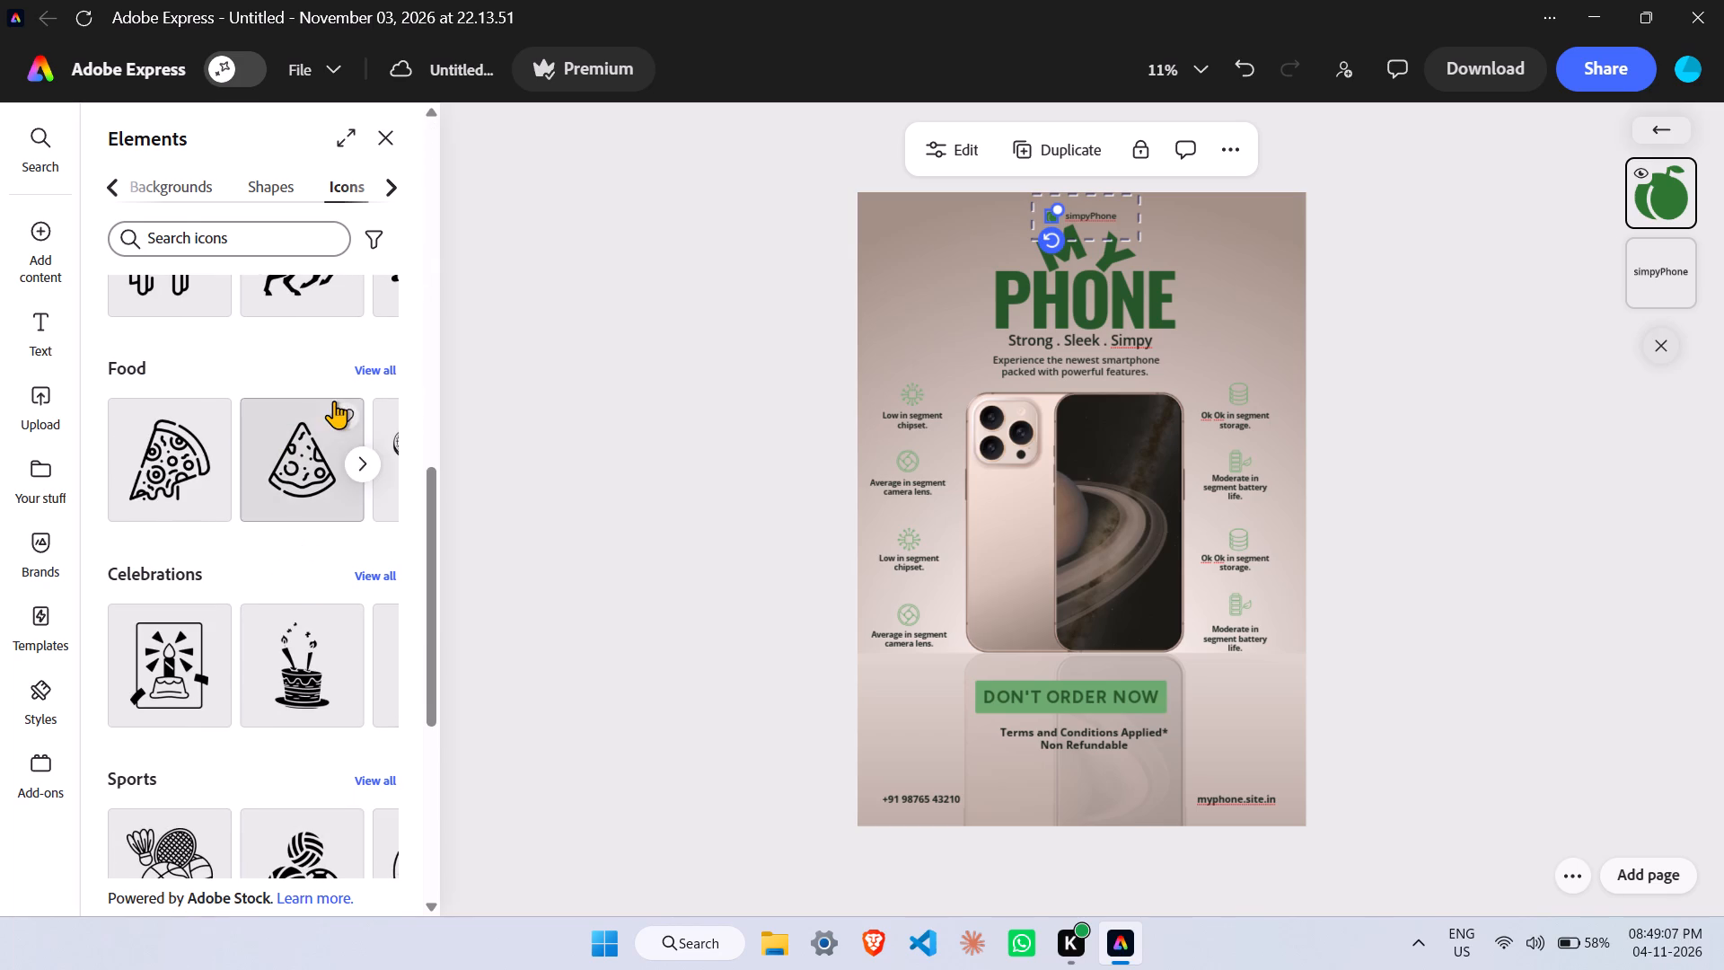
pyautogui.click(361, 471)
pyautogui.click(361, 471)
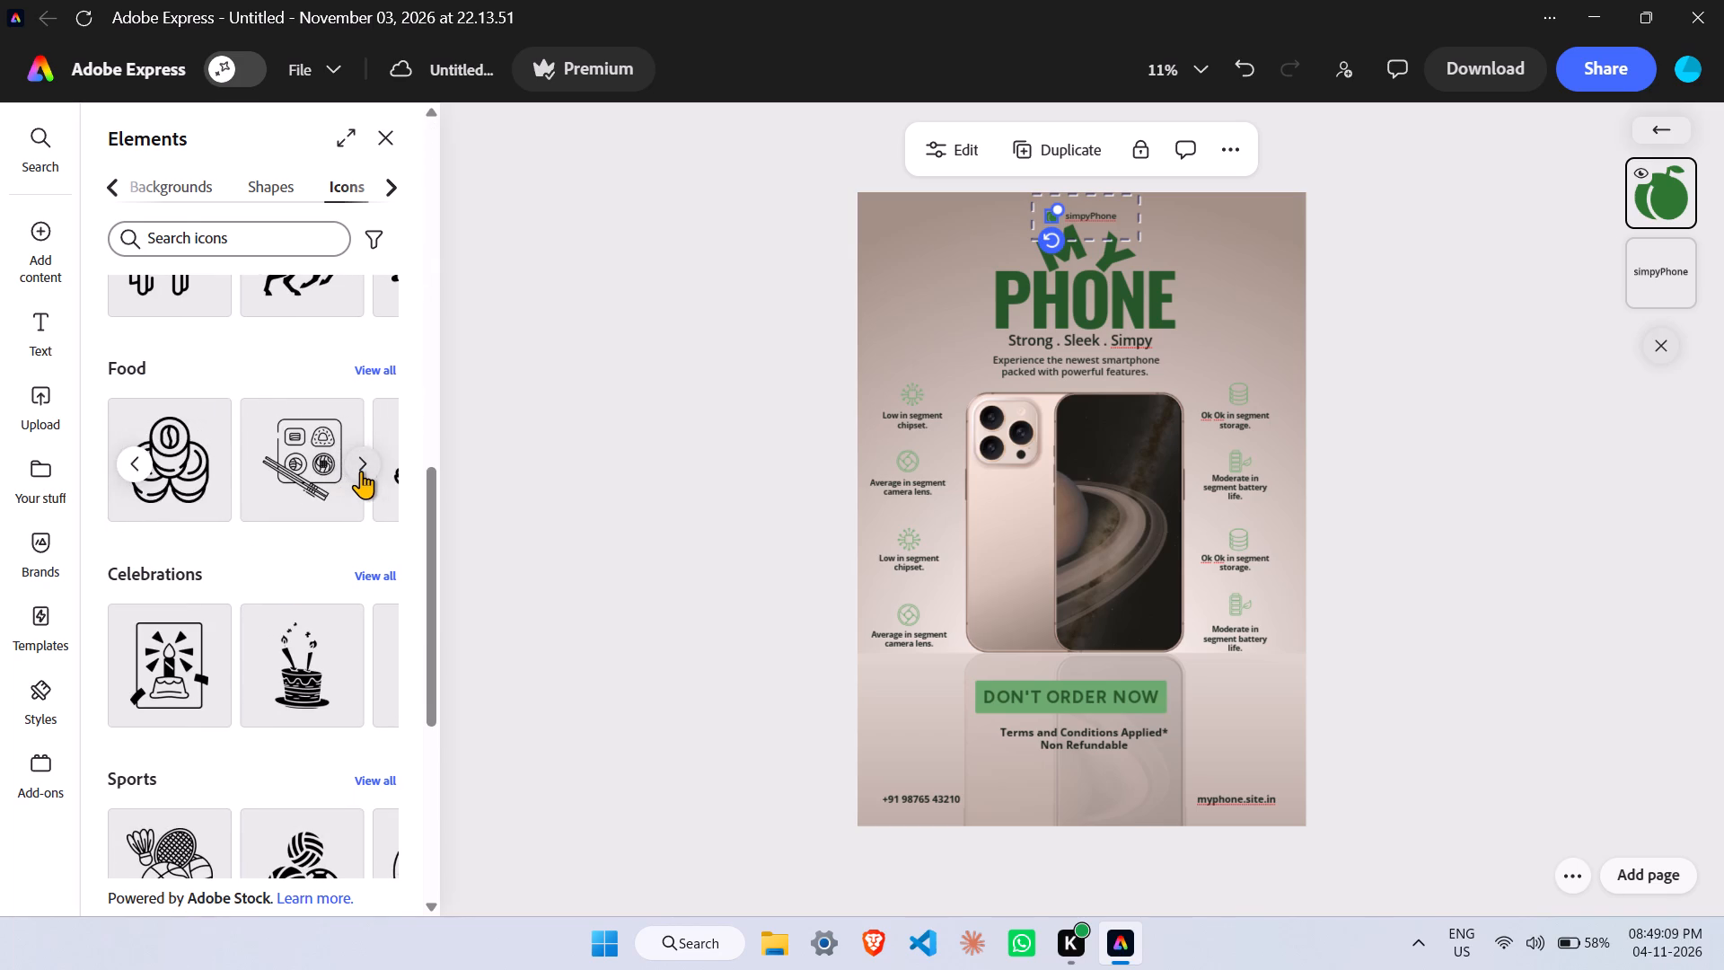
pyautogui.click(361, 471)
pyautogui.click(361, 471)
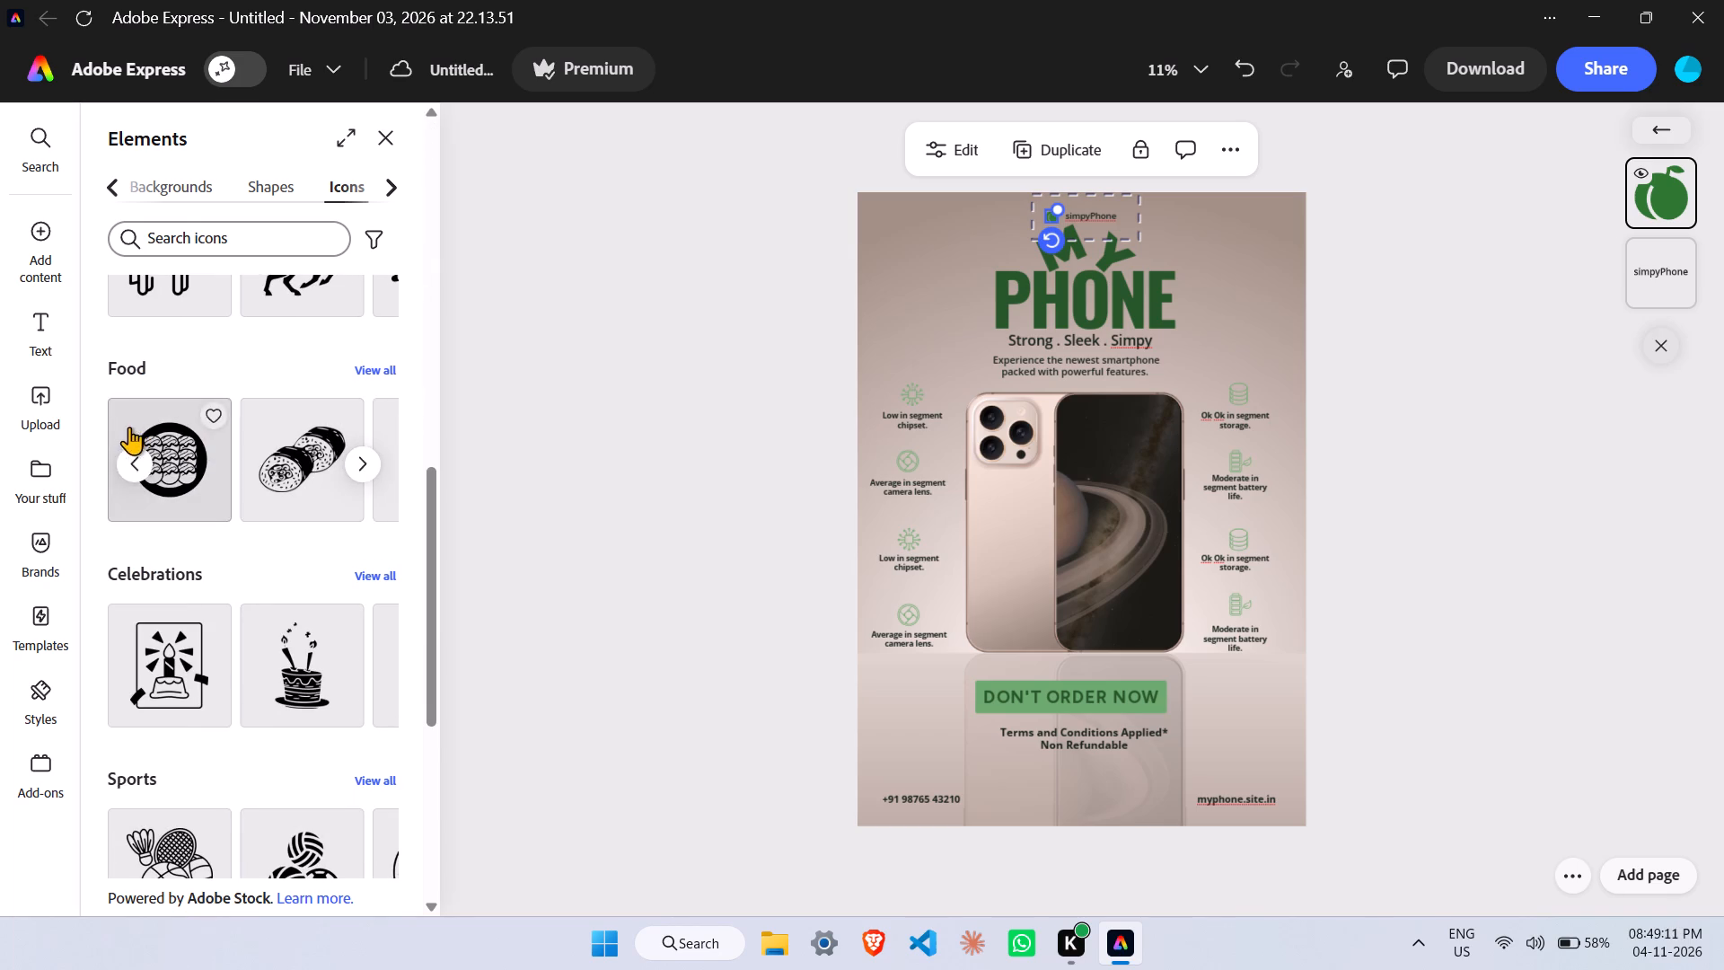
pyautogui.click(144, 466)
pyautogui.click(182, 459)
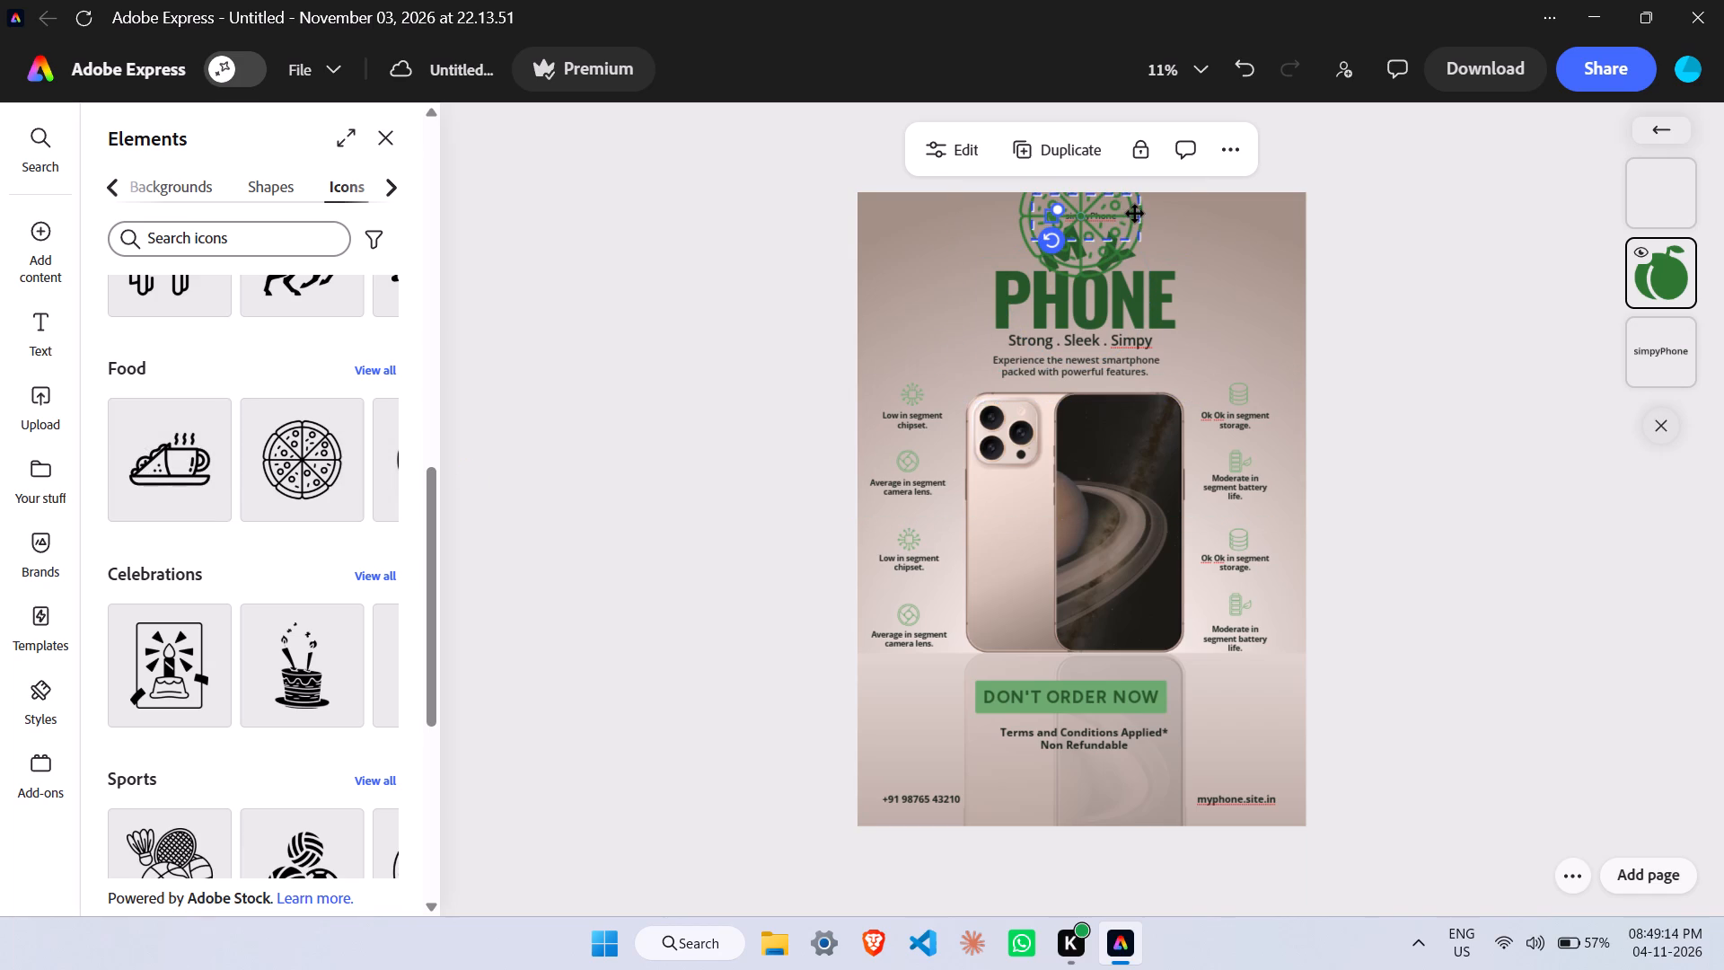
# Move the pizza icon beside the end of the PHONE heading, slightly overlapping the poster's right edge.
pyautogui.click(1129, 237)
pyautogui.moveTo(1121, 249); pyautogui.dragTo(1152, 278)
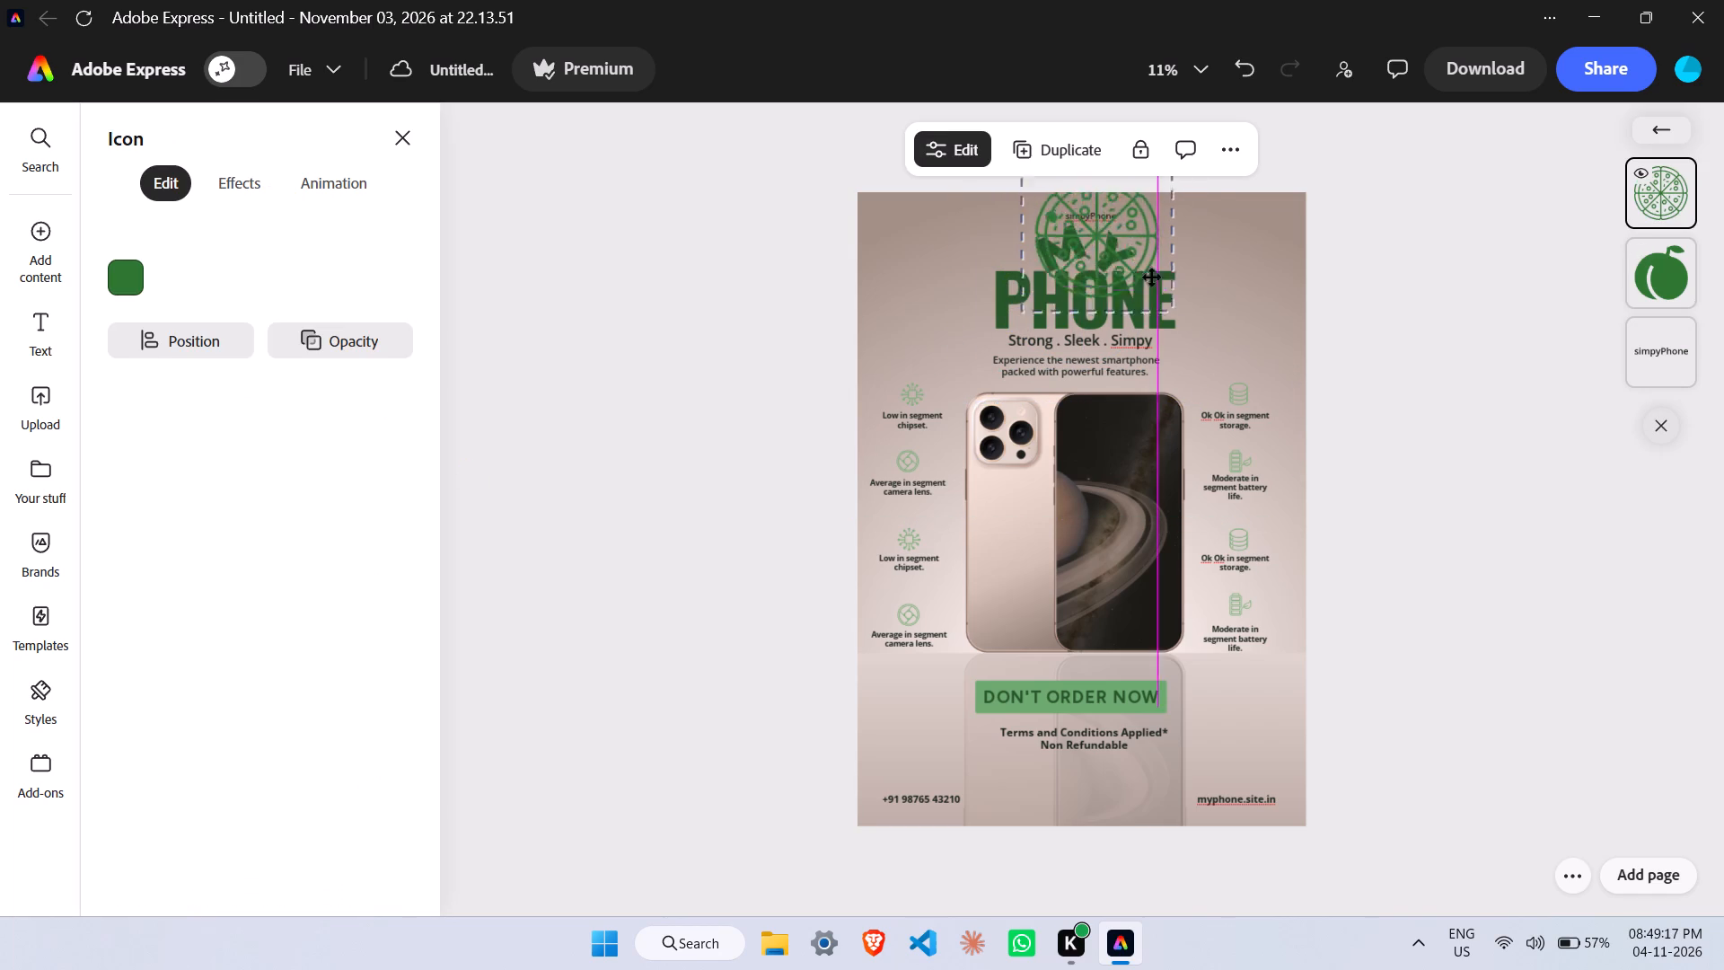
pyautogui.moveTo(1152, 278); pyautogui.dragTo(1286, 343)
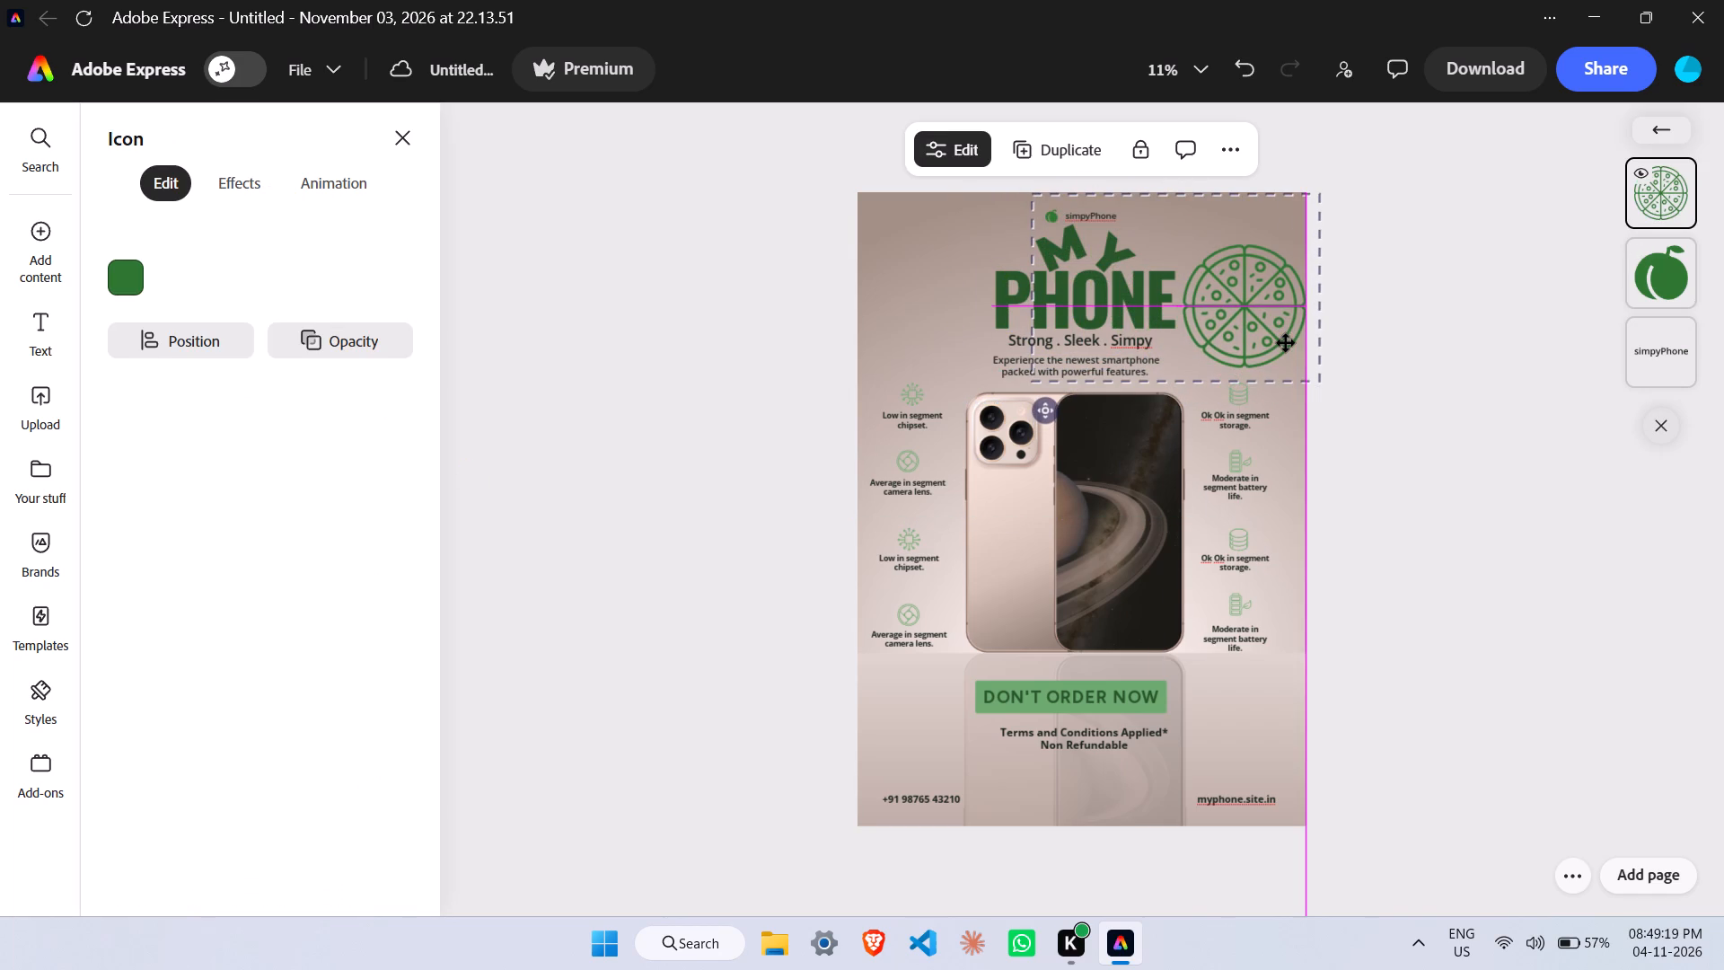
pyautogui.moveTo(1286, 343); pyautogui.dragTo(1297, 354)
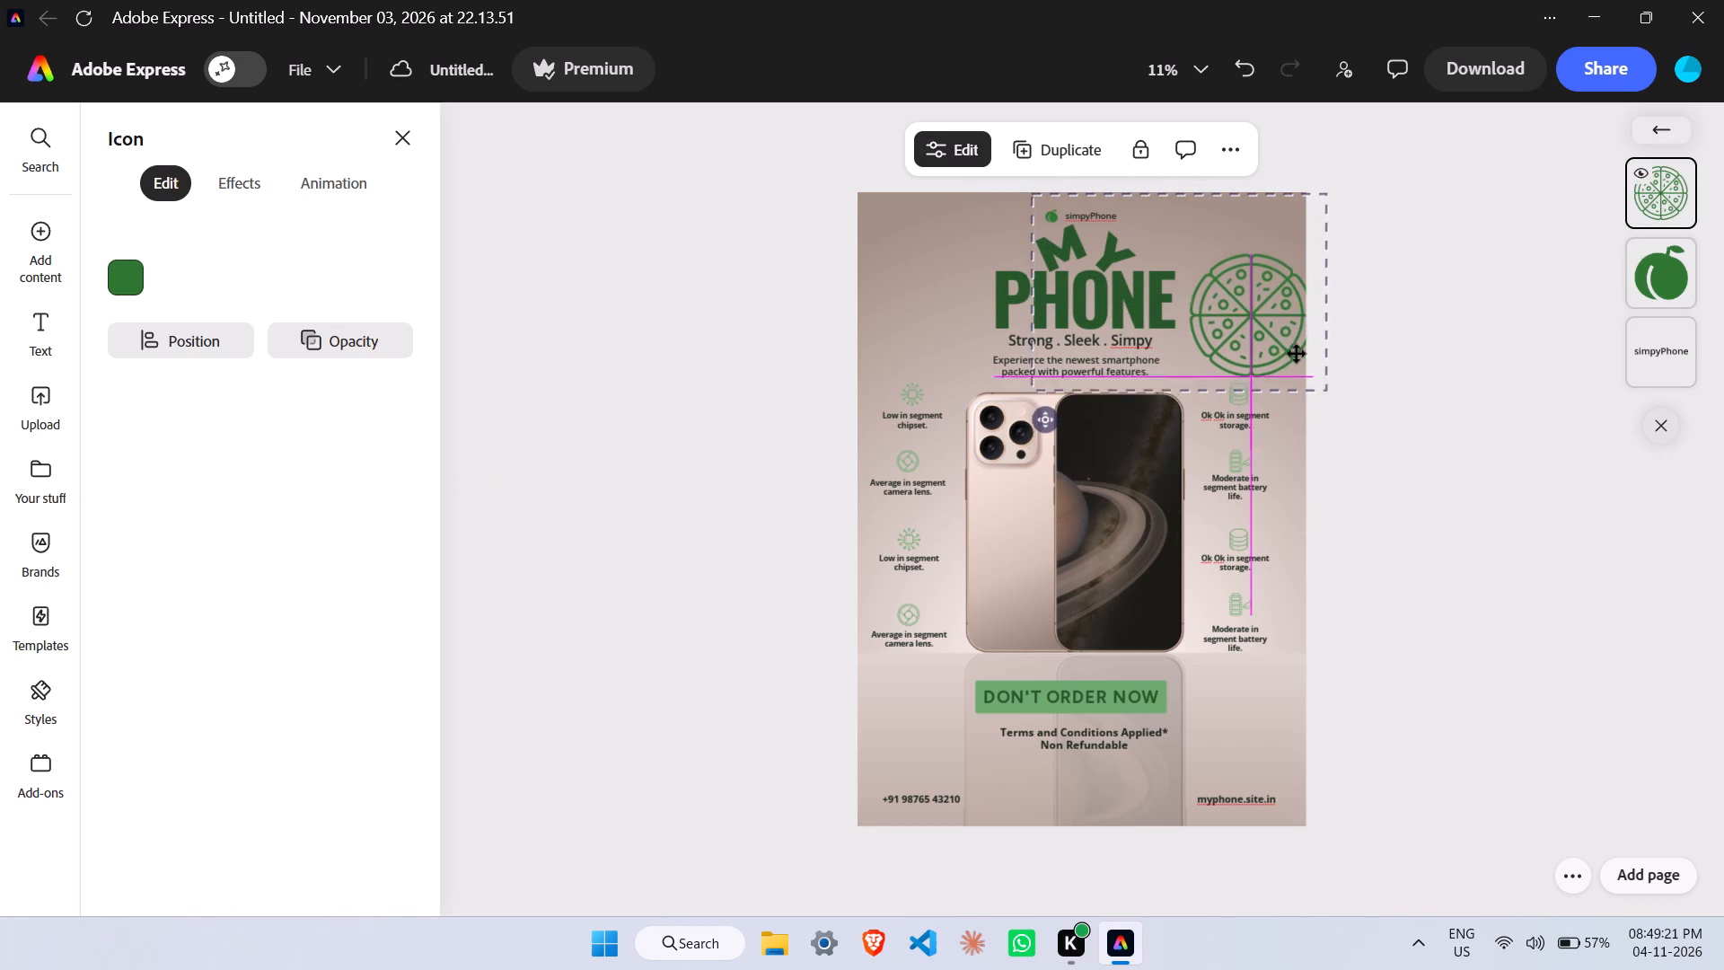
pyautogui.moveTo(1297, 354); pyautogui.dragTo(1289, 352)
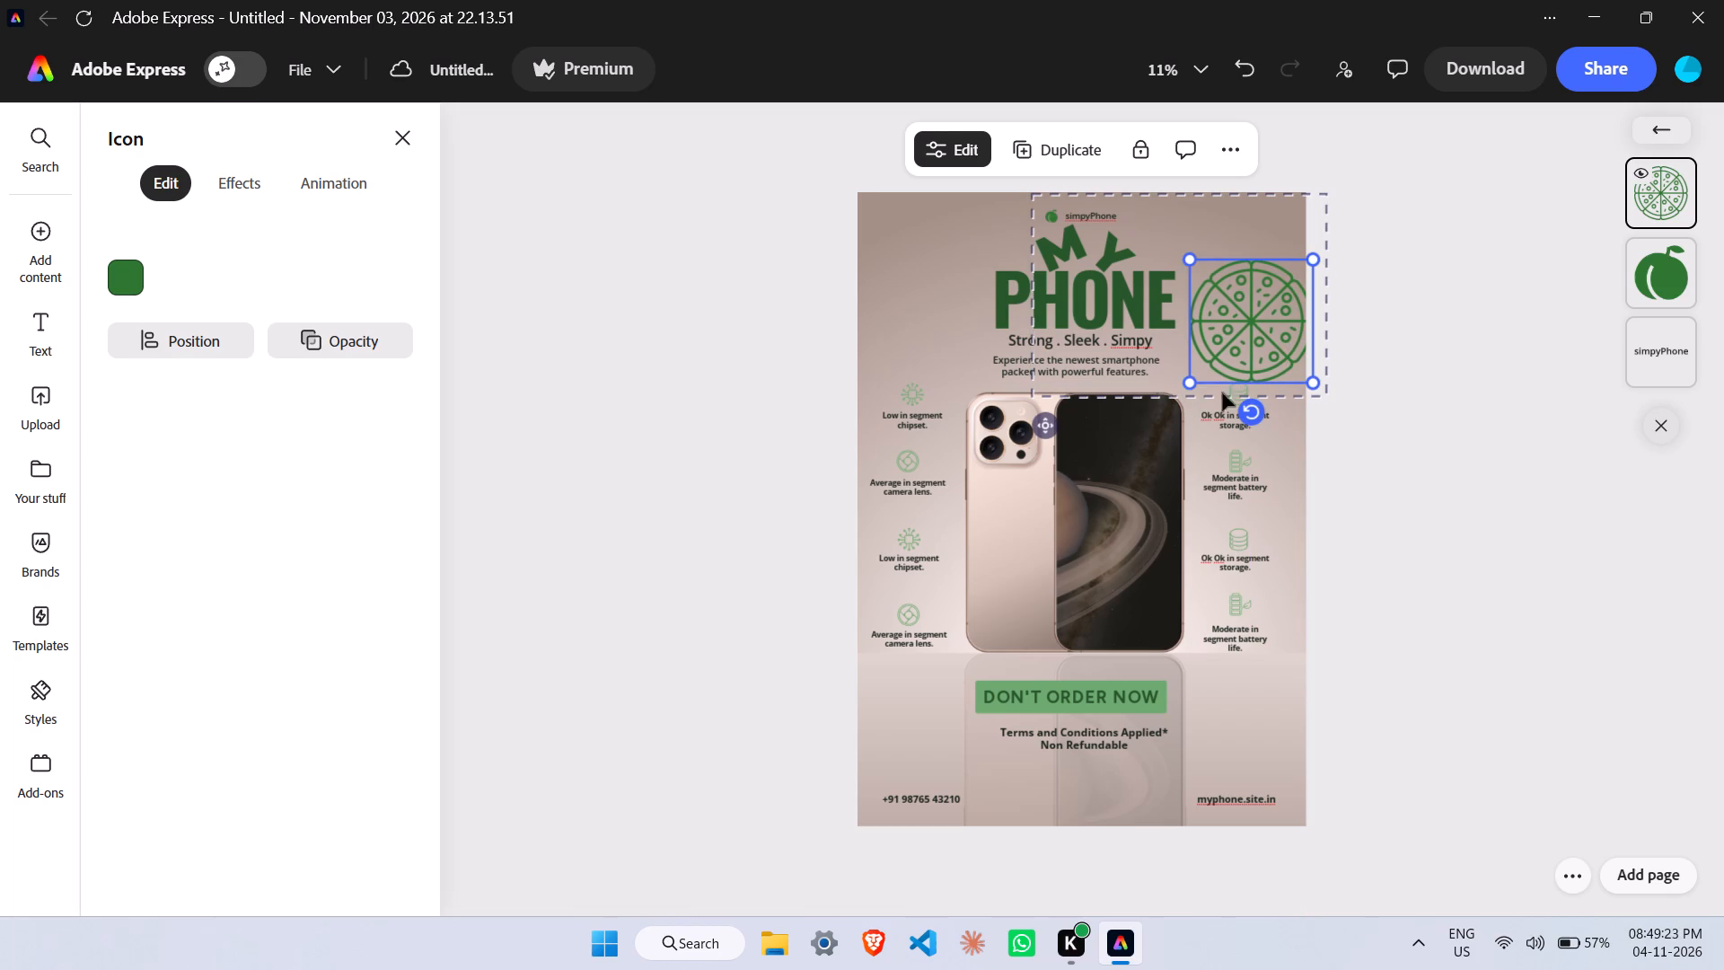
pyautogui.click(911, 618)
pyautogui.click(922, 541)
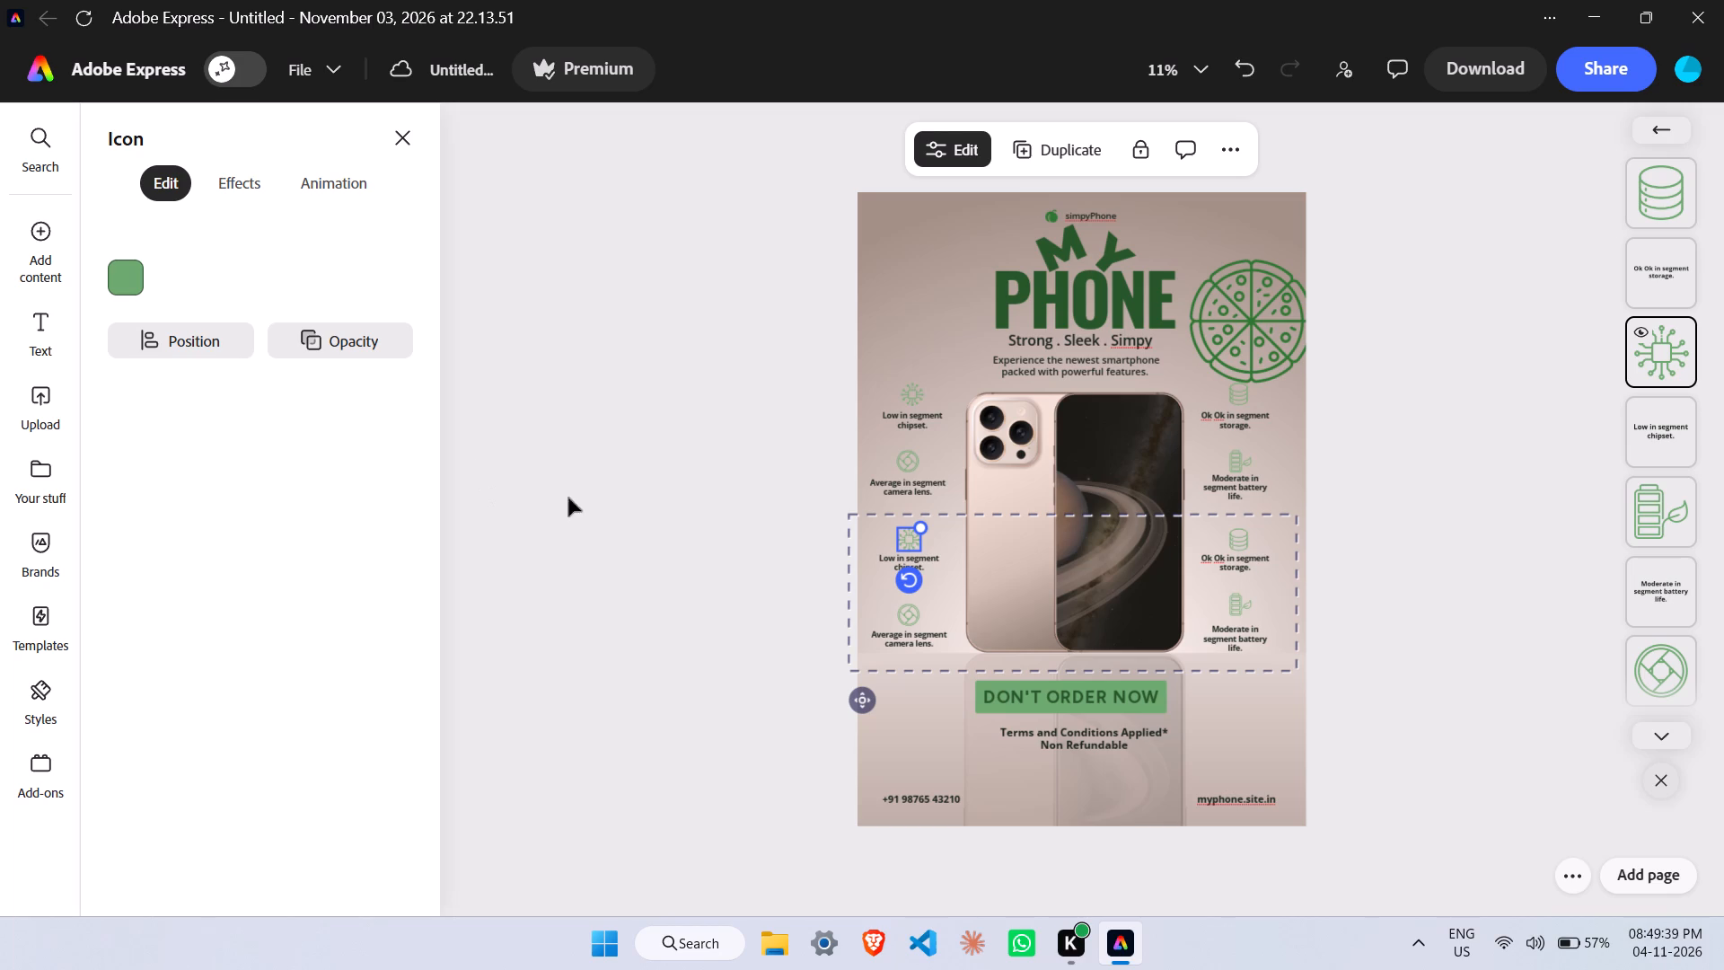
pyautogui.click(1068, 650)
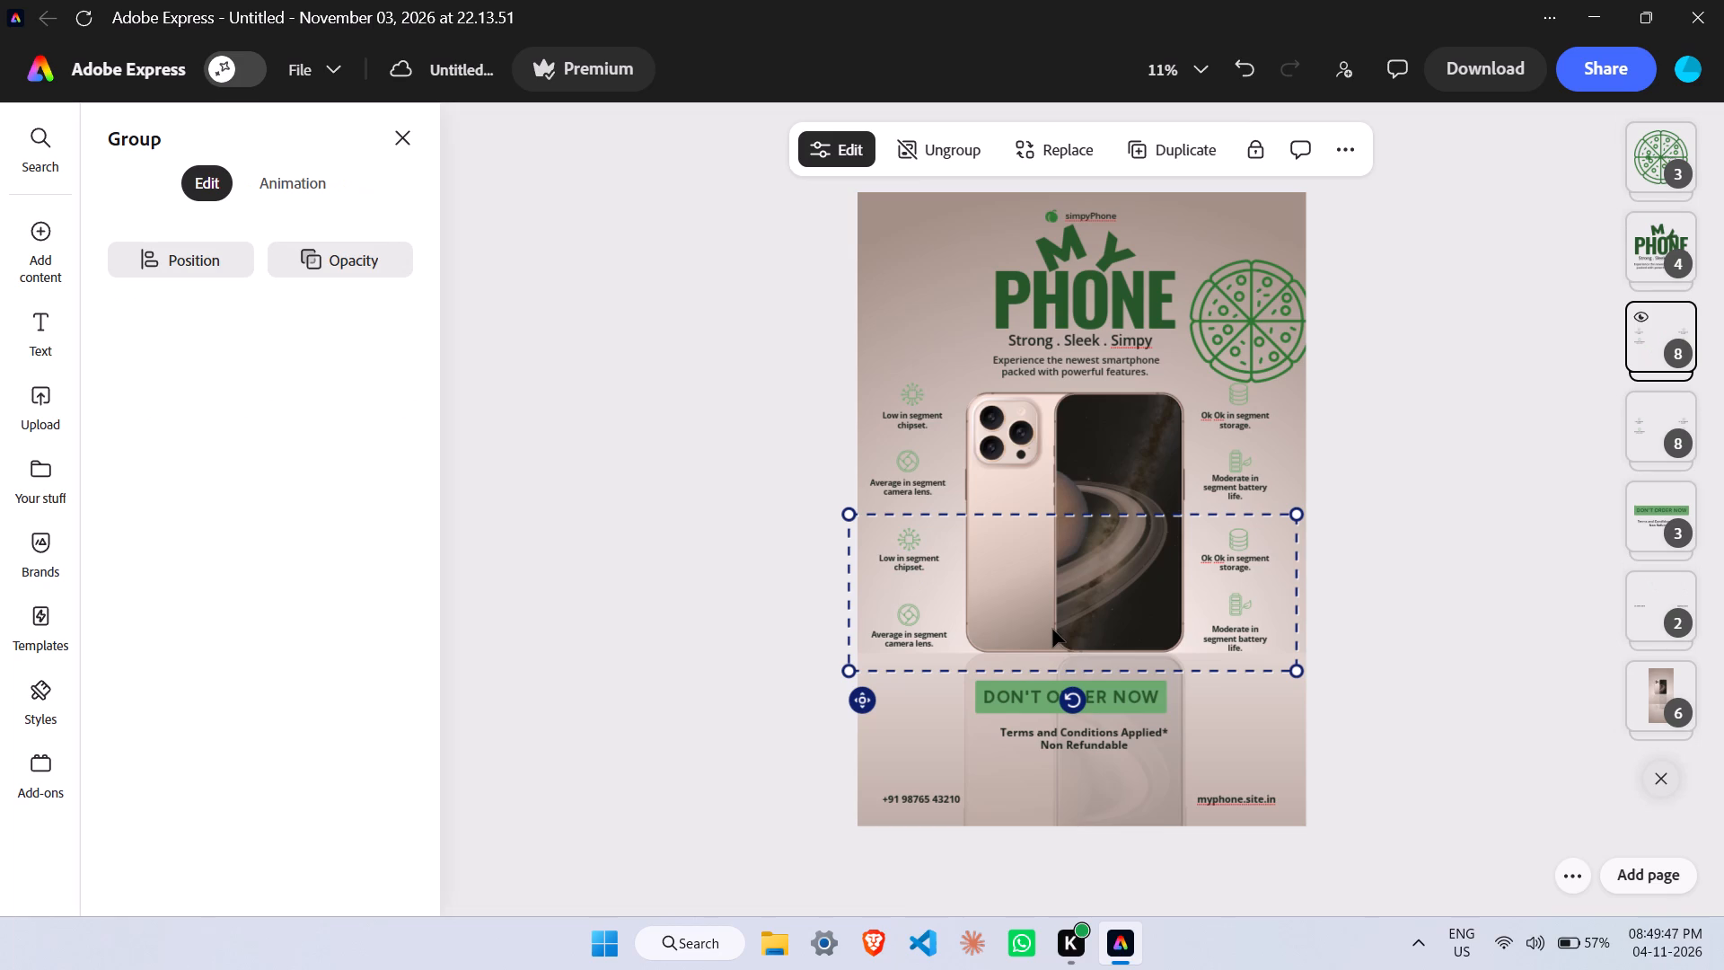
# Nudge the group holding the DON'T ORDER NOW banner and terms text slightly right and slightly down.
pyautogui.click(1146, 762)
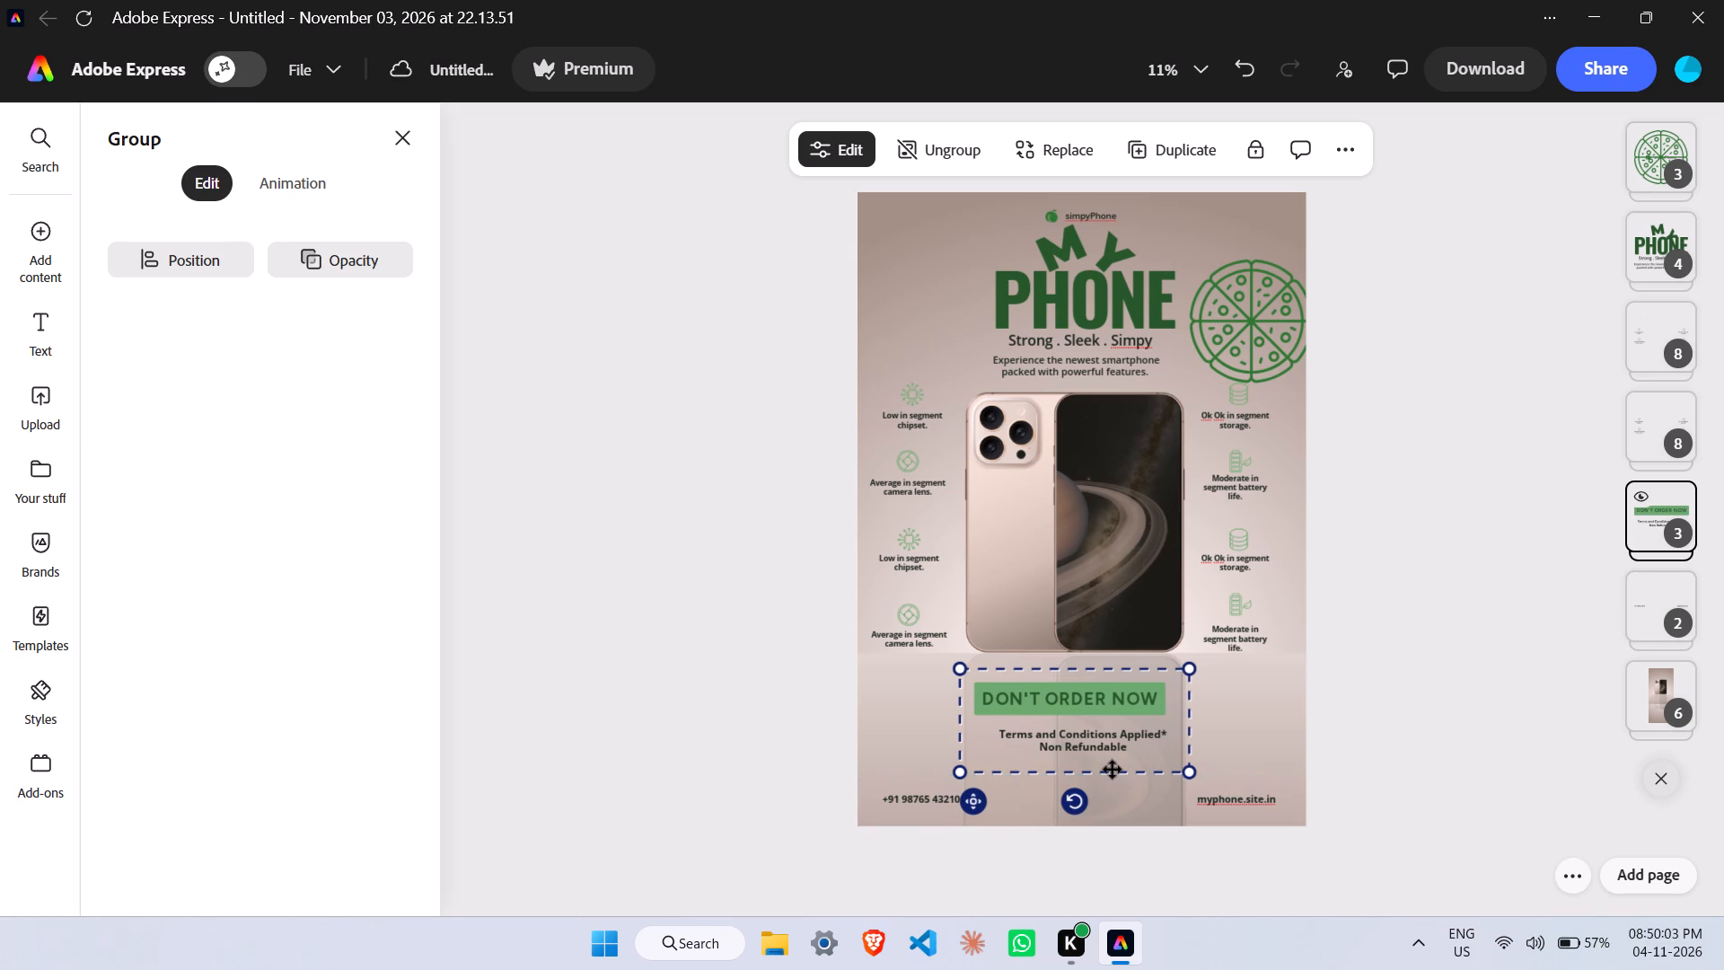
pyautogui.click(1140, 772)
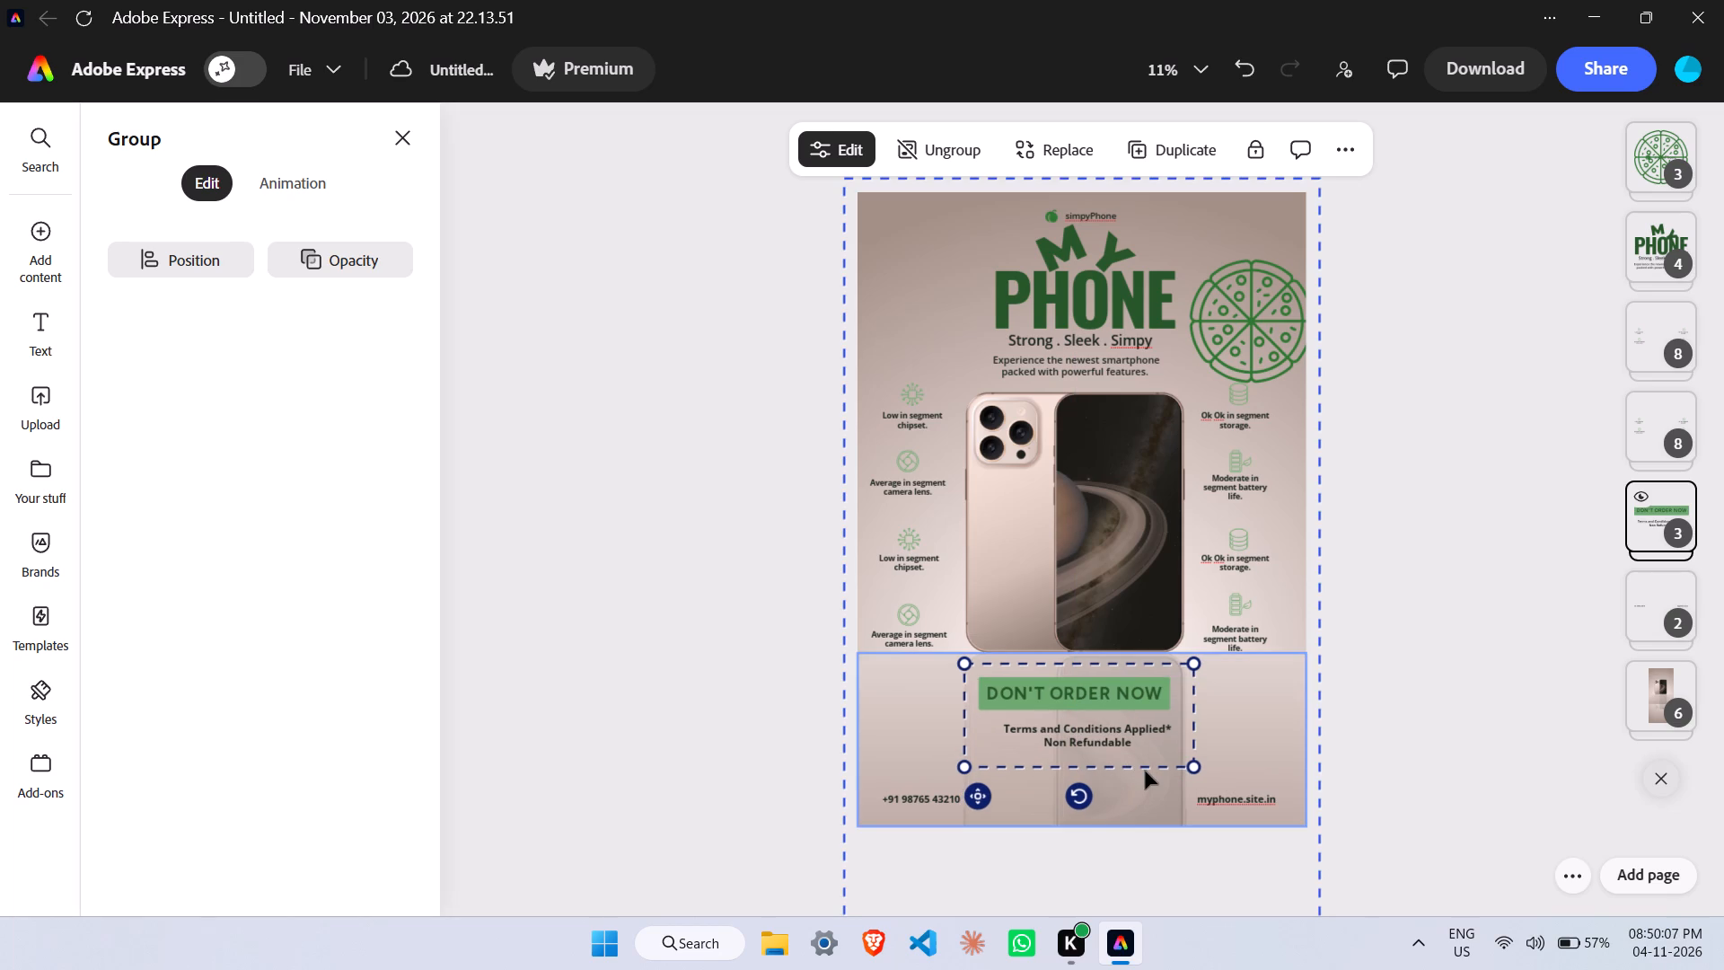
pyautogui.press('Right')
pyautogui.press('Down')
pyautogui.press('Right')
pyautogui.press('Down')
pyautogui.press('Left')
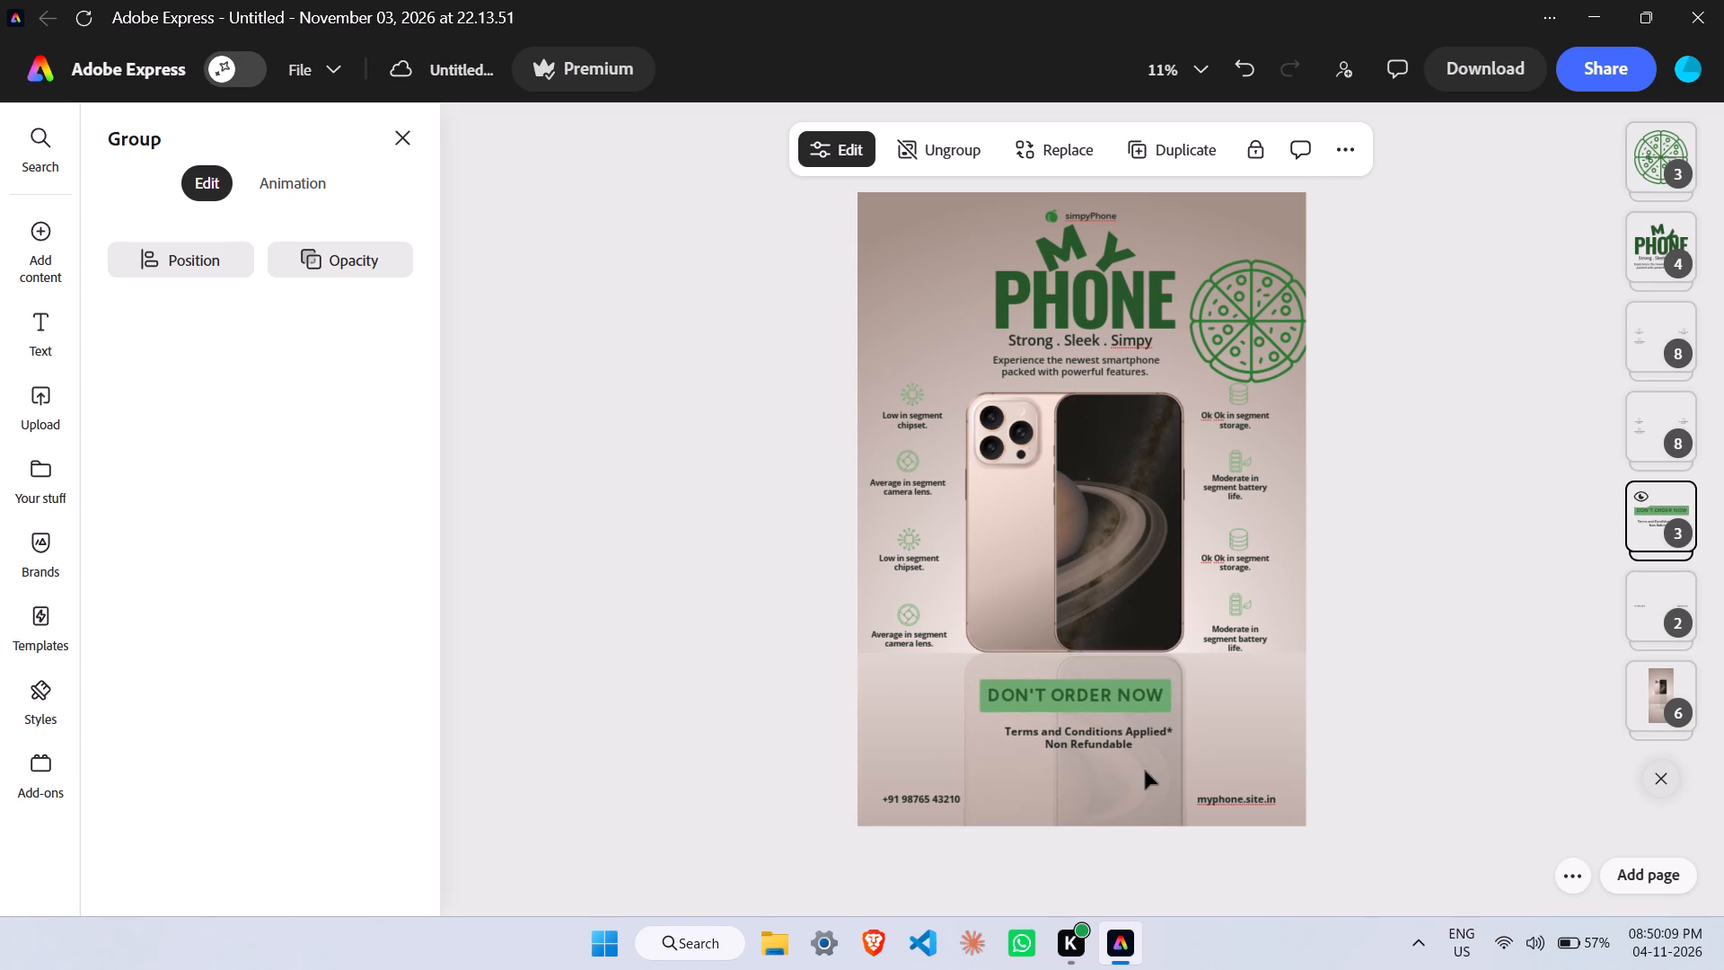
pyautogui.press('Down')
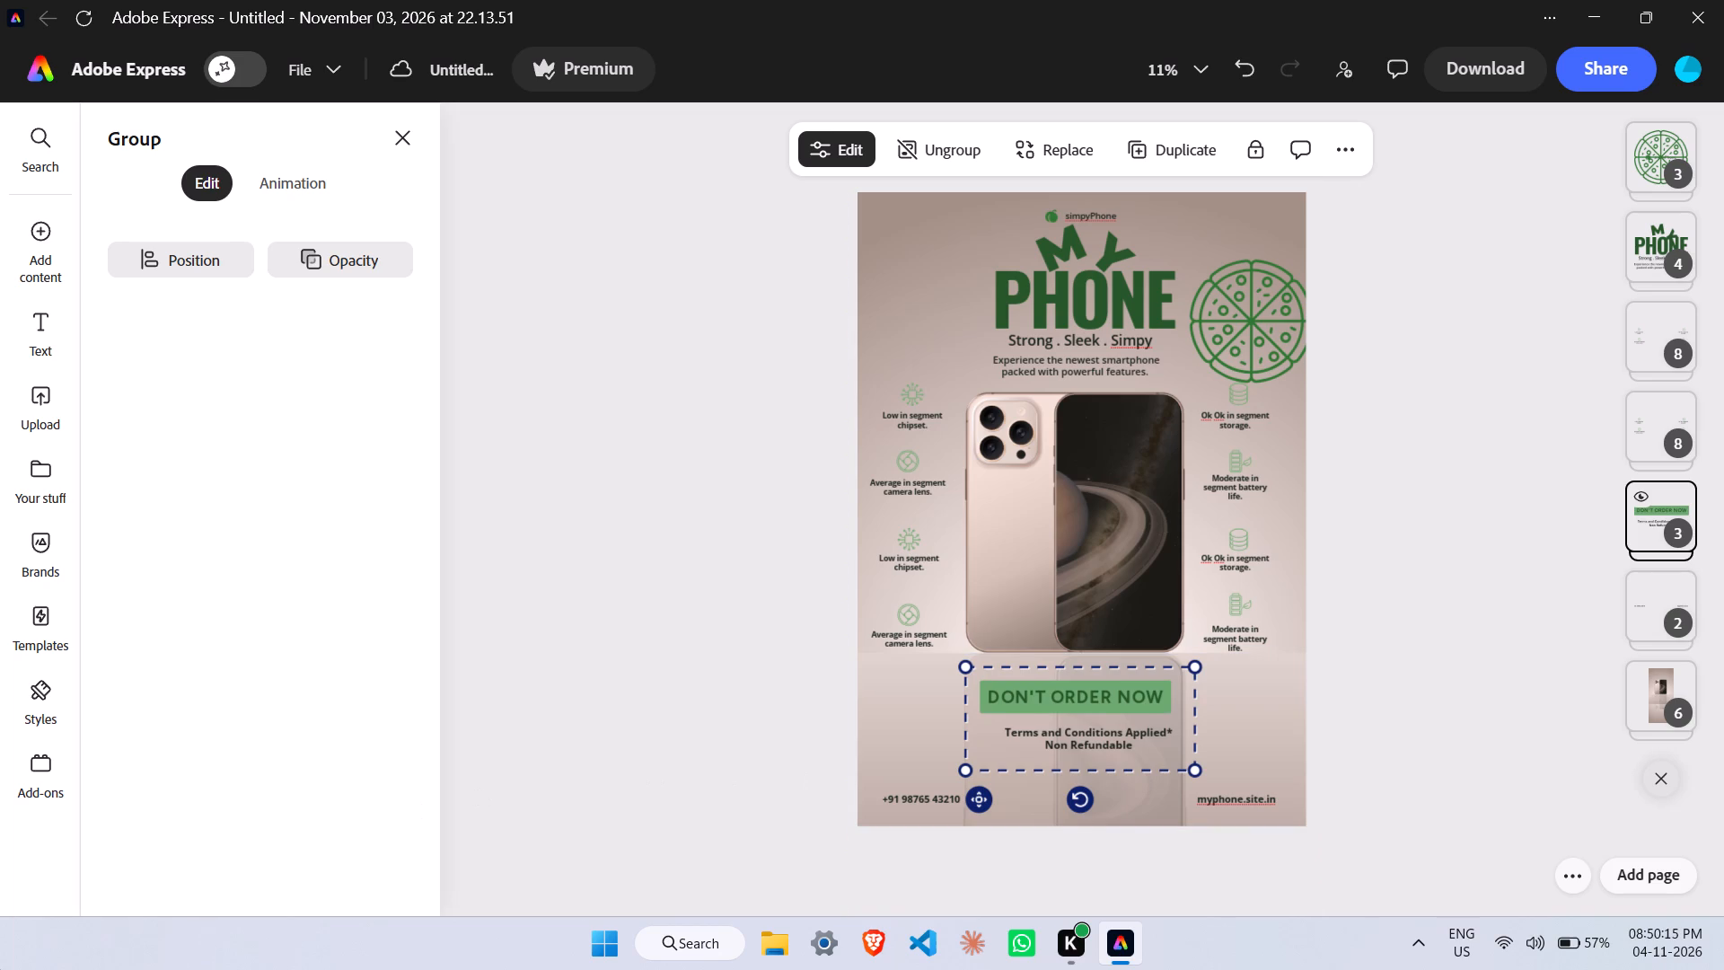
pyautogui.press('Left')
pyautogui.press('Down')
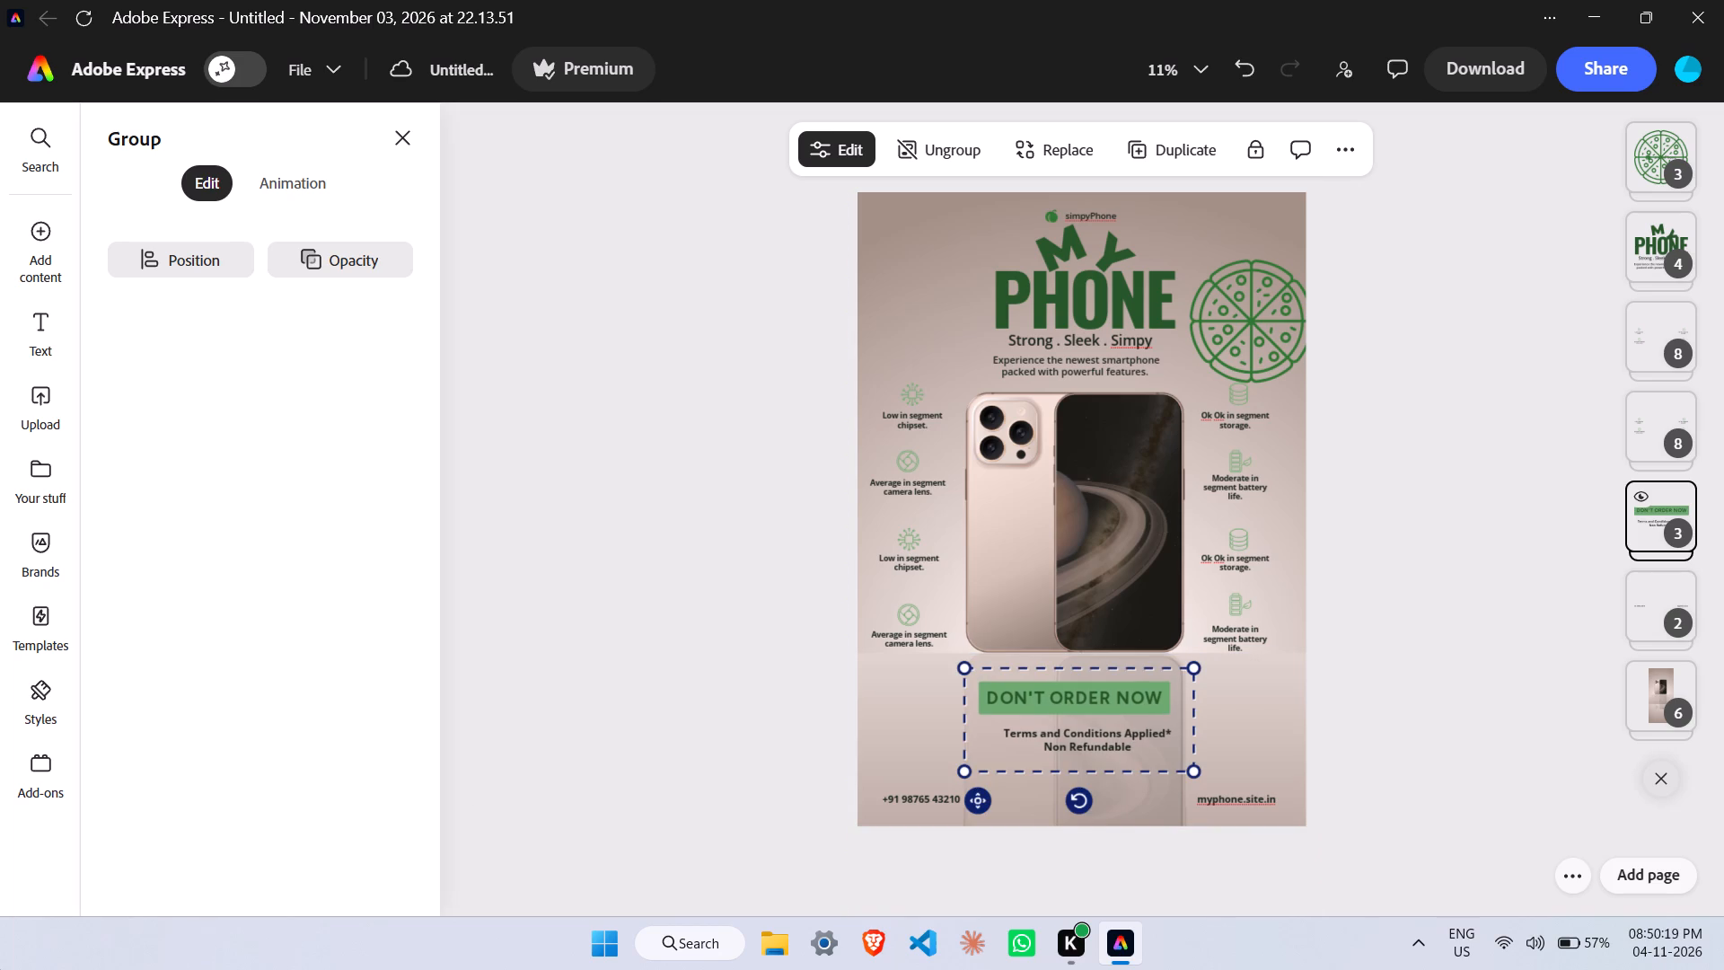
pyautogui.press('Left')
pyautogui.press('Right')
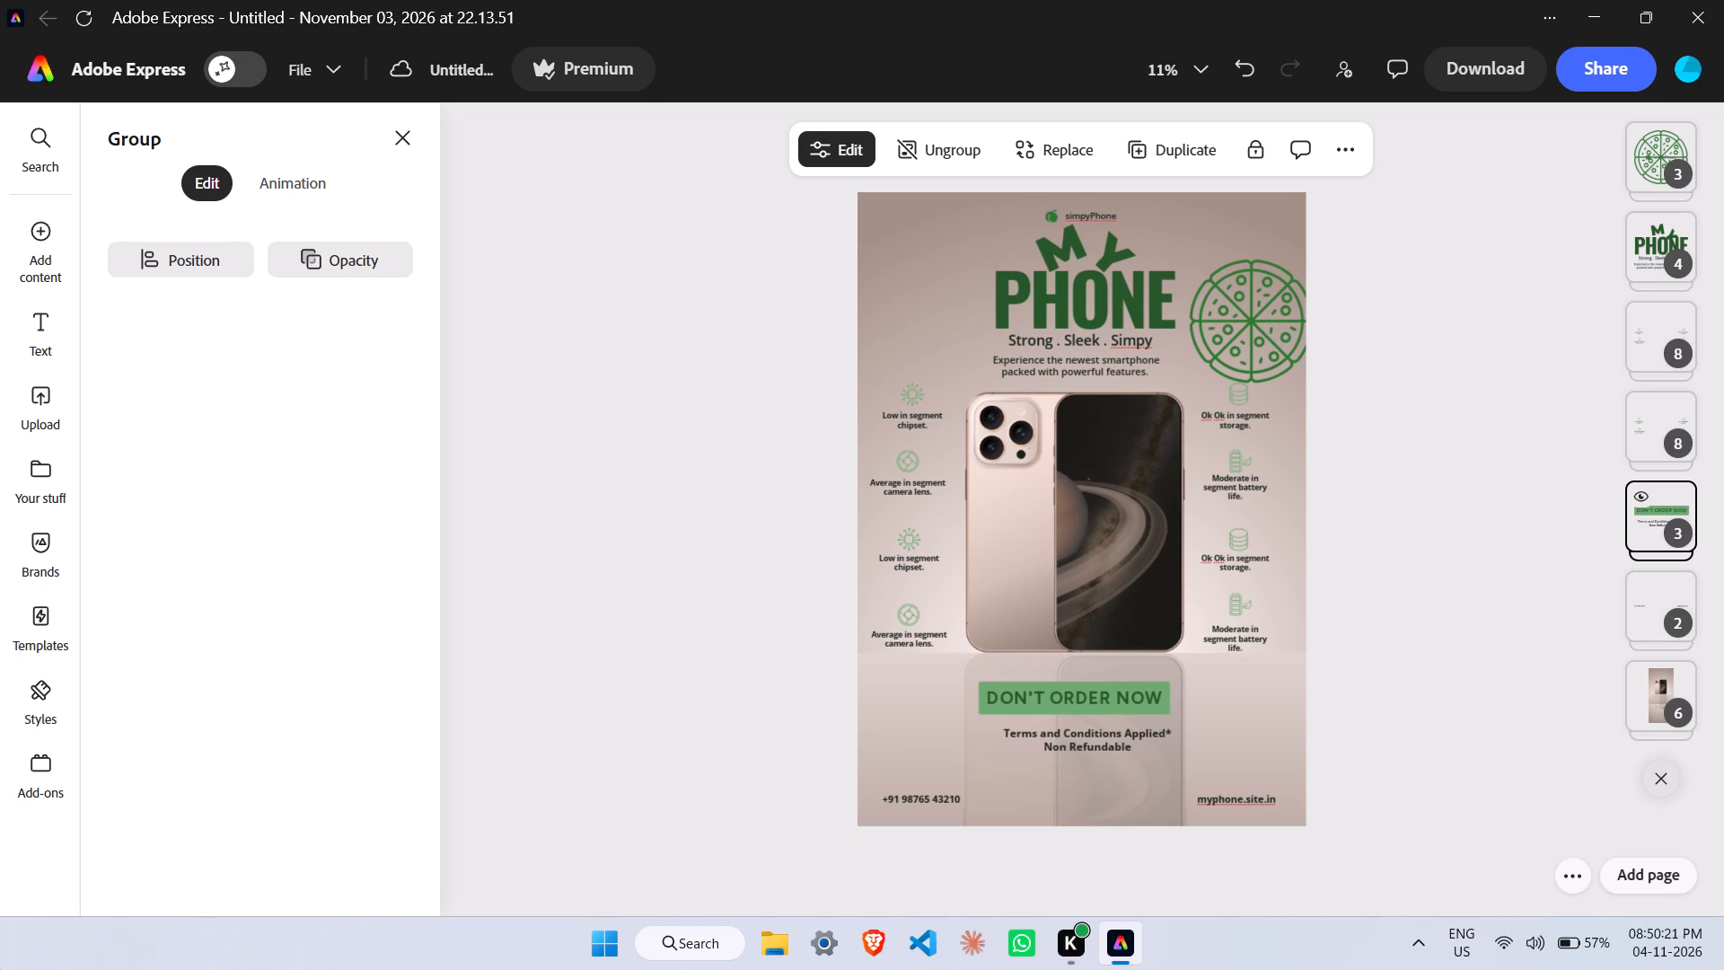
pyautogui.press('Down')
pyautogui.press('Down')
pyautogui.press('Up')
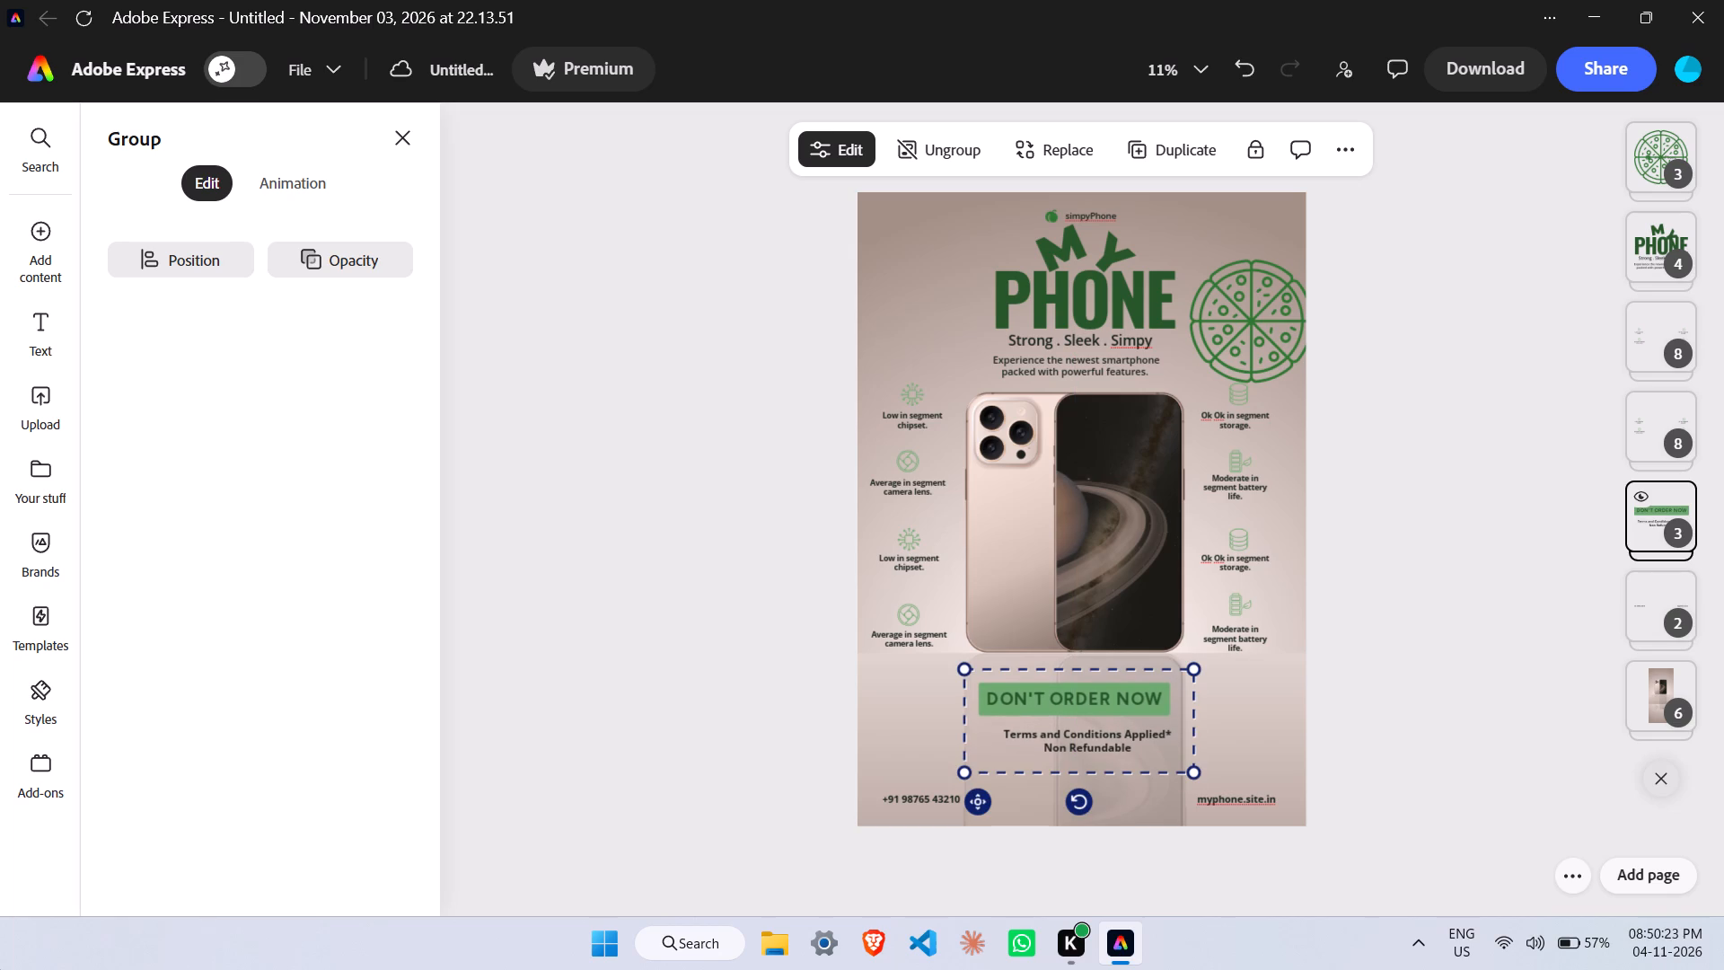
pyautogui.press('Up')
pyautogui.press('Down')
pyautogui.press('Right')
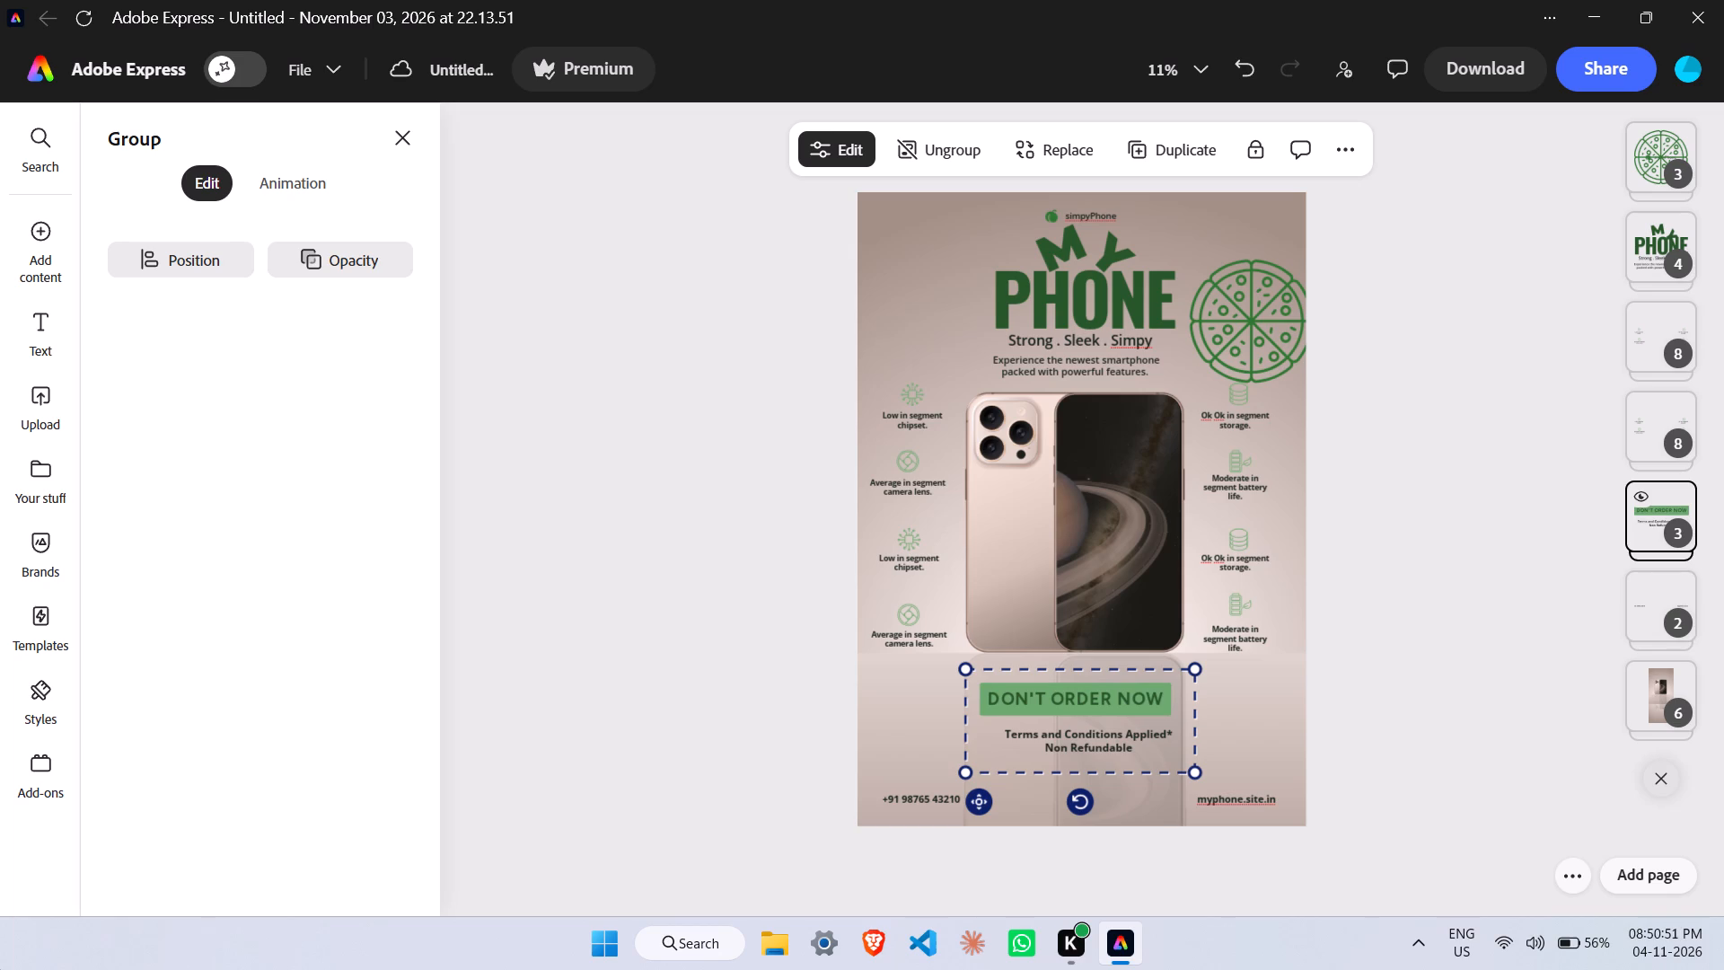
# Shift the DON'T ORDER NOW banner and terms group a little further right and slightly up.
pyautogui.press('Right')
pyautogui.press('Right')
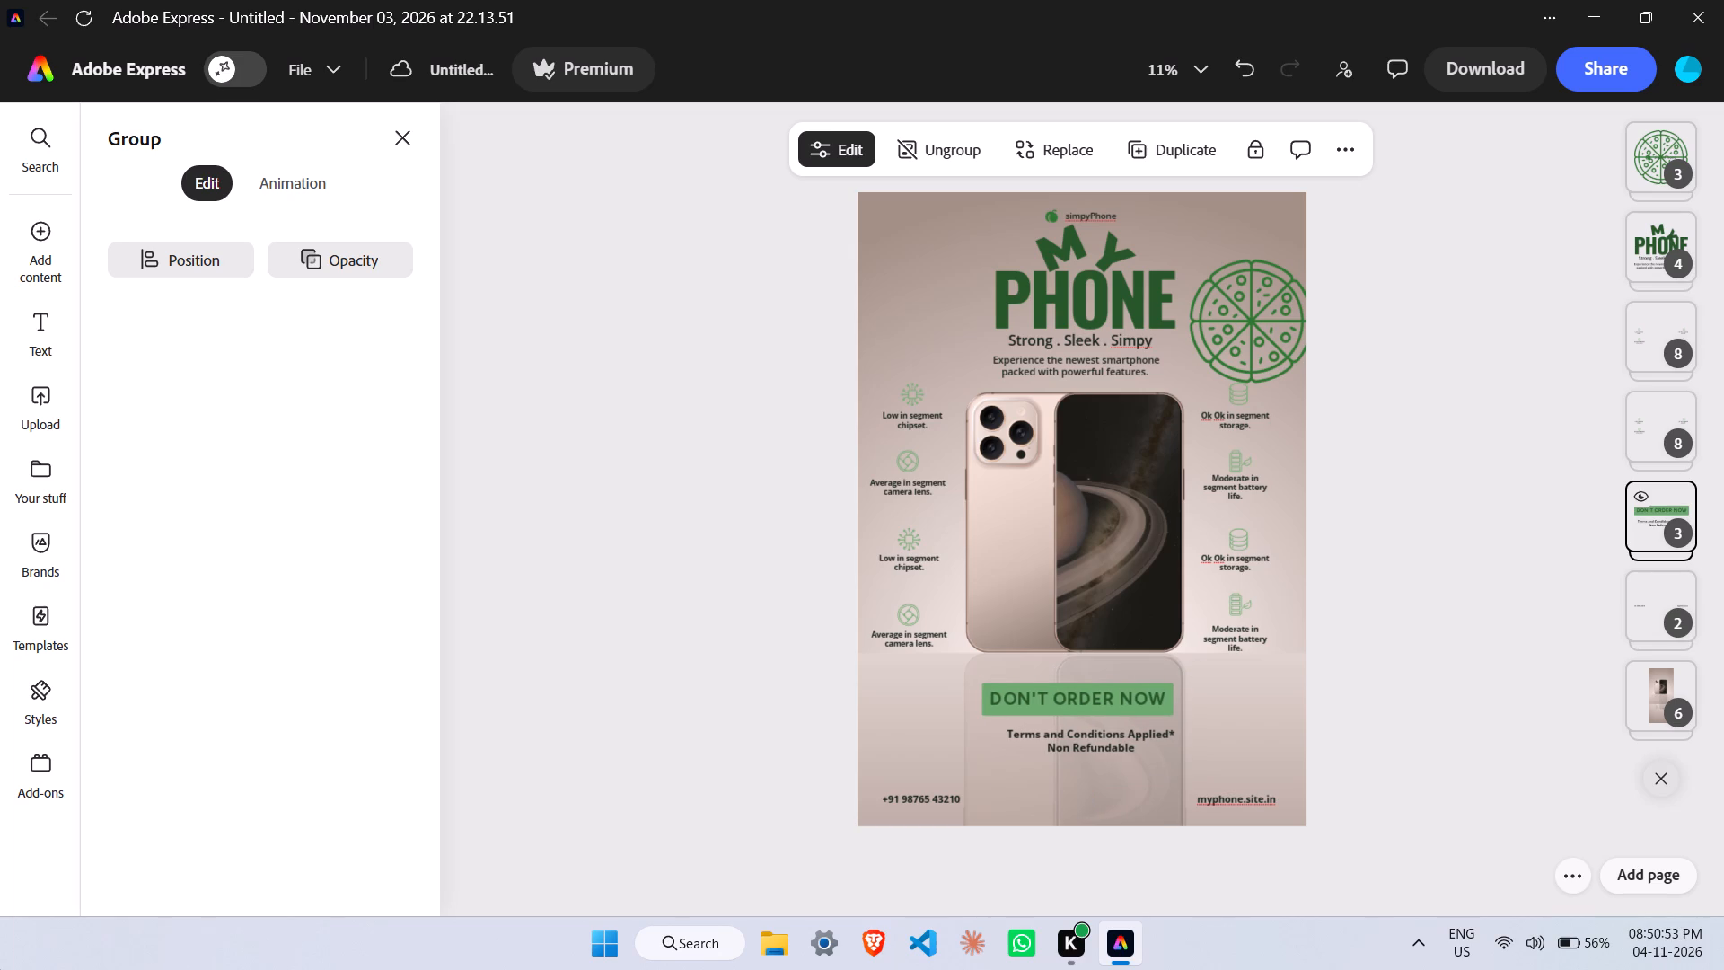
pyautogui.press('Down')
pyautogui.press('Right')
pyautogui.press('Up')
pyautogui.press('Up')
pyautogui.press('Up')
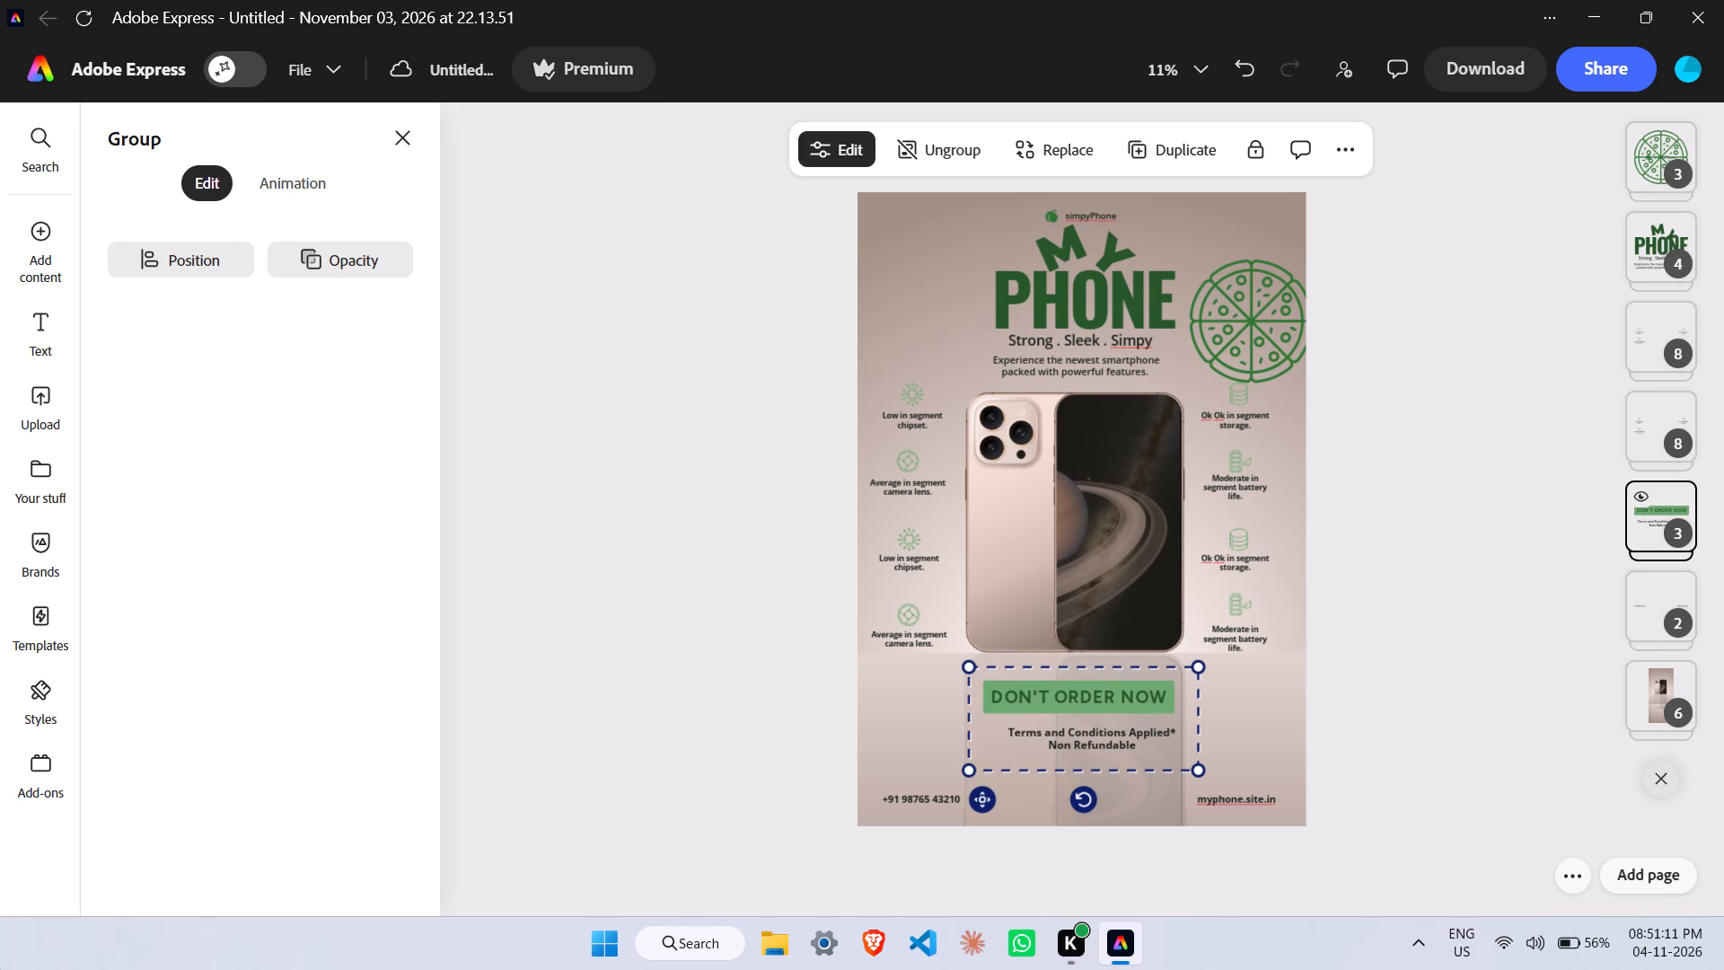
# Lower the DON'T ORDER NOW banner and terms group closer to the contact details at the poster's foot.
pyautogui.press('Down')
pyautogui.press('Down')
pyautogui.press('Down')
pyautogui.press('Down')
pyautogui.press('Down')
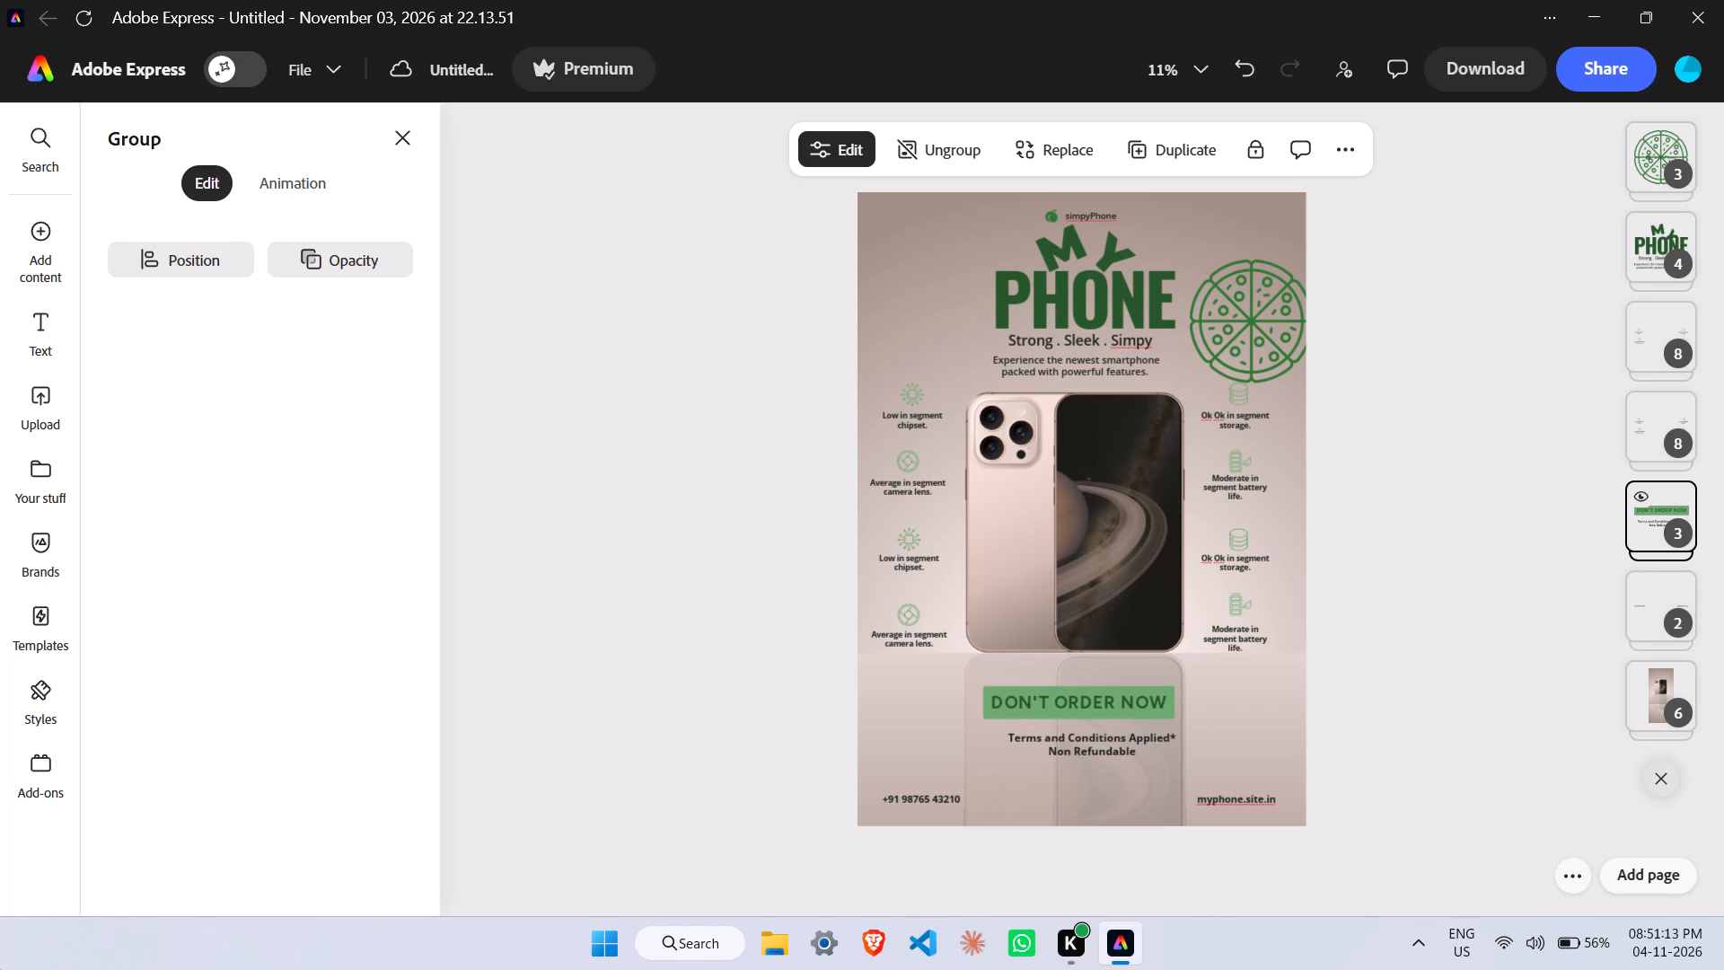
pyautogui.press('Down')
pyautogui.press('Down')
pyautogui.press('Down')
pyautogui.press('Down')
pyautogui.press('Down')
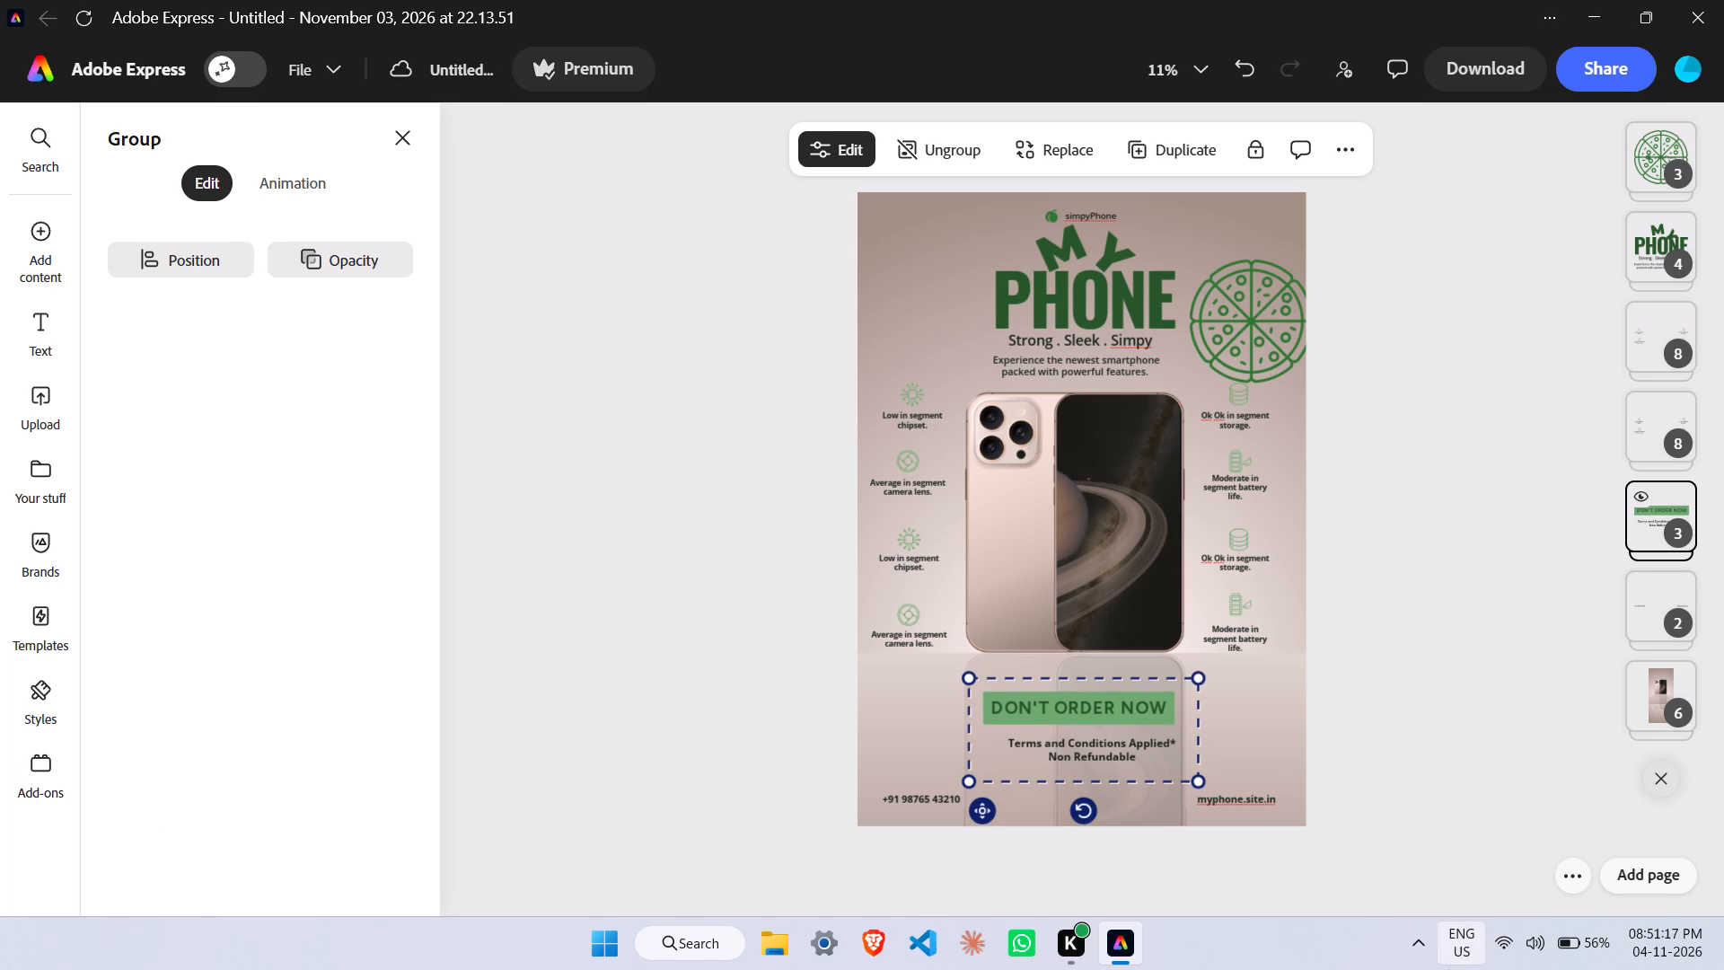
pyautogui.click(1151, 770)
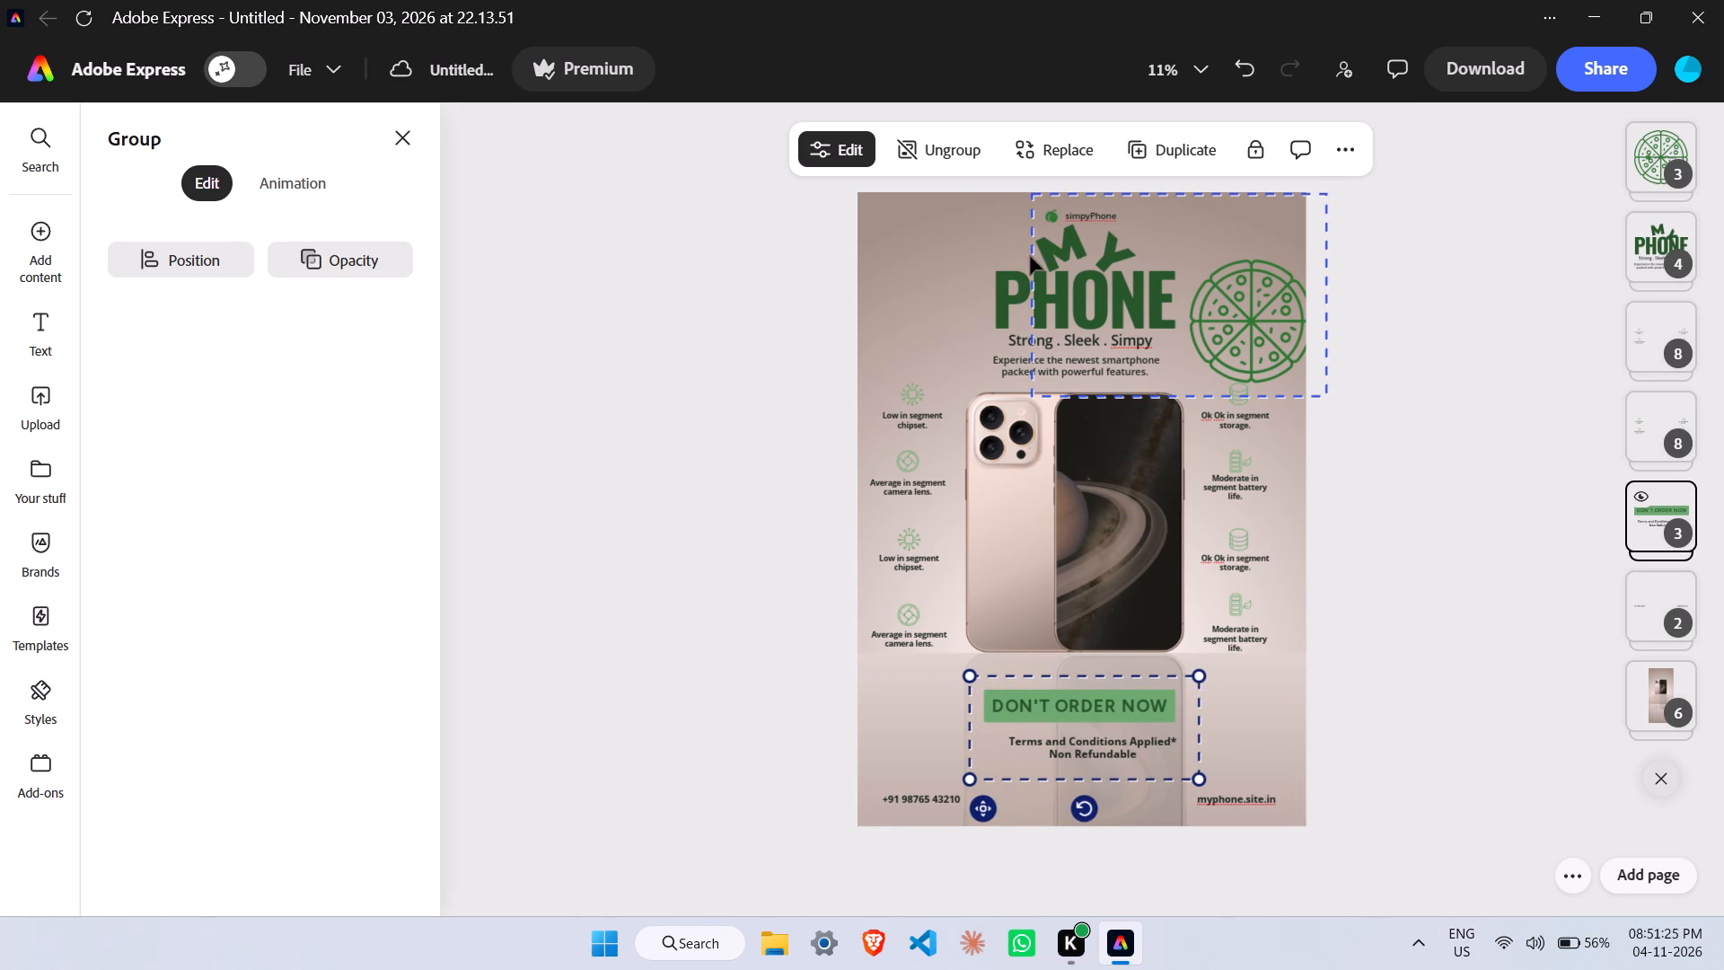
# Move the group with the simpyPhone logo and pizza icon slightly left and up, bringing the pizza inside the poster.
pyautogui.click(1078, 217)
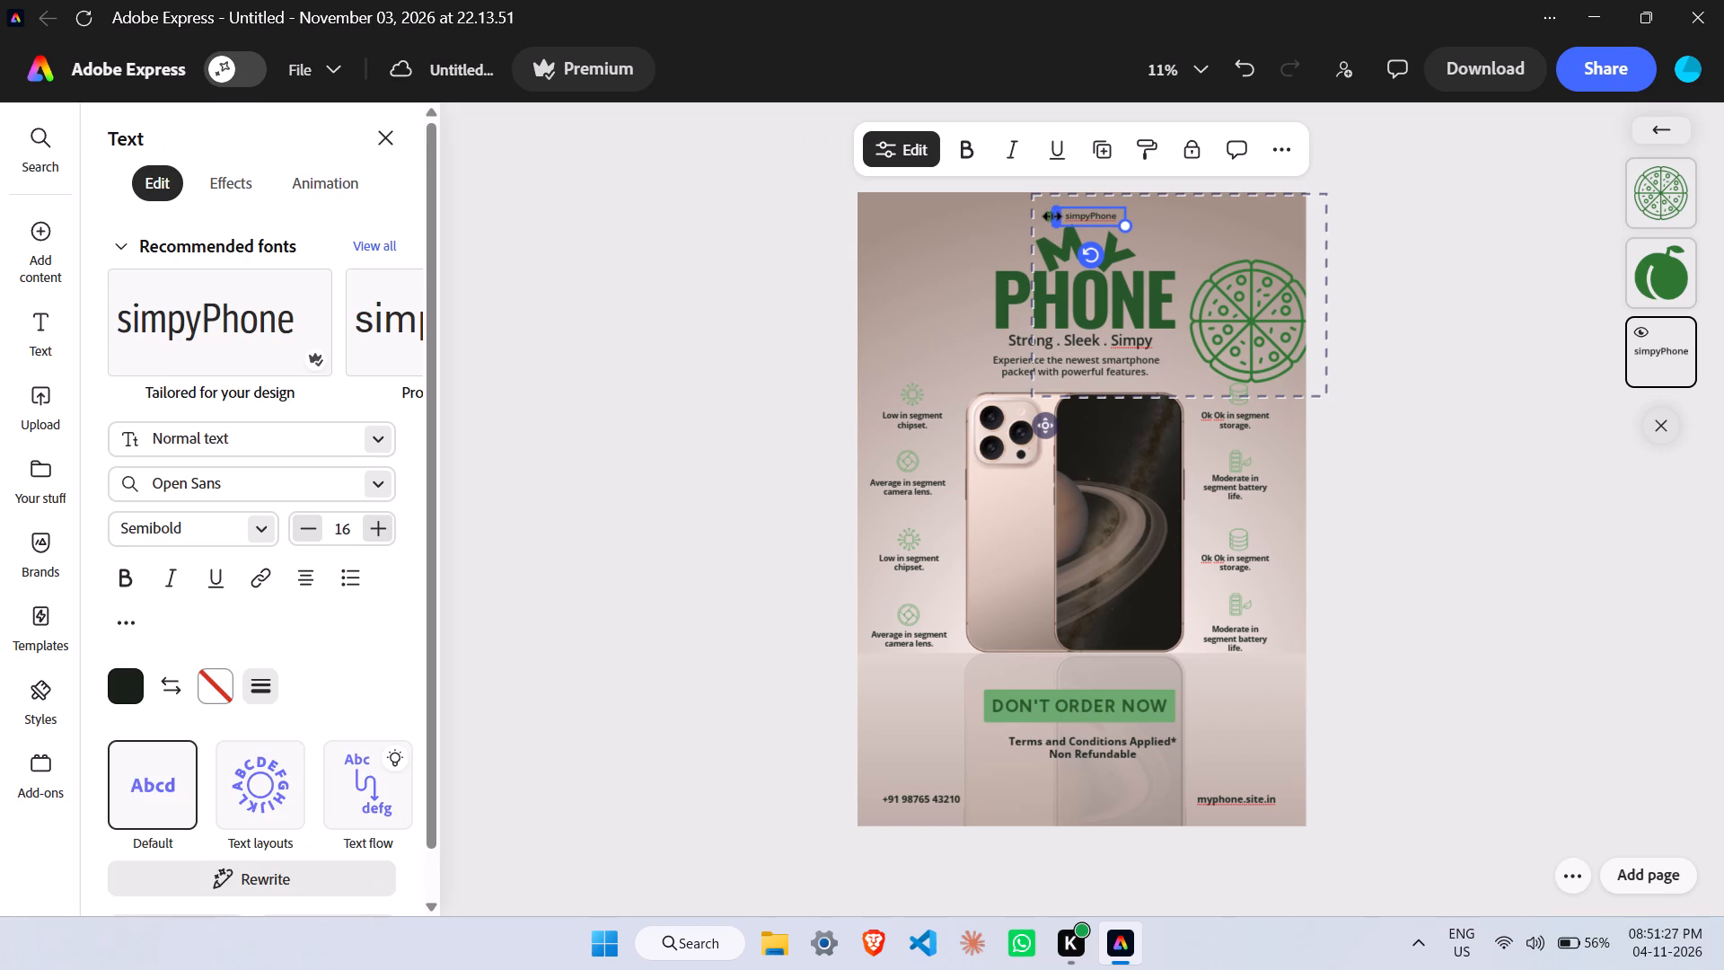
pyautogui.click(1037, 220)
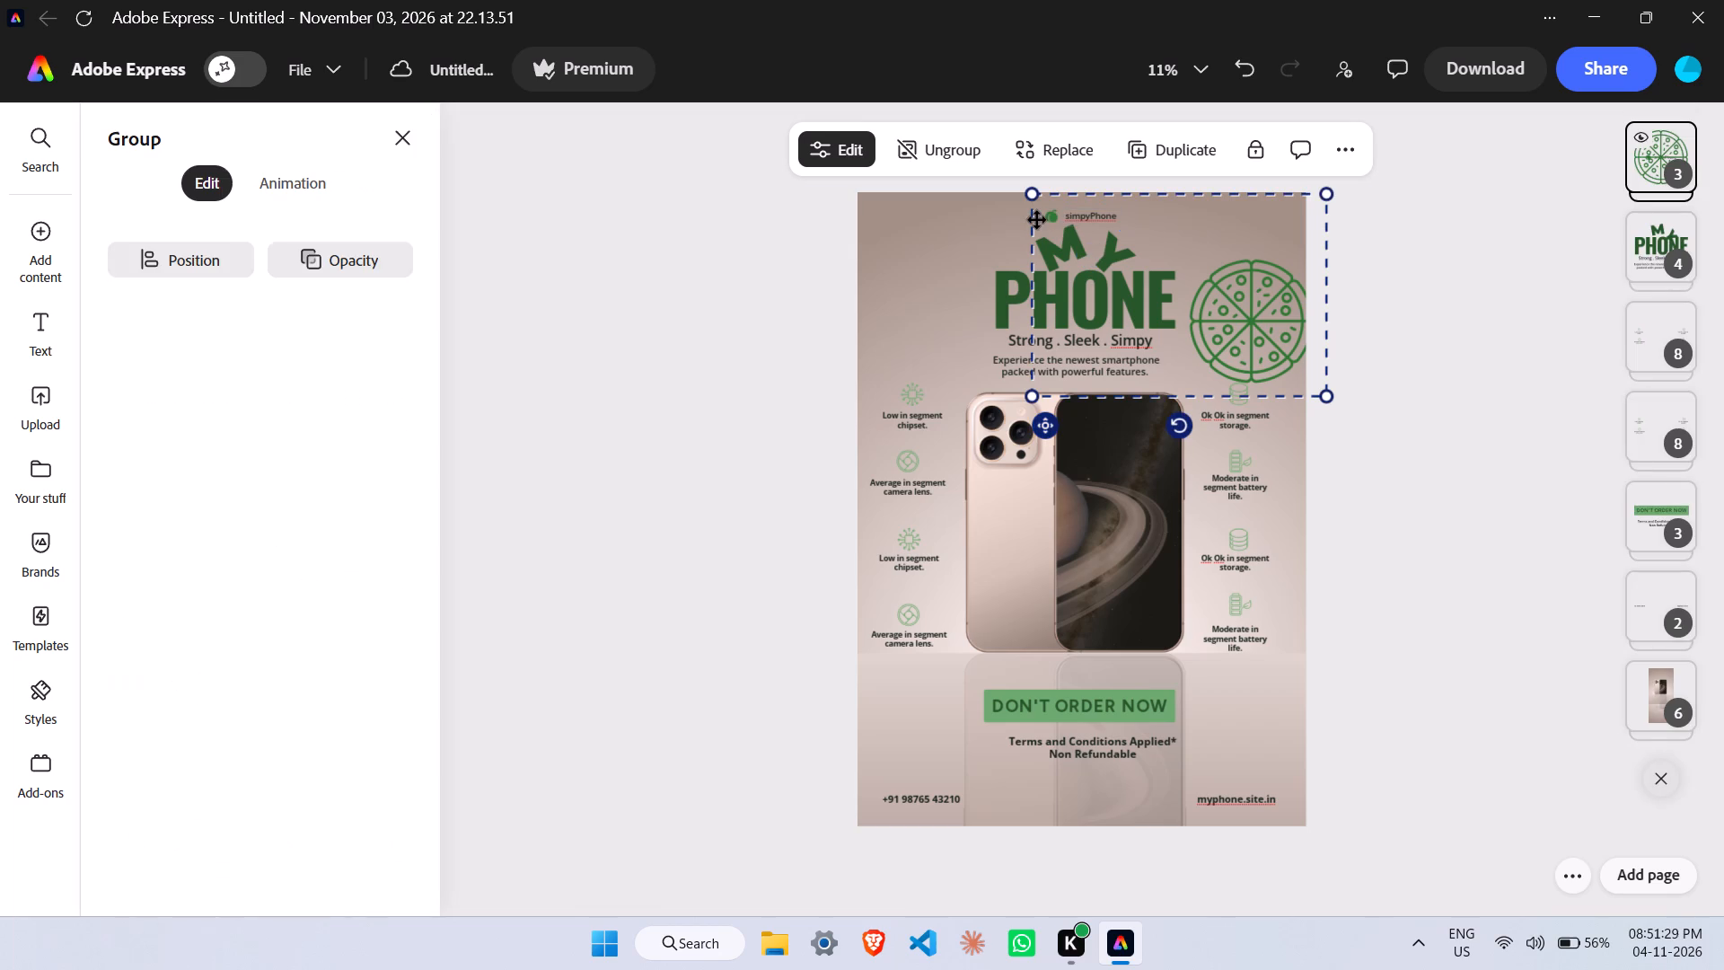
pyautogui.moveTo(1216, 239); pyautogui.dragTo(1185, 235)
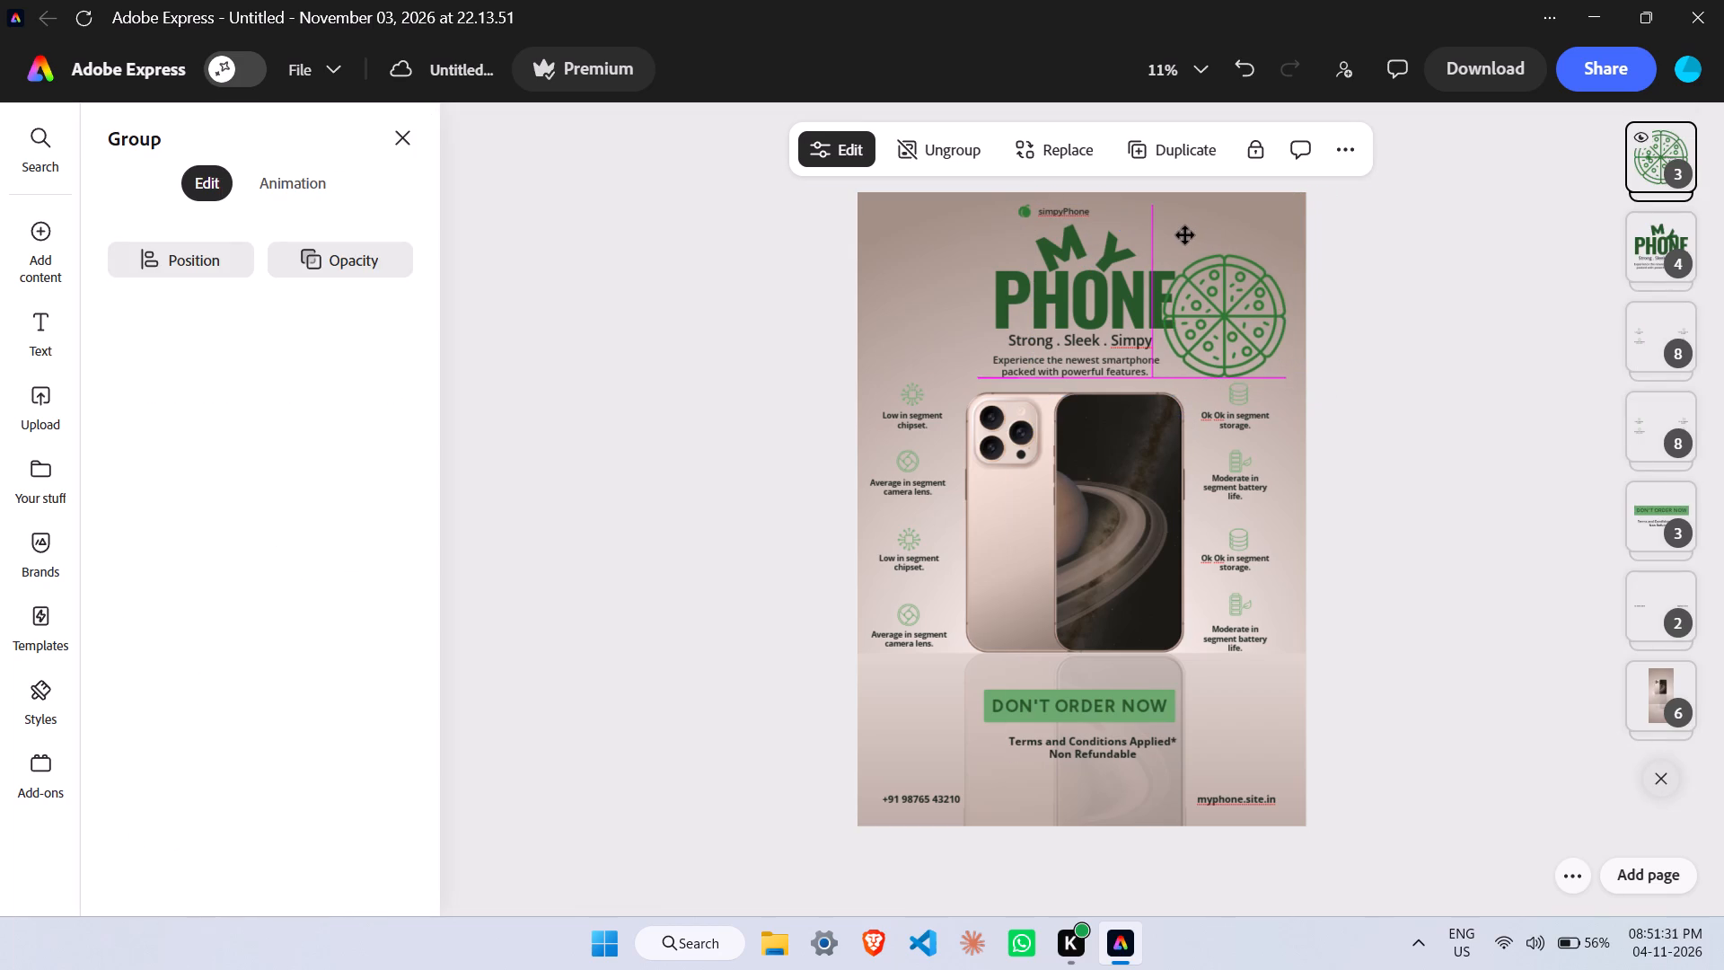
pyautogui.moveTo(1185, 235); pyautogui.dragTo(1201, 236)
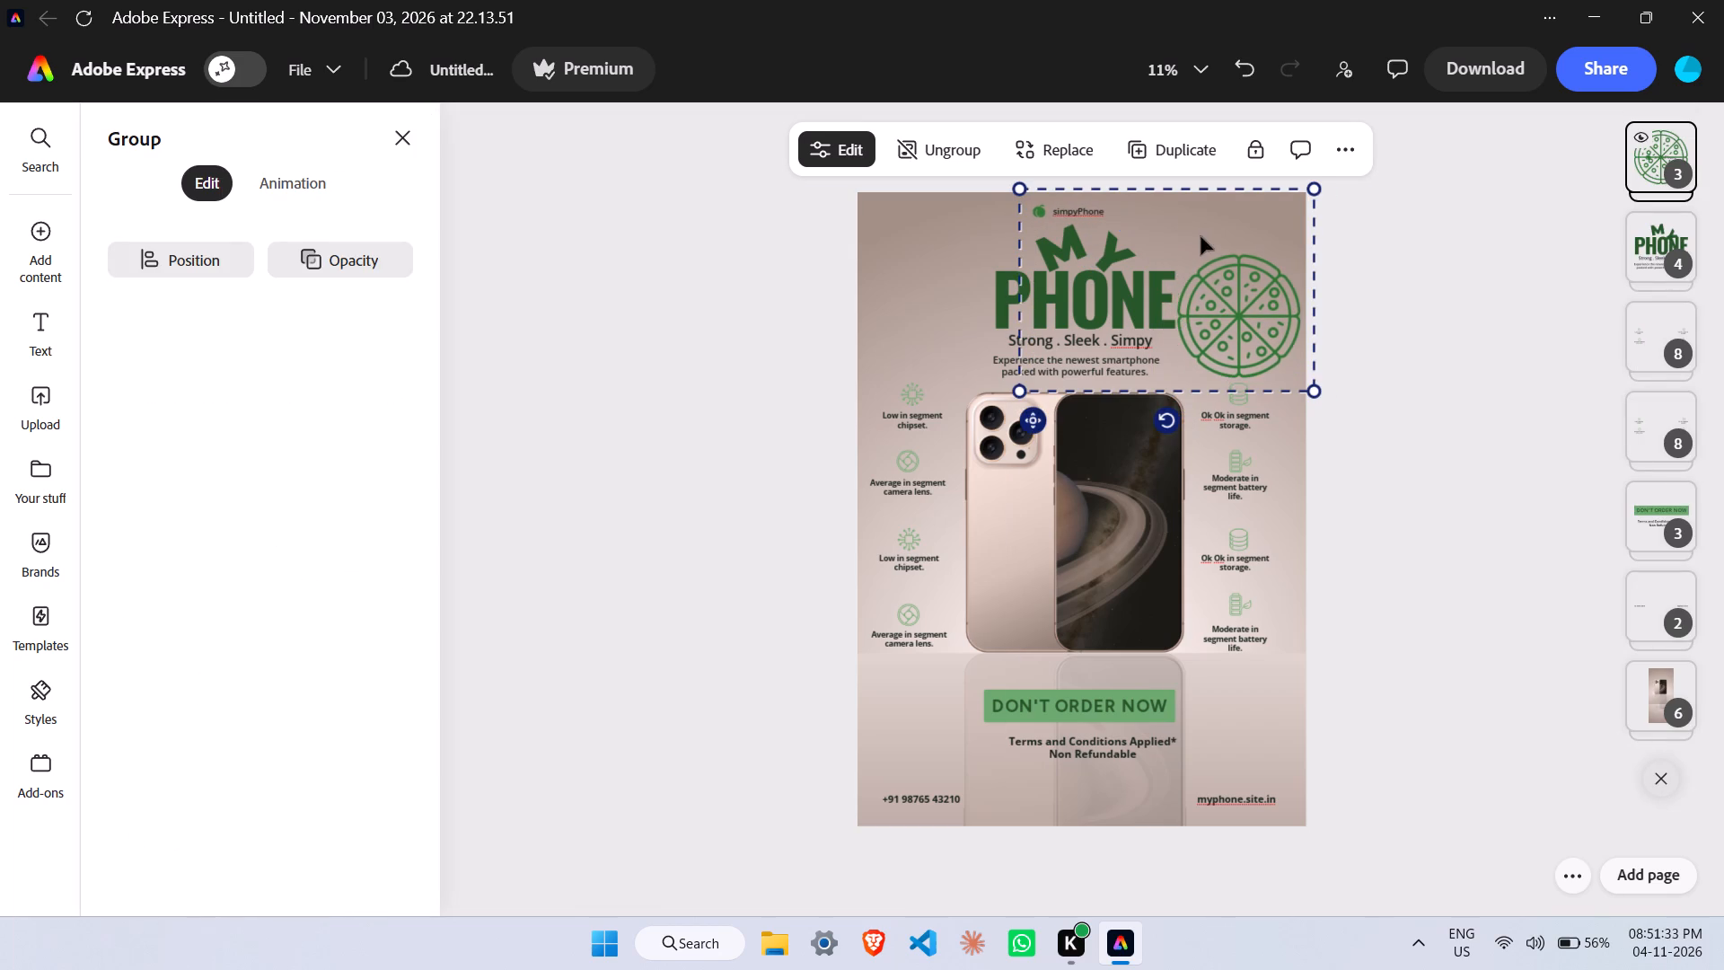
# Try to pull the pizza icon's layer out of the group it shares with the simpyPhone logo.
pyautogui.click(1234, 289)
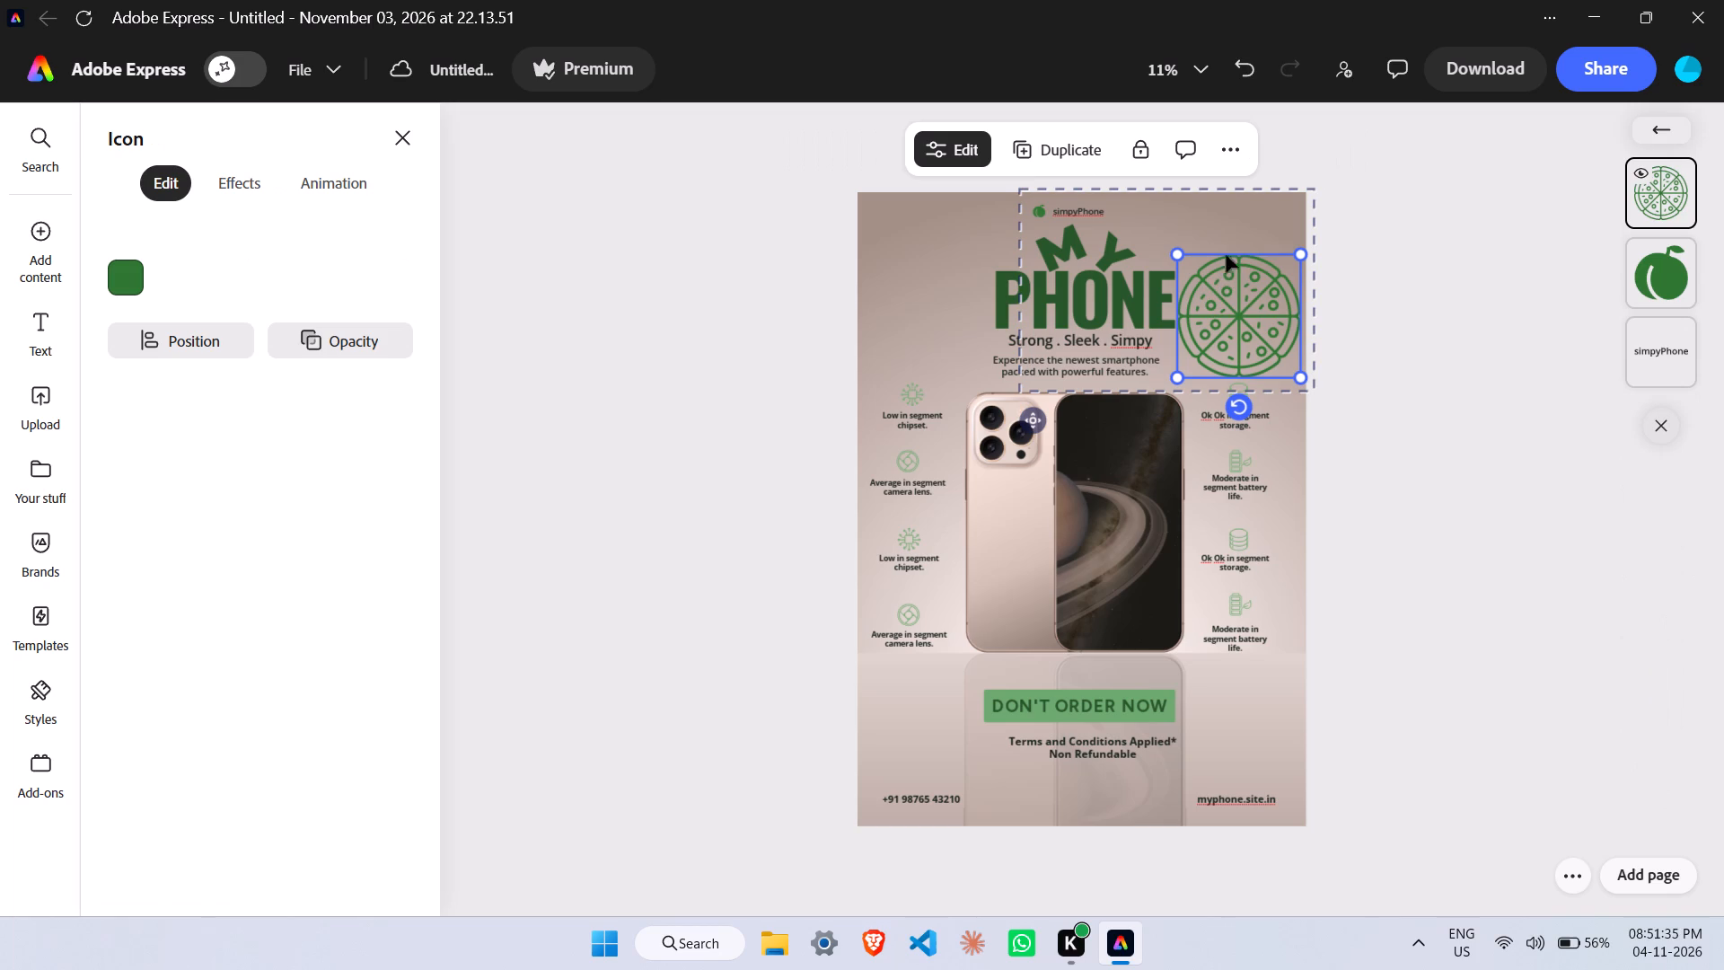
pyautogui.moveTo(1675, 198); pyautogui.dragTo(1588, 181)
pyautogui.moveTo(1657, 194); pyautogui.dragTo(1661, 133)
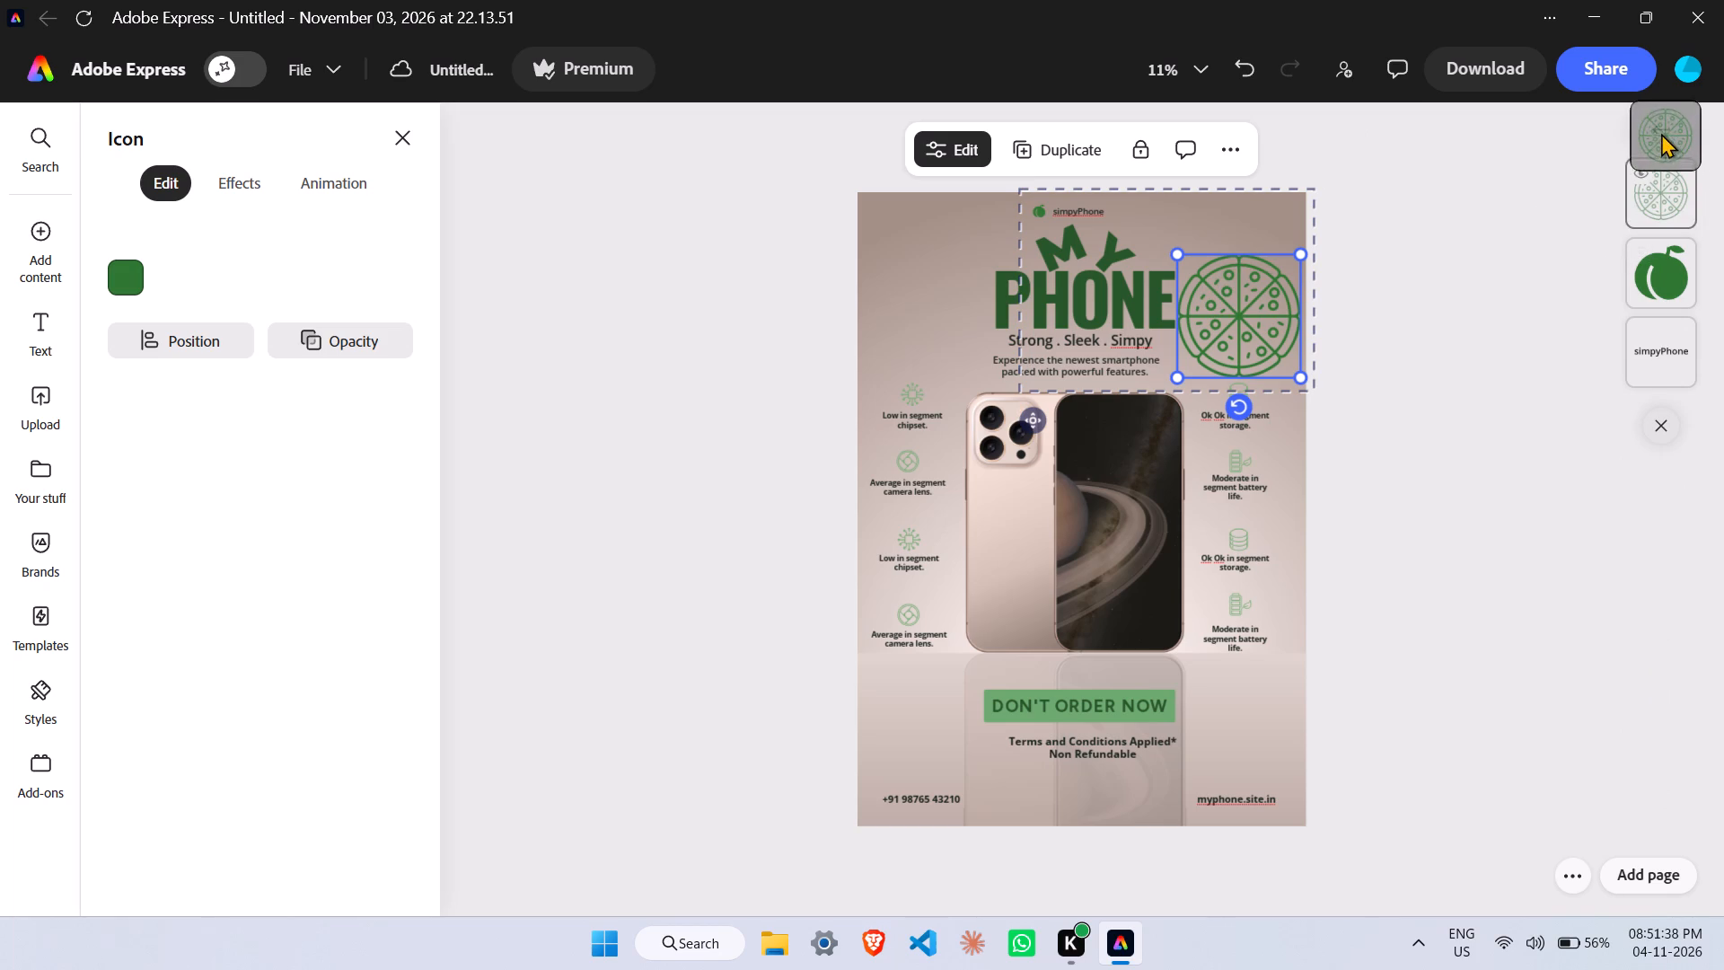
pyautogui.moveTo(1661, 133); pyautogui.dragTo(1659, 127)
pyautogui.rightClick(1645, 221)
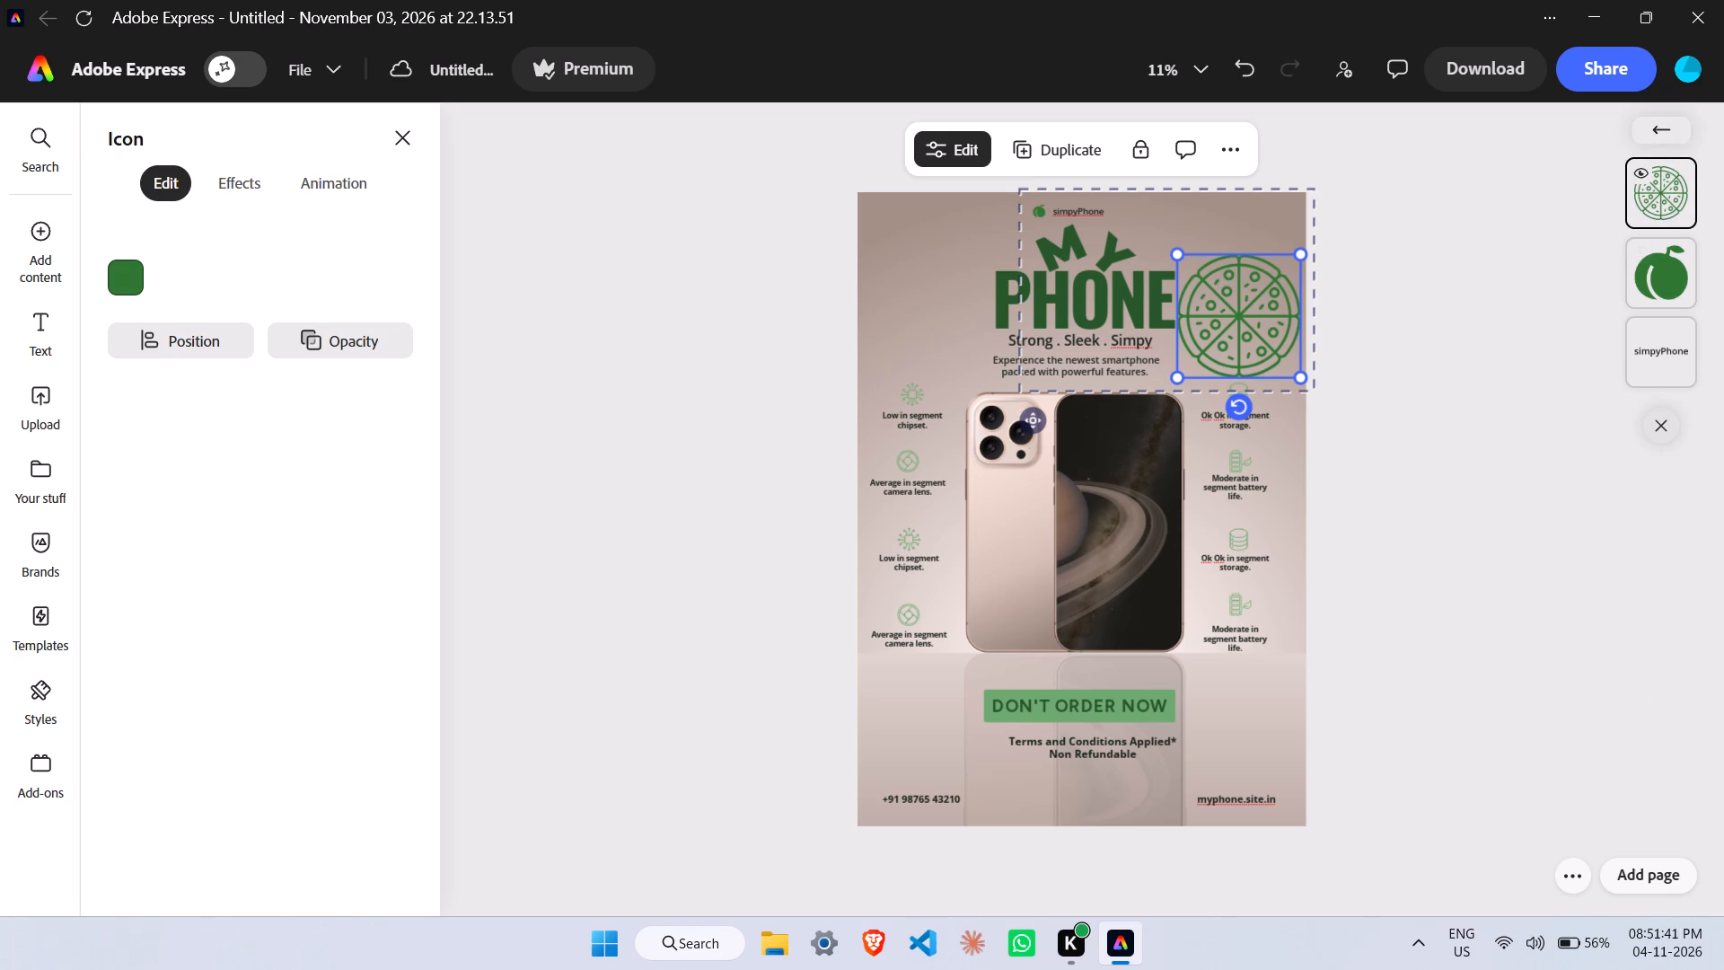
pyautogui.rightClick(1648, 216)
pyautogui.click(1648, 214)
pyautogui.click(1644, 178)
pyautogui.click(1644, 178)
# Move the pizza icon from beside the PHONE heading onto the lower part of the phone's back.
pyautogui.moveTo(1255, 325); pyautogui.dragTo(1265, 346)
pyautogui.moveTo(1265, 346); pyautogui.dragTo(1635, 150)
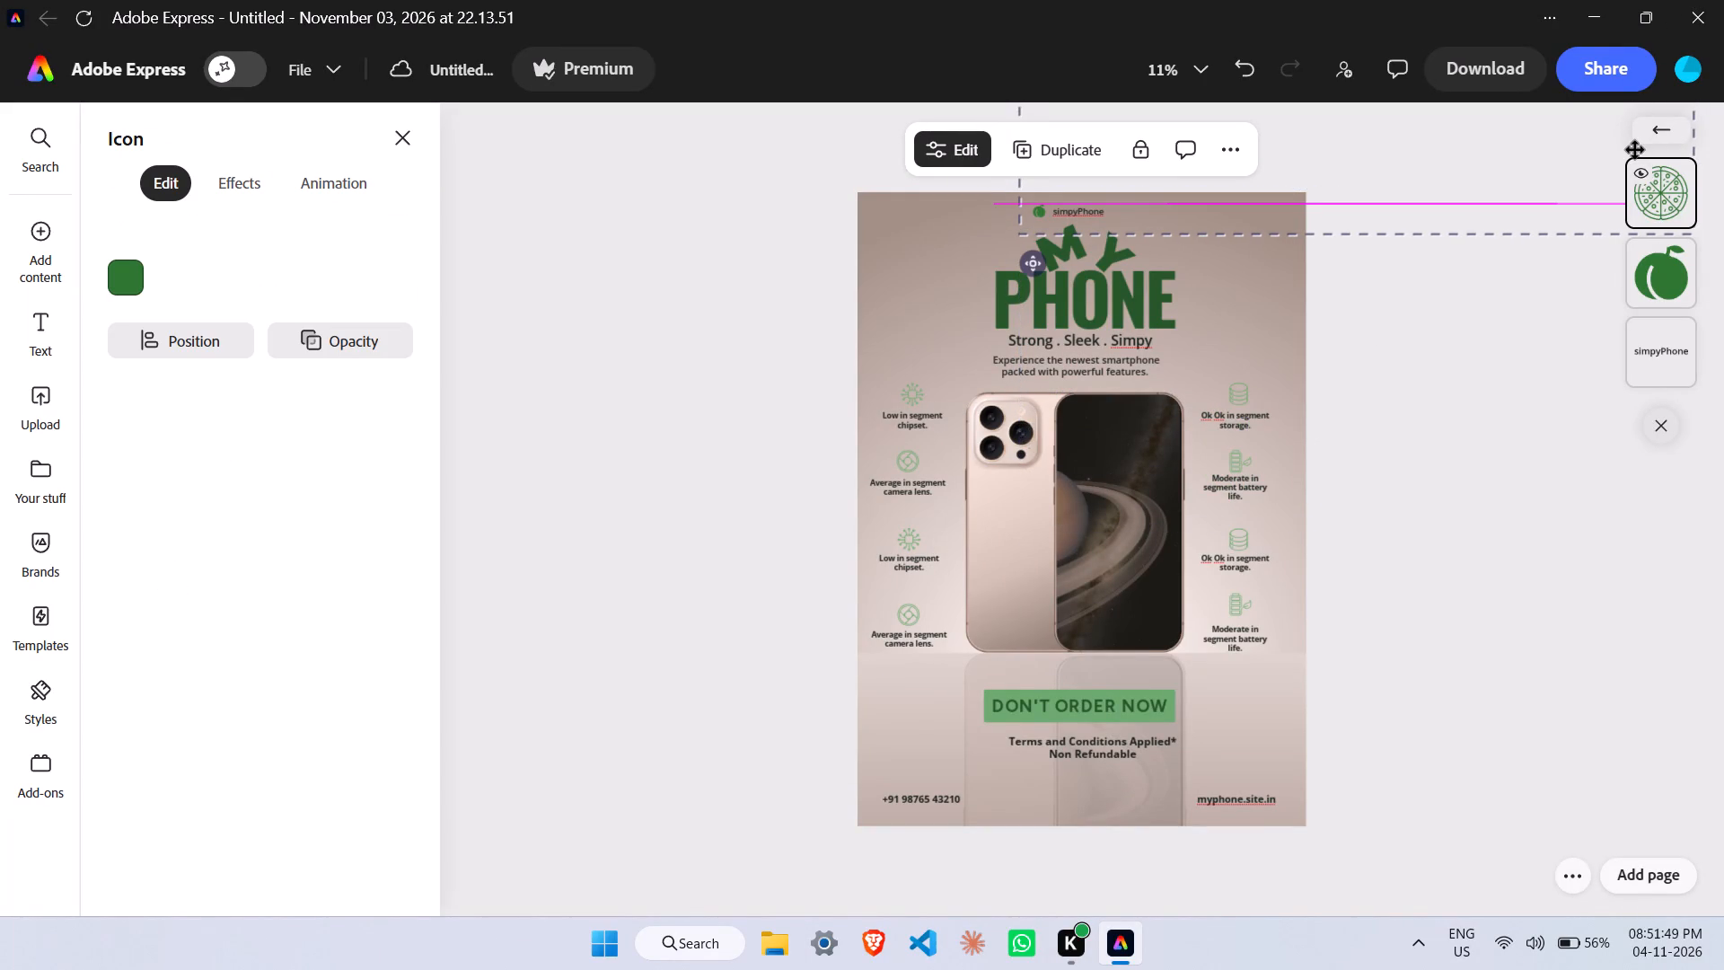
pyautogui.moveTo(1635, 150); pyautogui.dragTo(1723, 193)
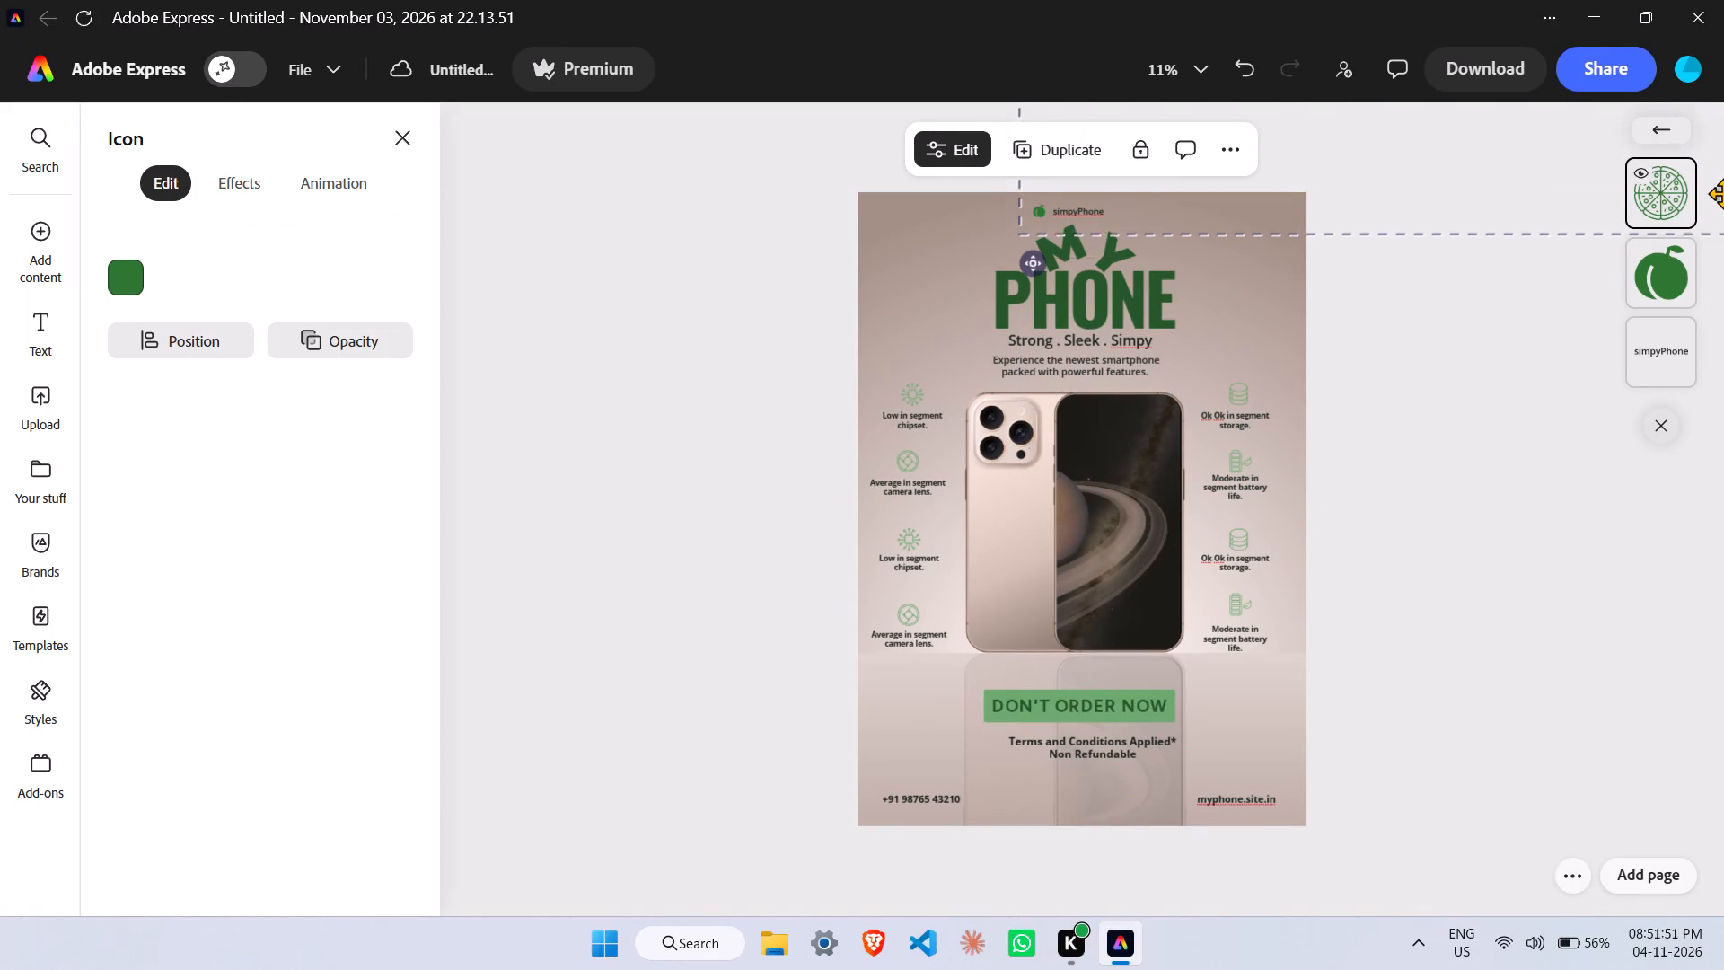
pyautogui.moveTo(1723, 193); pyautogui.dragTo(1296, 695)
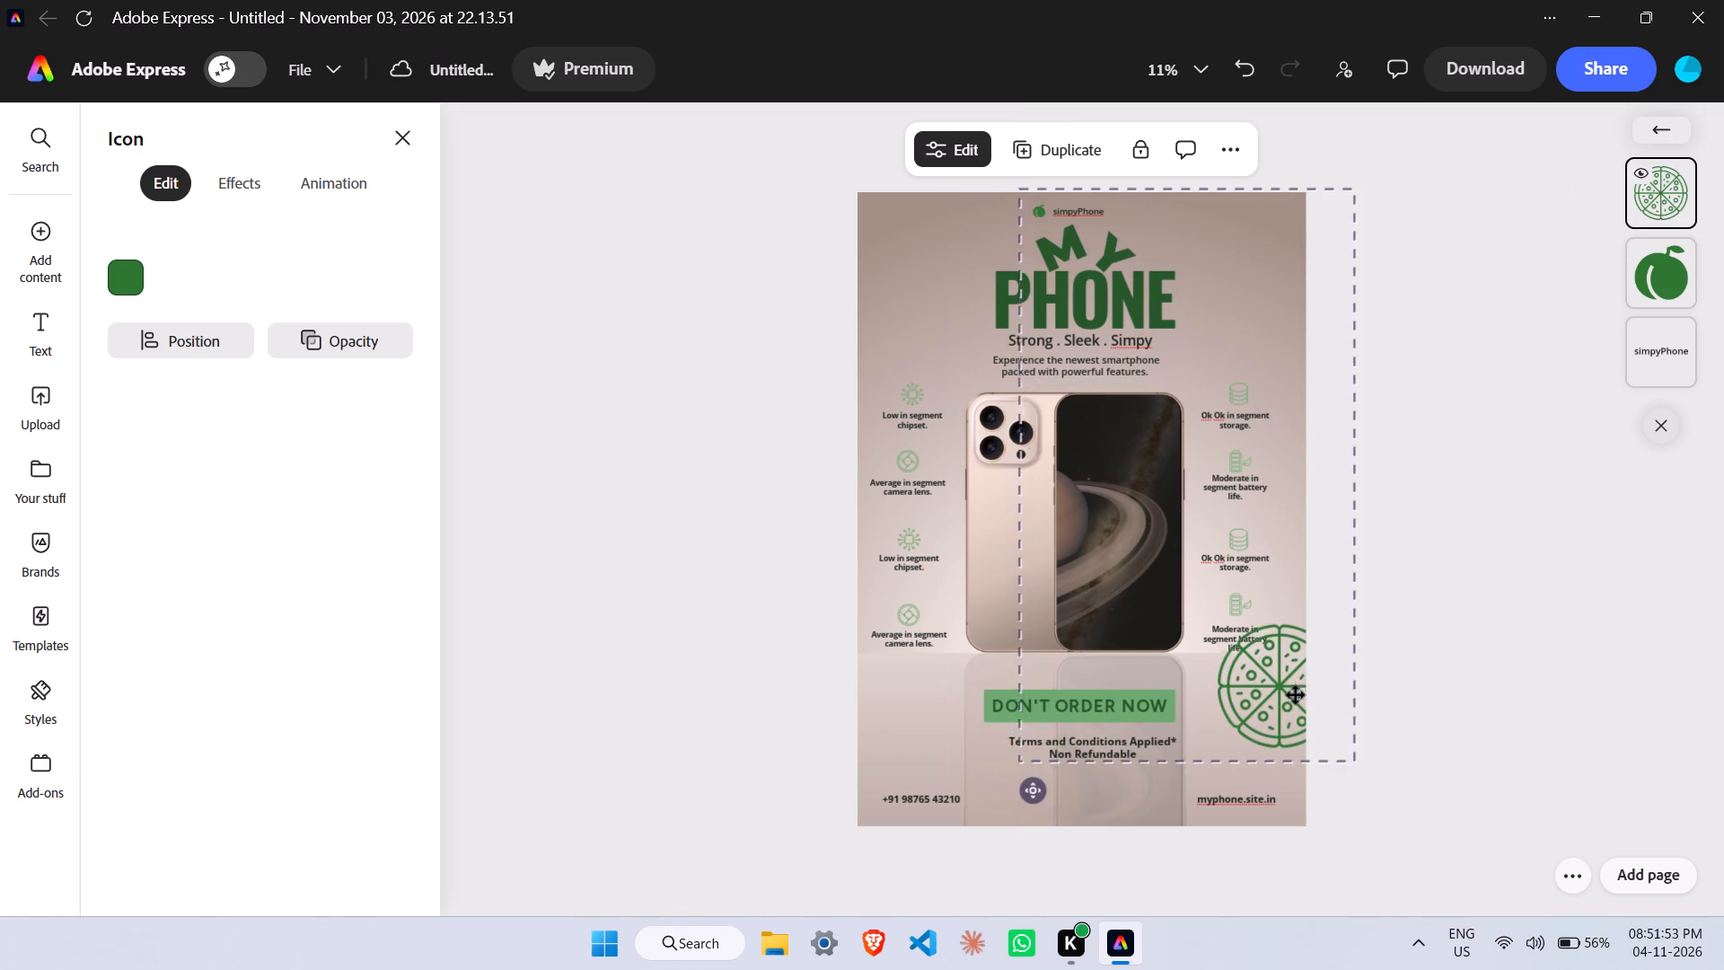
pyautogui.moveTo(1296, 695); pyautogui.dragTo(1228, 728)
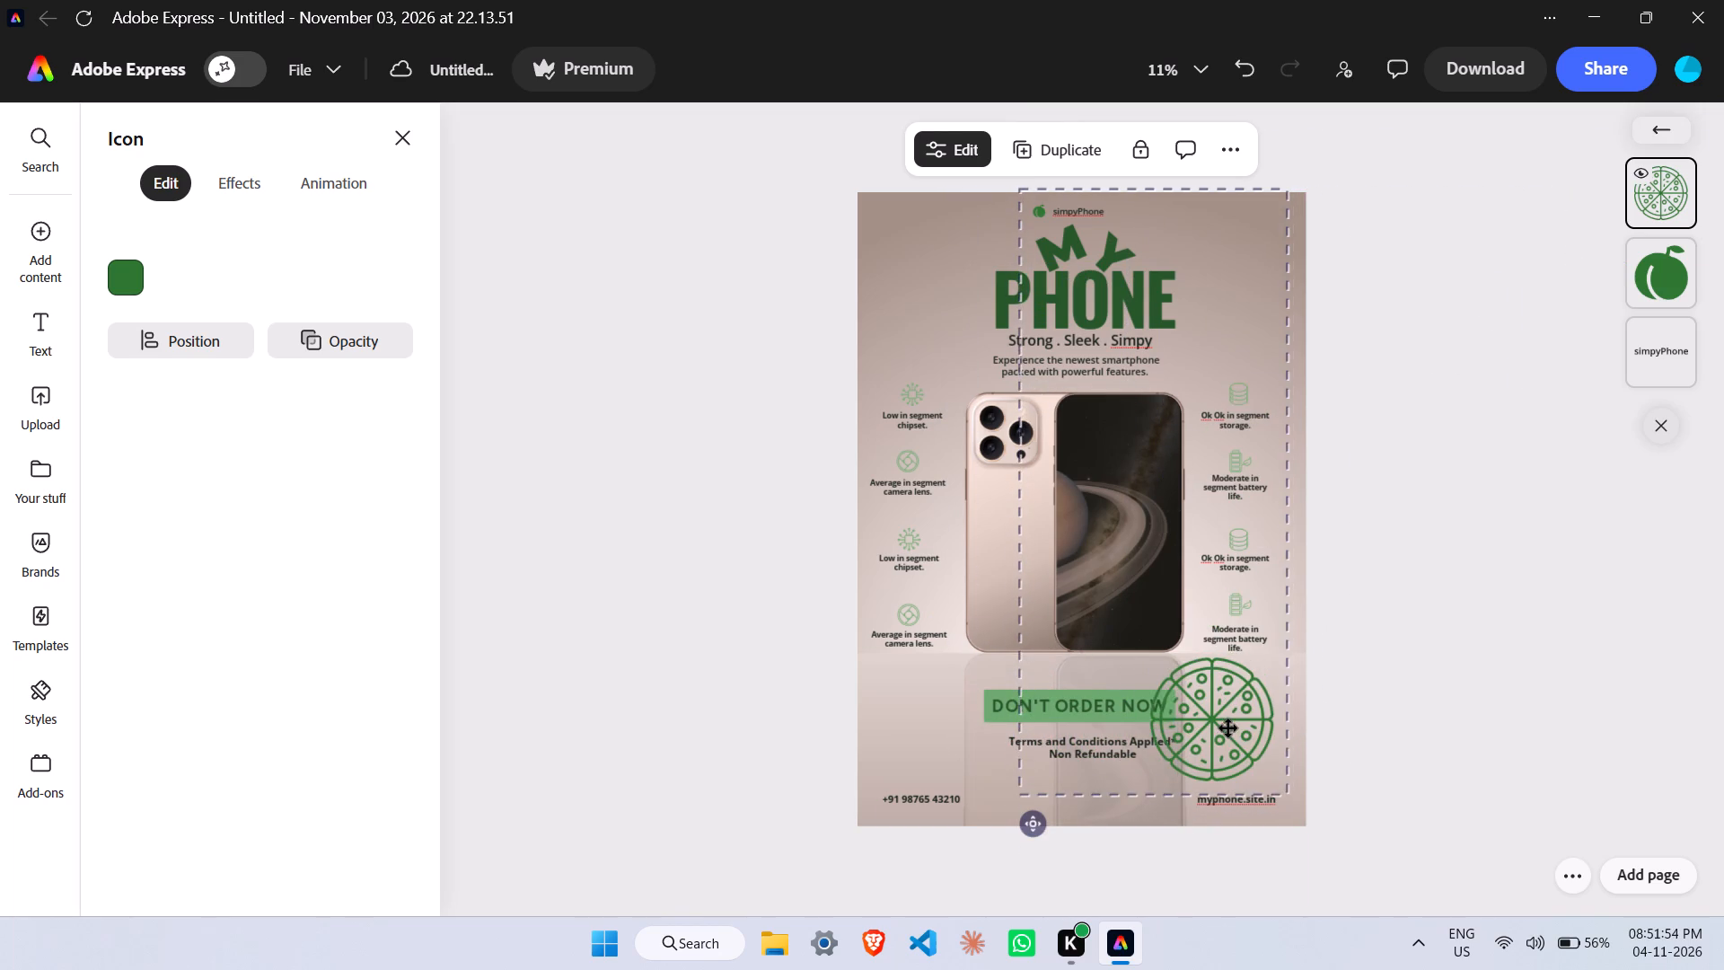
pyautogui.moveTo(1228, 728); pyautogui.dragTo(1257, 739)
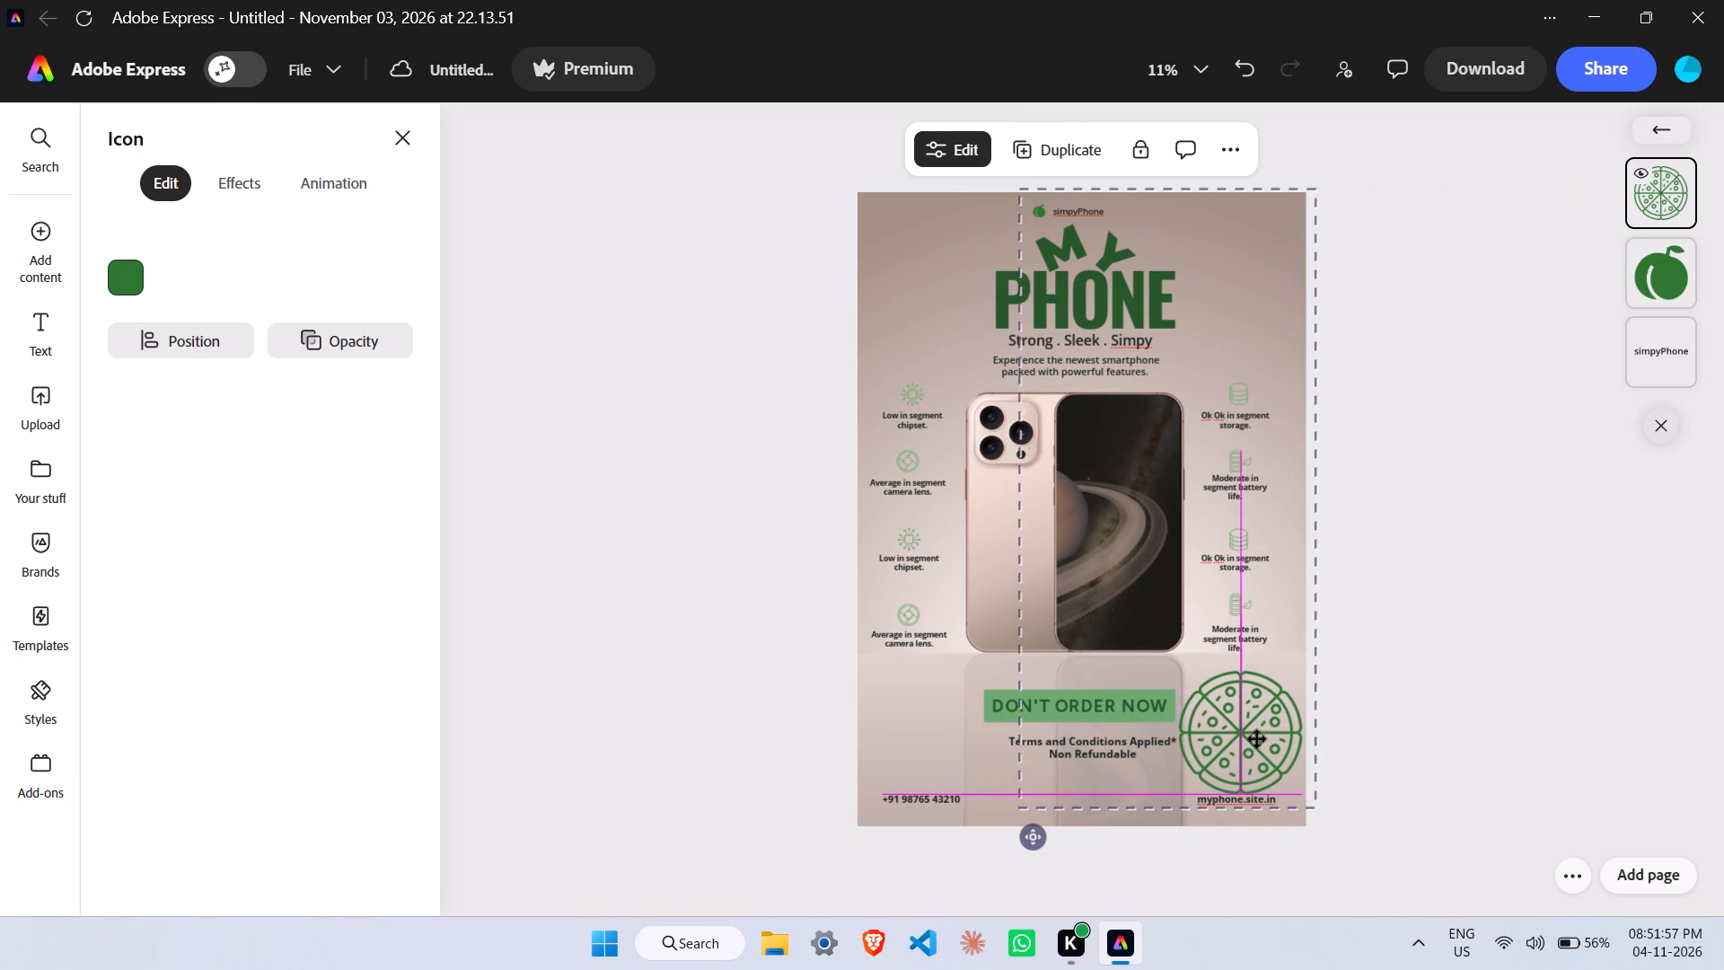
pyautogui.moveTo(1257, 739); pyautogui.dragTo(993, 586)
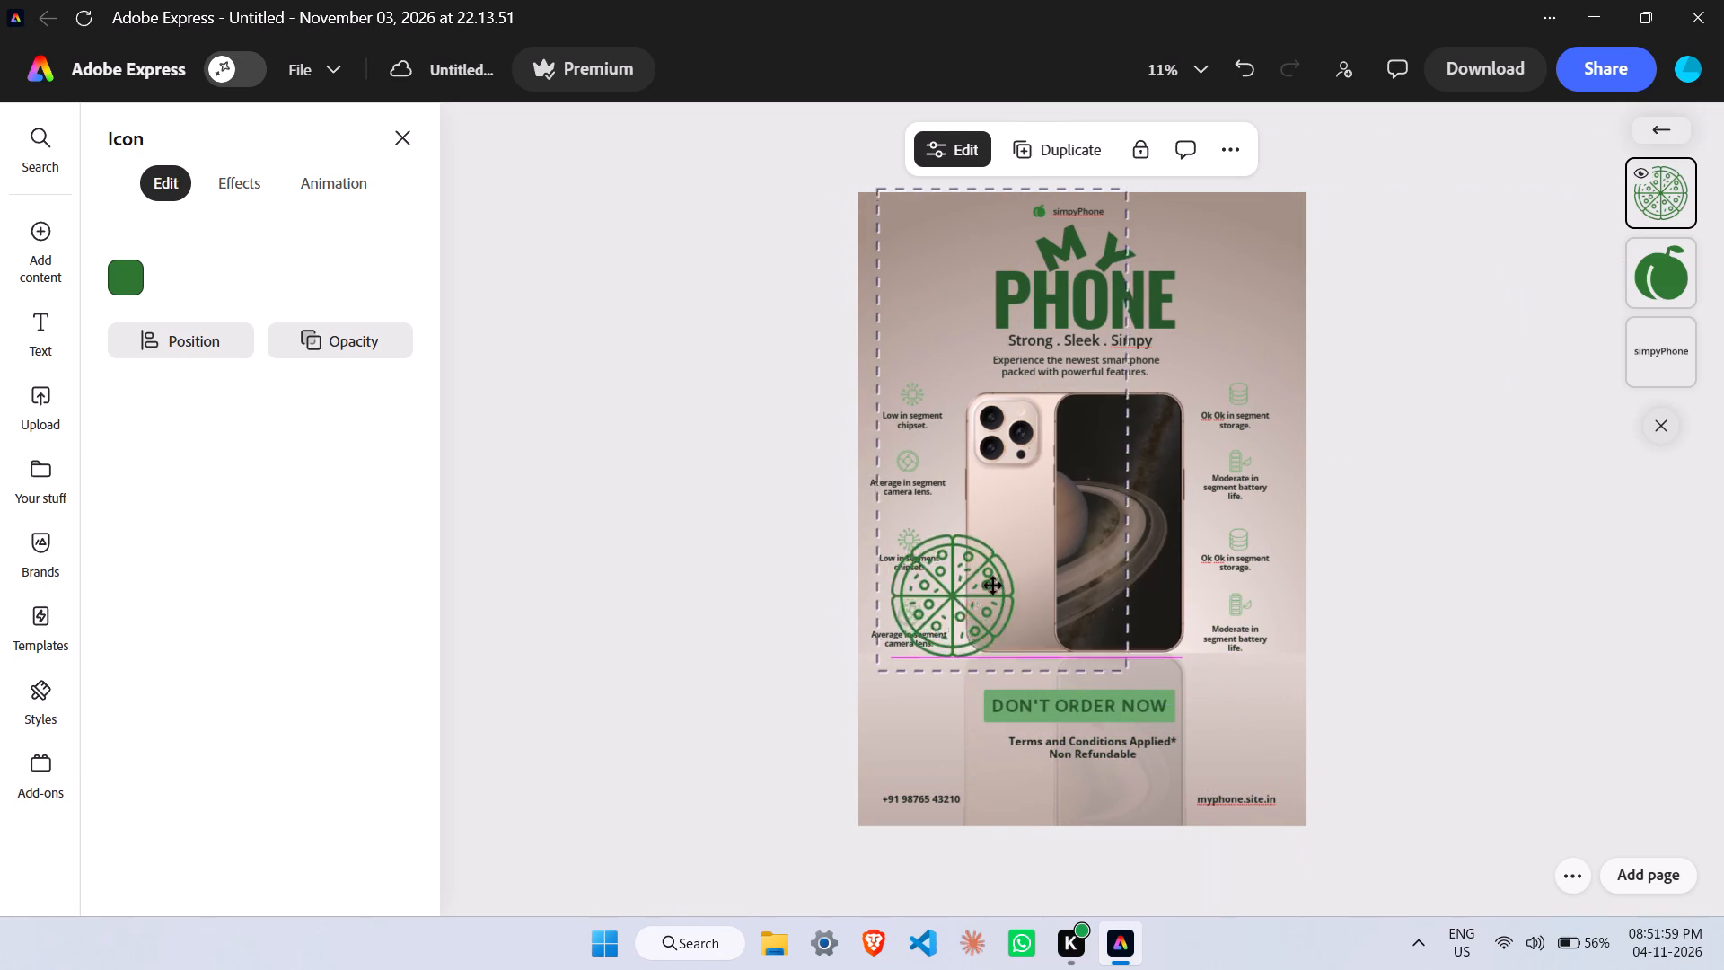
pyautogui.moveTo(993, 586); pyautogui.dragTo(1042, 548)
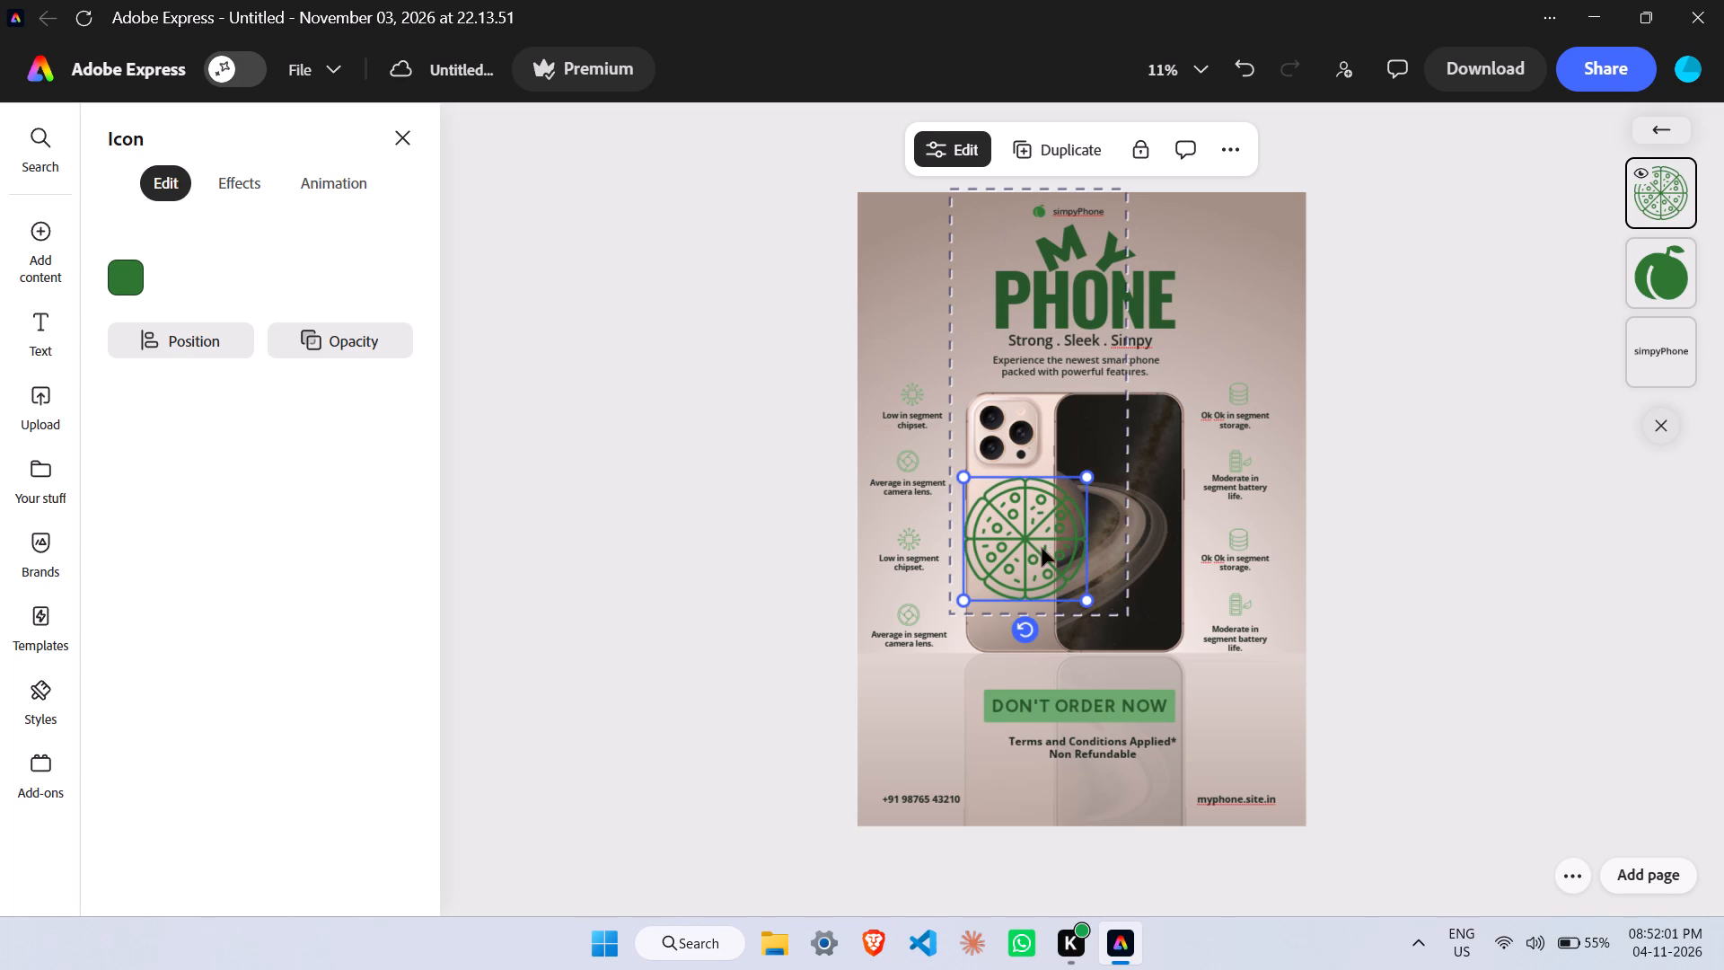
# Shrink the pizza icon proportionally to a little under a third of its size, about as small as the feature icons.
pyautogui.click(1077, 482)
pyautogui.moveTo(1083, 480); pyautogui.dragTo(1026, 531)
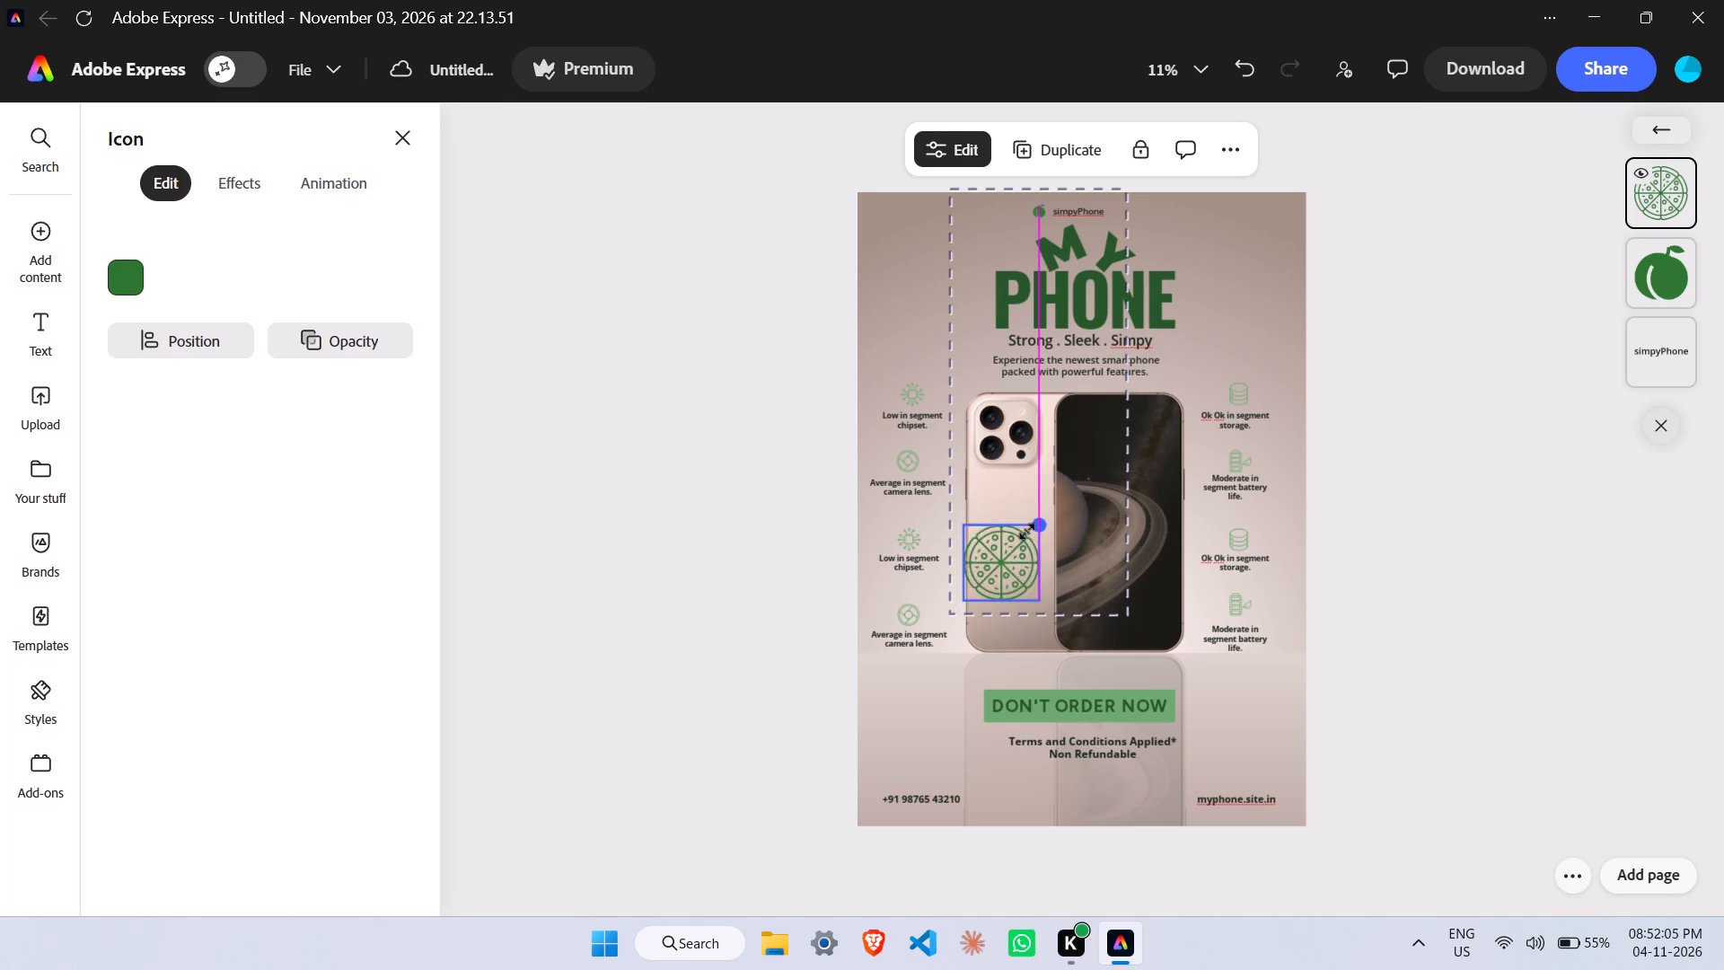
pyautogui.moveTo(1026, 531); pyautogui.dragTo(1011, 562)
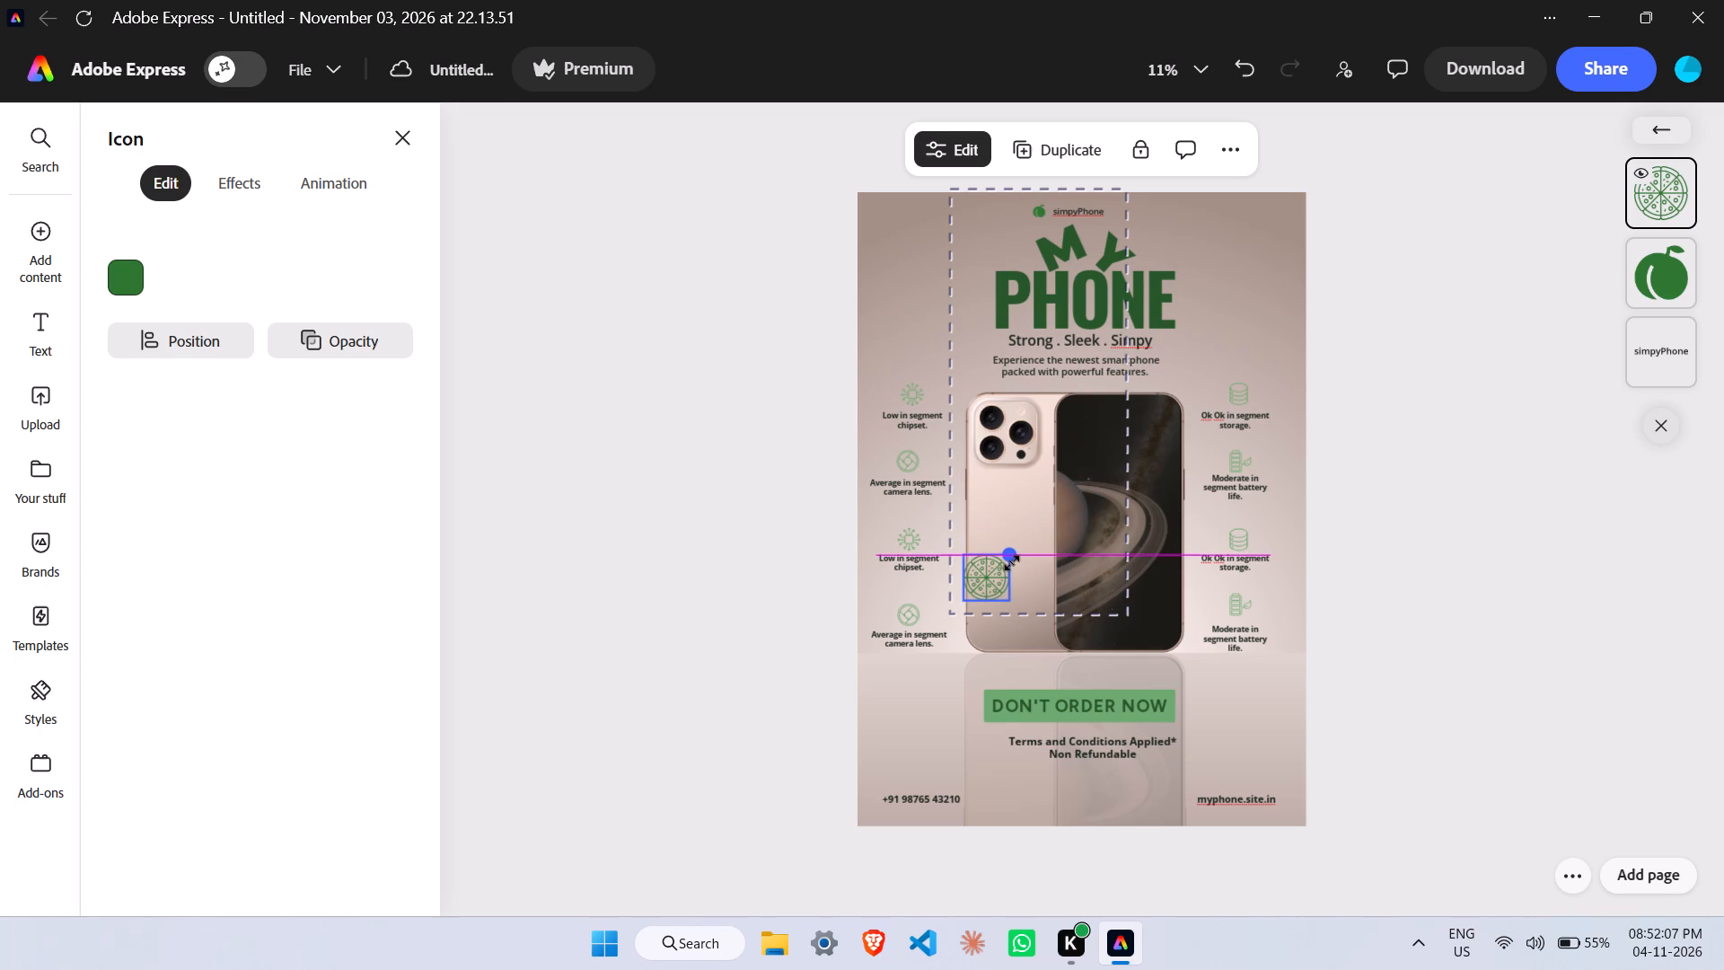
pyautogui.moveTo(1011, 562); pyautogui.dragTo(1001, 578)
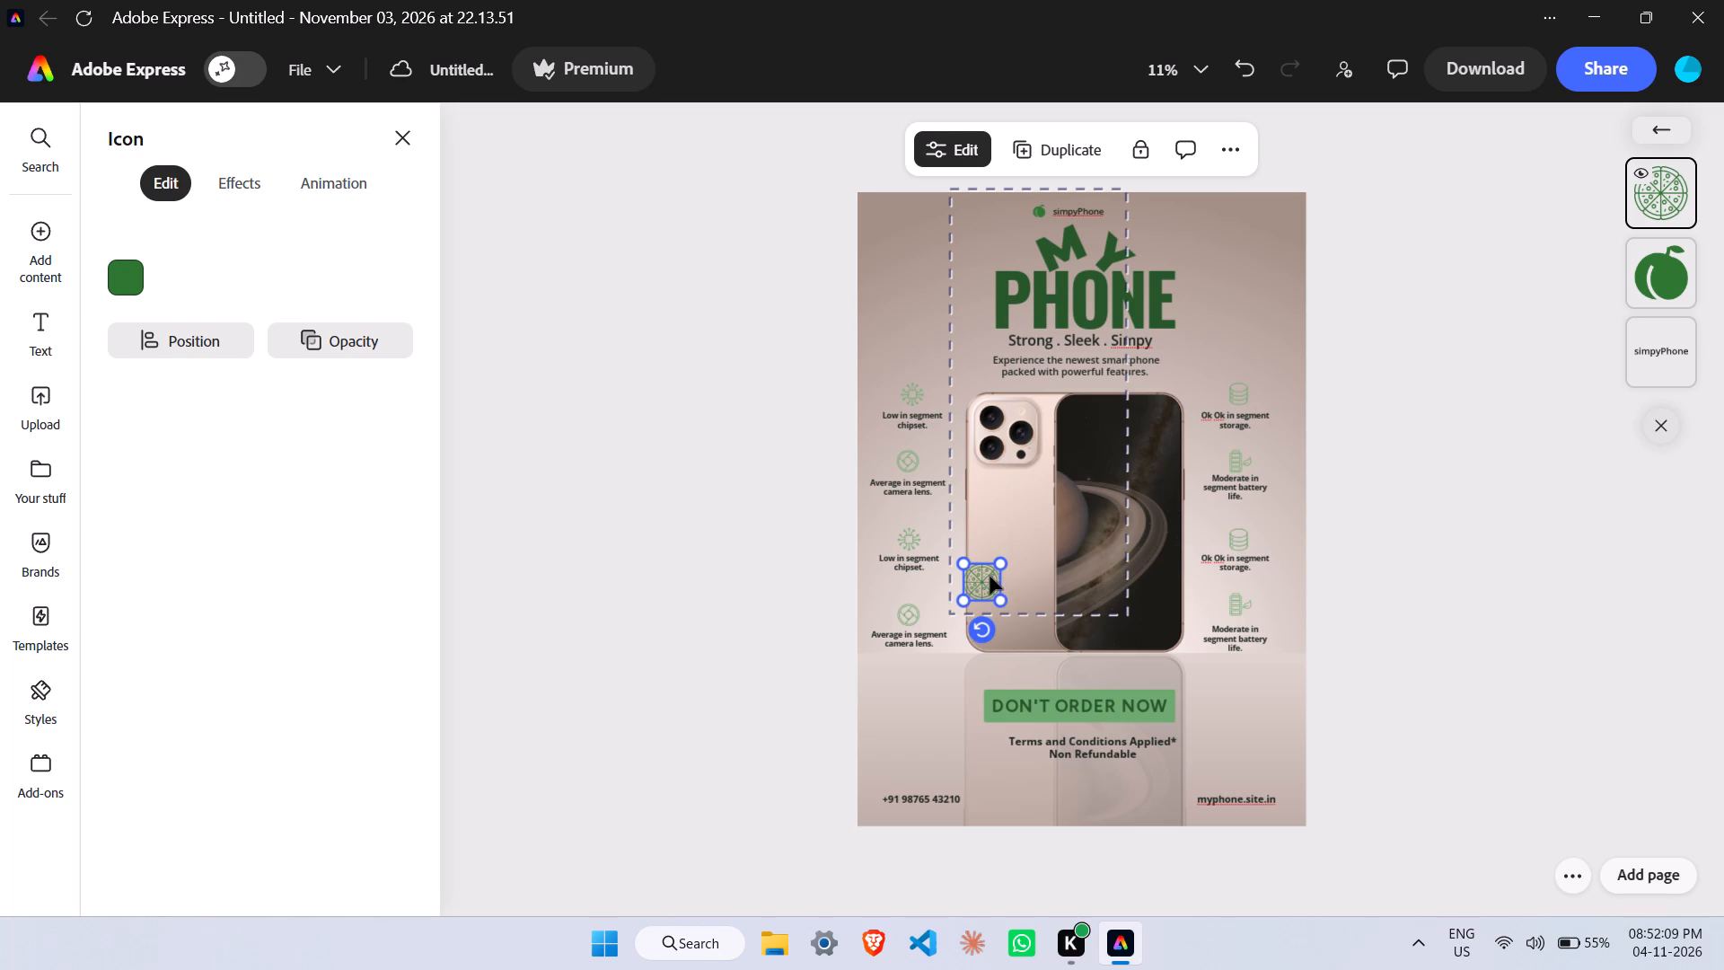
# Place the small pizza icon over the seam between the phone's back and its screen, beside the planet.
pyautogui.moveTo(981, 576); pyautogui.dragTo(1047, 521)
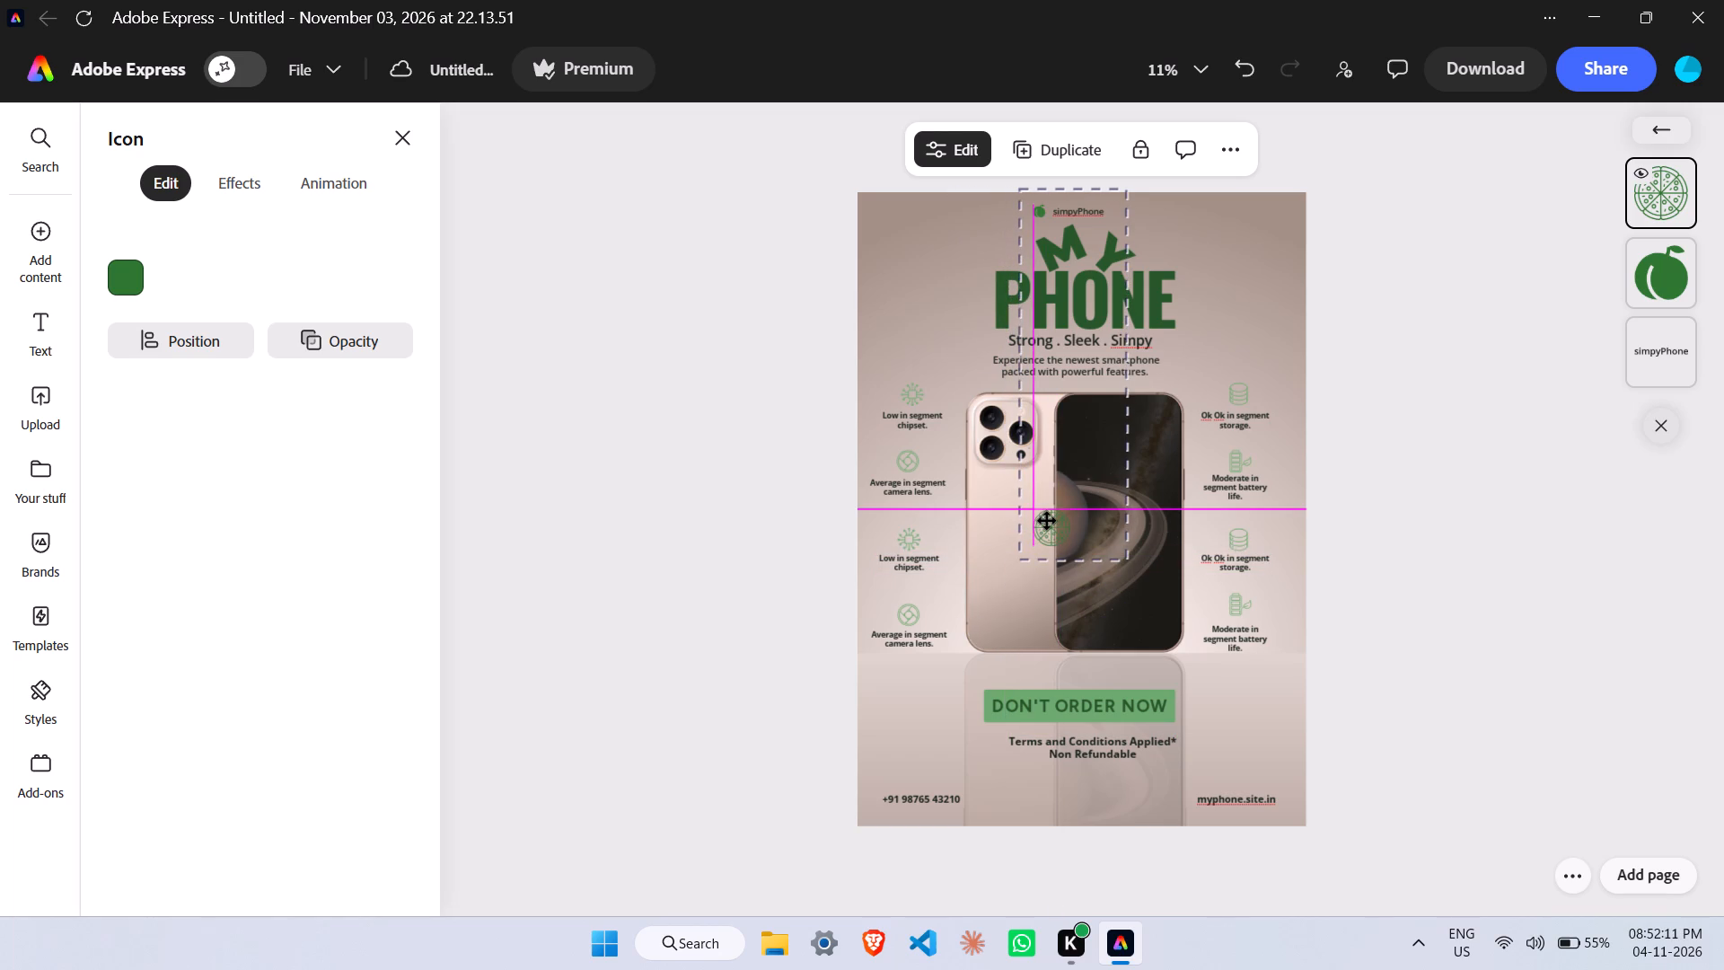
pyautogui.moveTo(1047, 521); pyautogui.dragTo(1047, 518)
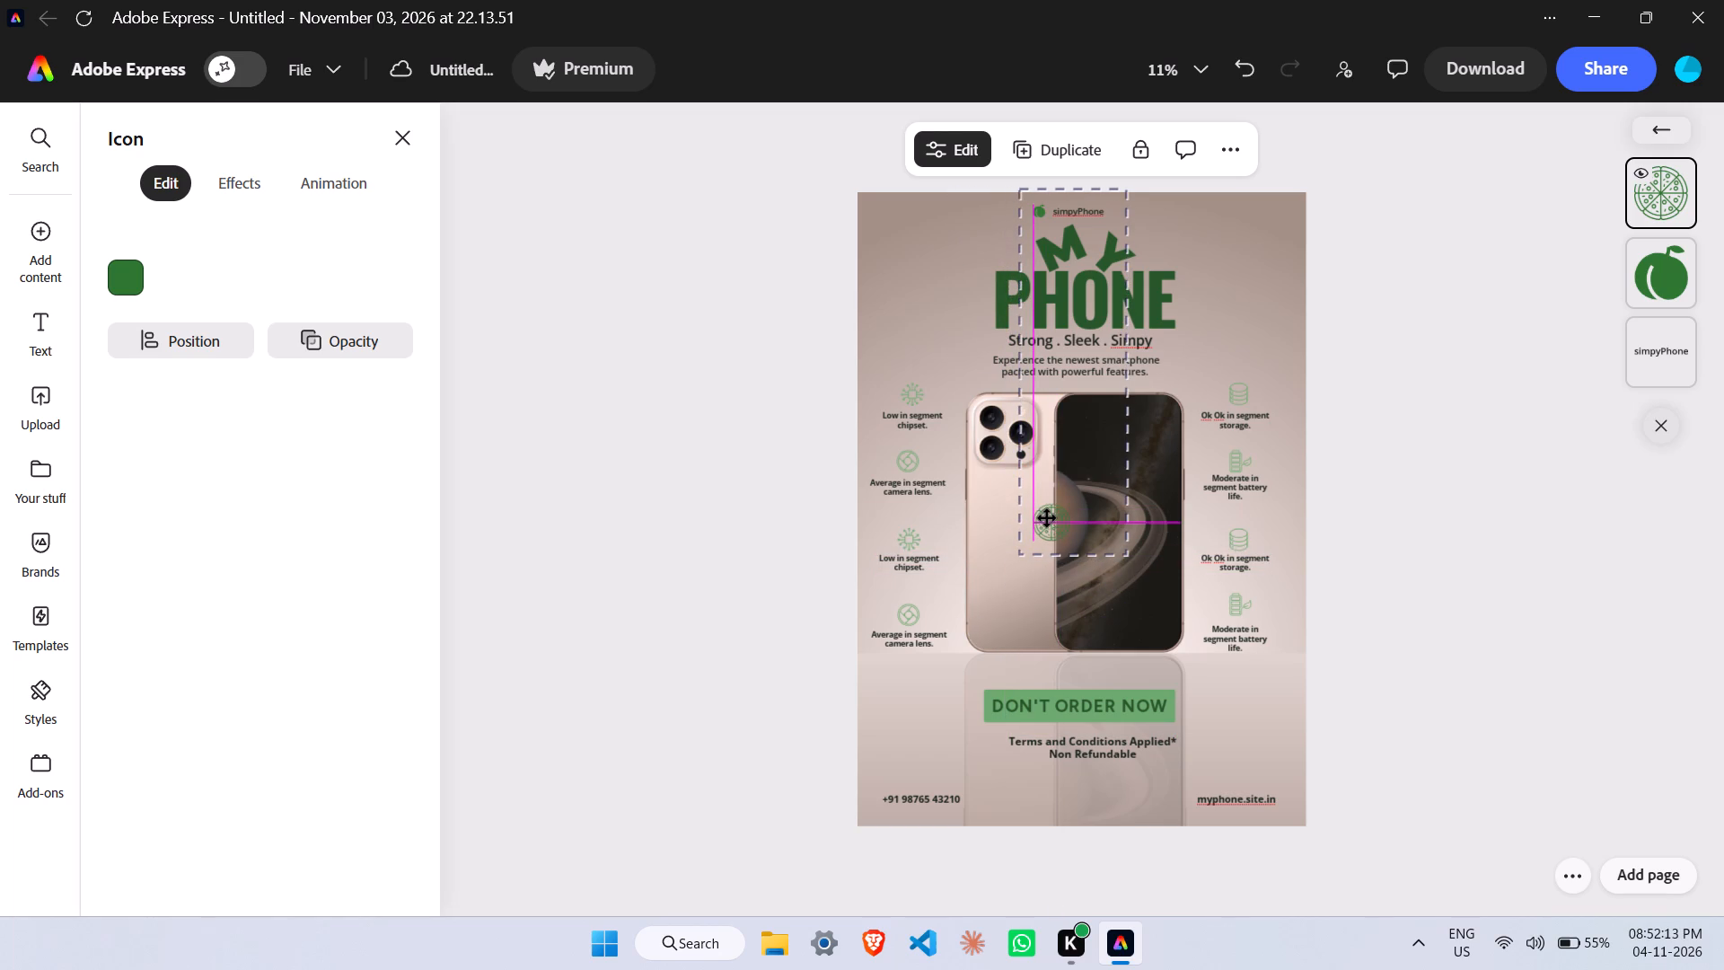
pyautogui.moveTo(1047, 518); pyautogui.dragTo(1055, 523)
pyautogui.scroll(3, 1055, 523)
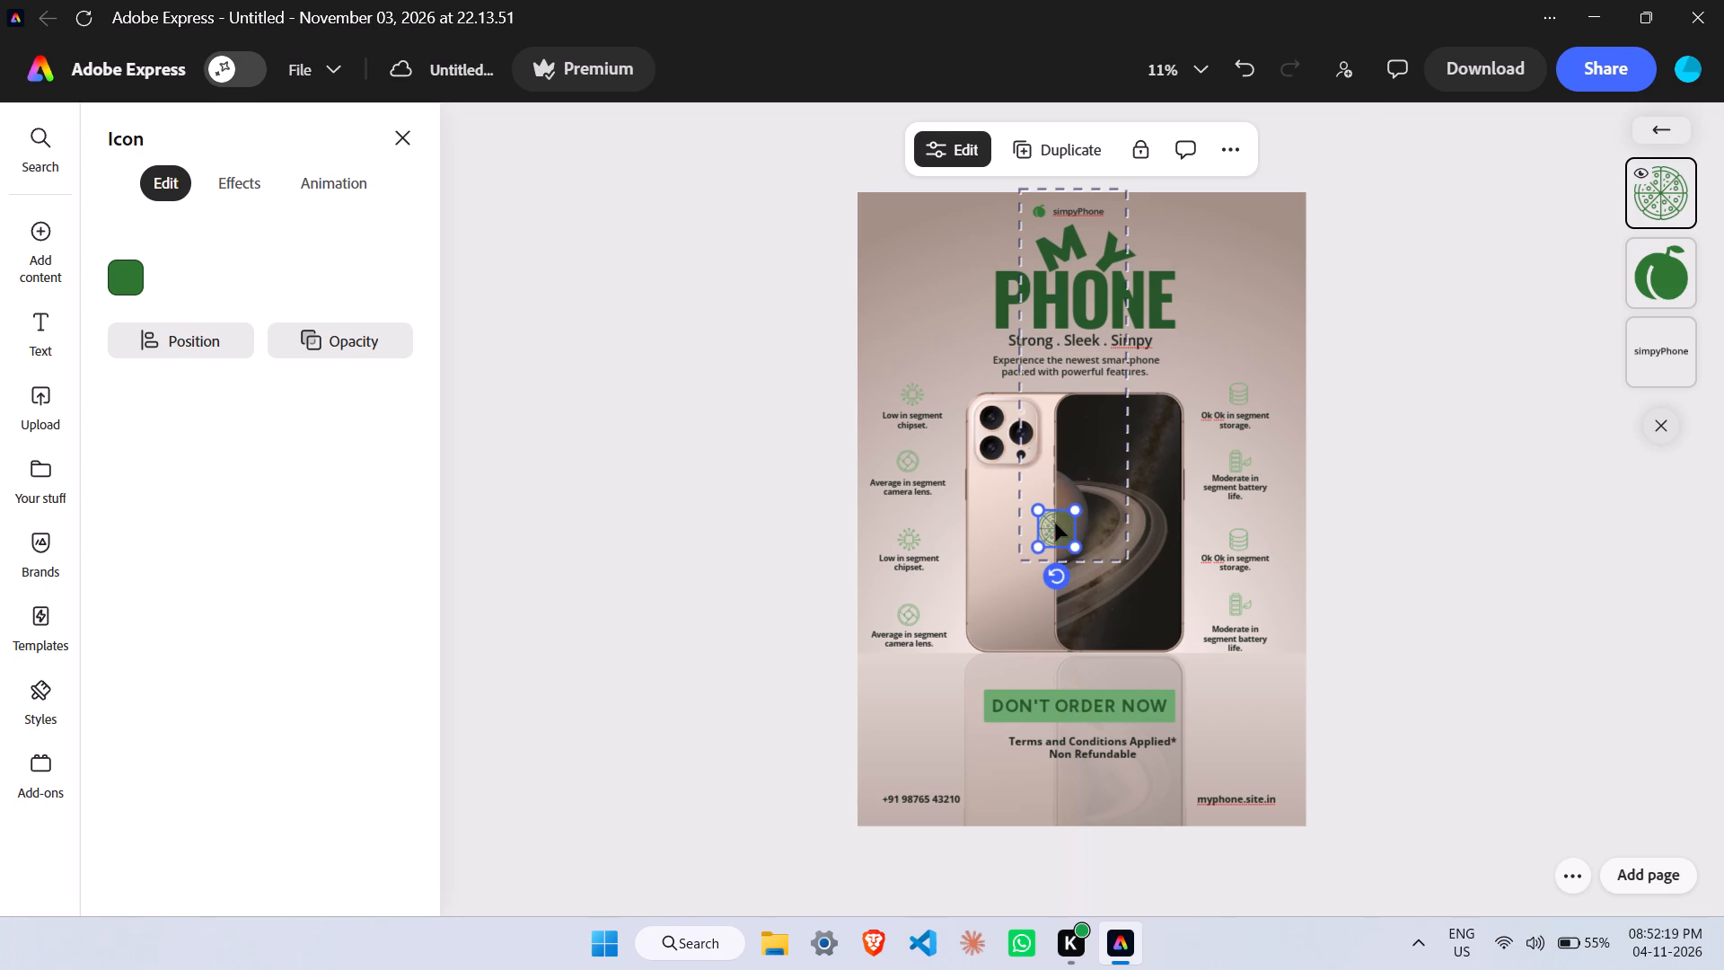
pyautogui.keyDown('ctrl'); pyautogui.scroll(9, 1055, 523); pyautogui.keyUp('ctrl')
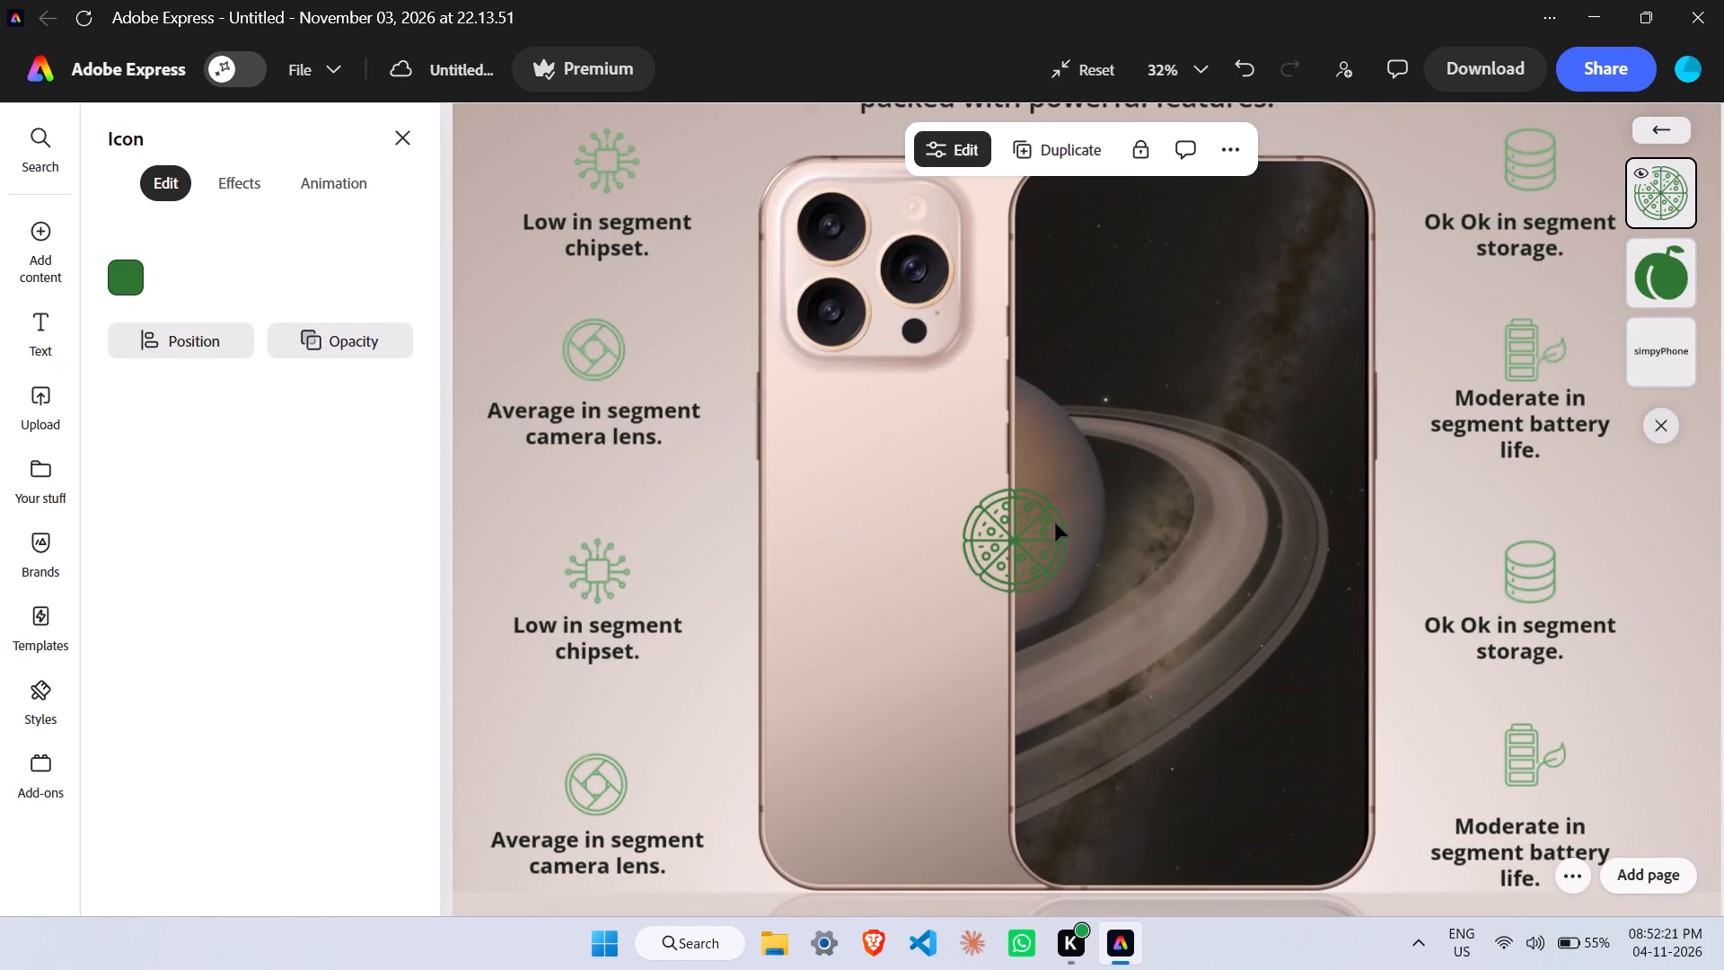
pyautogui.moveTo(1022, 539); pyautogui.dragTo(1025, 523)
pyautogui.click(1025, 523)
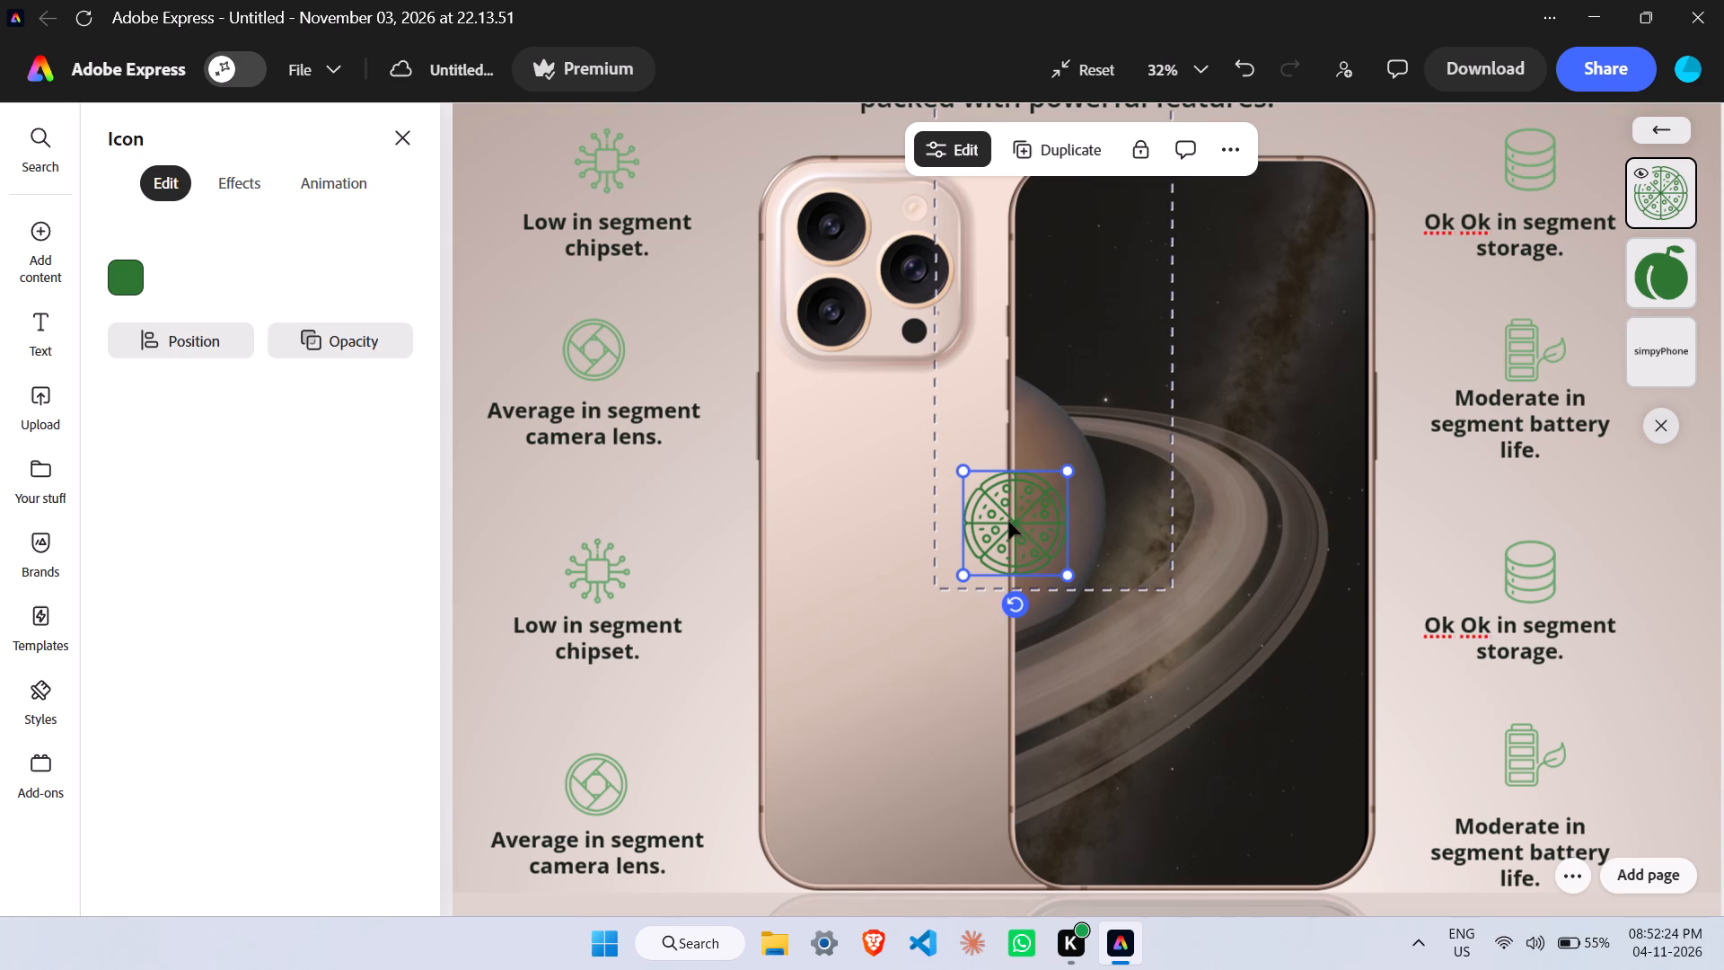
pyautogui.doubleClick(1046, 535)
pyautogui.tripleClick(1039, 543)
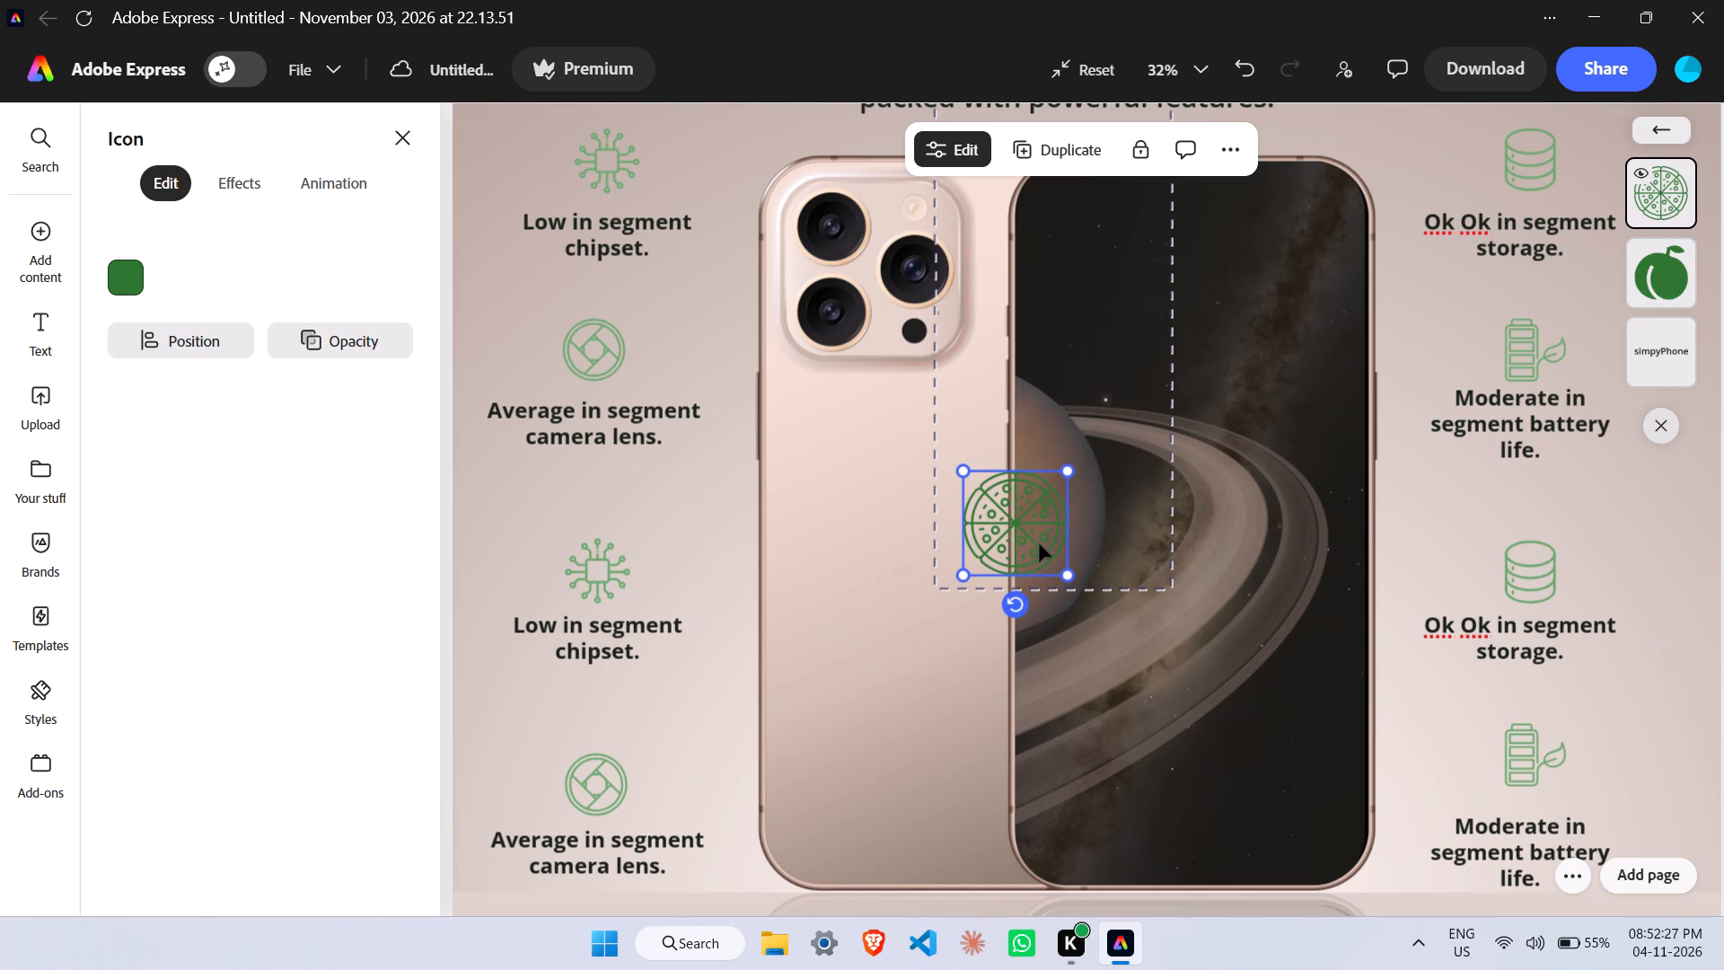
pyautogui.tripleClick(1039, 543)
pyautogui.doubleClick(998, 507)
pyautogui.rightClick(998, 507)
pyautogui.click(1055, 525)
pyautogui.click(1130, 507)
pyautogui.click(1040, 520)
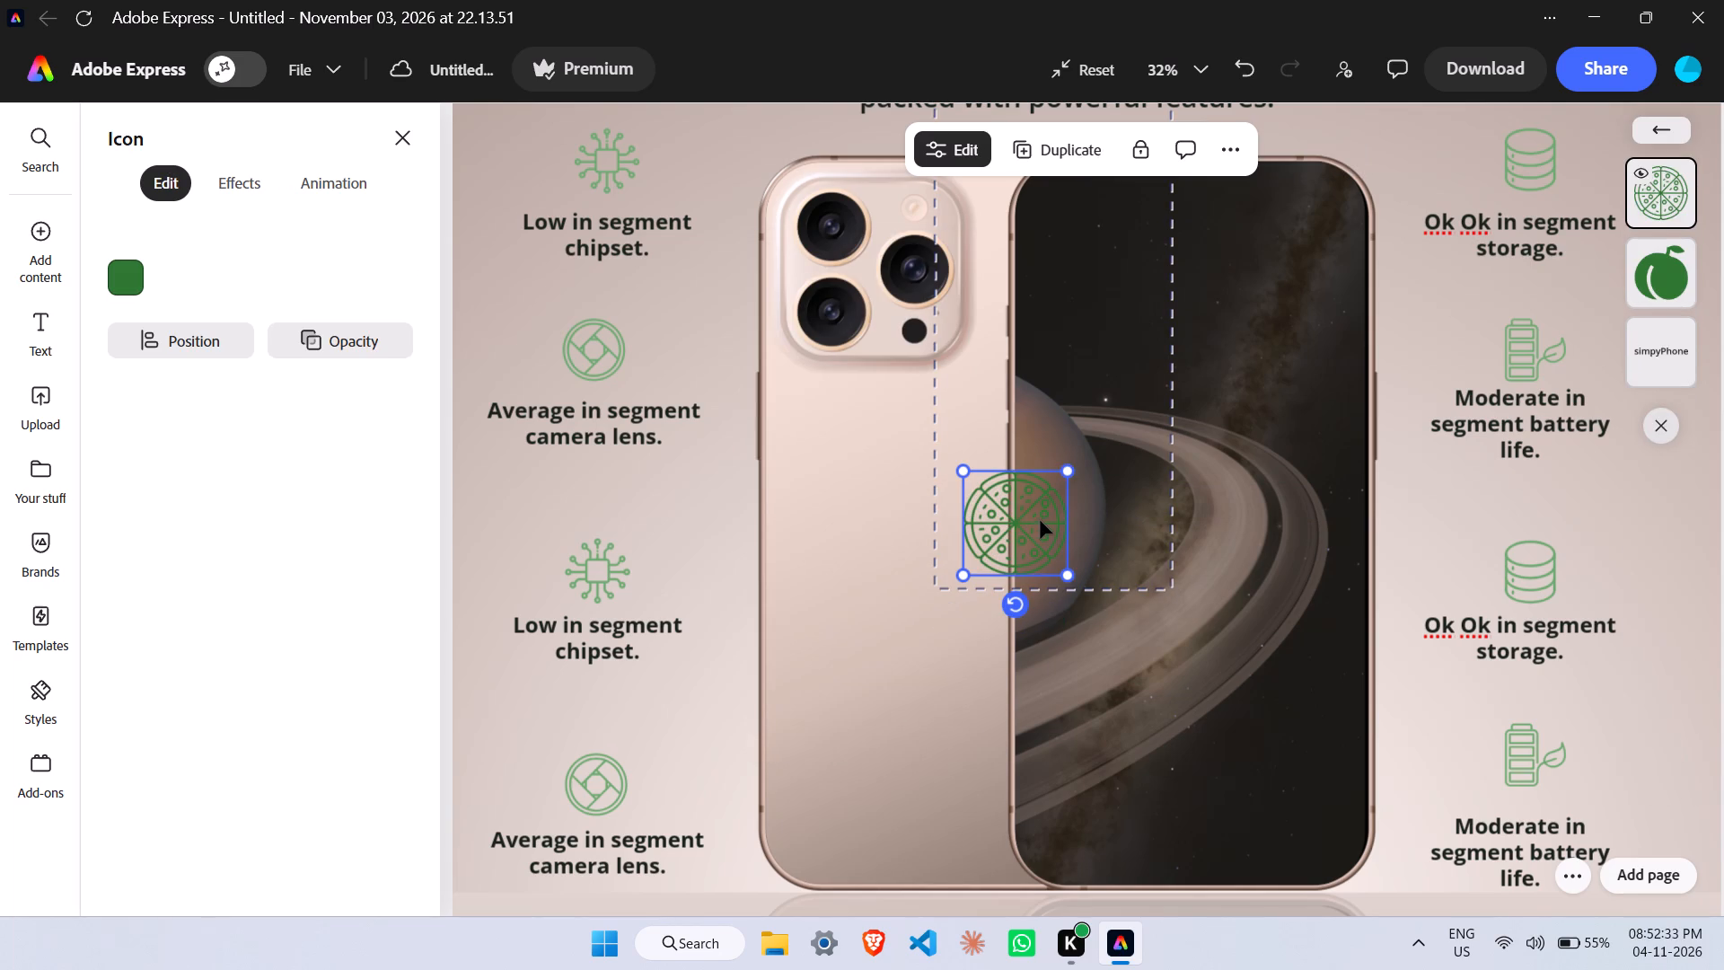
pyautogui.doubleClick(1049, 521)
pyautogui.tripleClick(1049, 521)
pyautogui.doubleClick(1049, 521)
# Nudge the pizza icon slightly up and centre it on the seam between the phone's back and screen.
pyautogui.click(1018, 521)
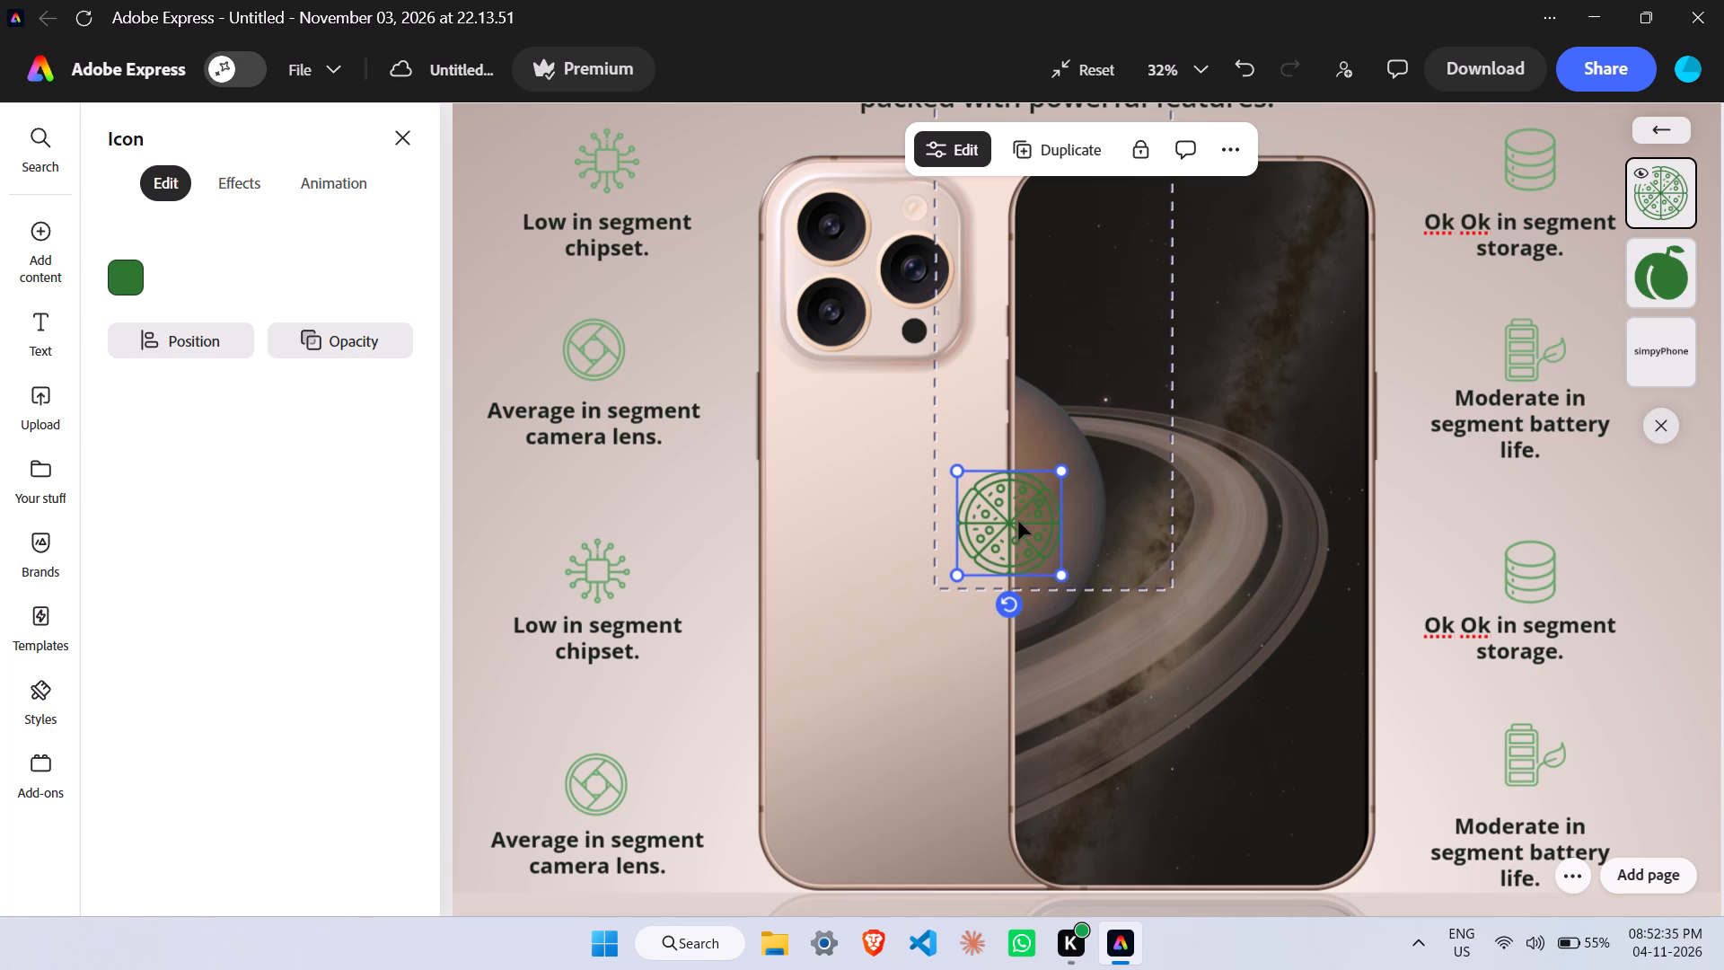
pyautogui.moveTo(1018, 521); pyautogui.dragTo(1025, 510)
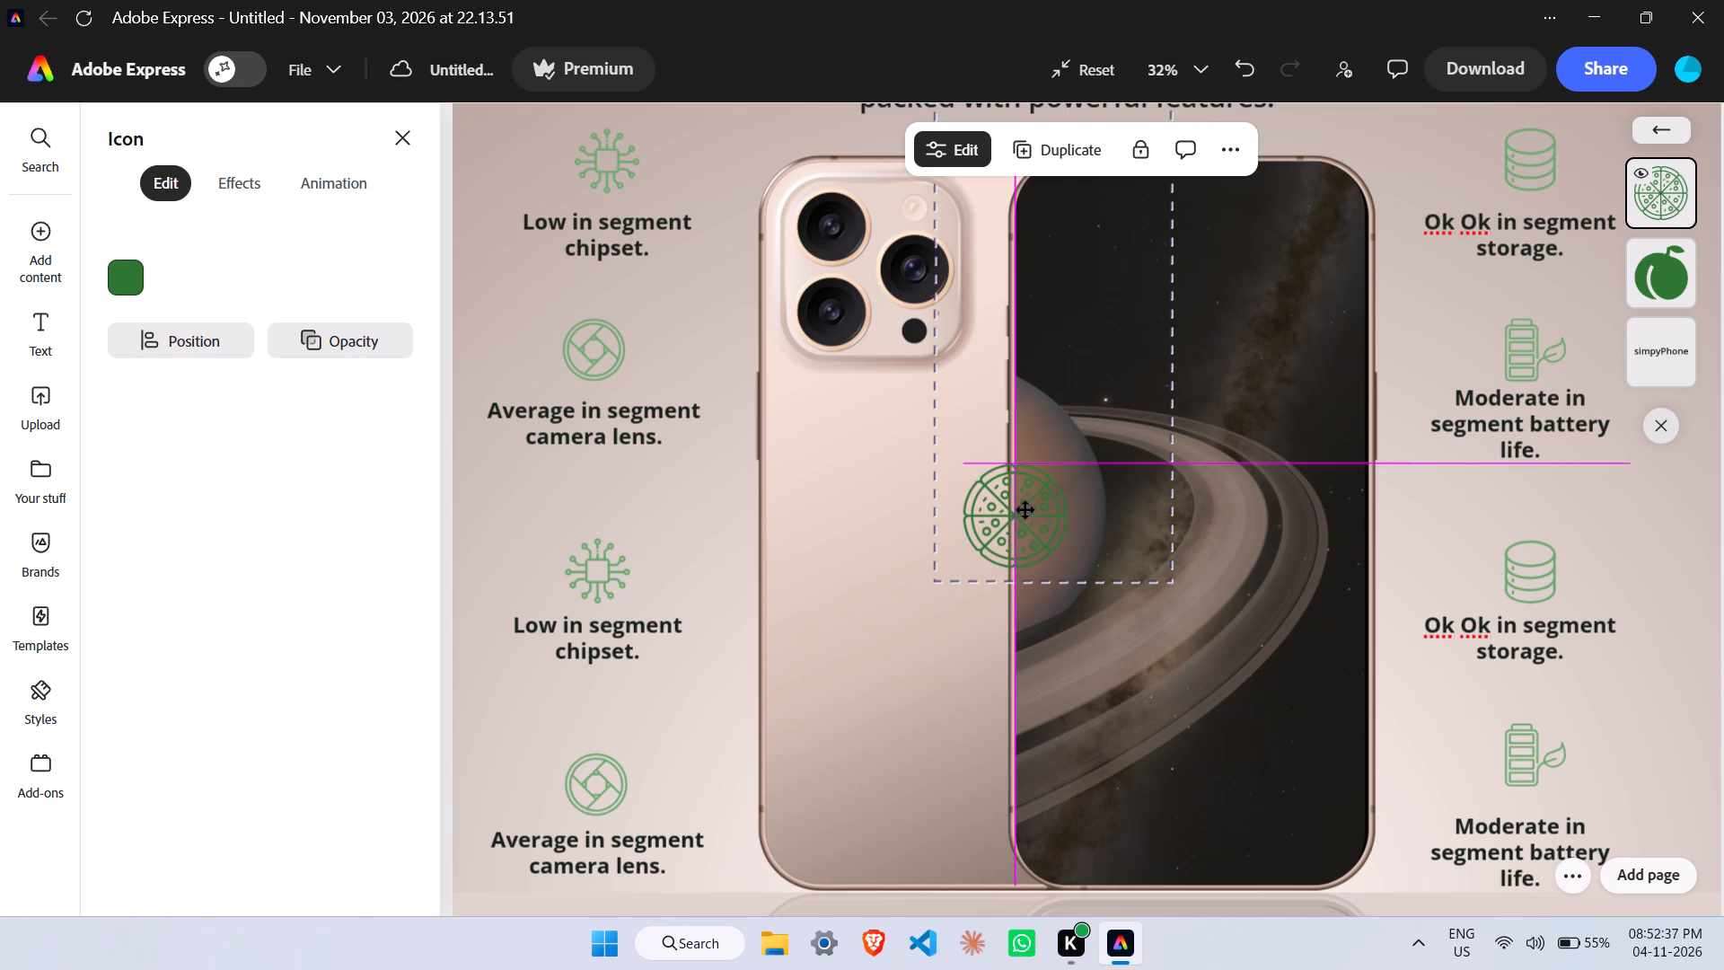
pyautogui.moveTo(1025, 510); pyautogui.dragTo(1023, 510)
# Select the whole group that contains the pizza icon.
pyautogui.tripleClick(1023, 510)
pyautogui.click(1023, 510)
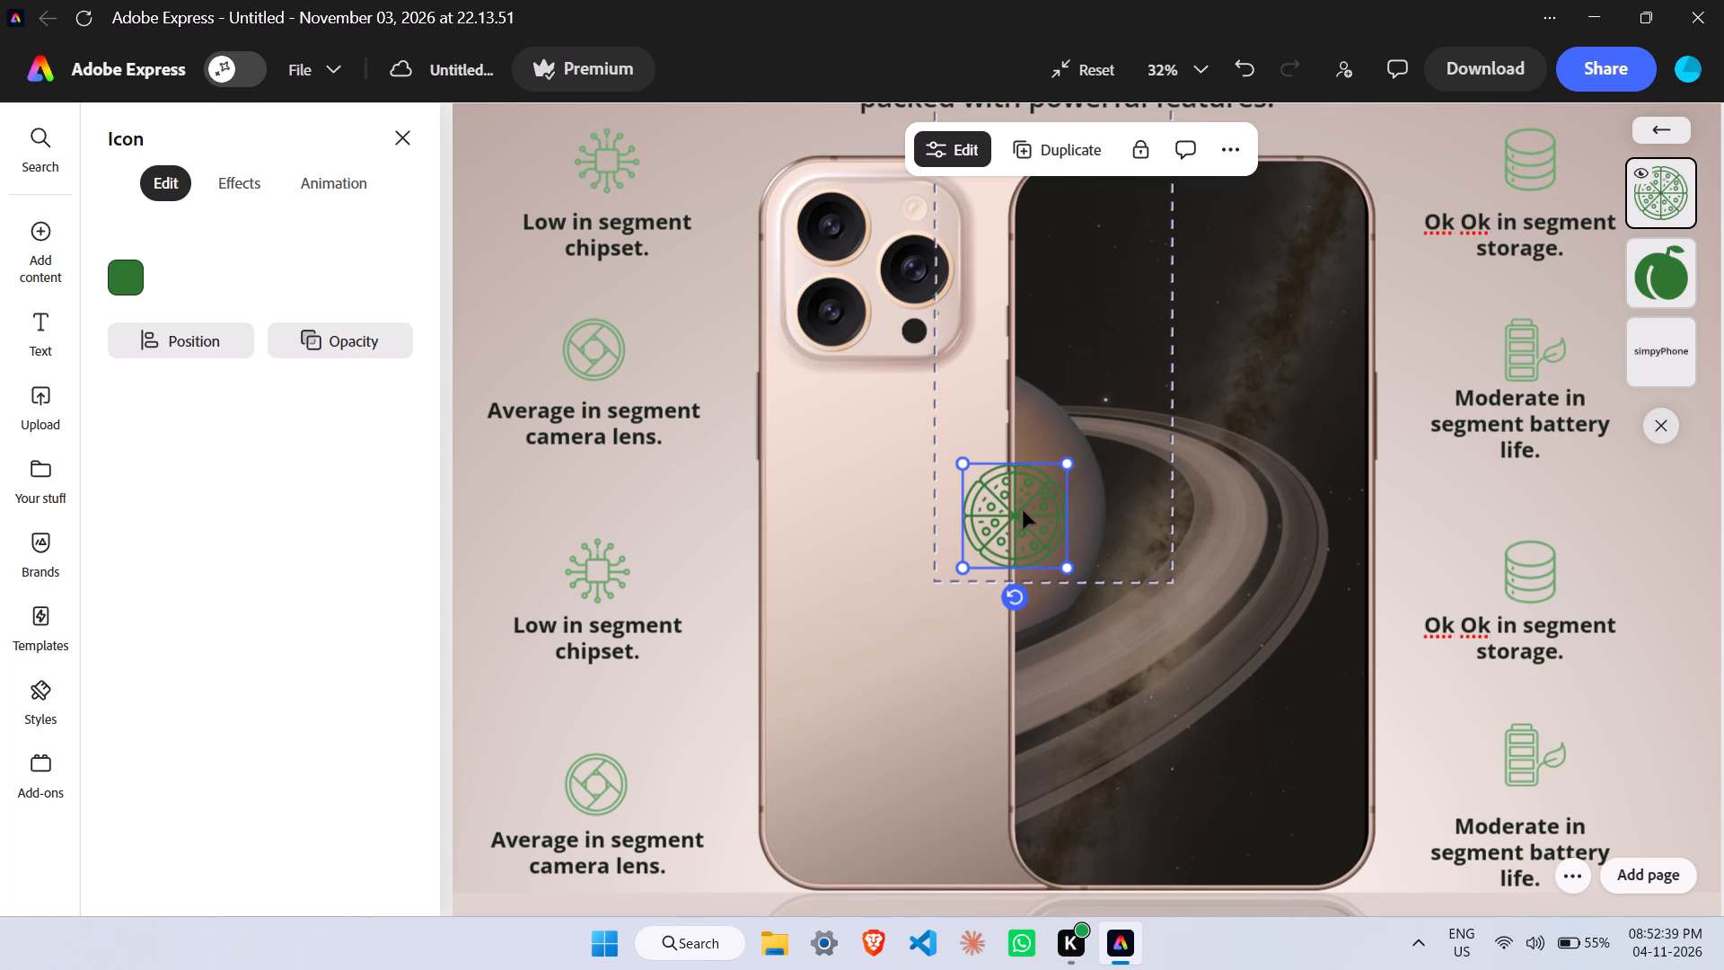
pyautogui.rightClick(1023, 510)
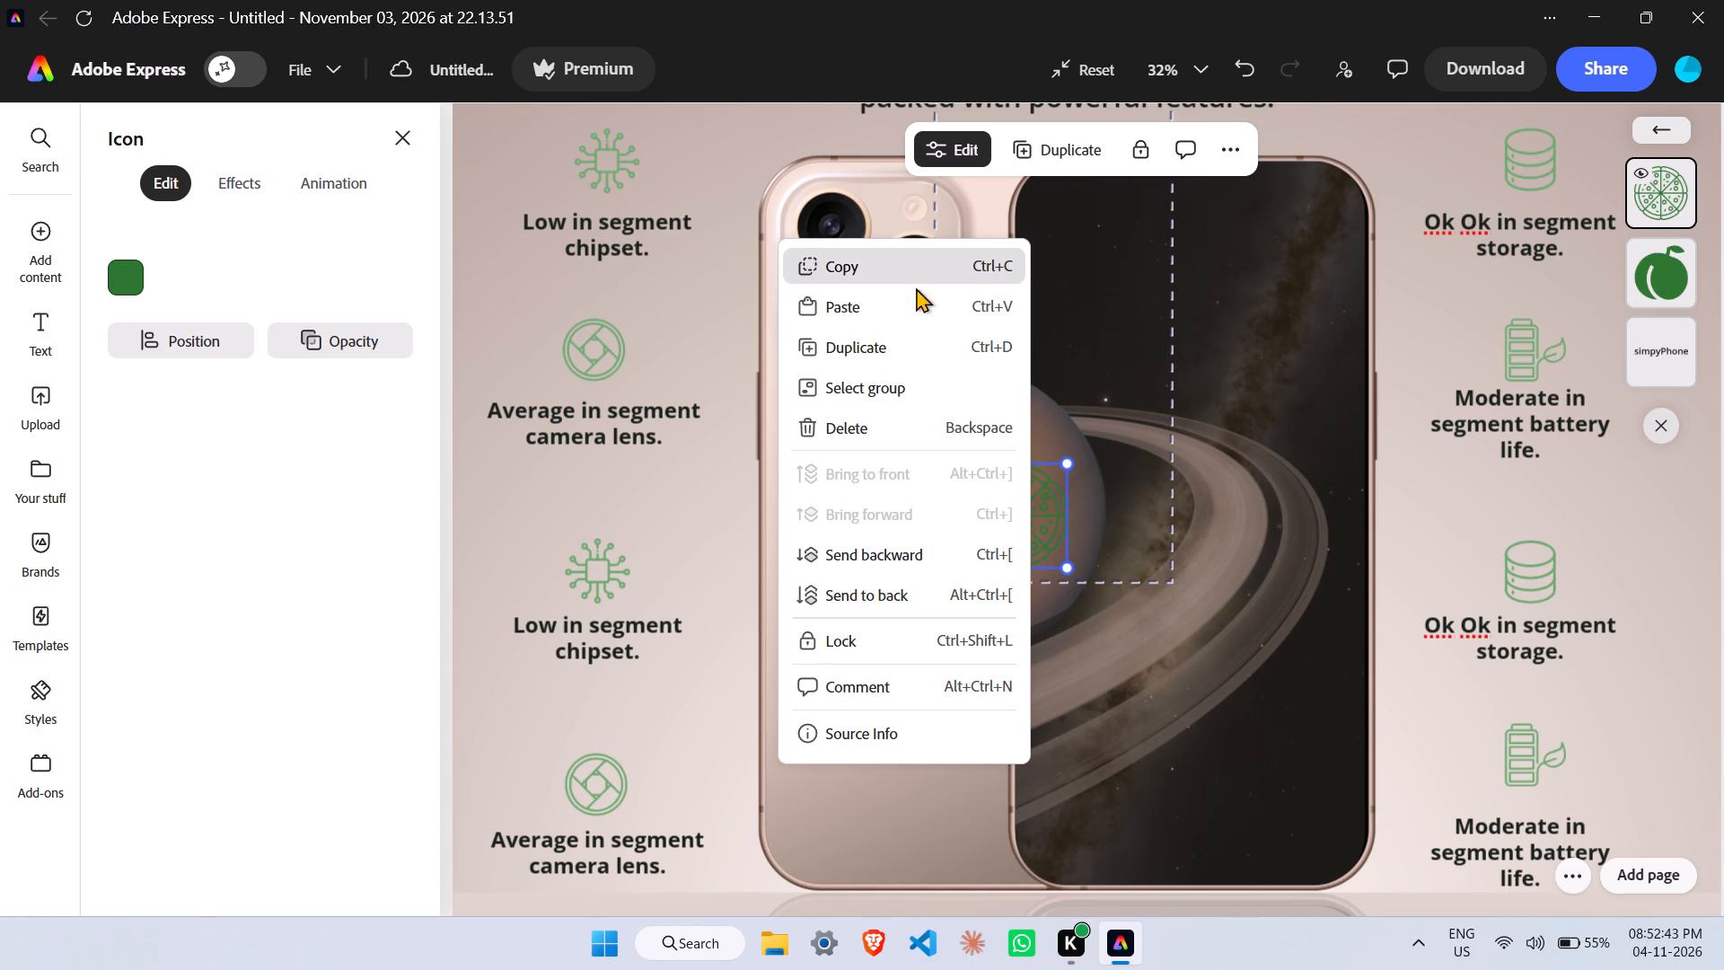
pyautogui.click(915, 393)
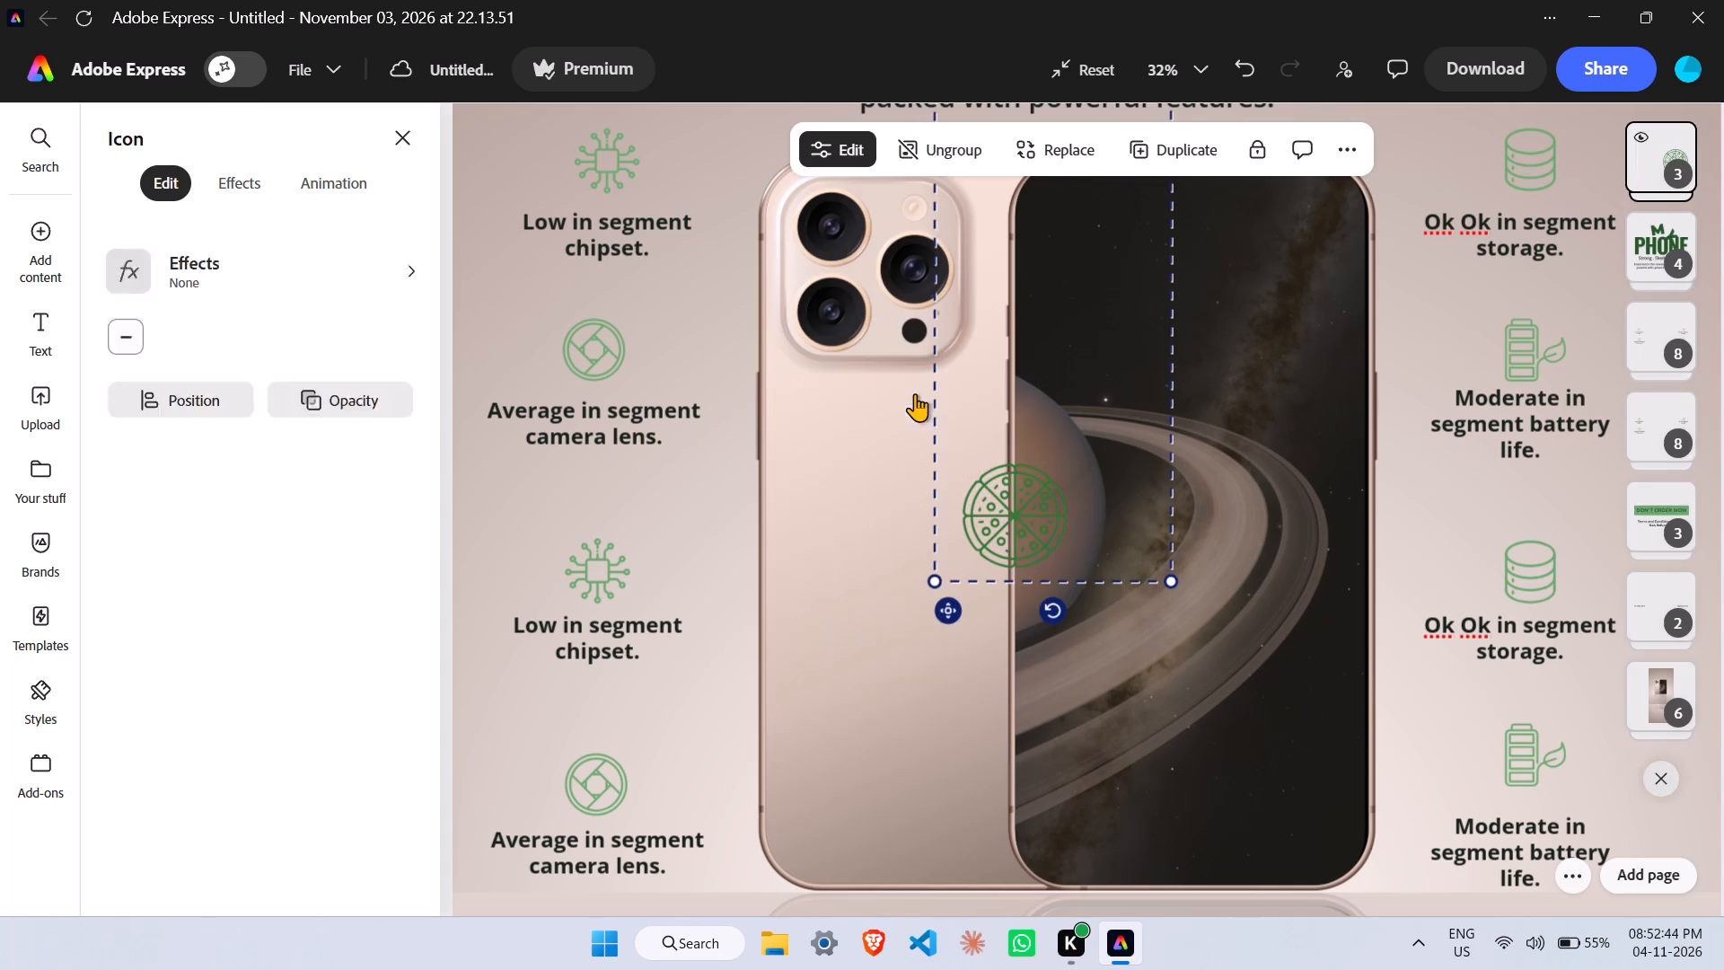
# Raise the pizza icon slightly more along the phone seam, keeping it horizontally centred there.
pyautogui.click(1012, 519)
pyautogui.moveTo(1015, 519); pyautogui.dragTo(1016, 507)
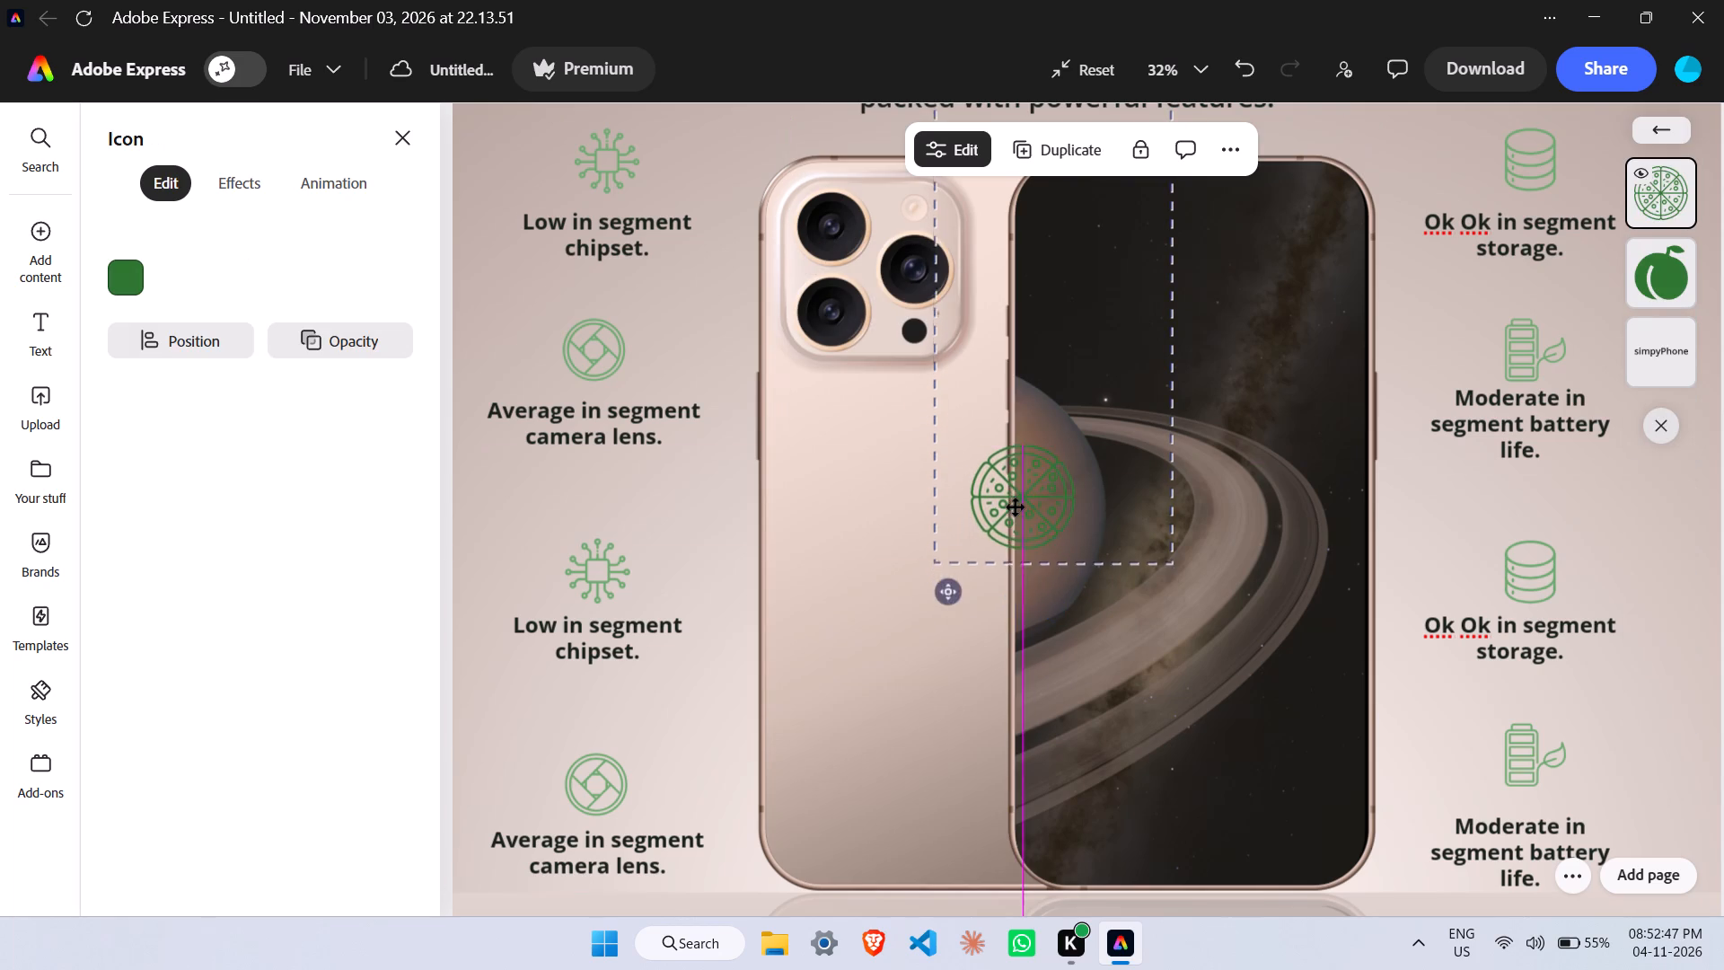
pyautogui.moveTo(1016, 507); pyautogui.dragTo(1013, 507)
pyautogui.tripleClick(1013, 507)
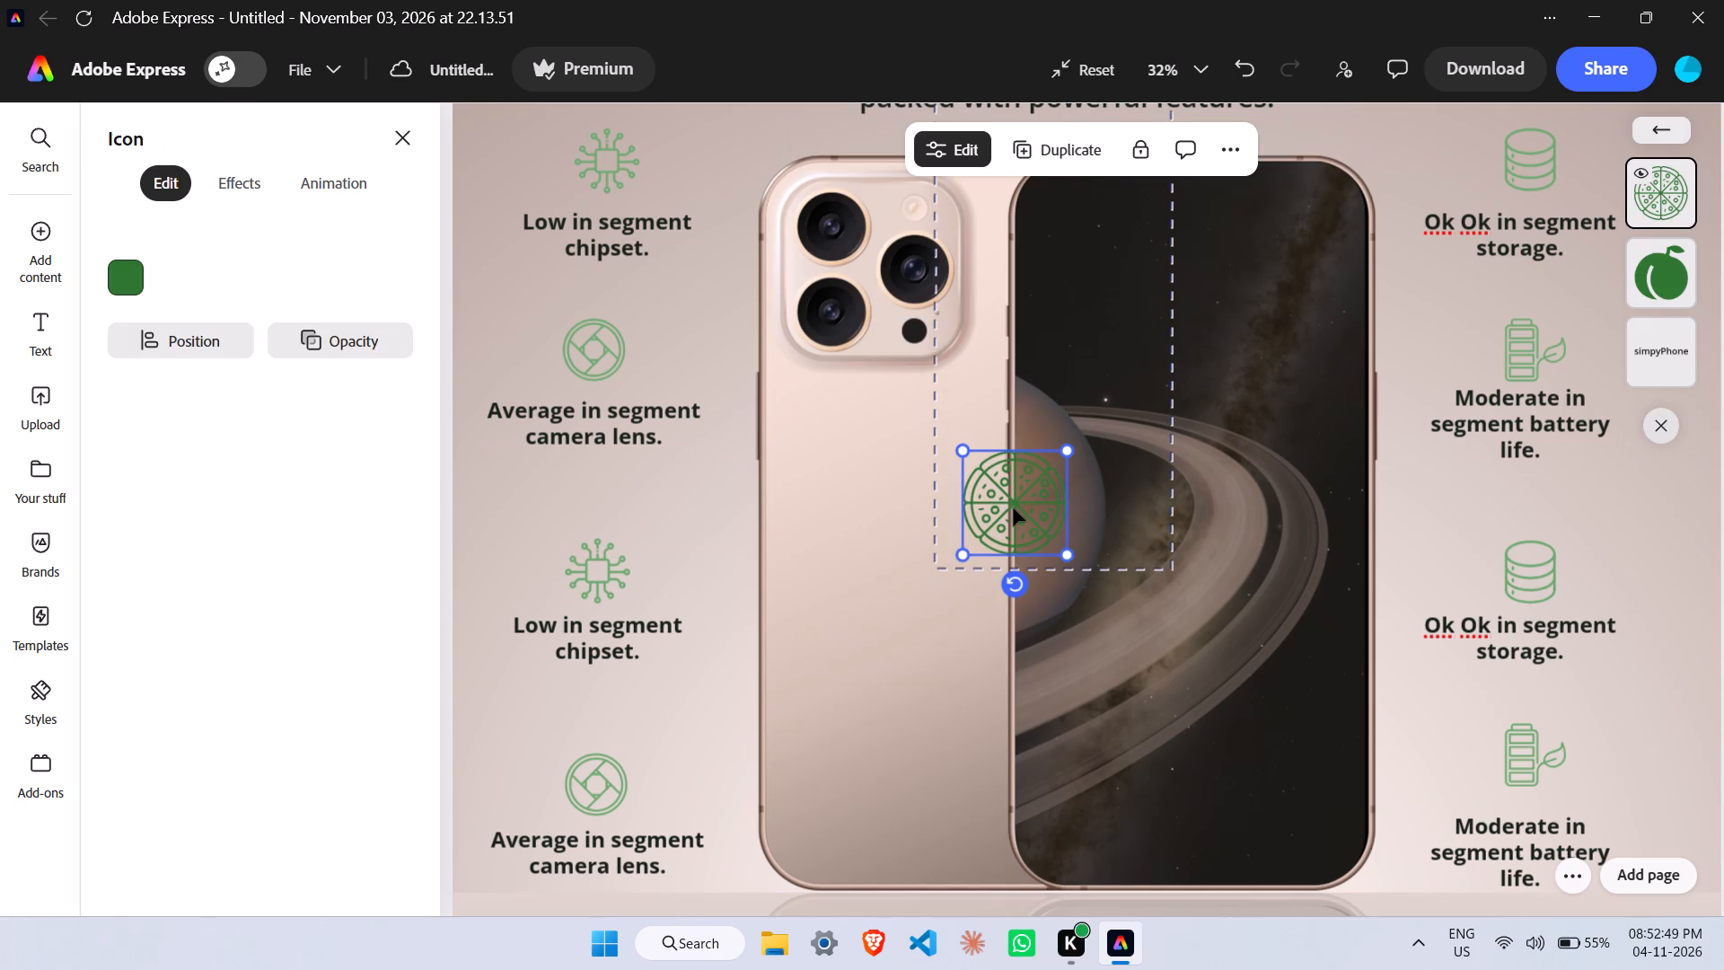
pyautogui.doubleClick(1013, 507)
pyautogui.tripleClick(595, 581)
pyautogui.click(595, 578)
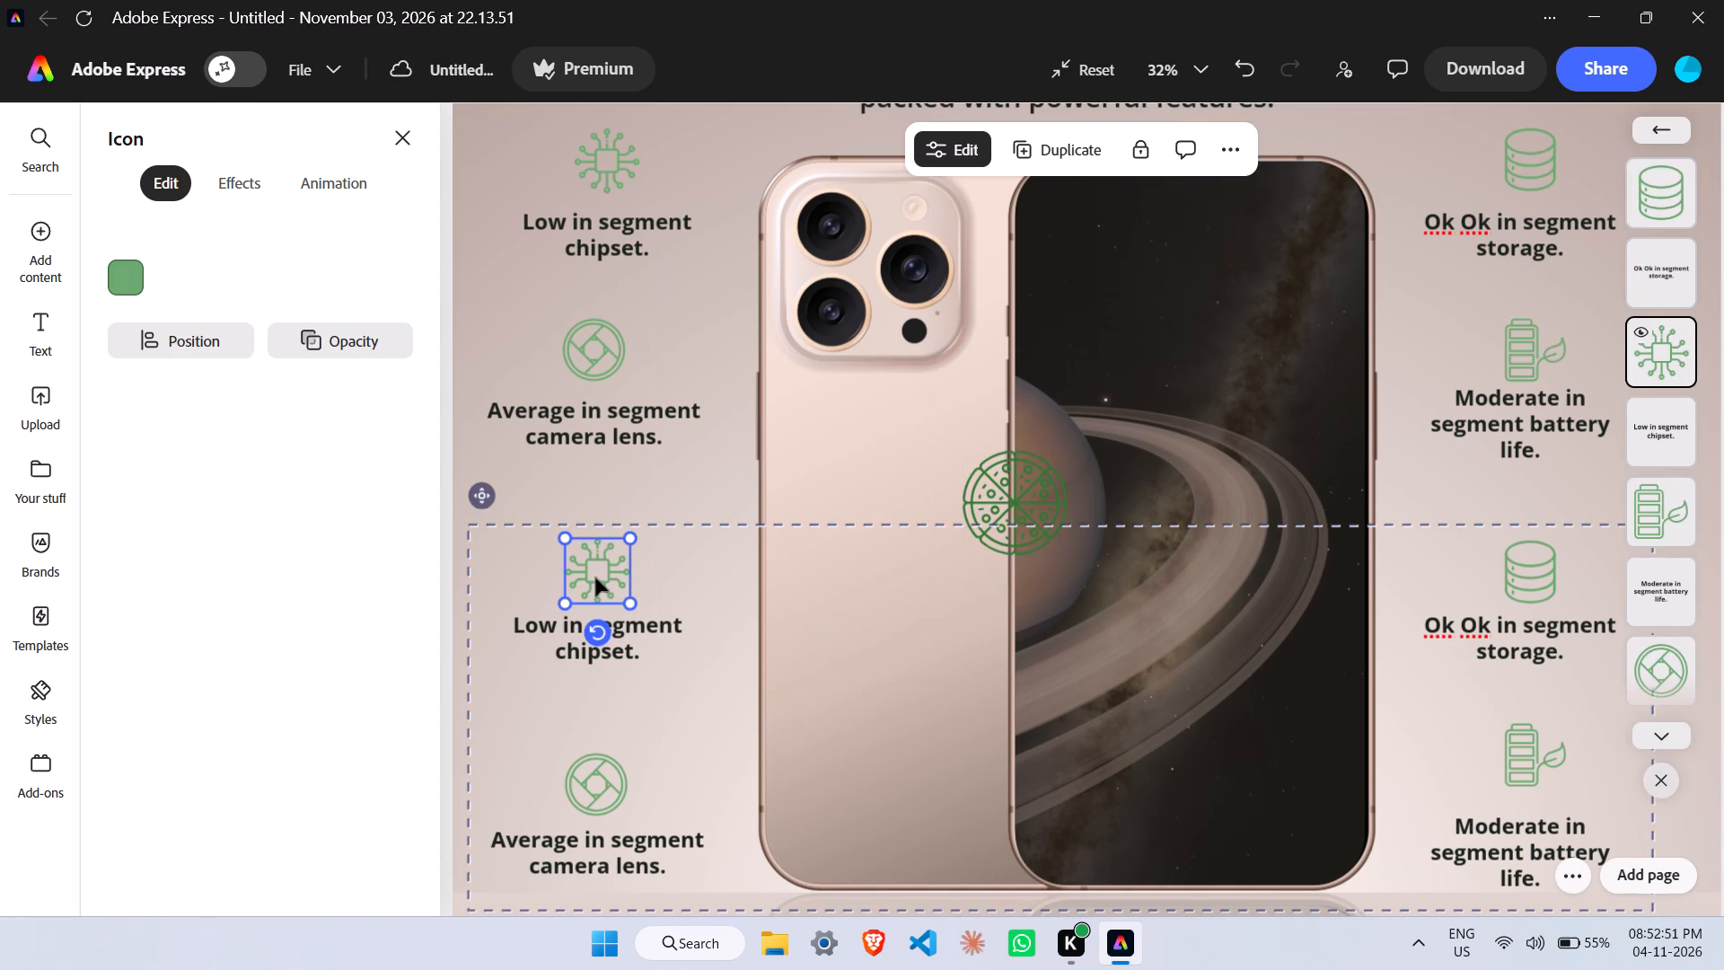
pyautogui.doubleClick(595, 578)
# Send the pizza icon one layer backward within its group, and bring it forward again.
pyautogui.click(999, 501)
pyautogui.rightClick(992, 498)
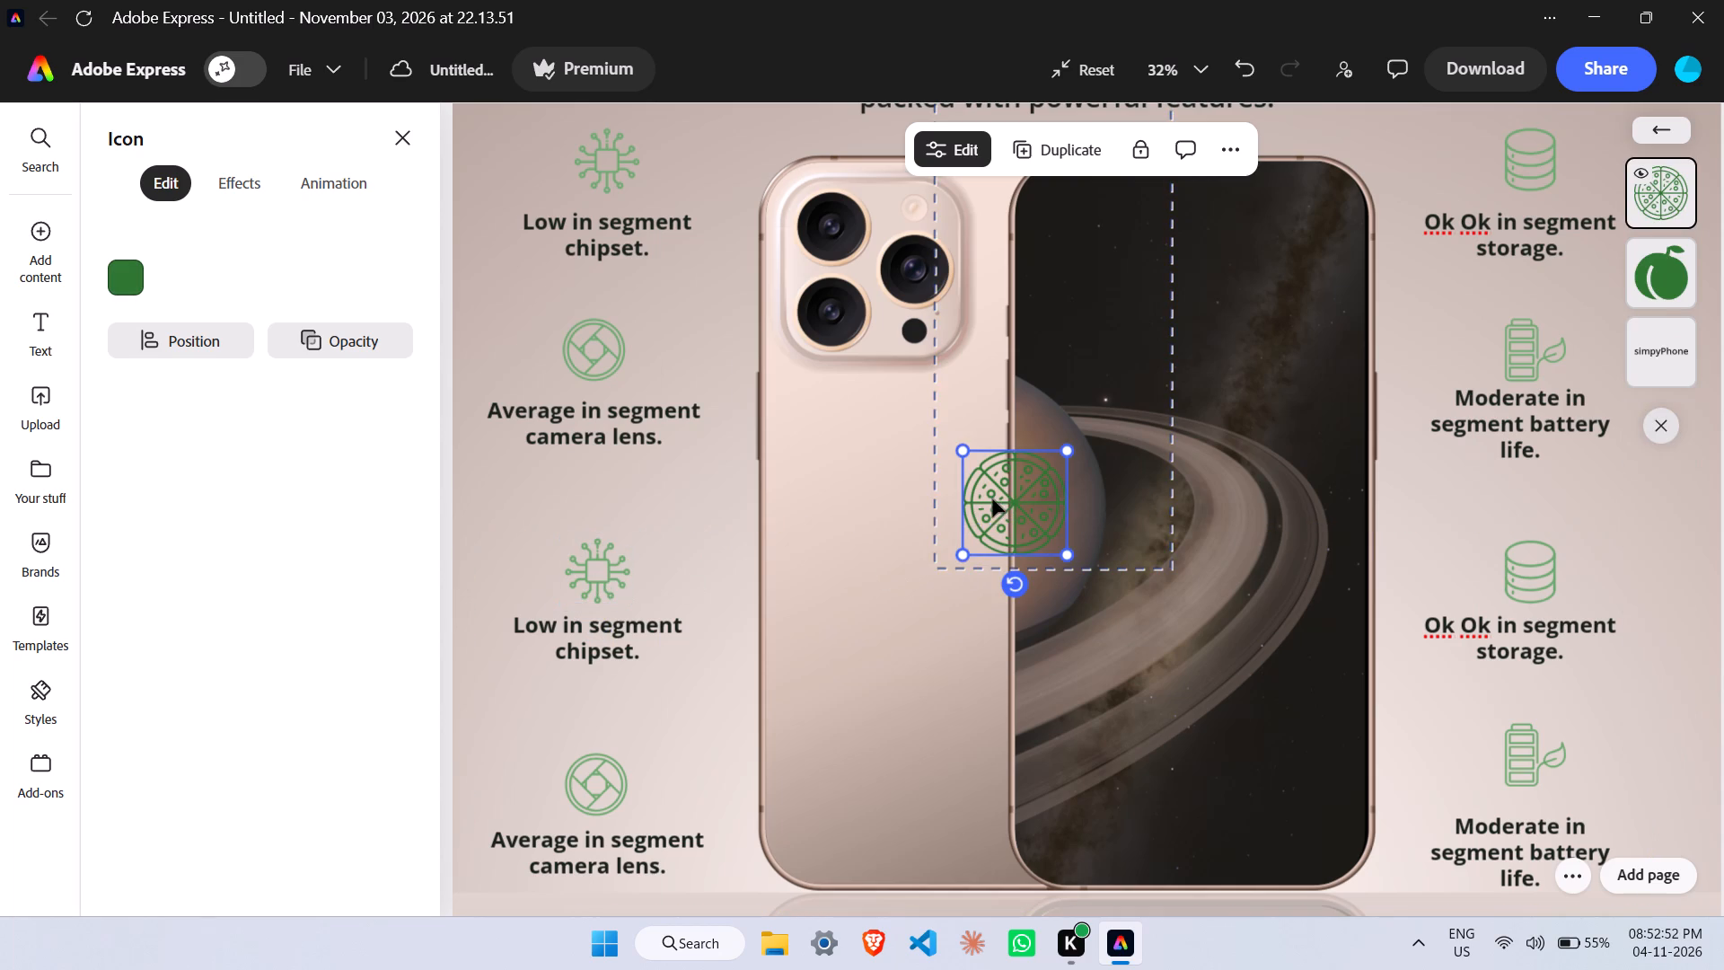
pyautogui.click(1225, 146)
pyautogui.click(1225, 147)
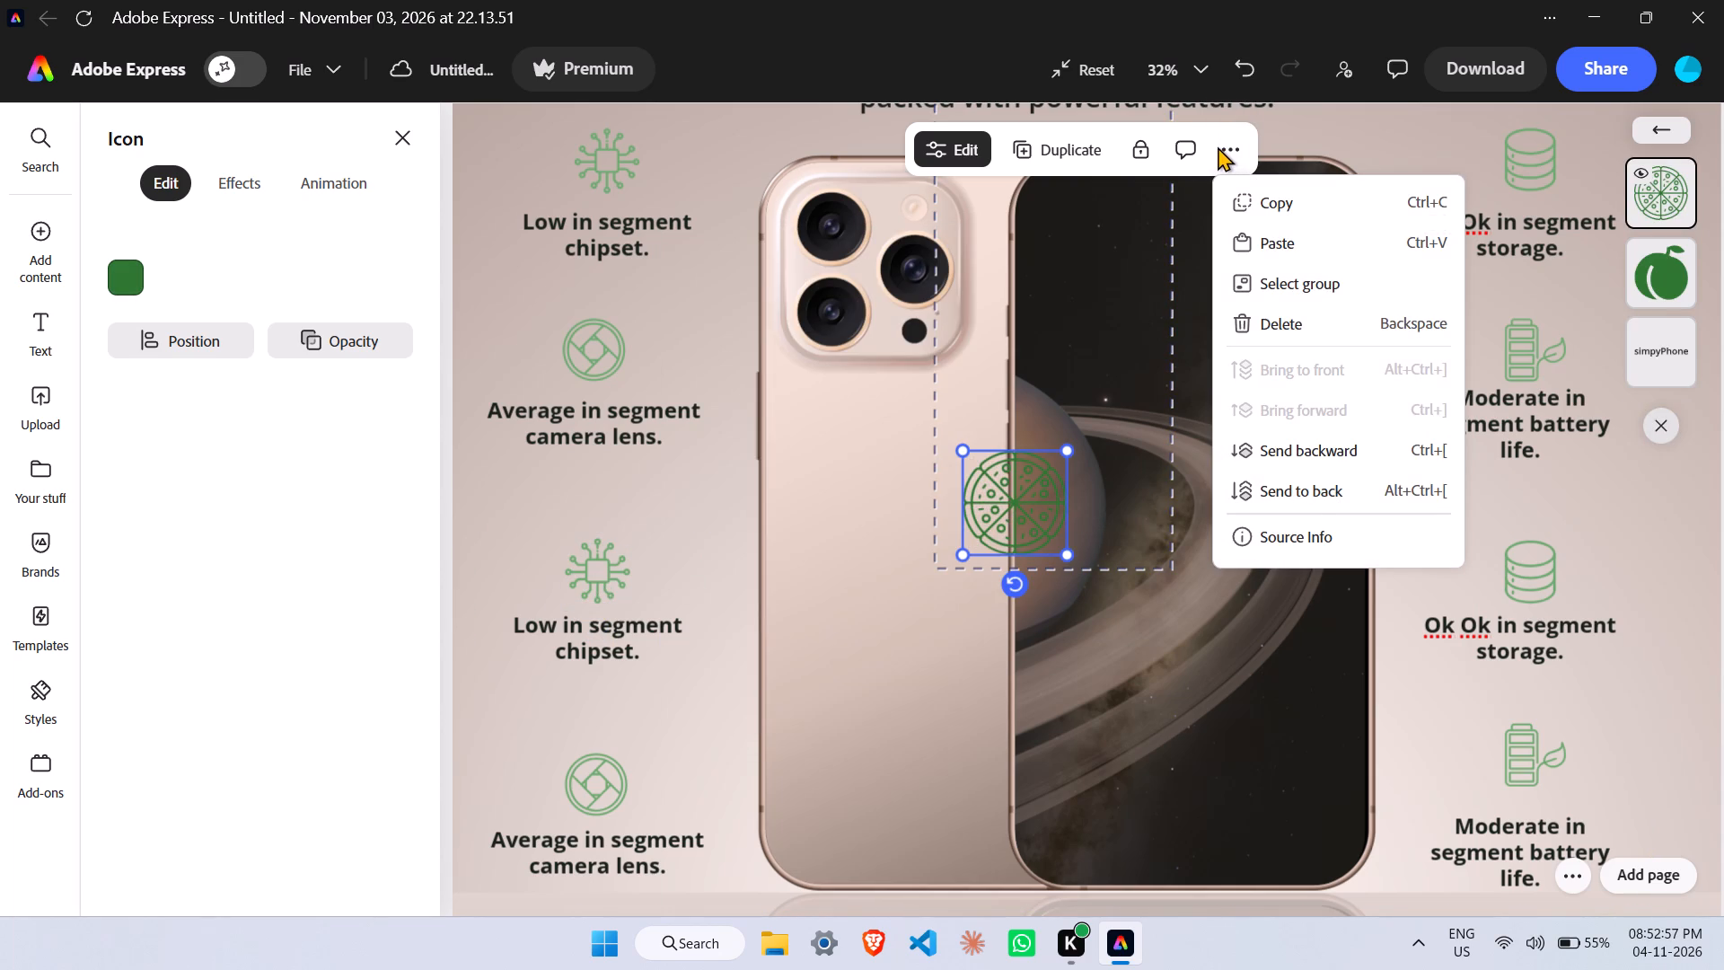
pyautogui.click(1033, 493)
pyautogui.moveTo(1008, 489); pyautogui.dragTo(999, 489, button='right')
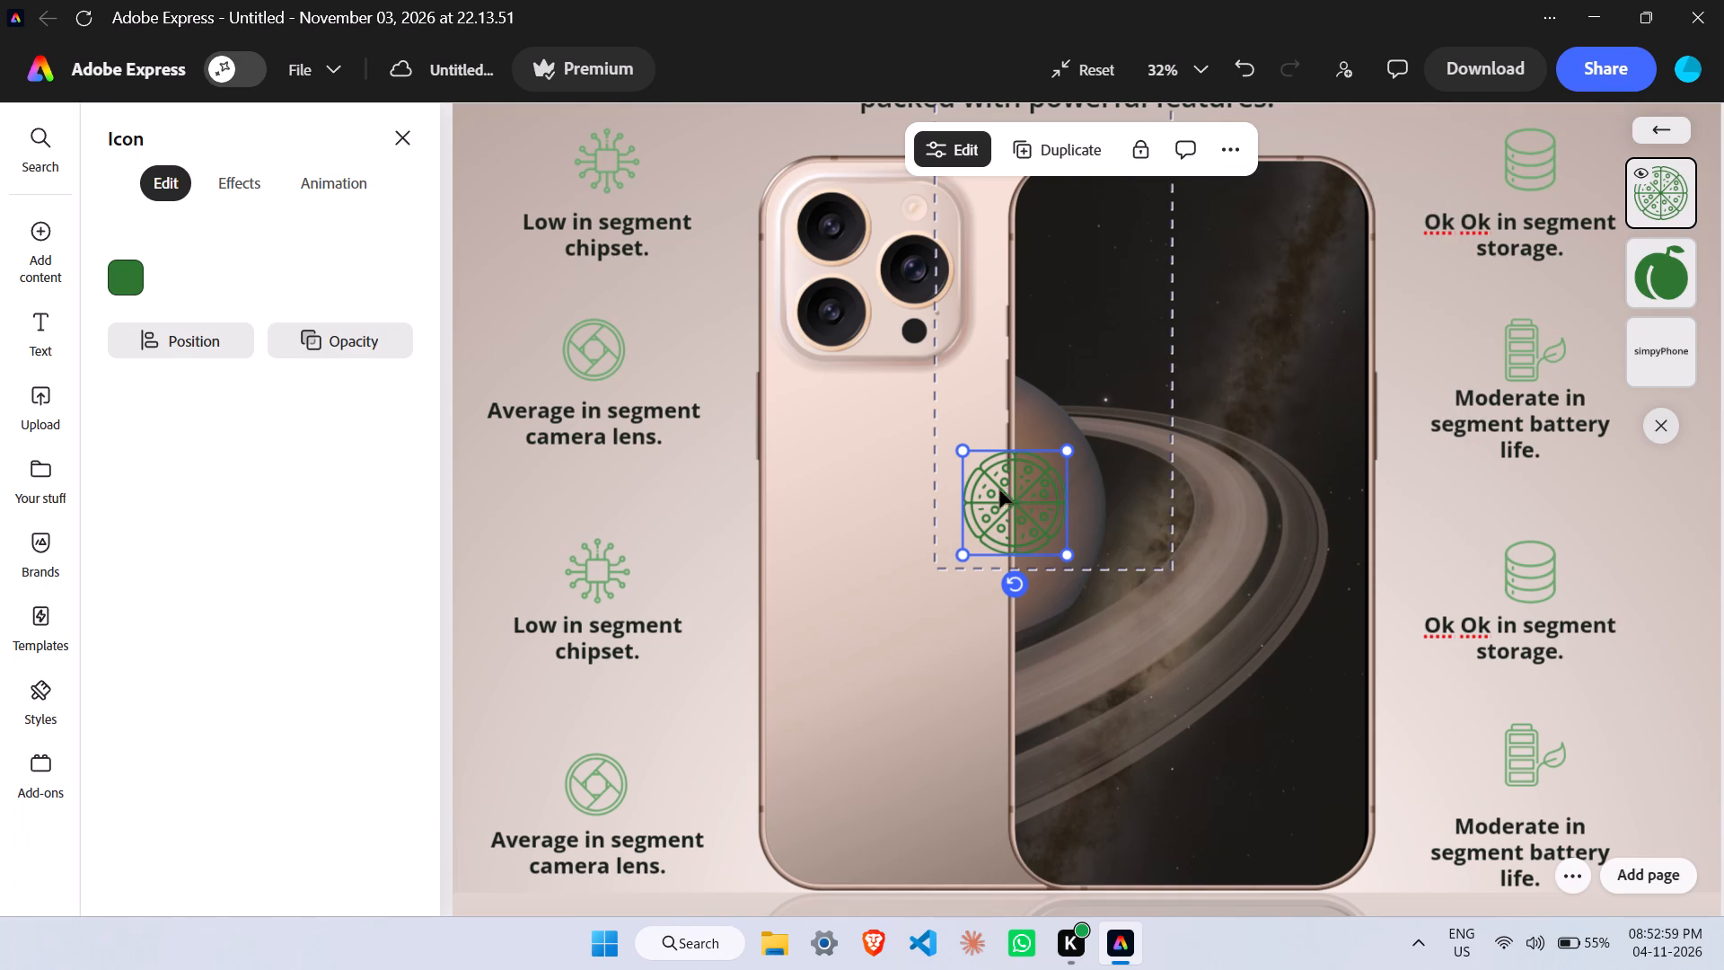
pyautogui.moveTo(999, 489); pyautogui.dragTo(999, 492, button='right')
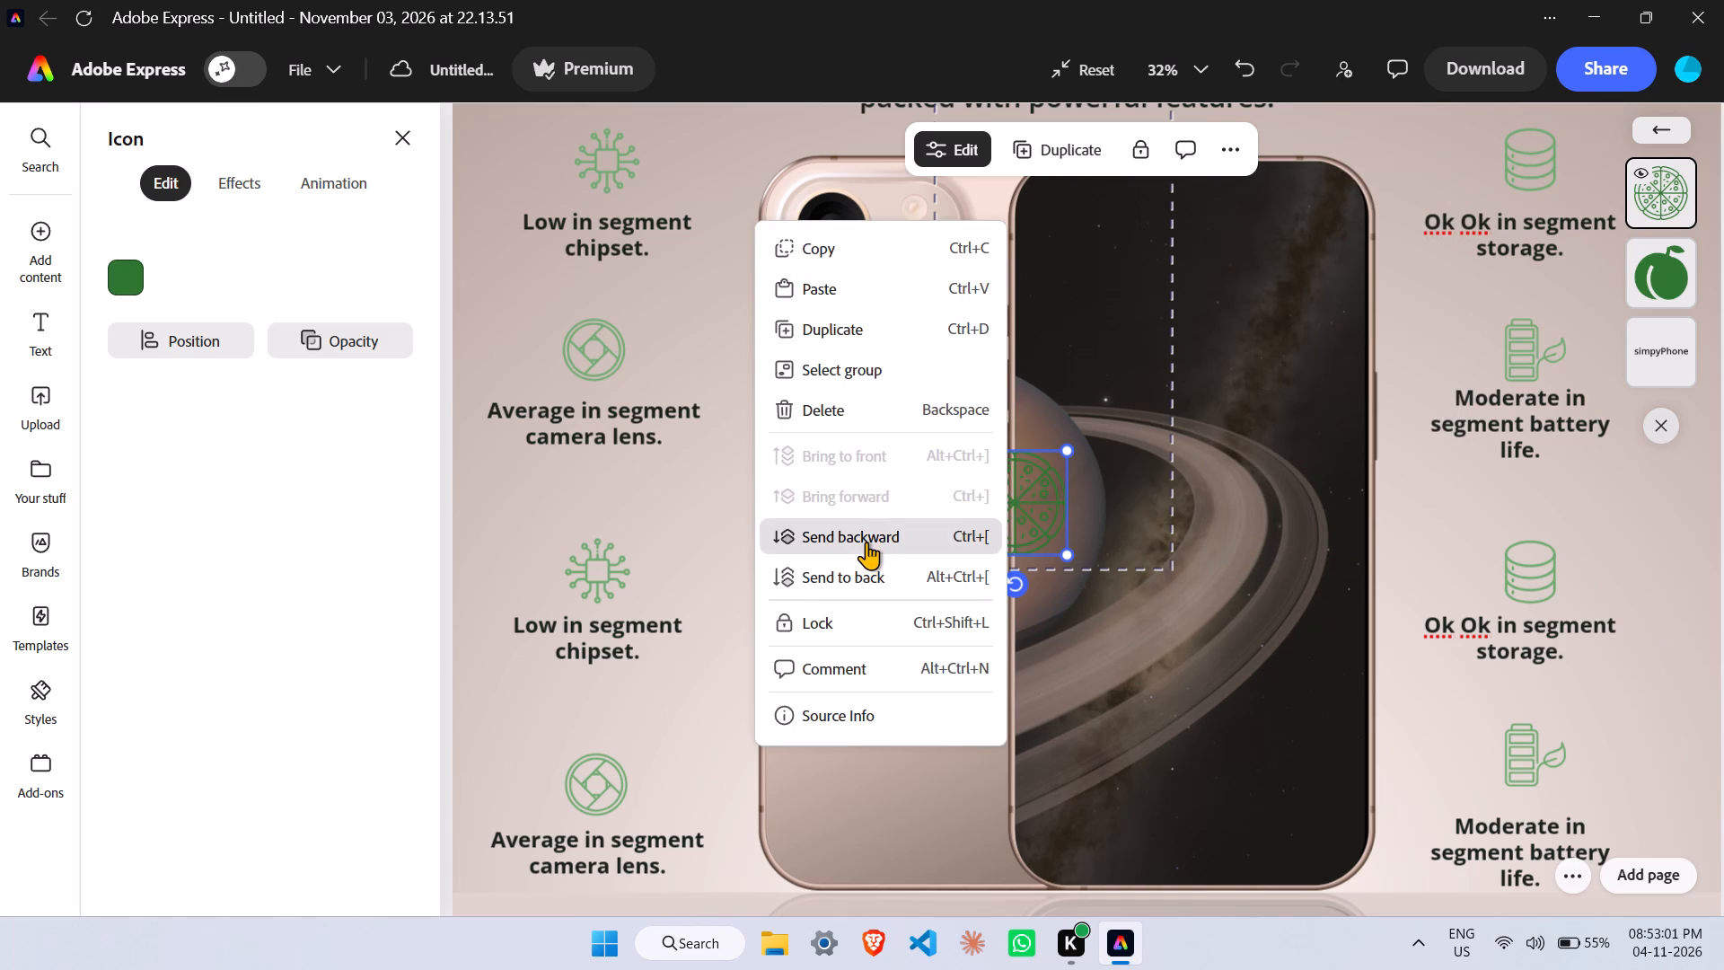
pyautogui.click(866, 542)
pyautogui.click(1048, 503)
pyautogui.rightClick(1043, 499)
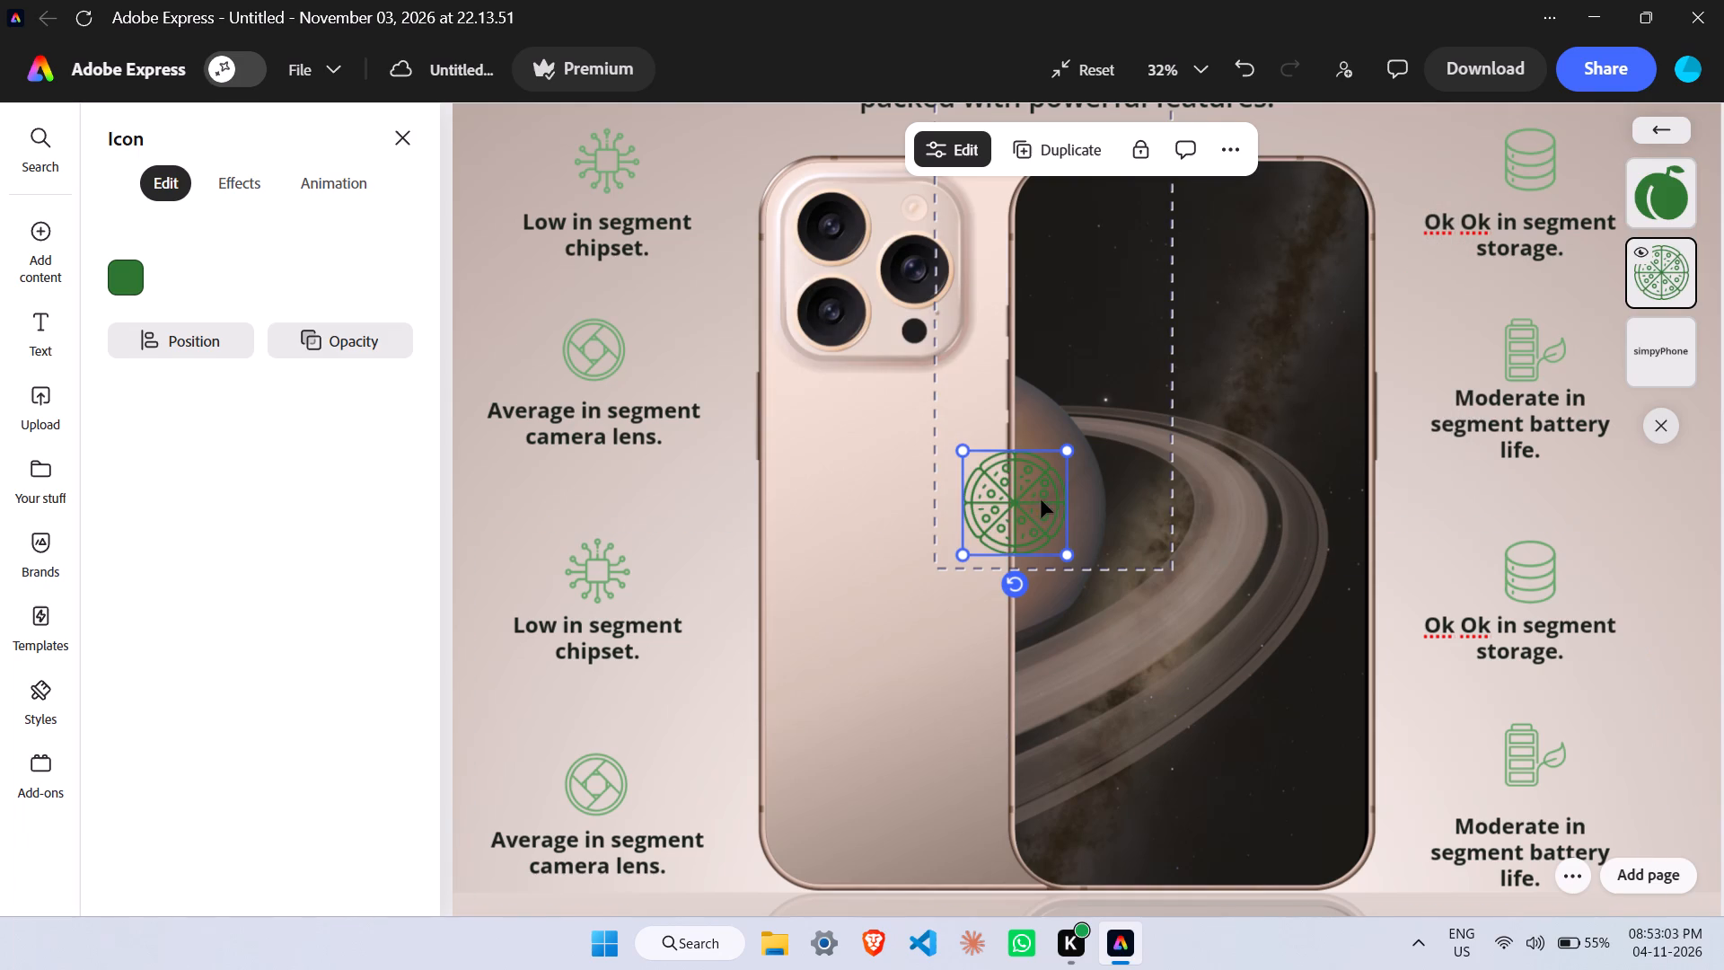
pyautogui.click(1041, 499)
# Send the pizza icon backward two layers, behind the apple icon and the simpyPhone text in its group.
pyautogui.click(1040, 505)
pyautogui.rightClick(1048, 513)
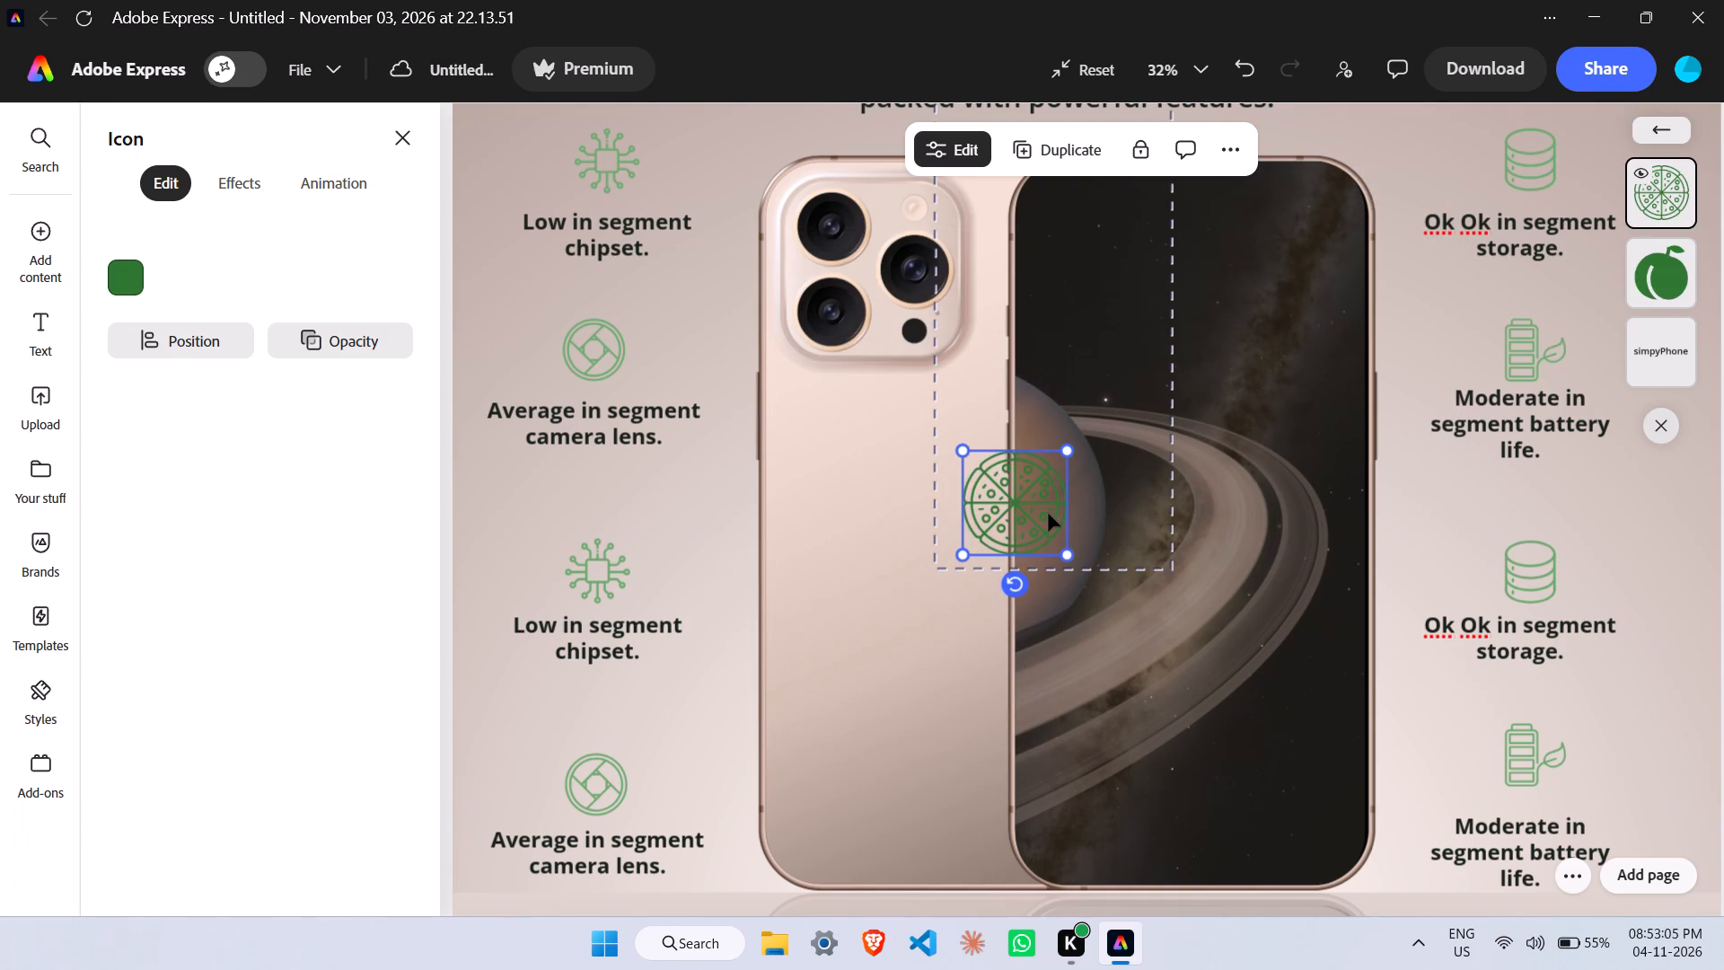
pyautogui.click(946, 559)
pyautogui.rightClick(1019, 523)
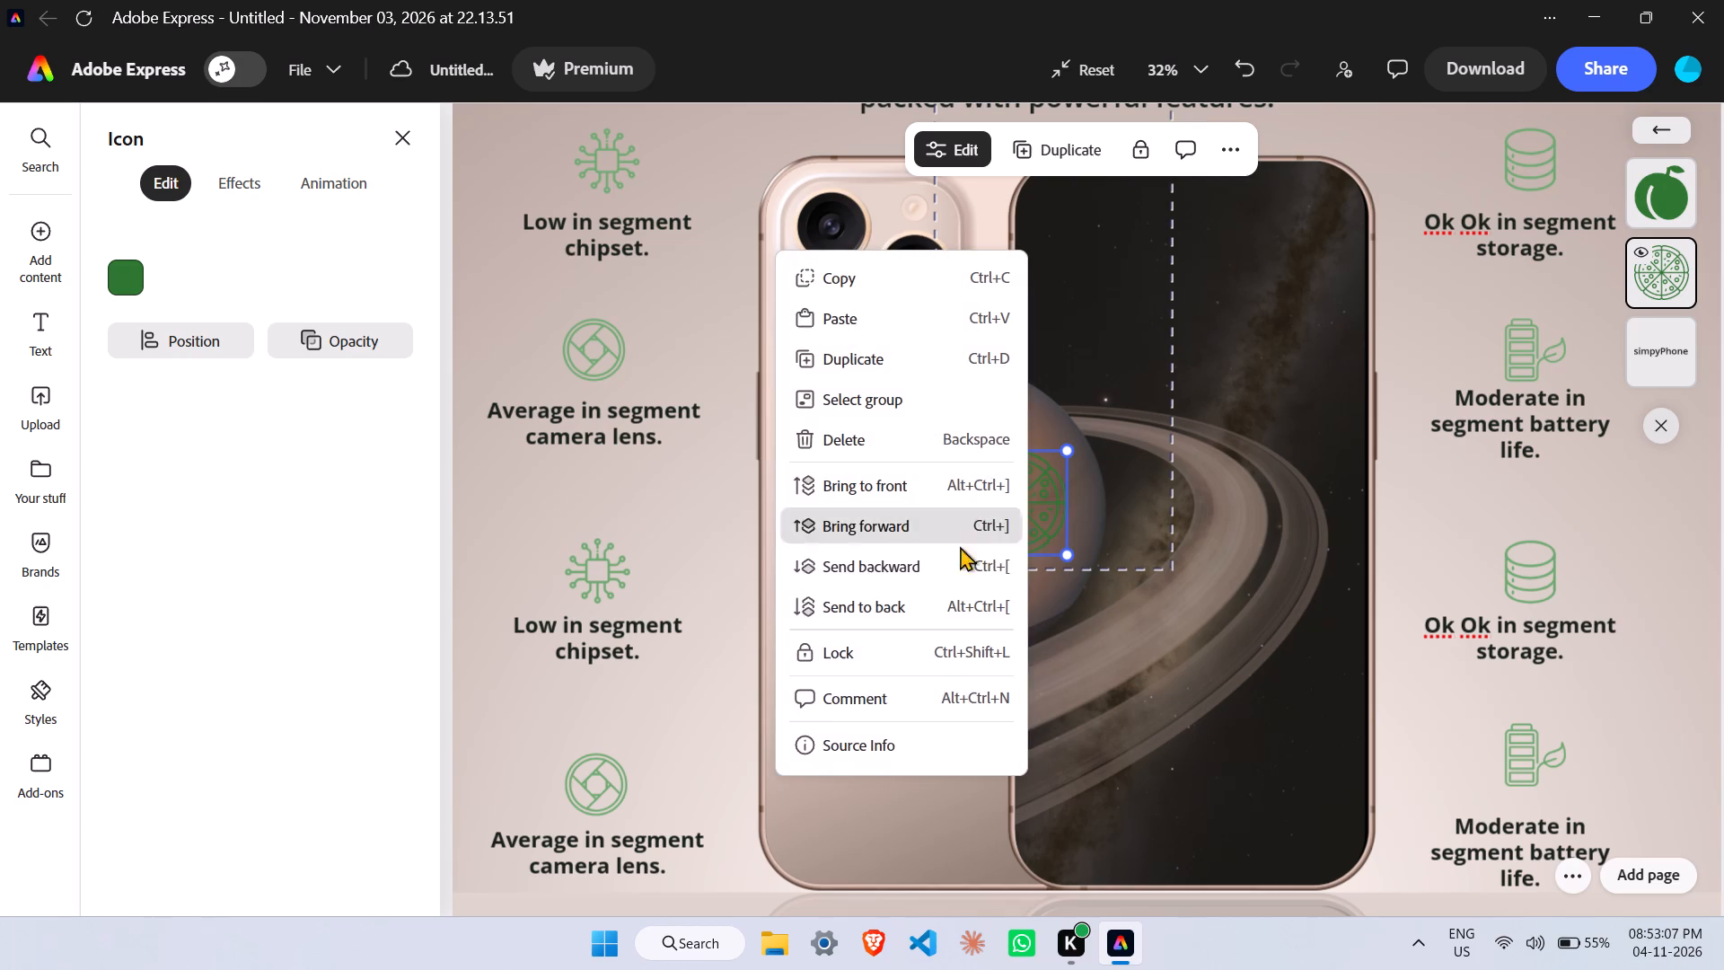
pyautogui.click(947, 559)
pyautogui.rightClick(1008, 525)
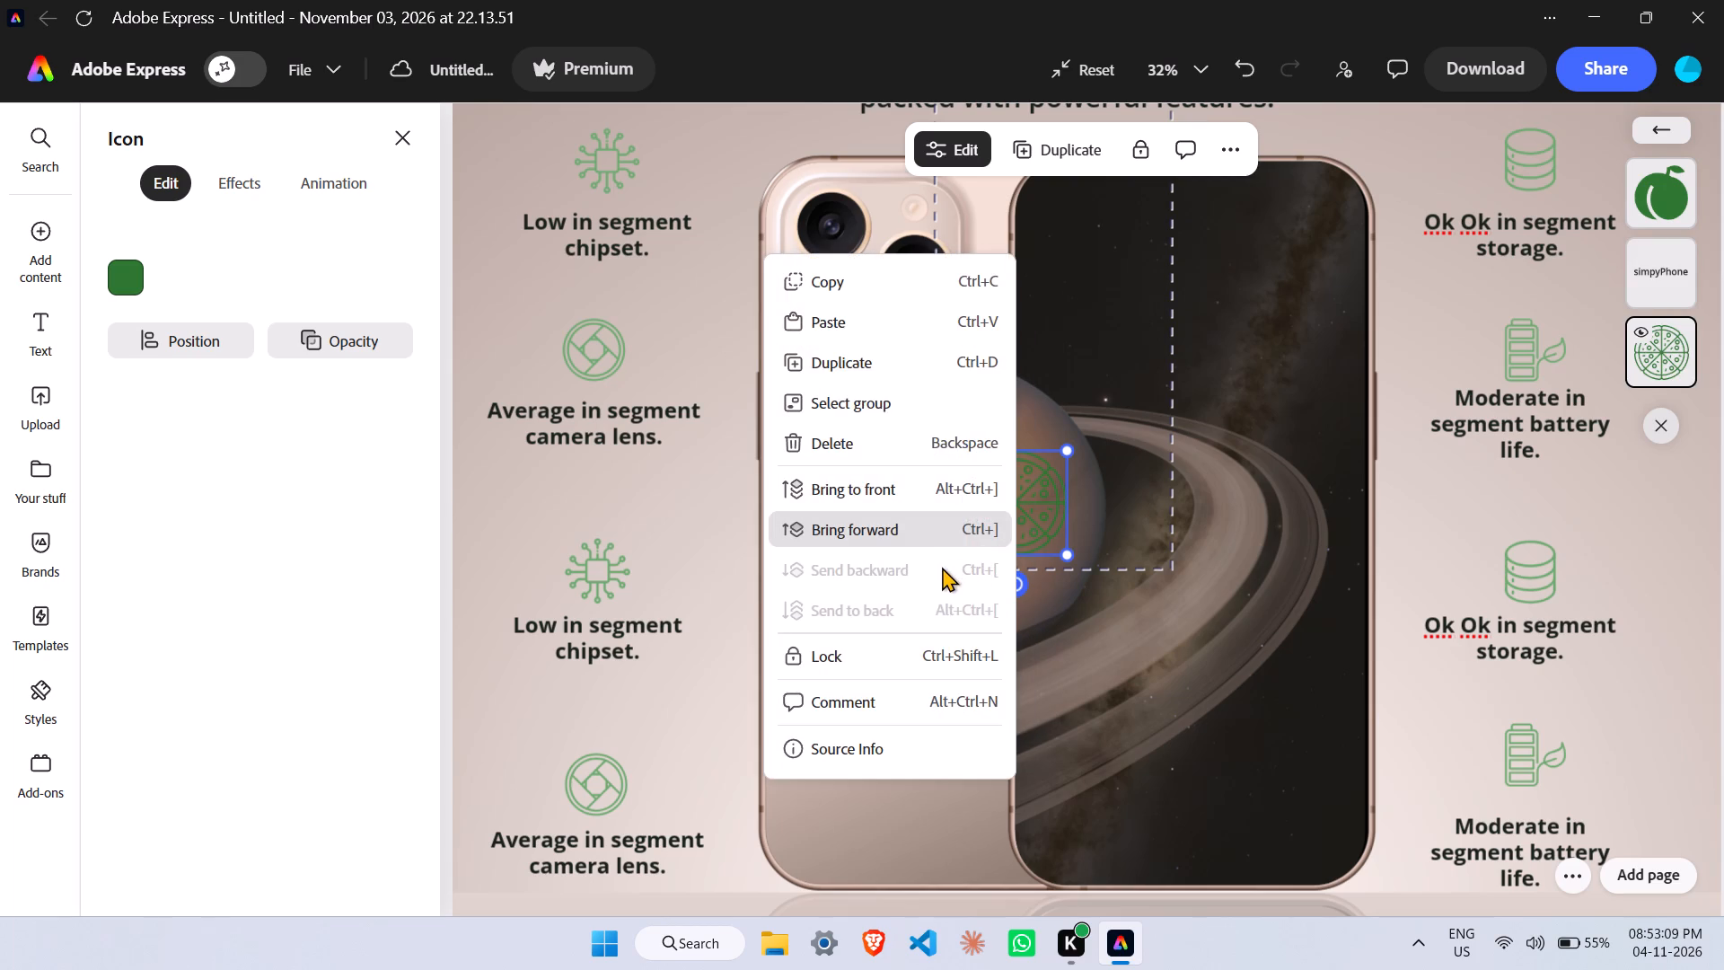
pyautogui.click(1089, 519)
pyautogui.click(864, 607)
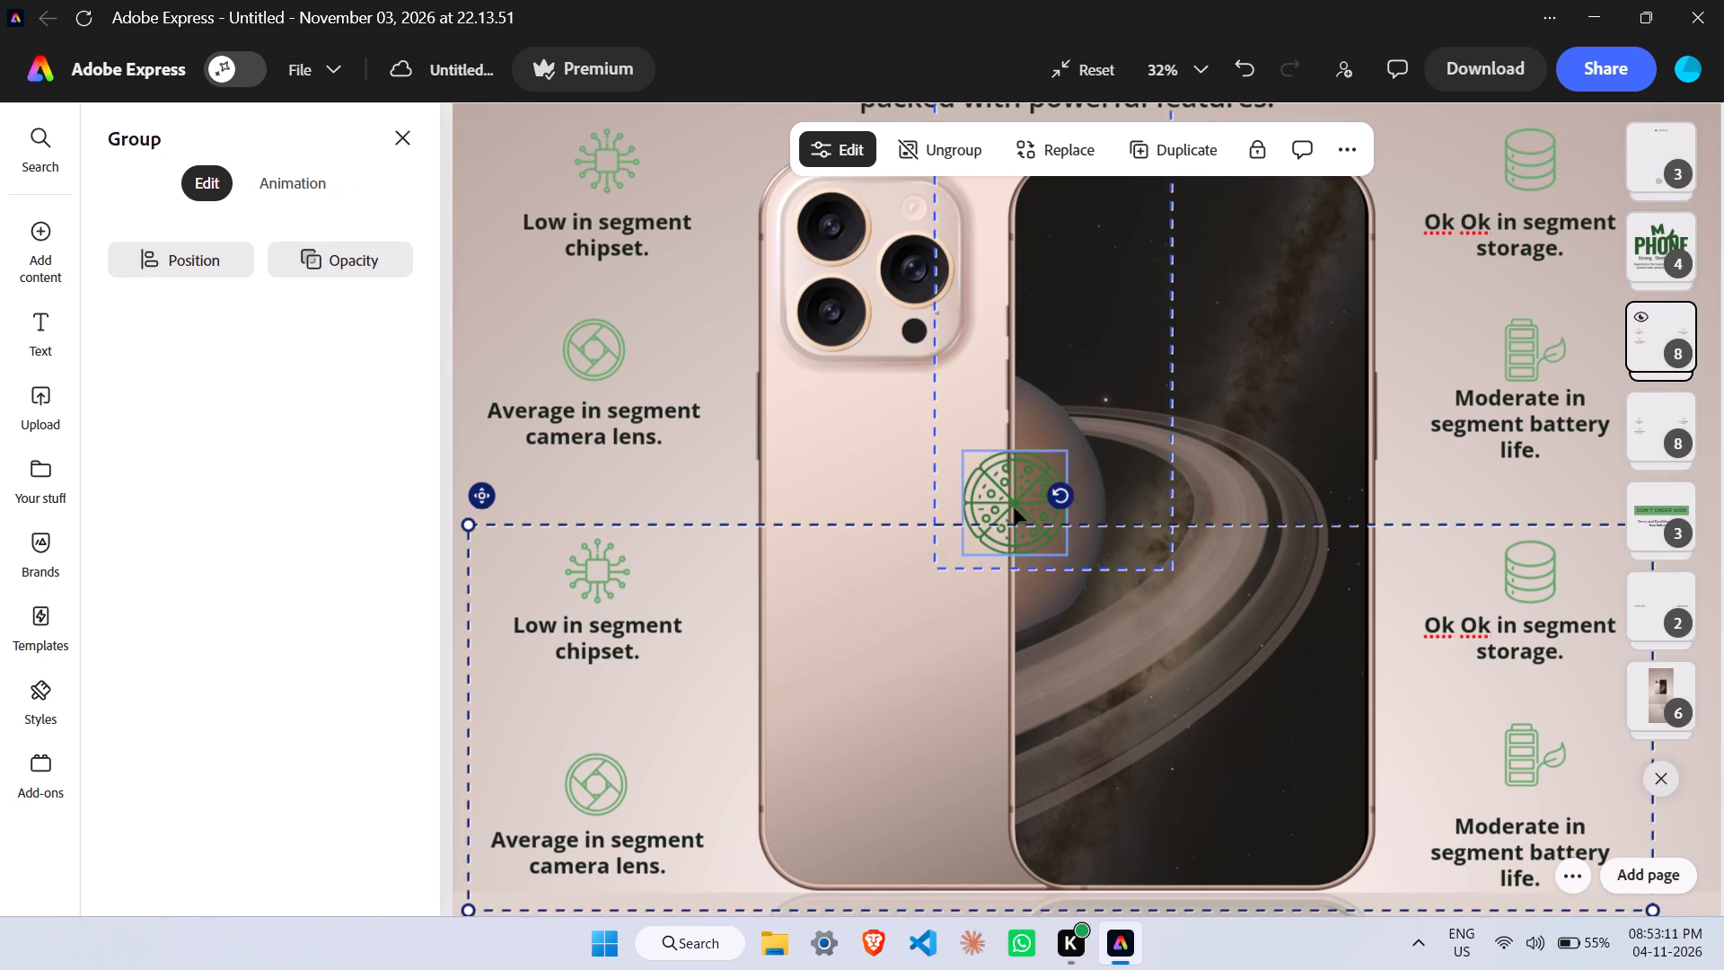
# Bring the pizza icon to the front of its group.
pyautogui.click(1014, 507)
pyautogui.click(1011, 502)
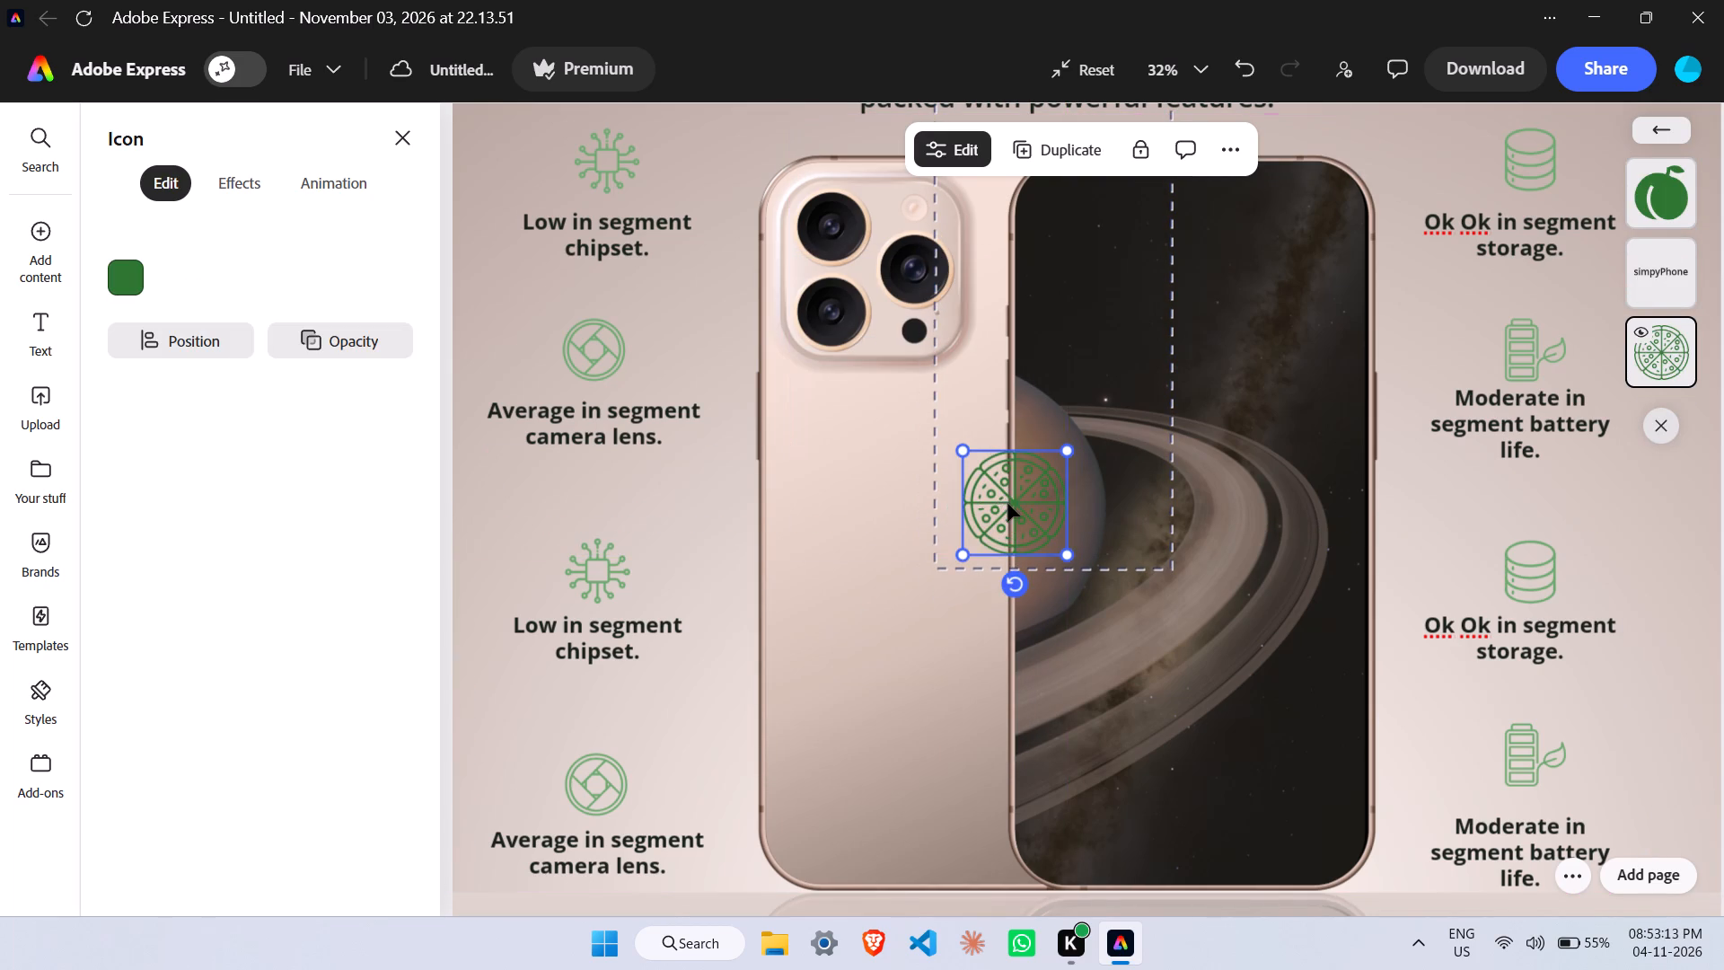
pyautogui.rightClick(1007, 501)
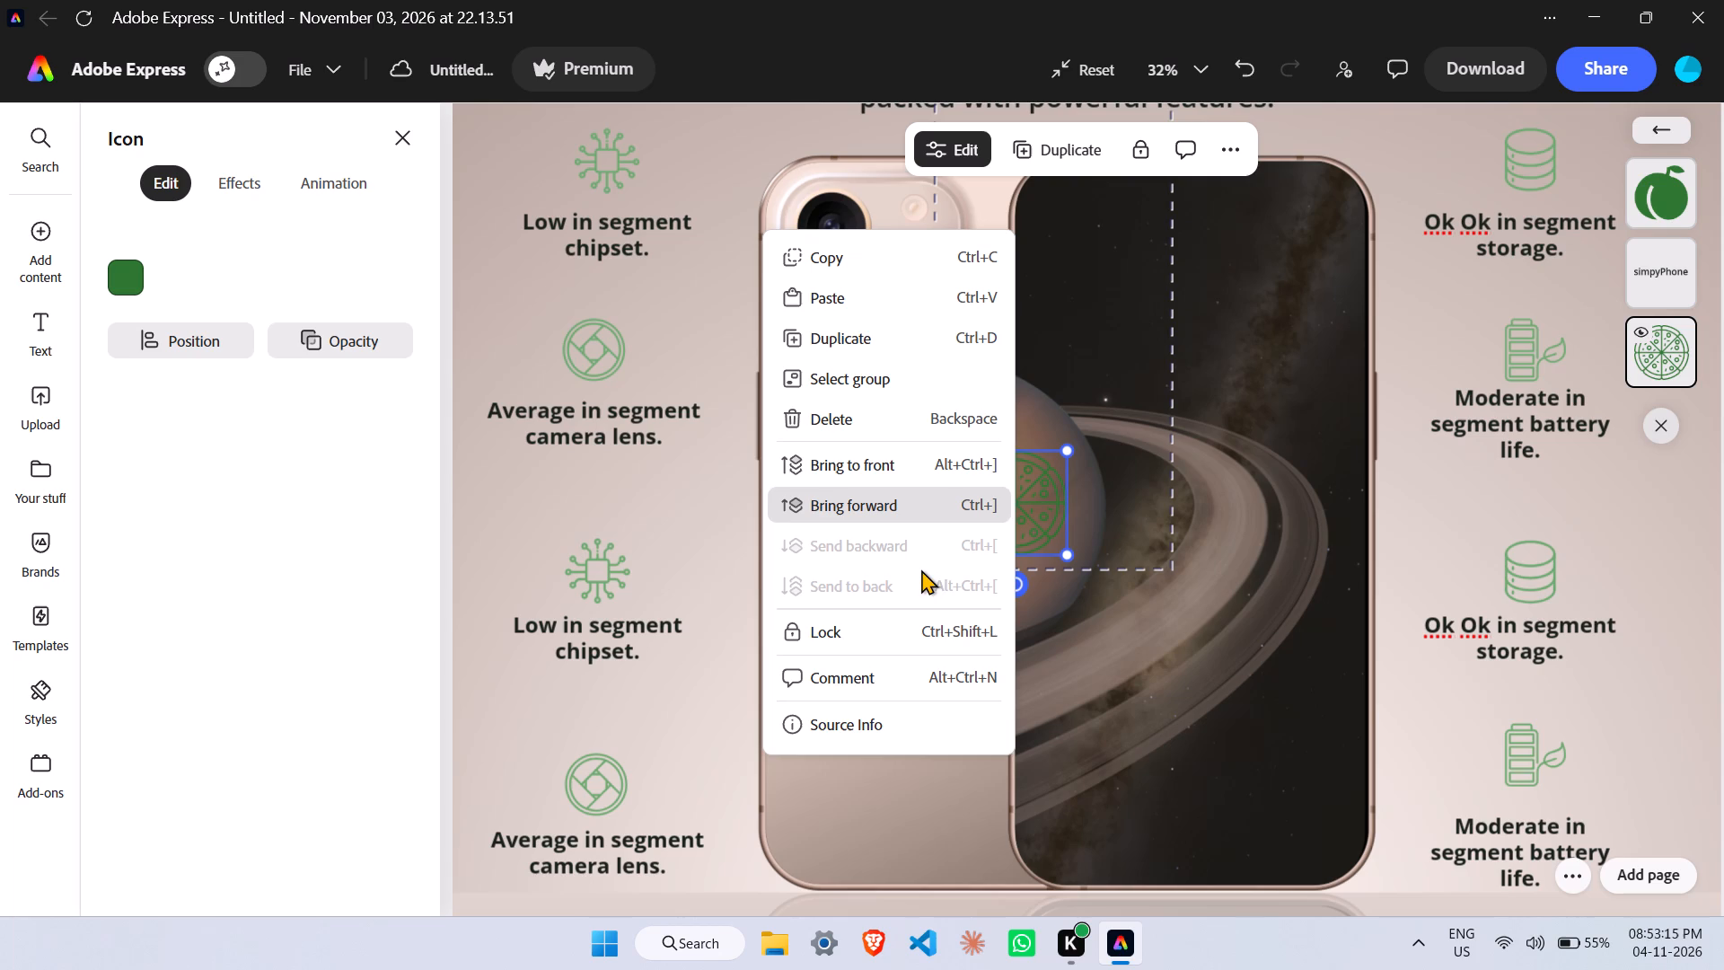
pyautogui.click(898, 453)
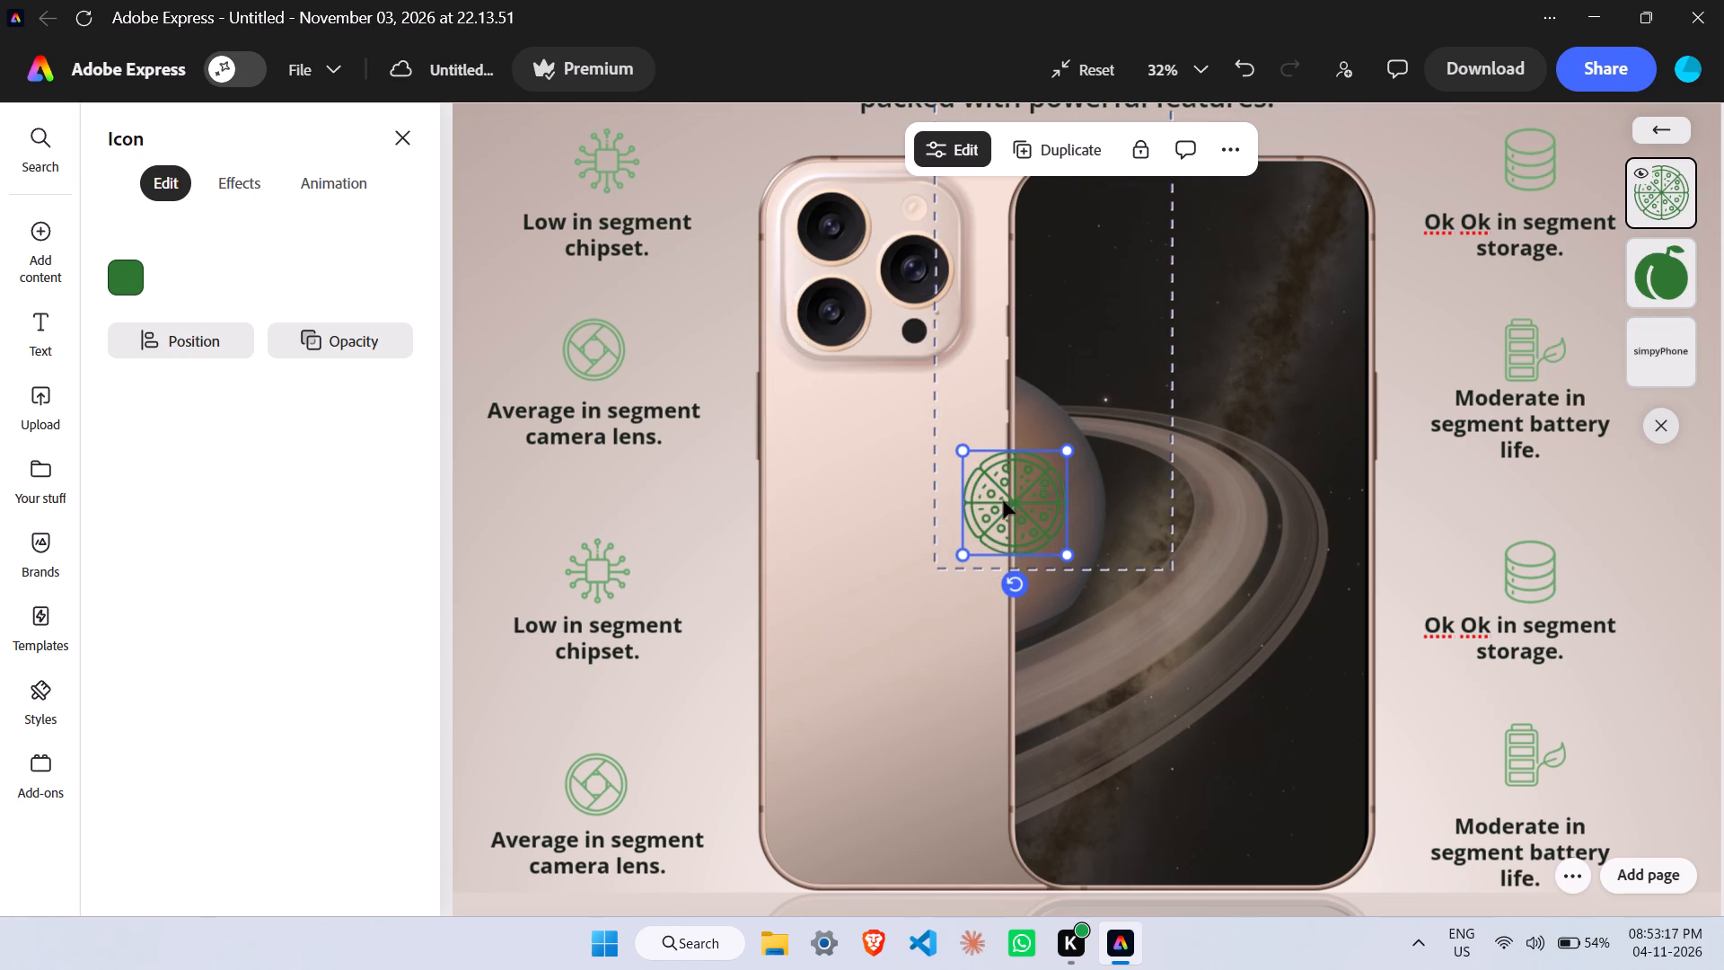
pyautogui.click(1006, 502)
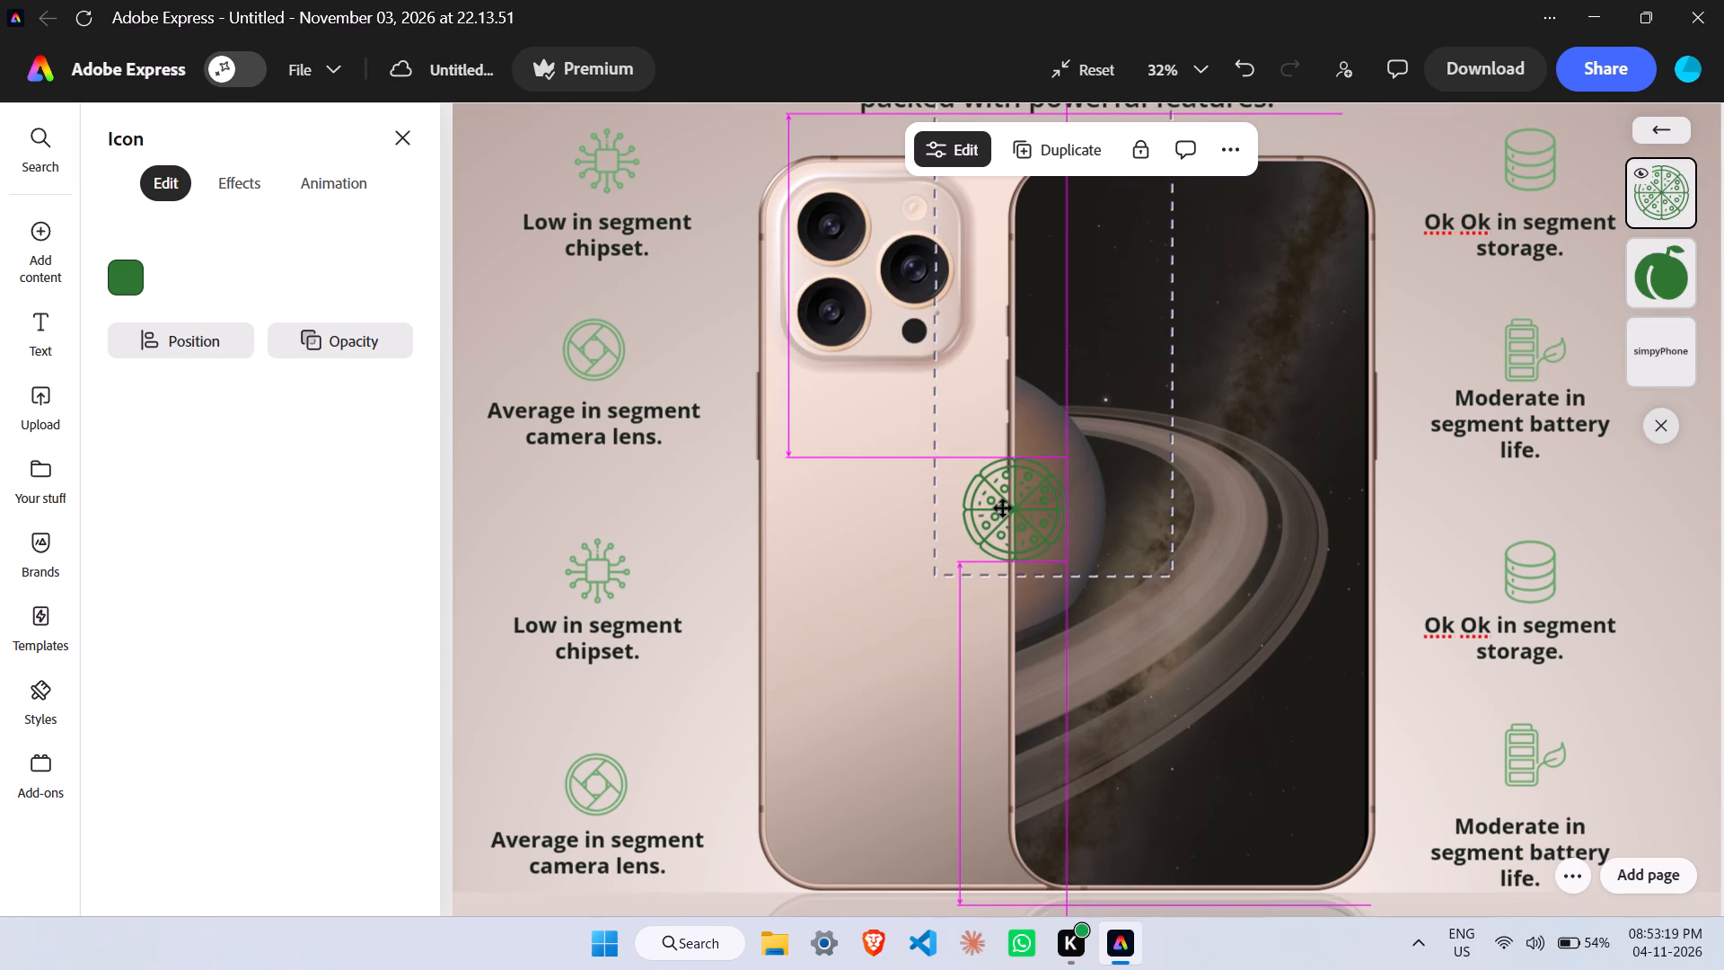
# Shift the upper feature group slightly right beneath the poster's intro text.
pyautogui.scroll(10, 996, 530)
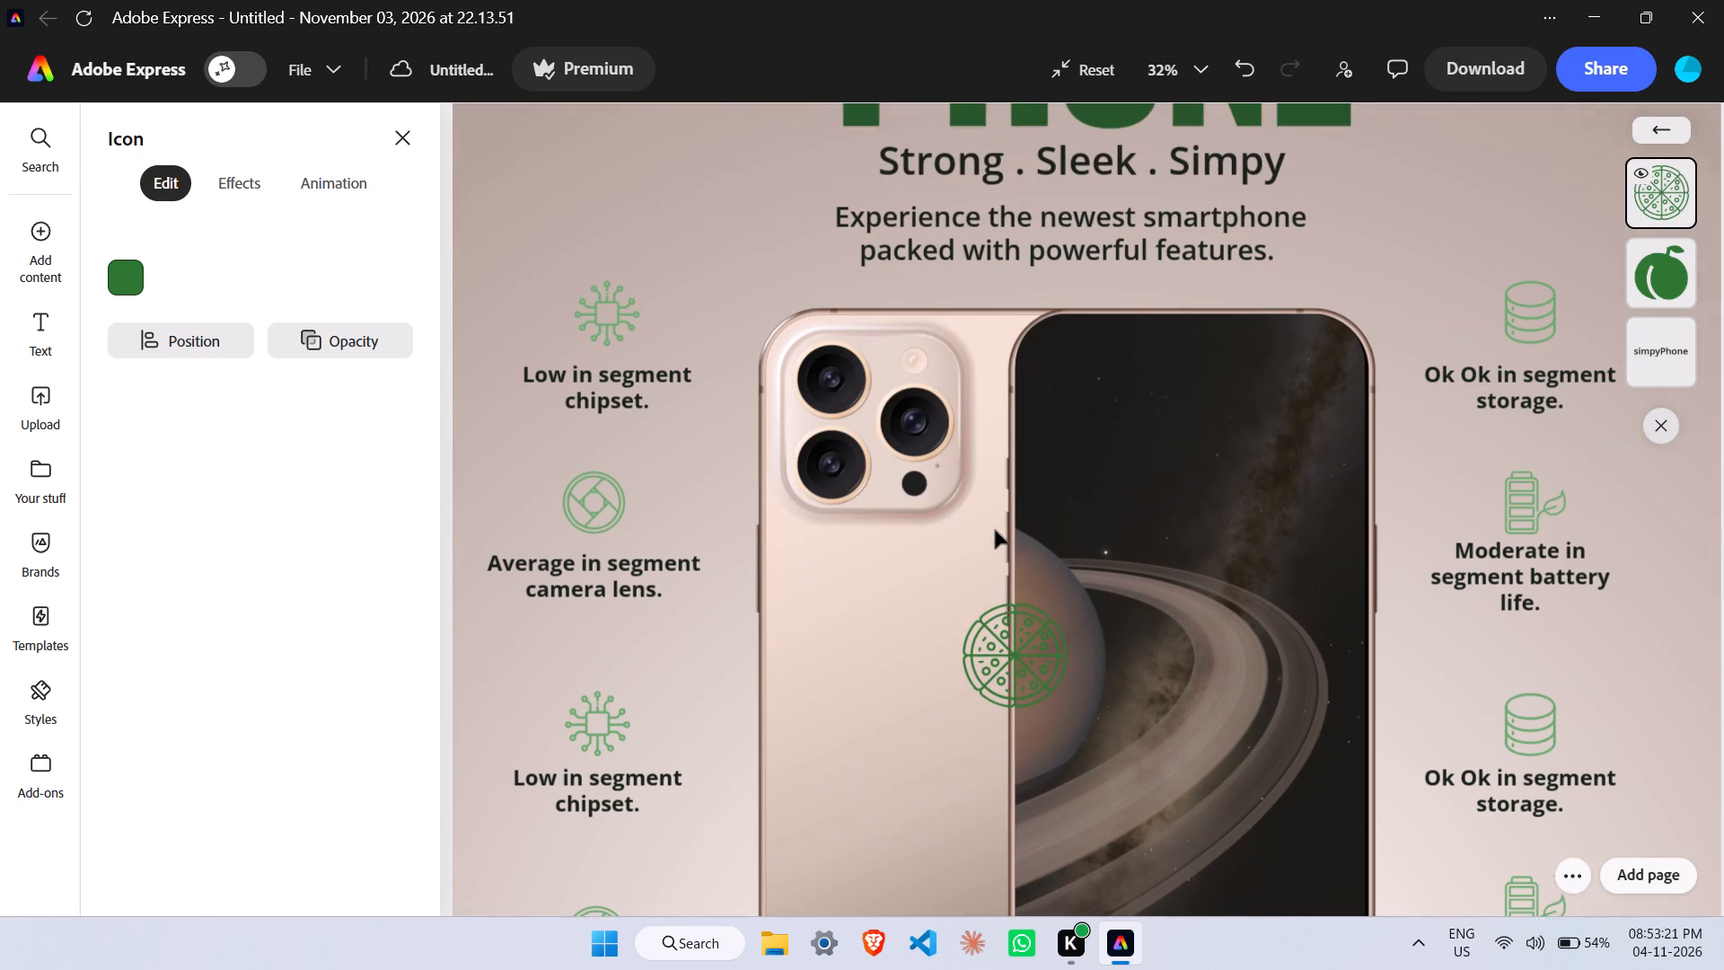
pyautogui.scroll(7, 995, 530)
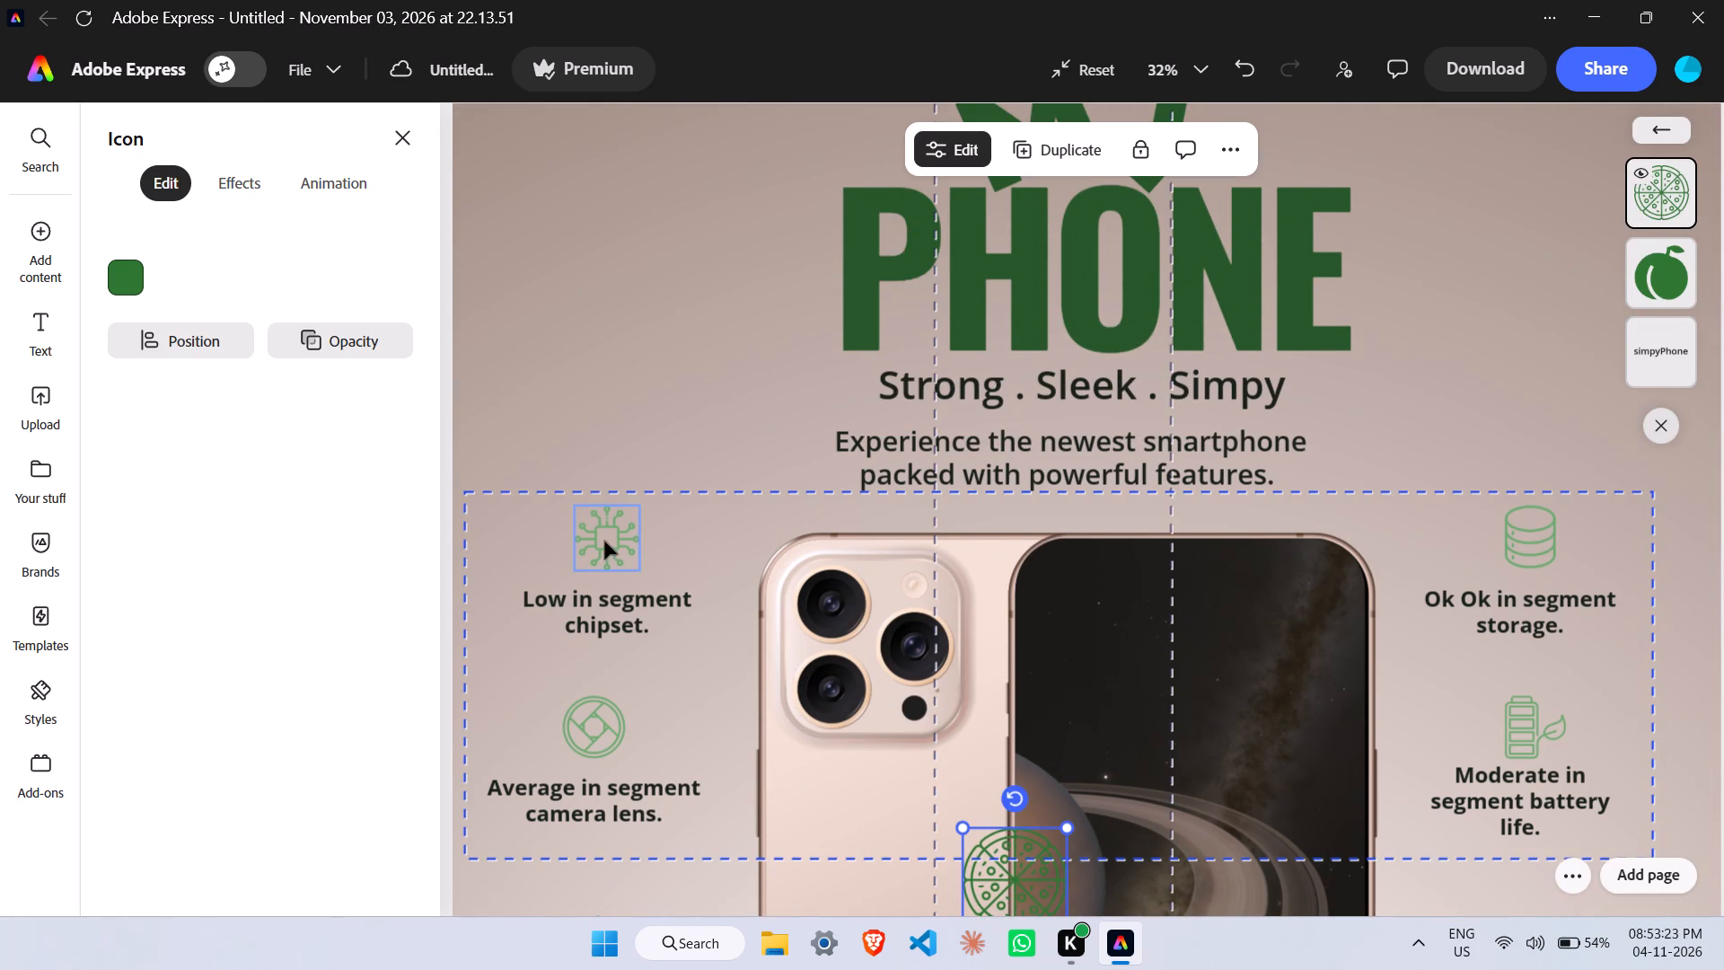
pyautogui.moveTo(612, 532); pyautogui.dragTo(616, 530)
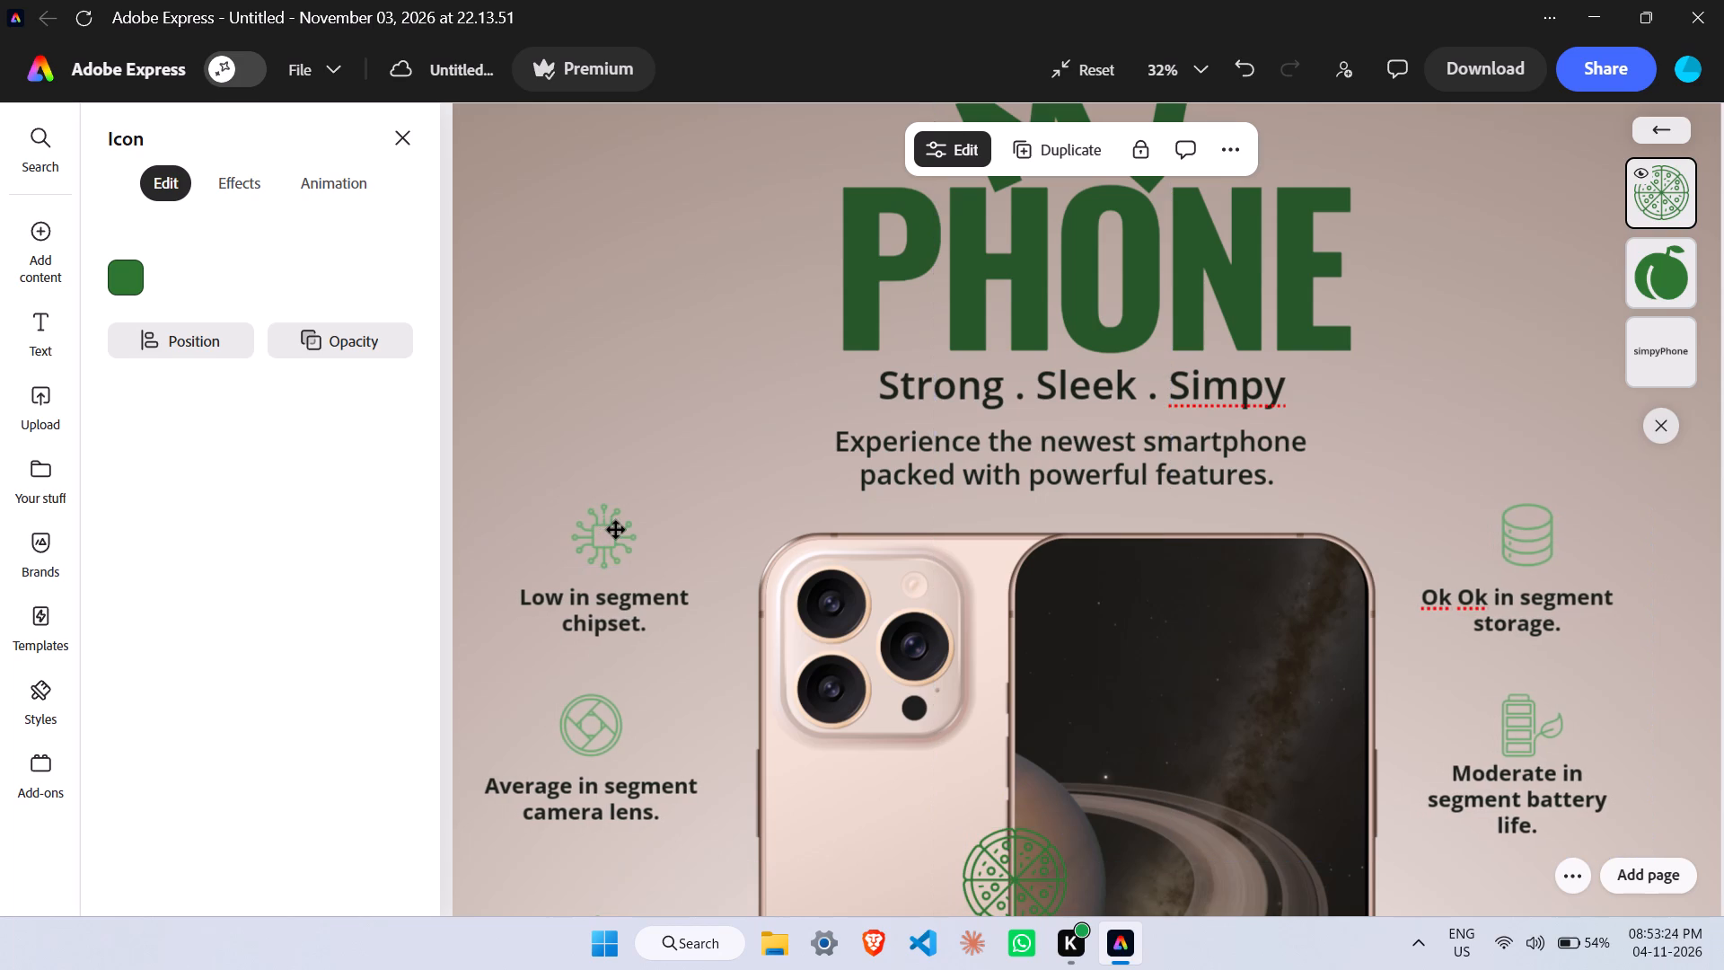
pyautogui.moveTo(616, 530); pyautogui.dragTo(620, 530)
pyautogui.click(621, 531)
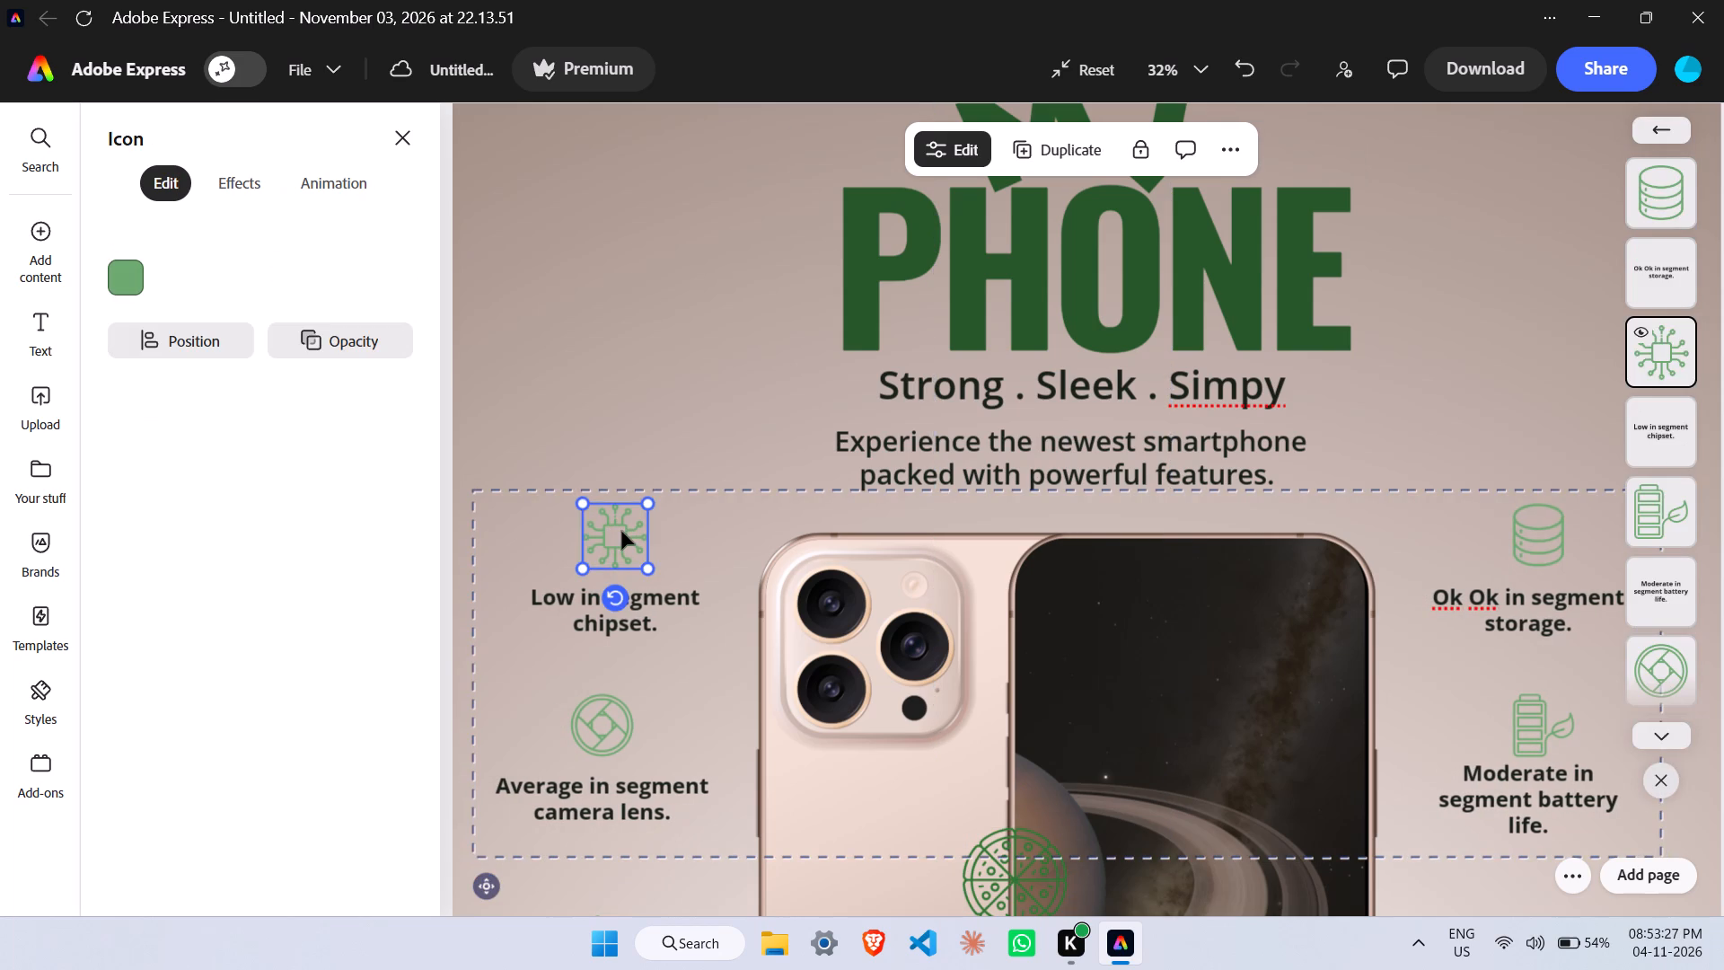
# Align the upper and lower chip icons on the same vertical line as the upper camera lens icon.
pyautogui.moveTo(621, 531); pyautogui.dragTo(612, 531)
pyautogui.scroll(-12, 625, 557)
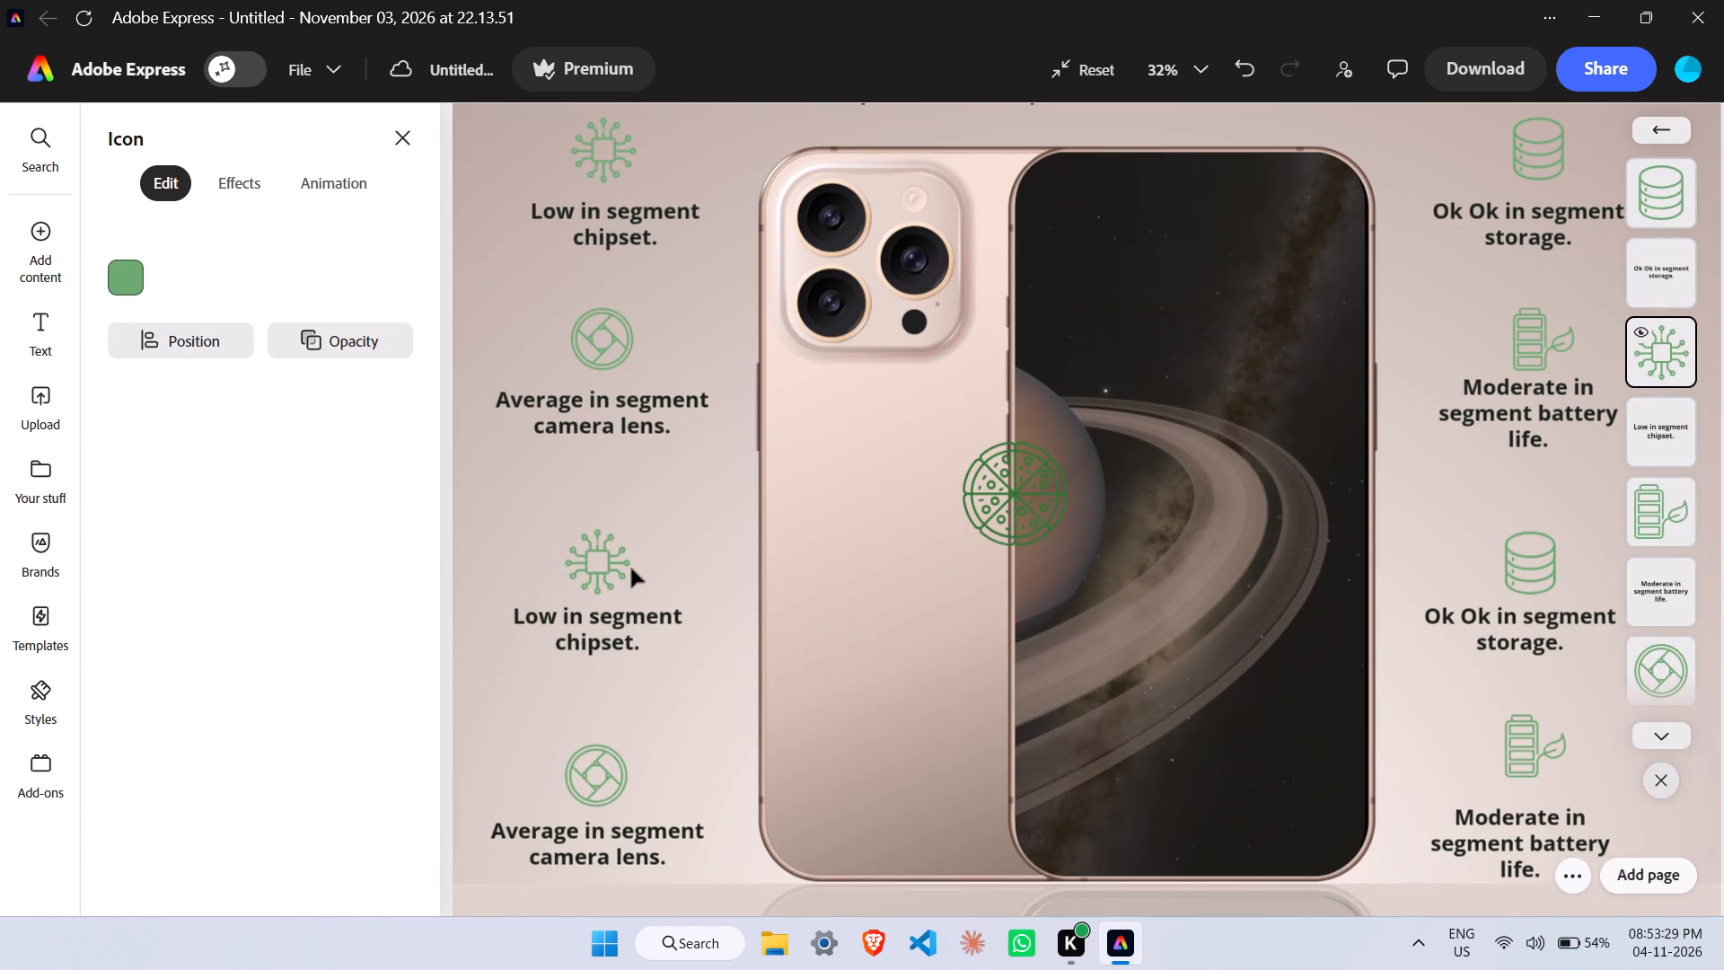
pyautogui.click(605, 570)
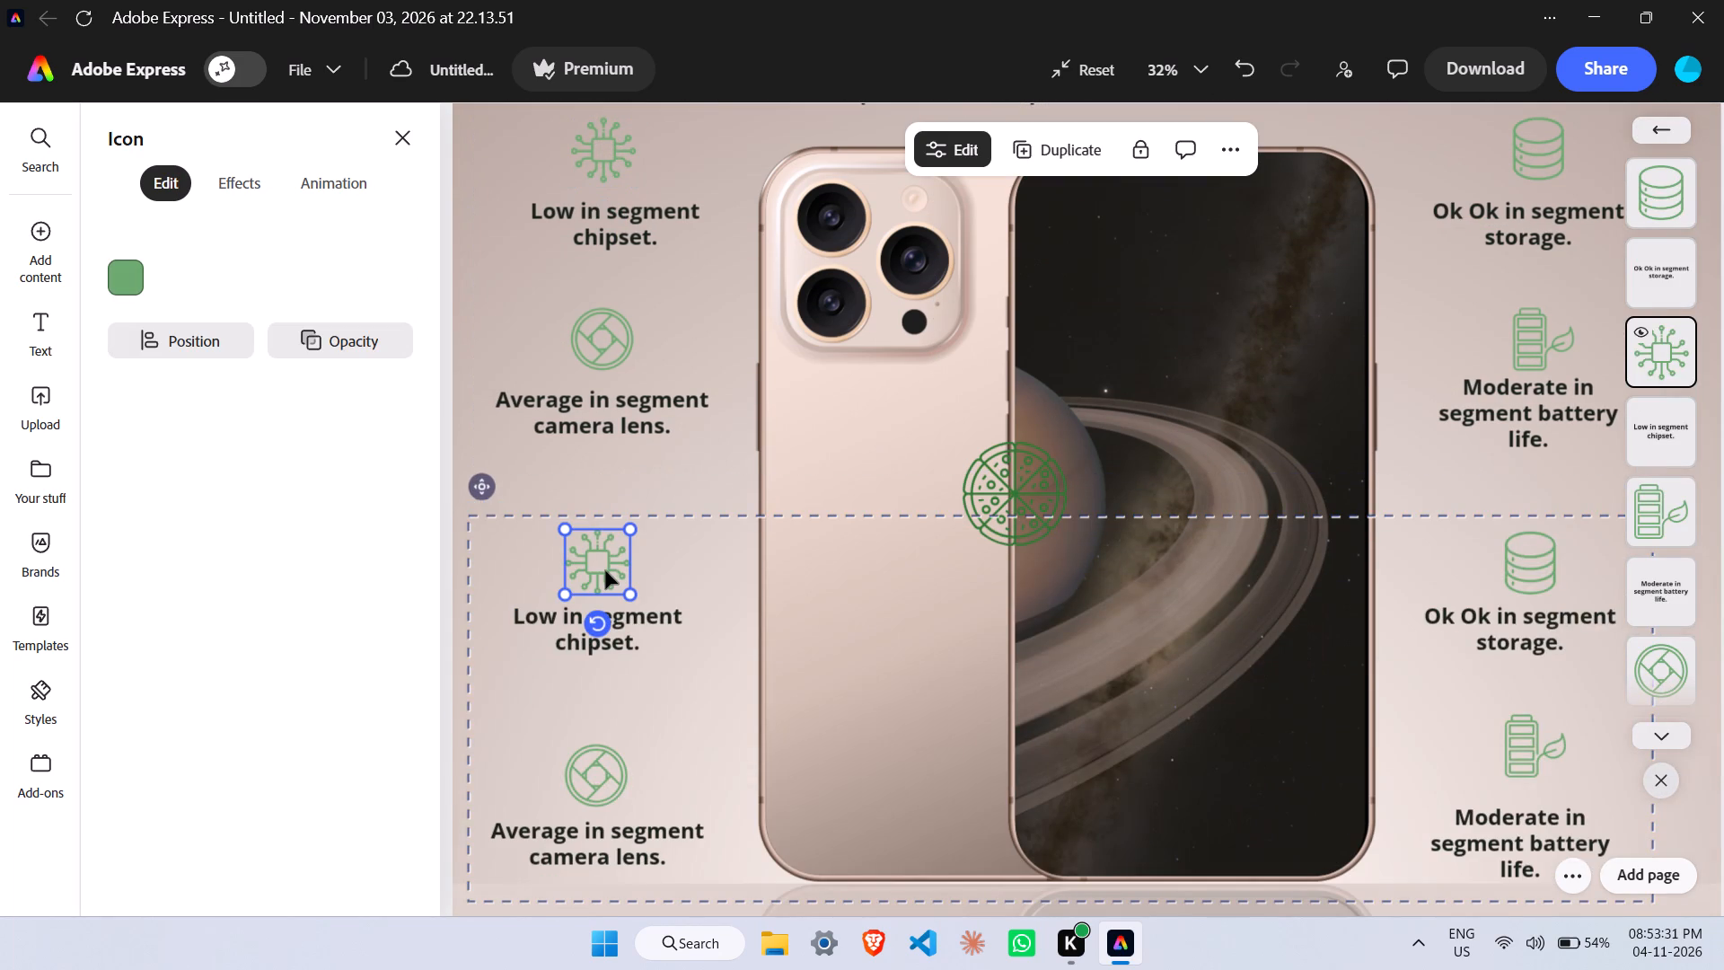
pyautogui.click(605, 570)
pyautogui.click(605, 570)
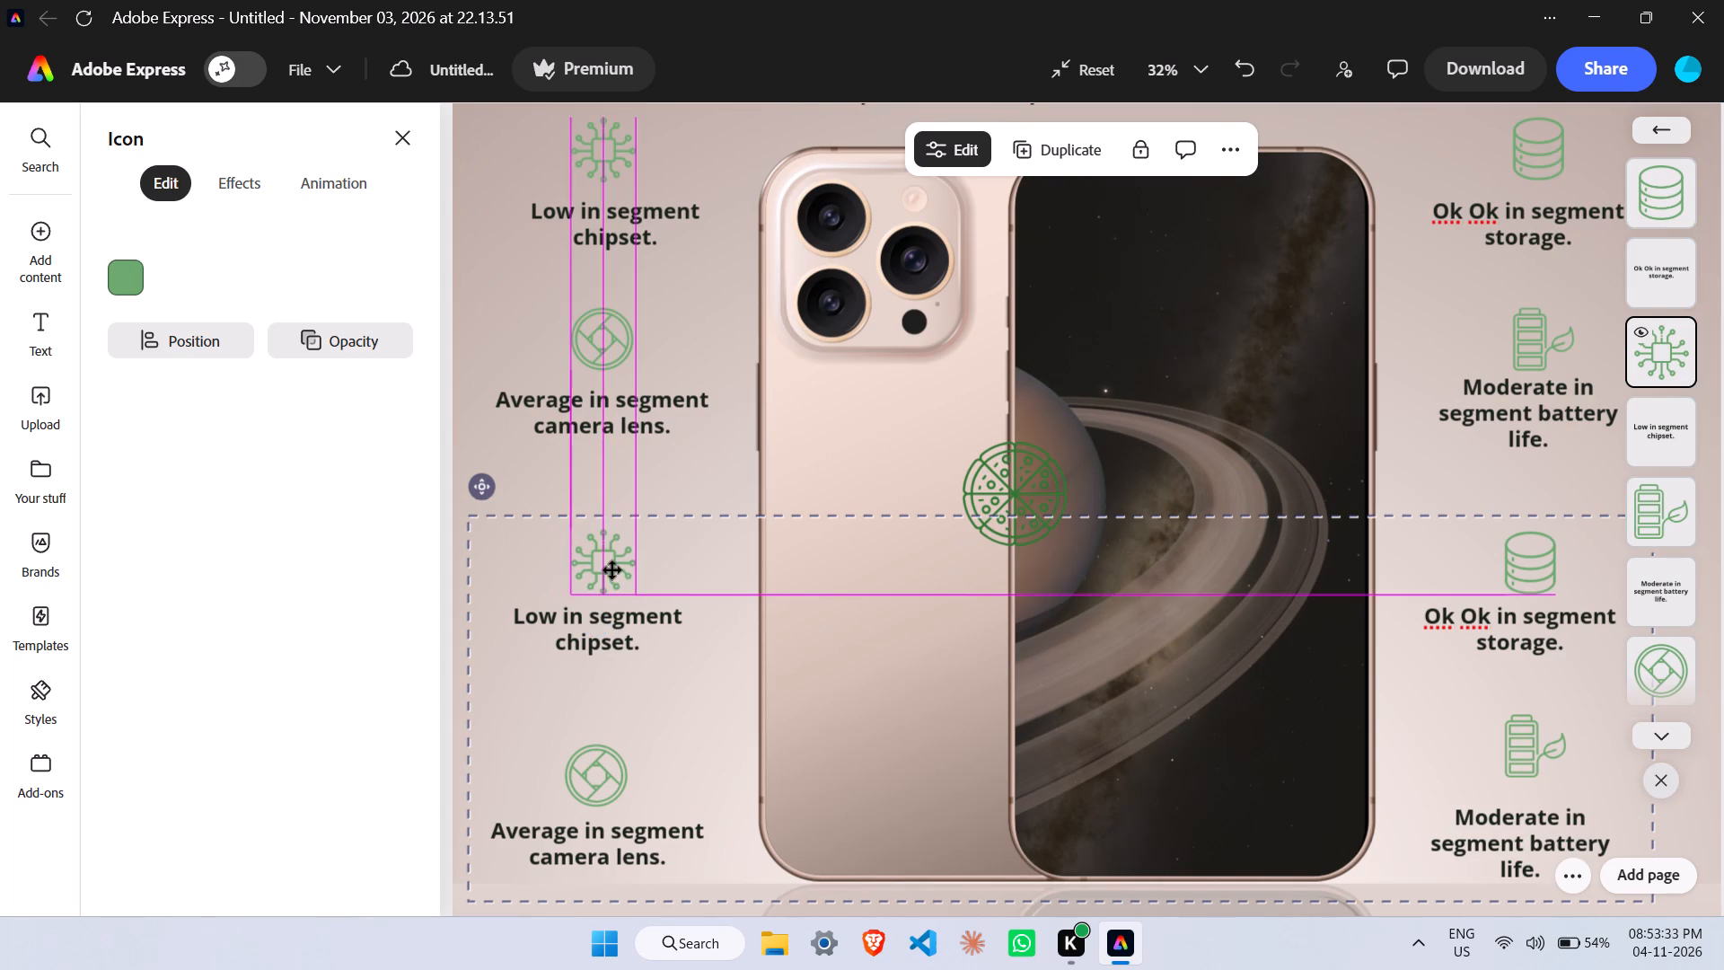
# Shift the lower camera lens icon and its caption slightly right, in line with the upper camera lens feature.
pyautogui.click(594, 773)
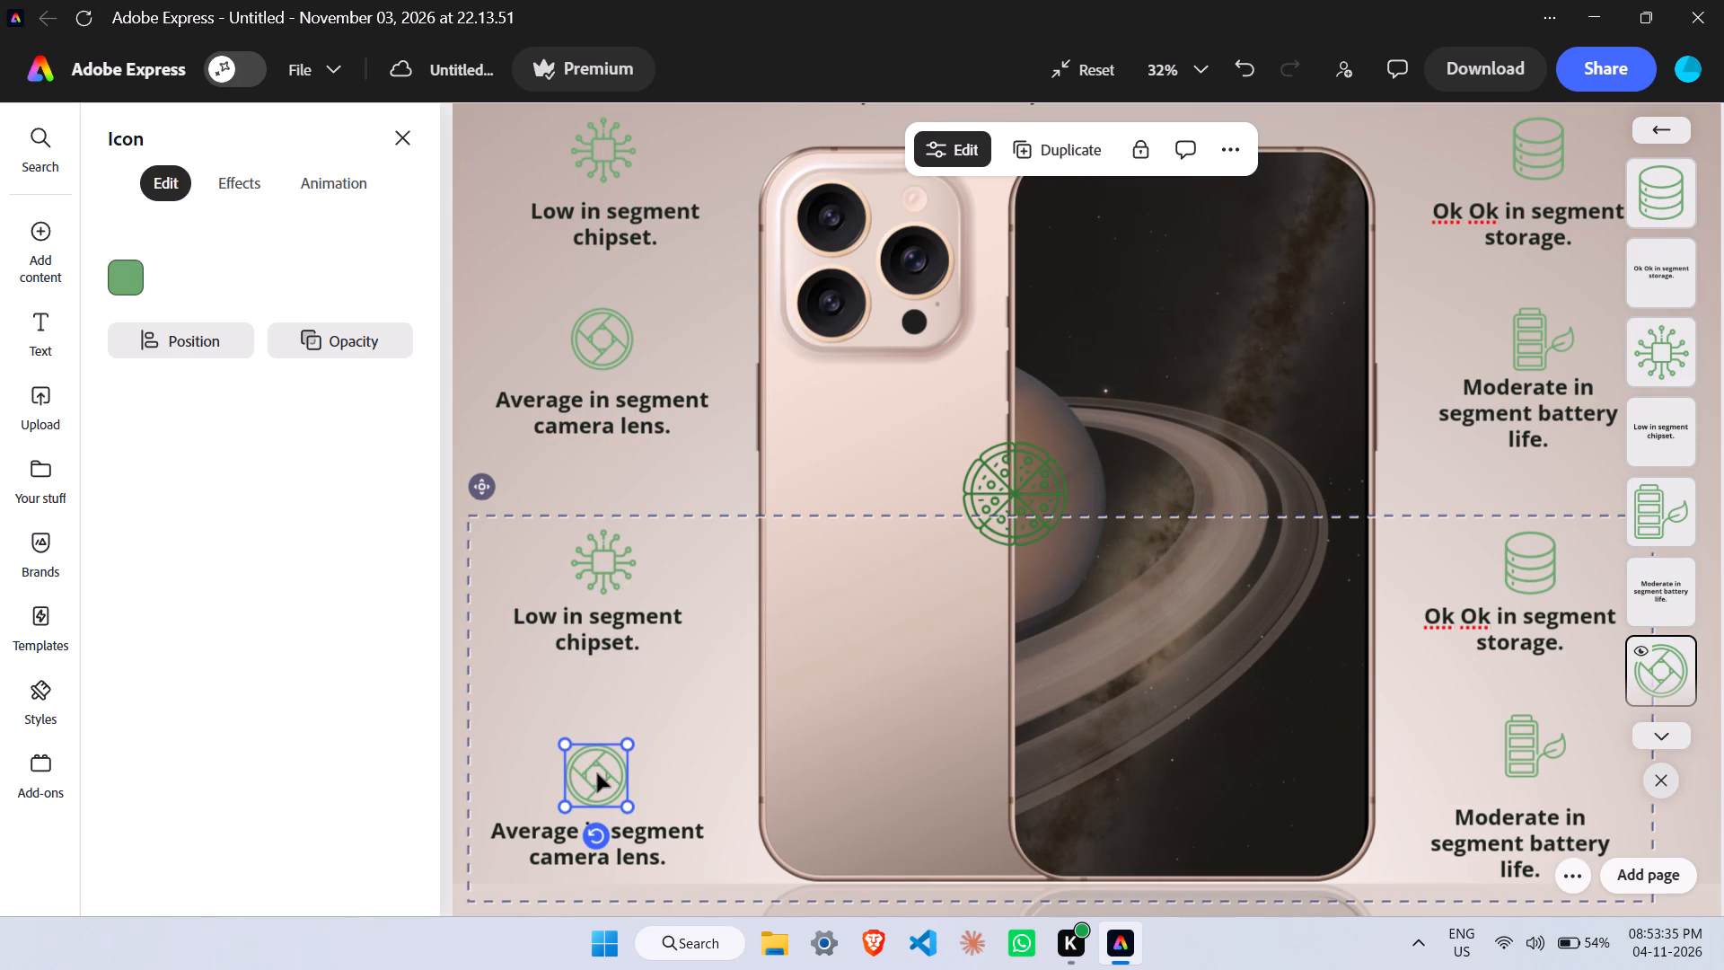
pyautogui.click(597, 773)
pyautogui.click(597, 773)
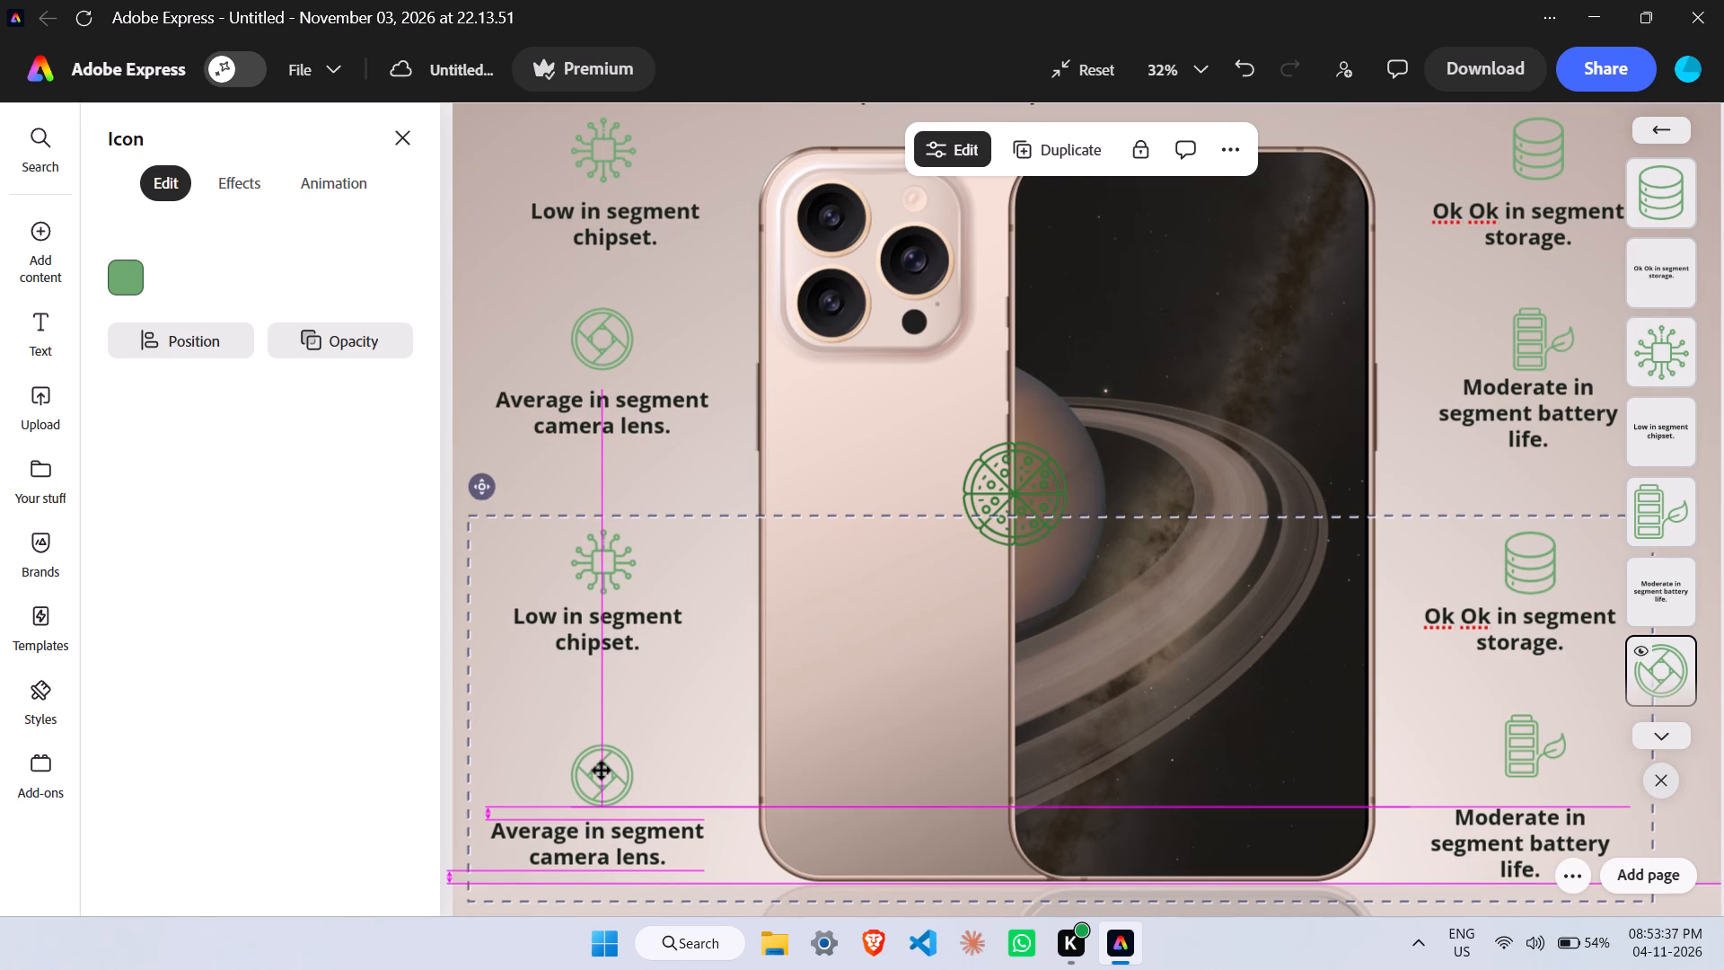
pyautogui.click(635, 840)
pyautogui.click(638, 848)
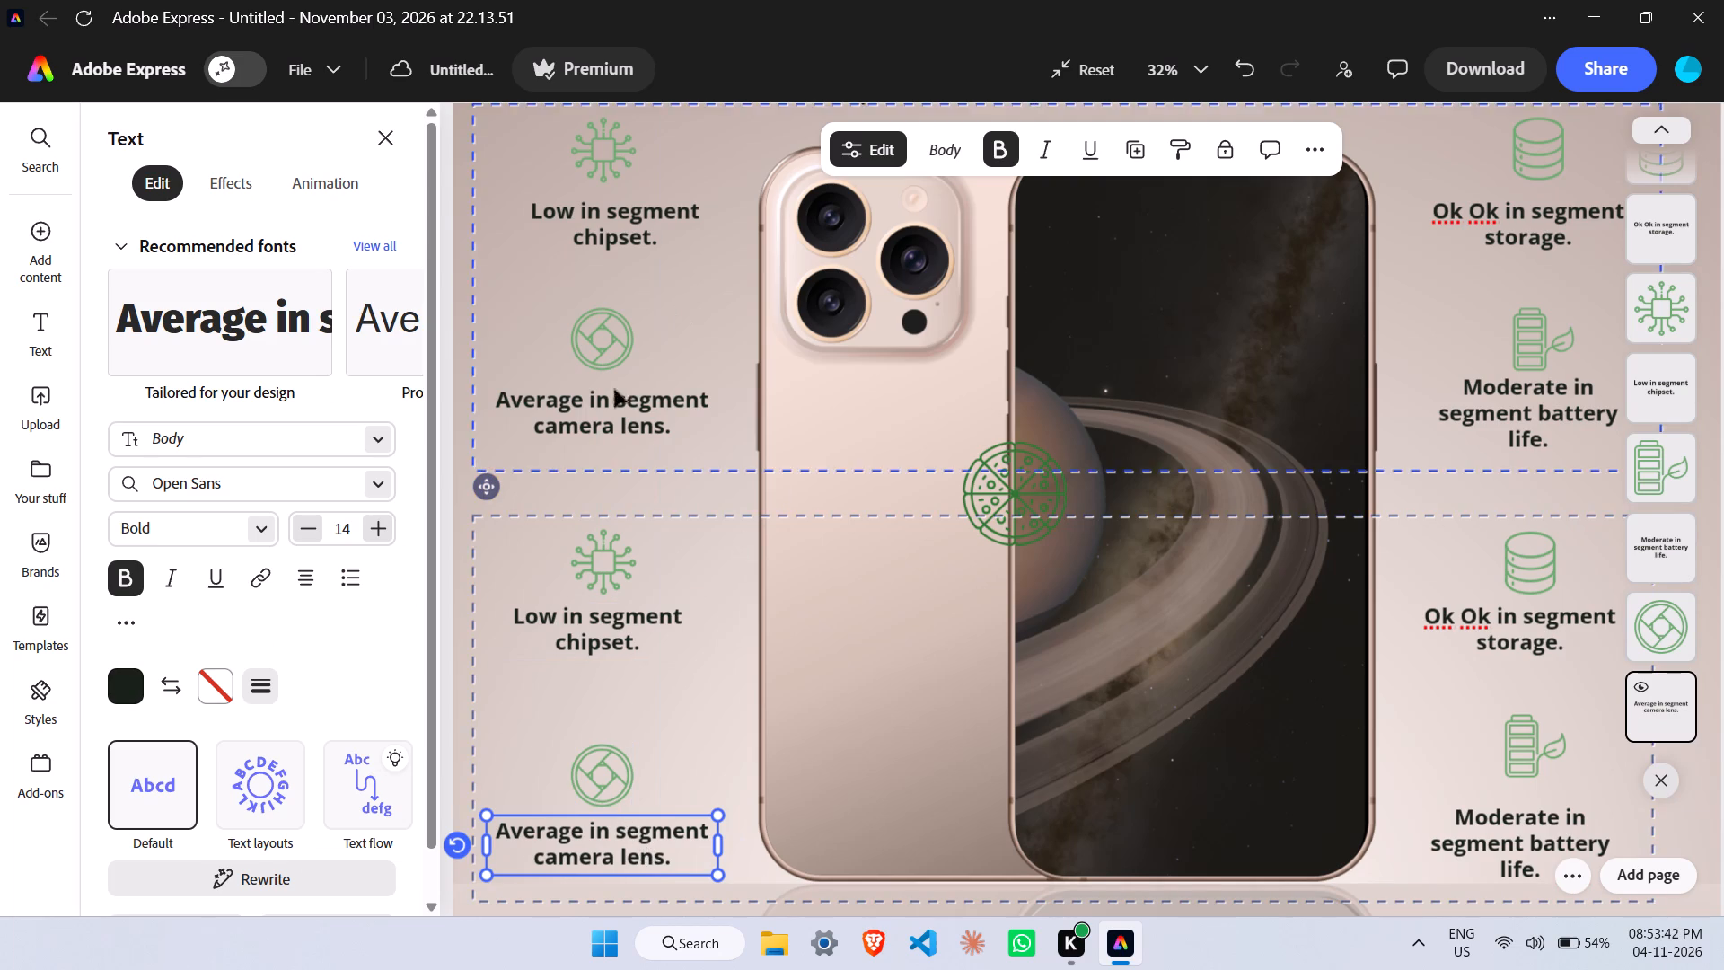
# Move the lower "Low in segment chipset." caption left so its box edge lines up with the camera lens caption.
pyautogui.click(602, 631)
pyautogui.click(602, 631)
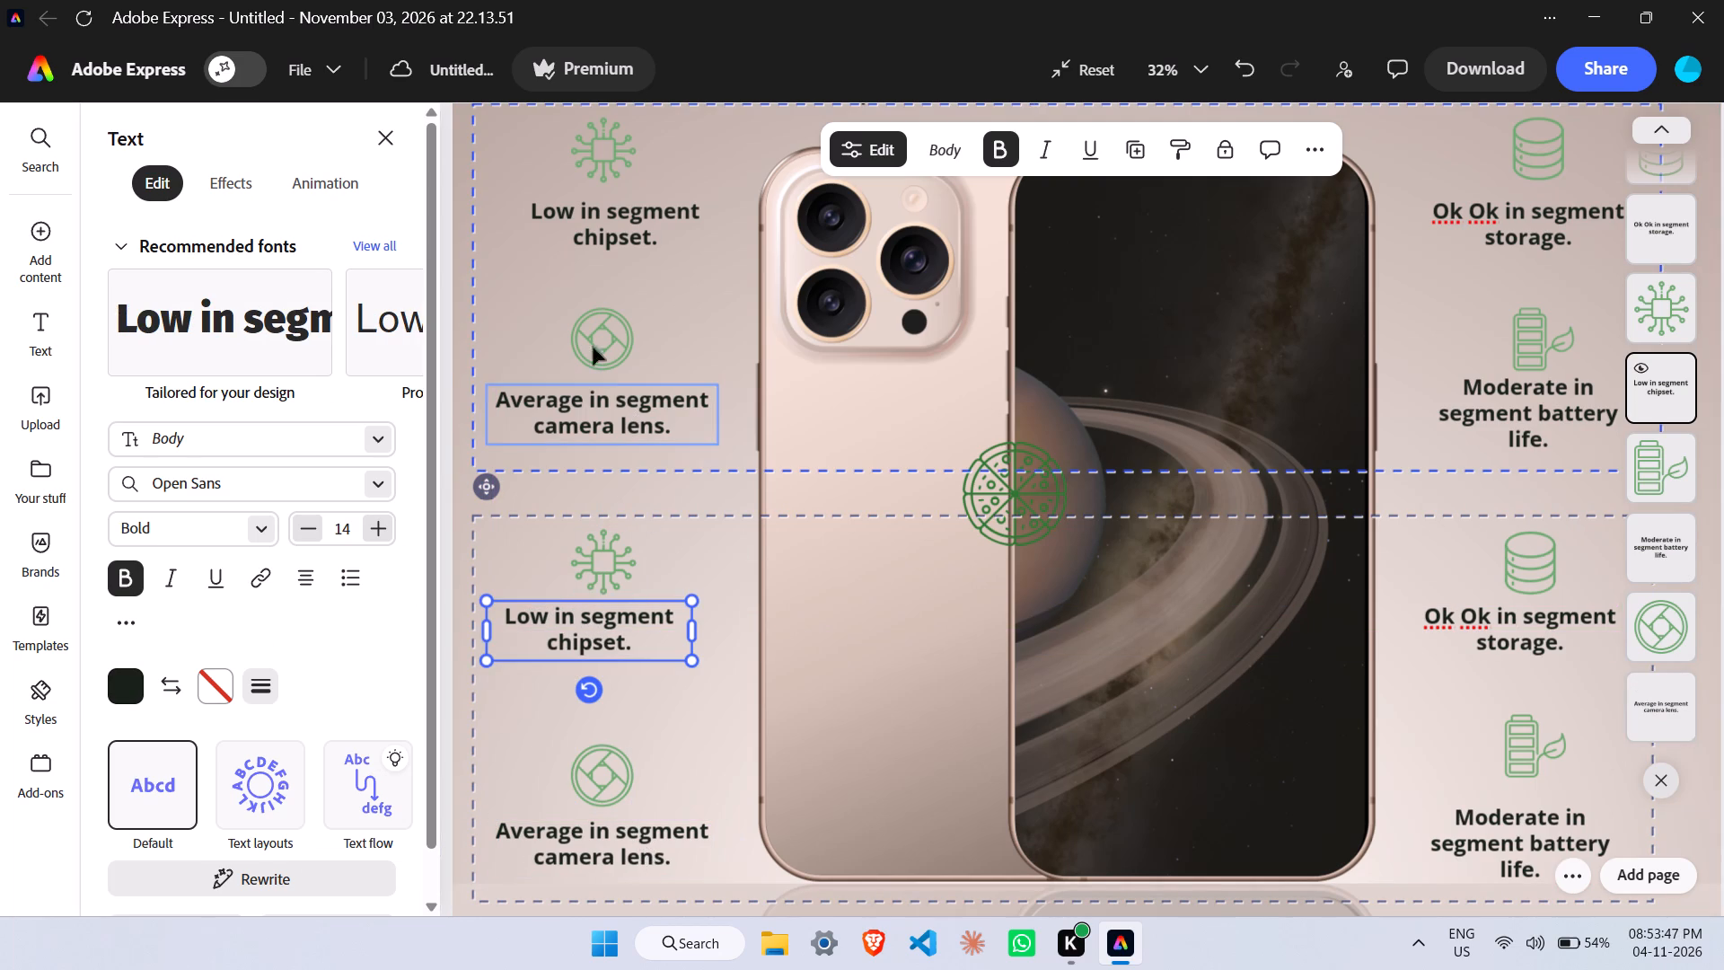
# Move the upper "Low in segment chipset." caption left so it is centred under its chip icon.
pyautogui.click(599, 225)
pyautogui.moveTo(599, 225); pyautogui.dragTo(576, 225)
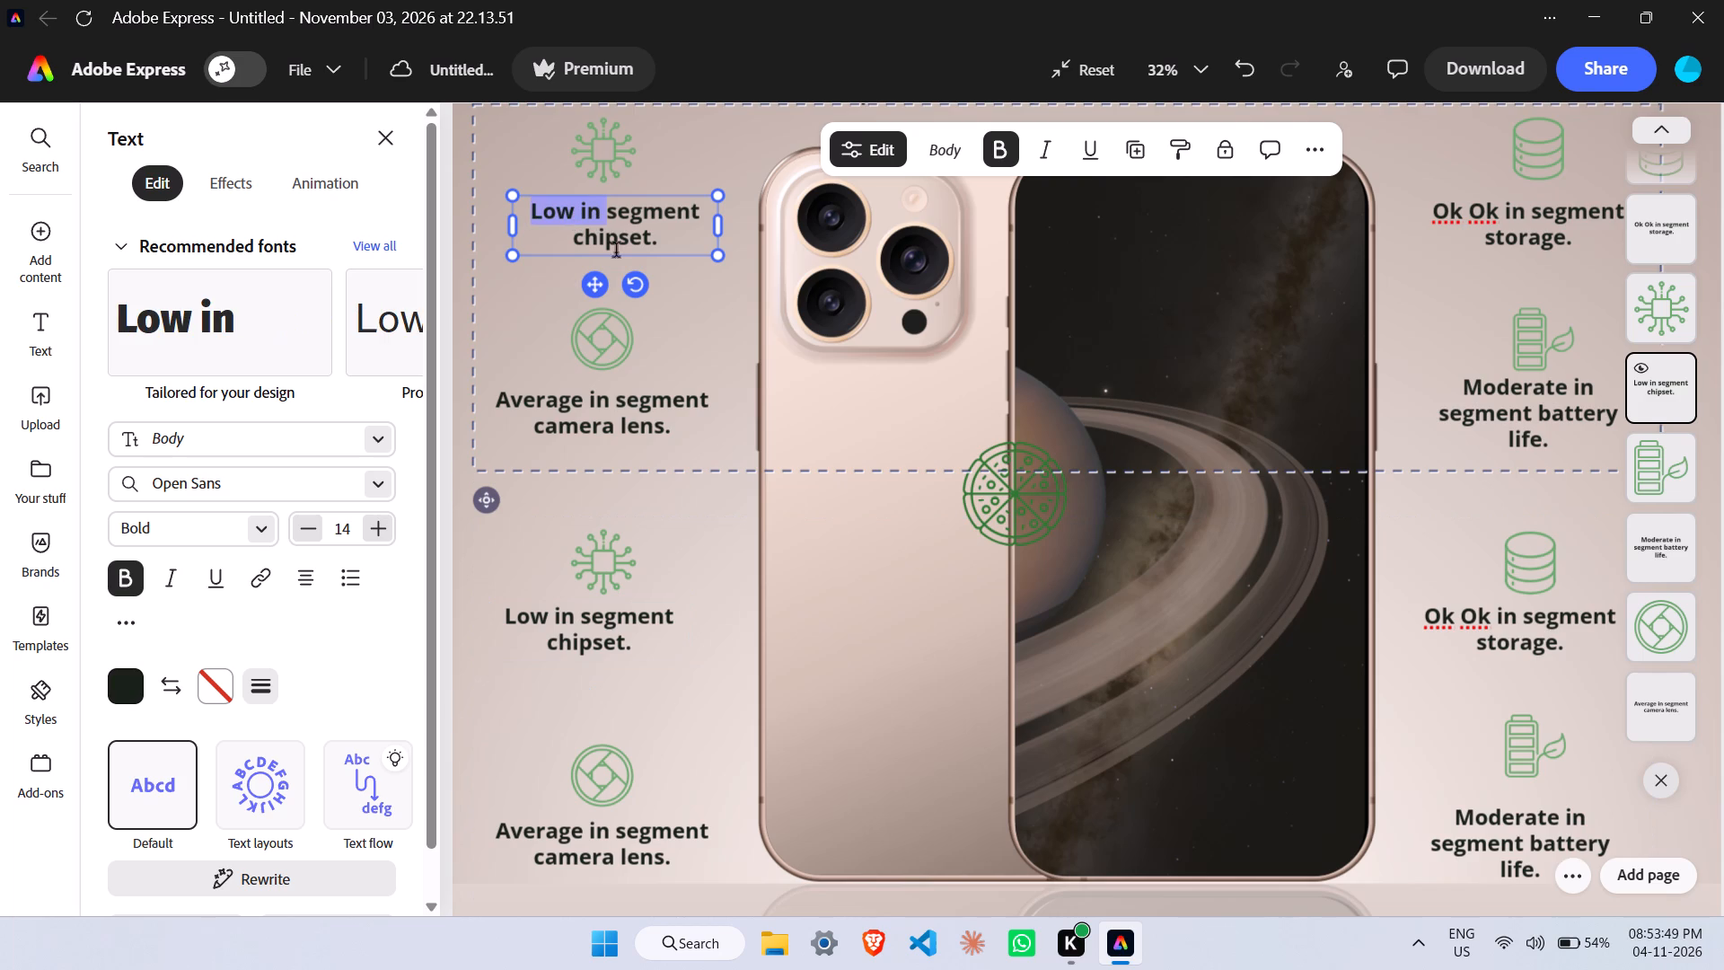
pyautogui.moveTo(601, 288); pyautogui.dragTo(587, 288)
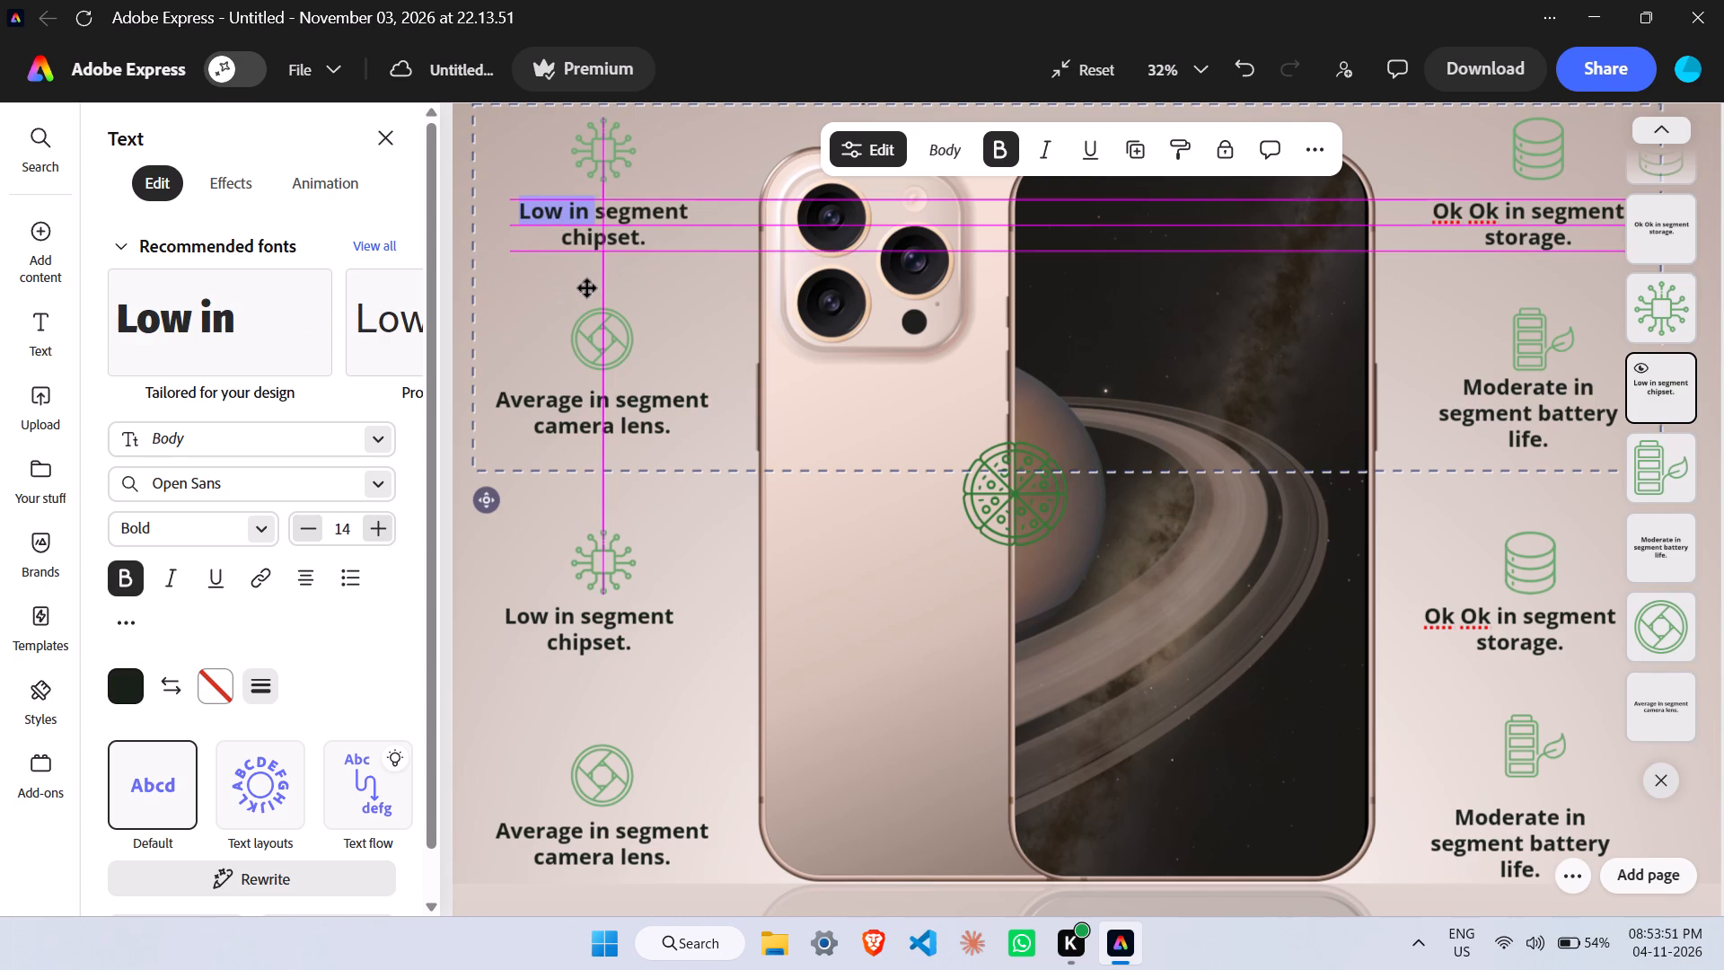
pyautogui.moveTo(587, 288); pyautogui.dragTo(584, 288)
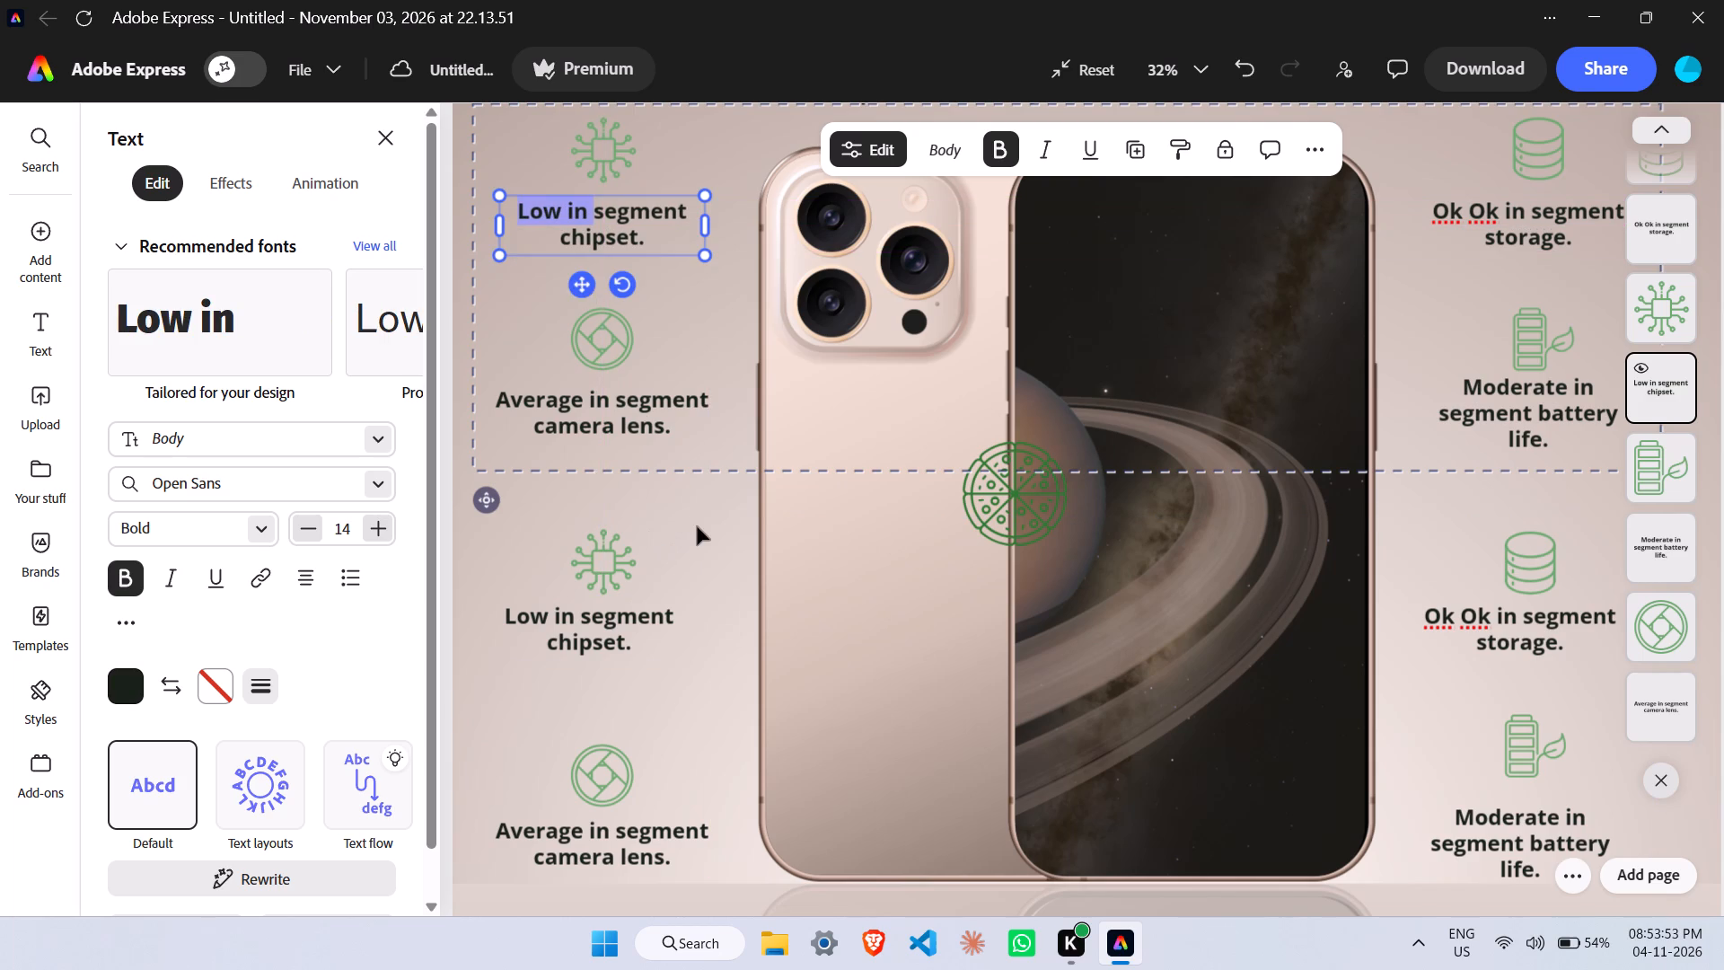
pyautogui.click(697, 526)
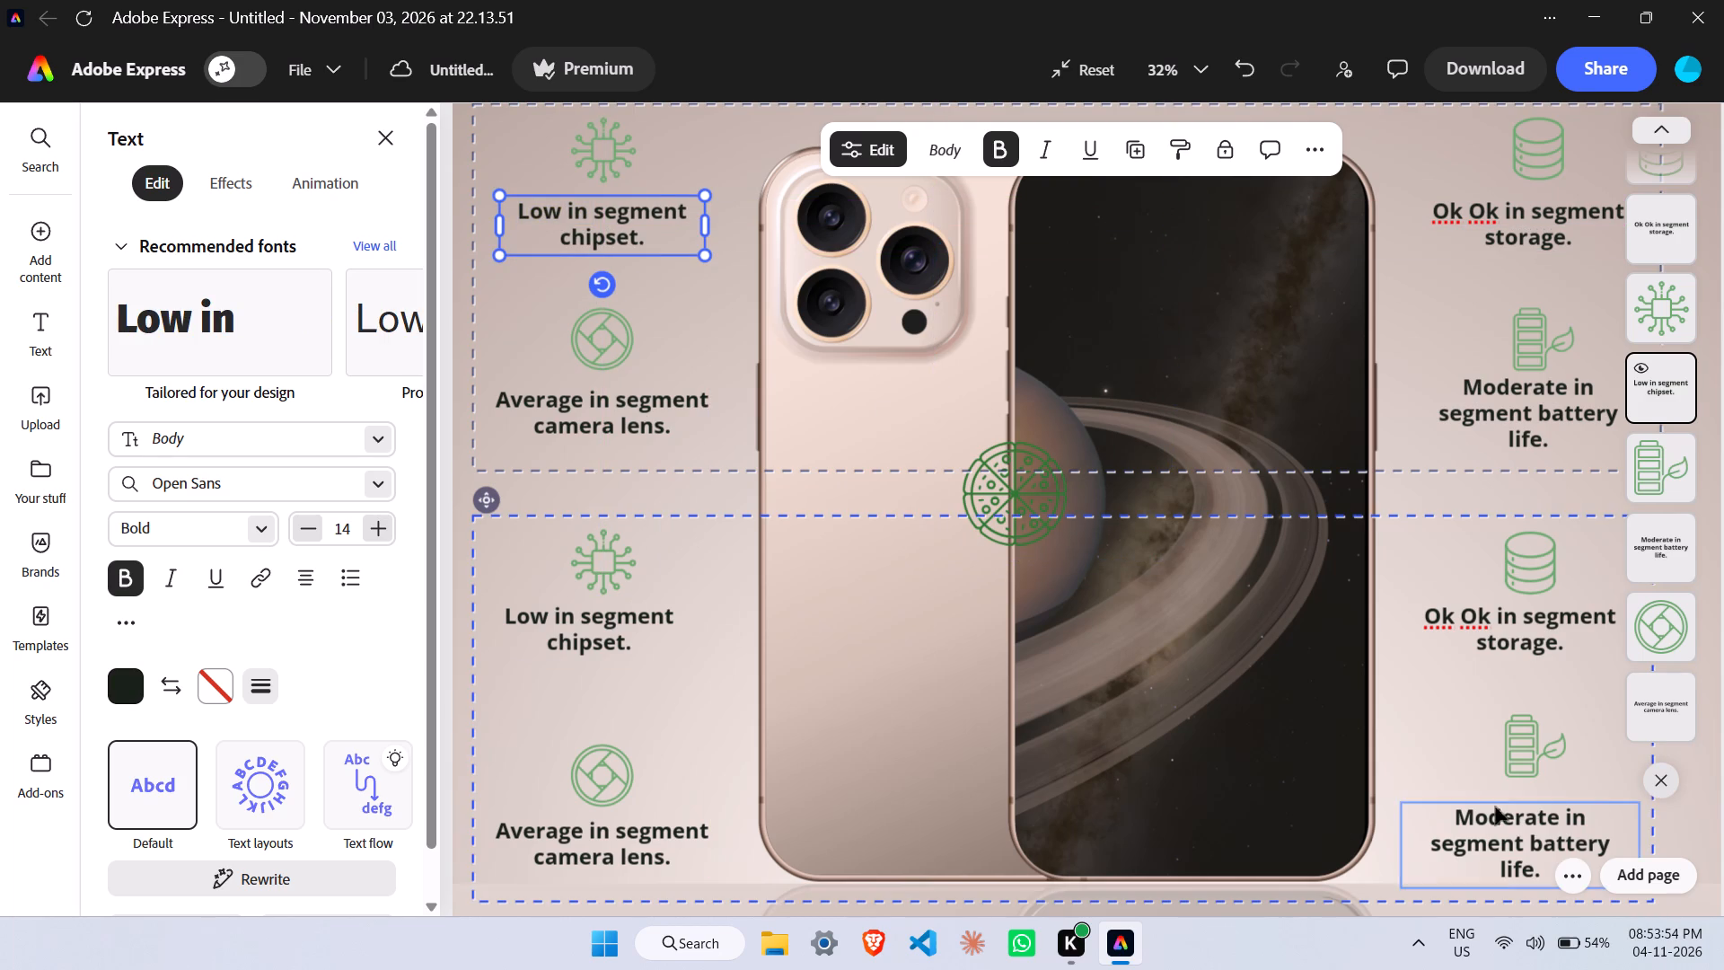
# Nudge the upper storage caption slightly right, and move the storage icon slightly right and down towards it.
pyautogui.click(1559, 152)
pyautogui.click(1500, 222)
pyautogui.click(1514, 225)
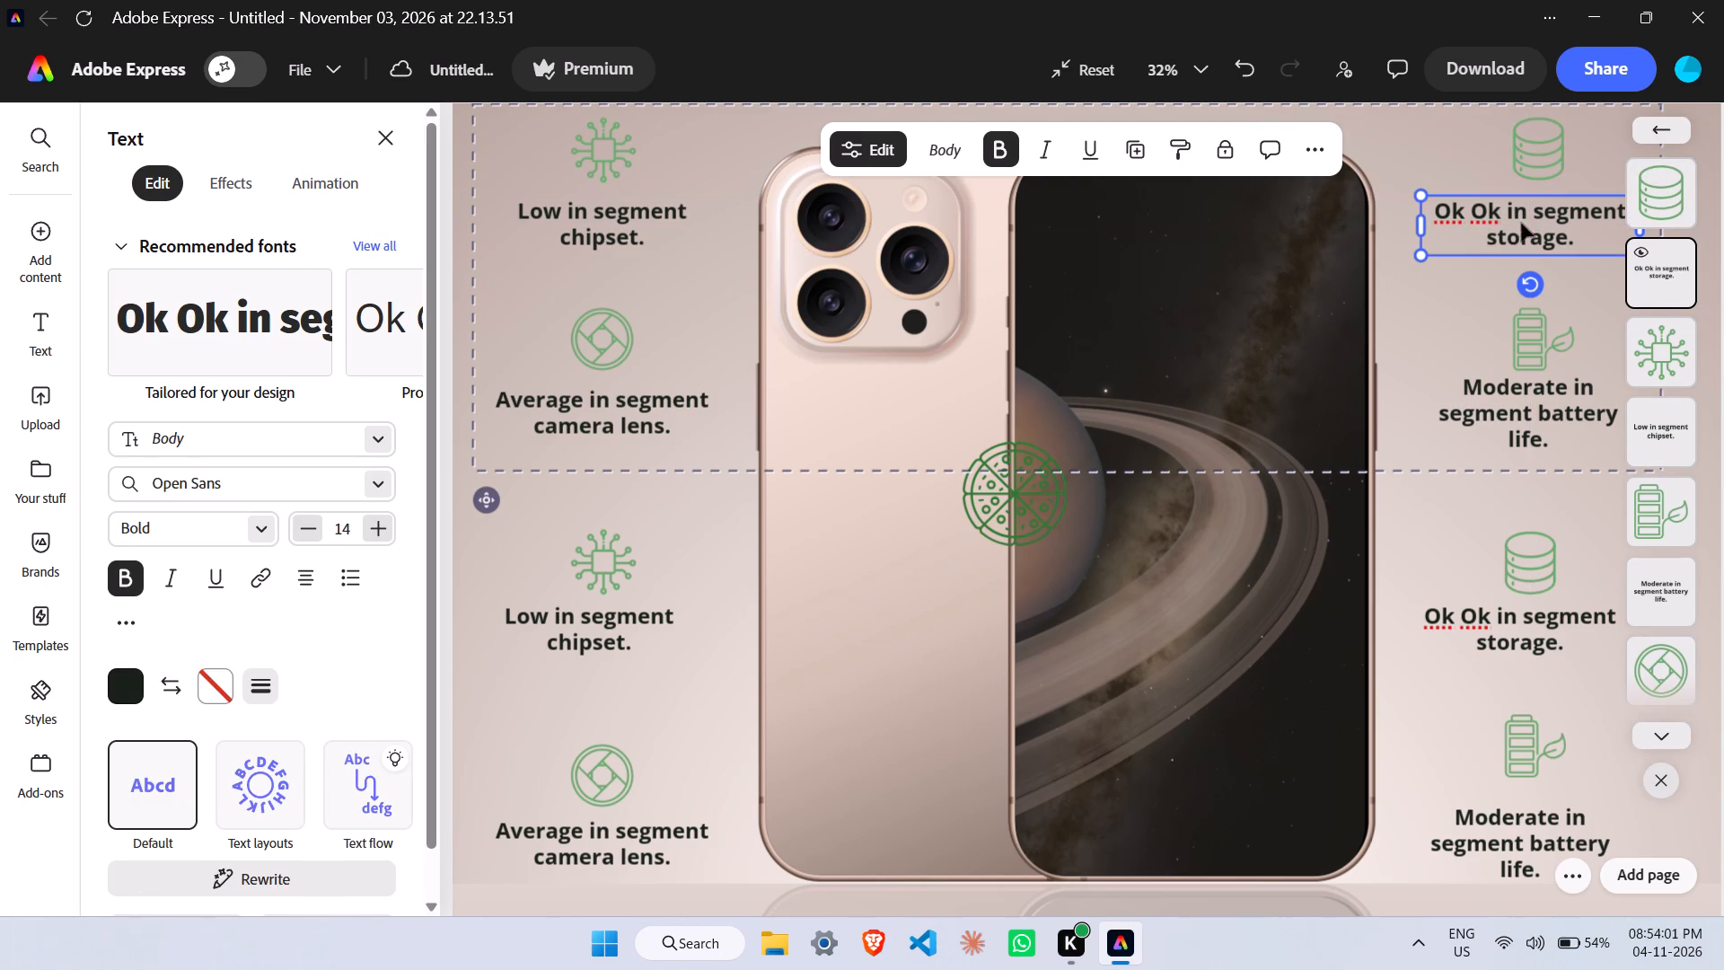
pyautogui.click(1549, 167)
pyautogui.moveTo(1542, 153); pyautogui.dragTo(1542, 159)
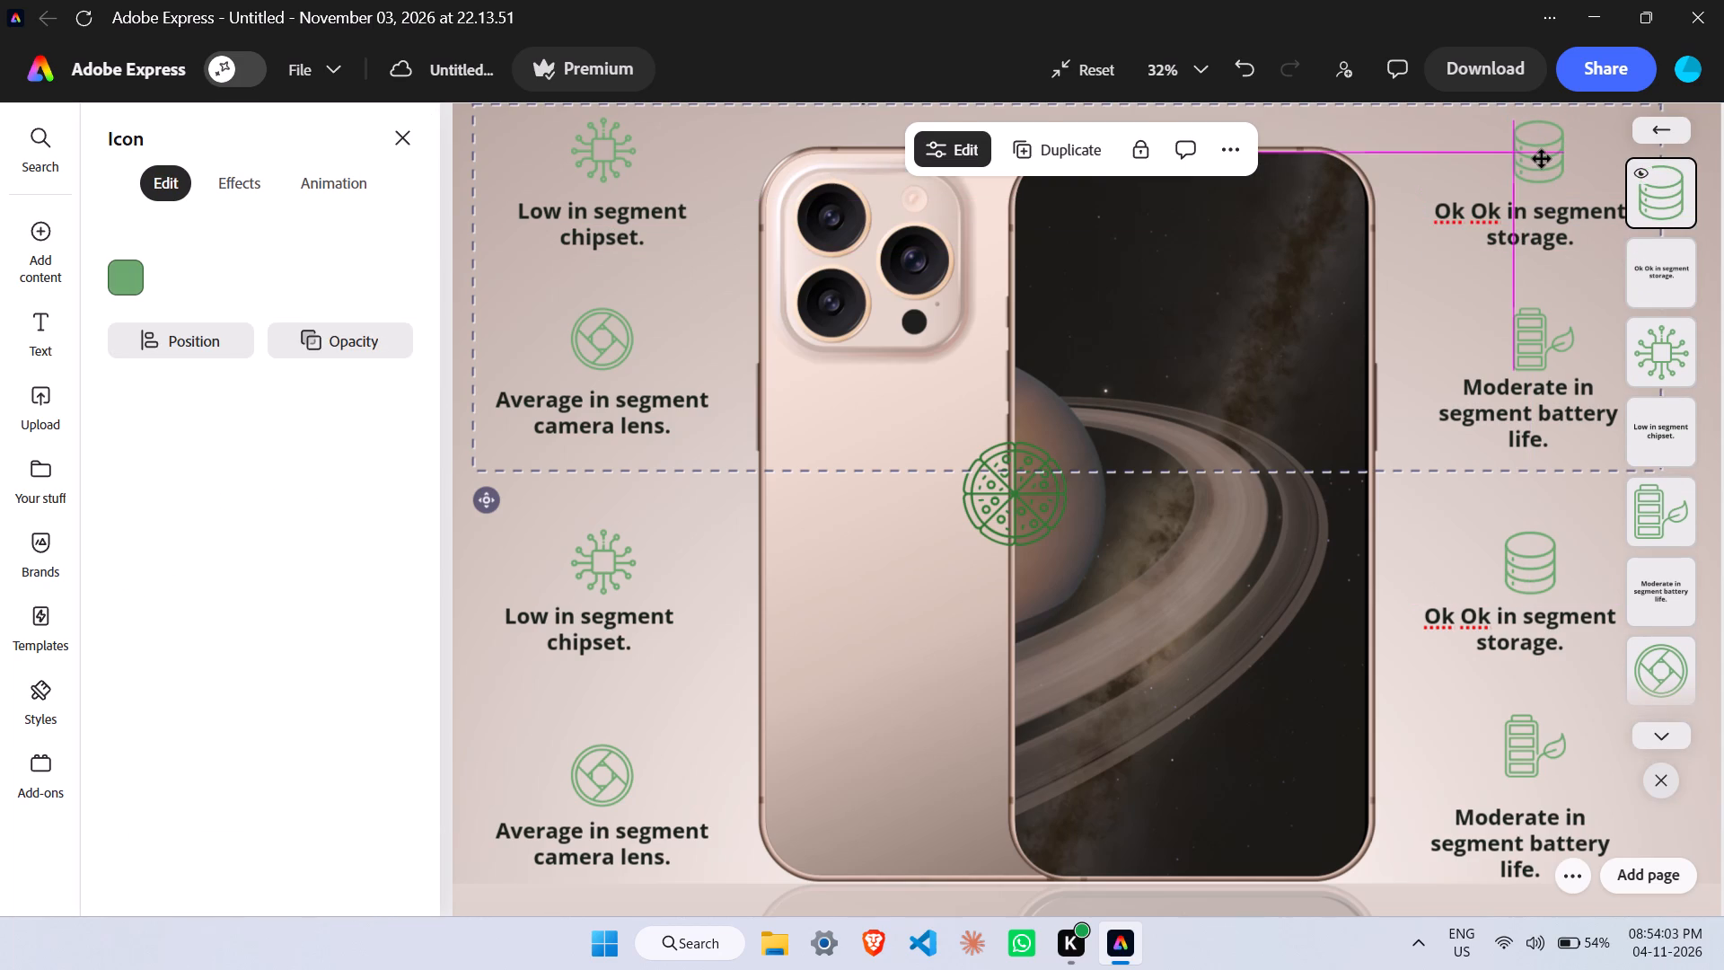
pyautogui.moveTo(1542, 159); pyautogui.dragTo(1545, 157)
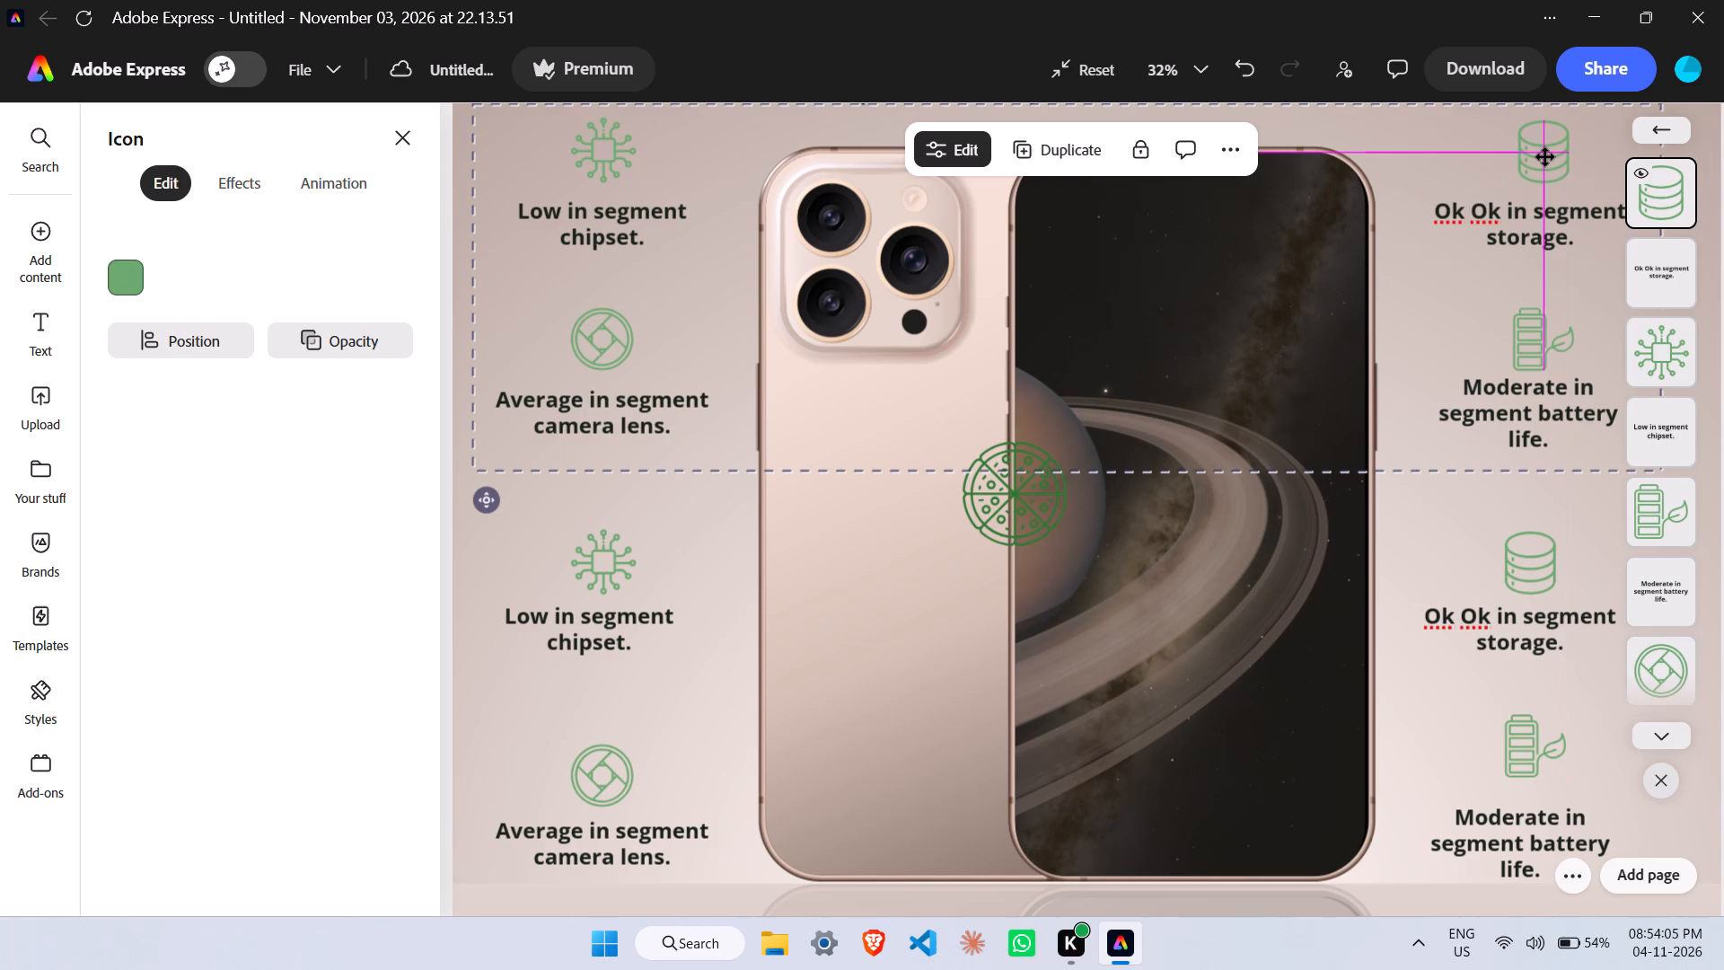
pyautogui.moveTo(1545, 157); pyautogui.dragTo(1549, 163)
# Shift the upper battery icon and its "Moderate in segment battery life." caption slightly right.
pyautogui.click(1533, 321)
pyautogui.click(1533, 339)
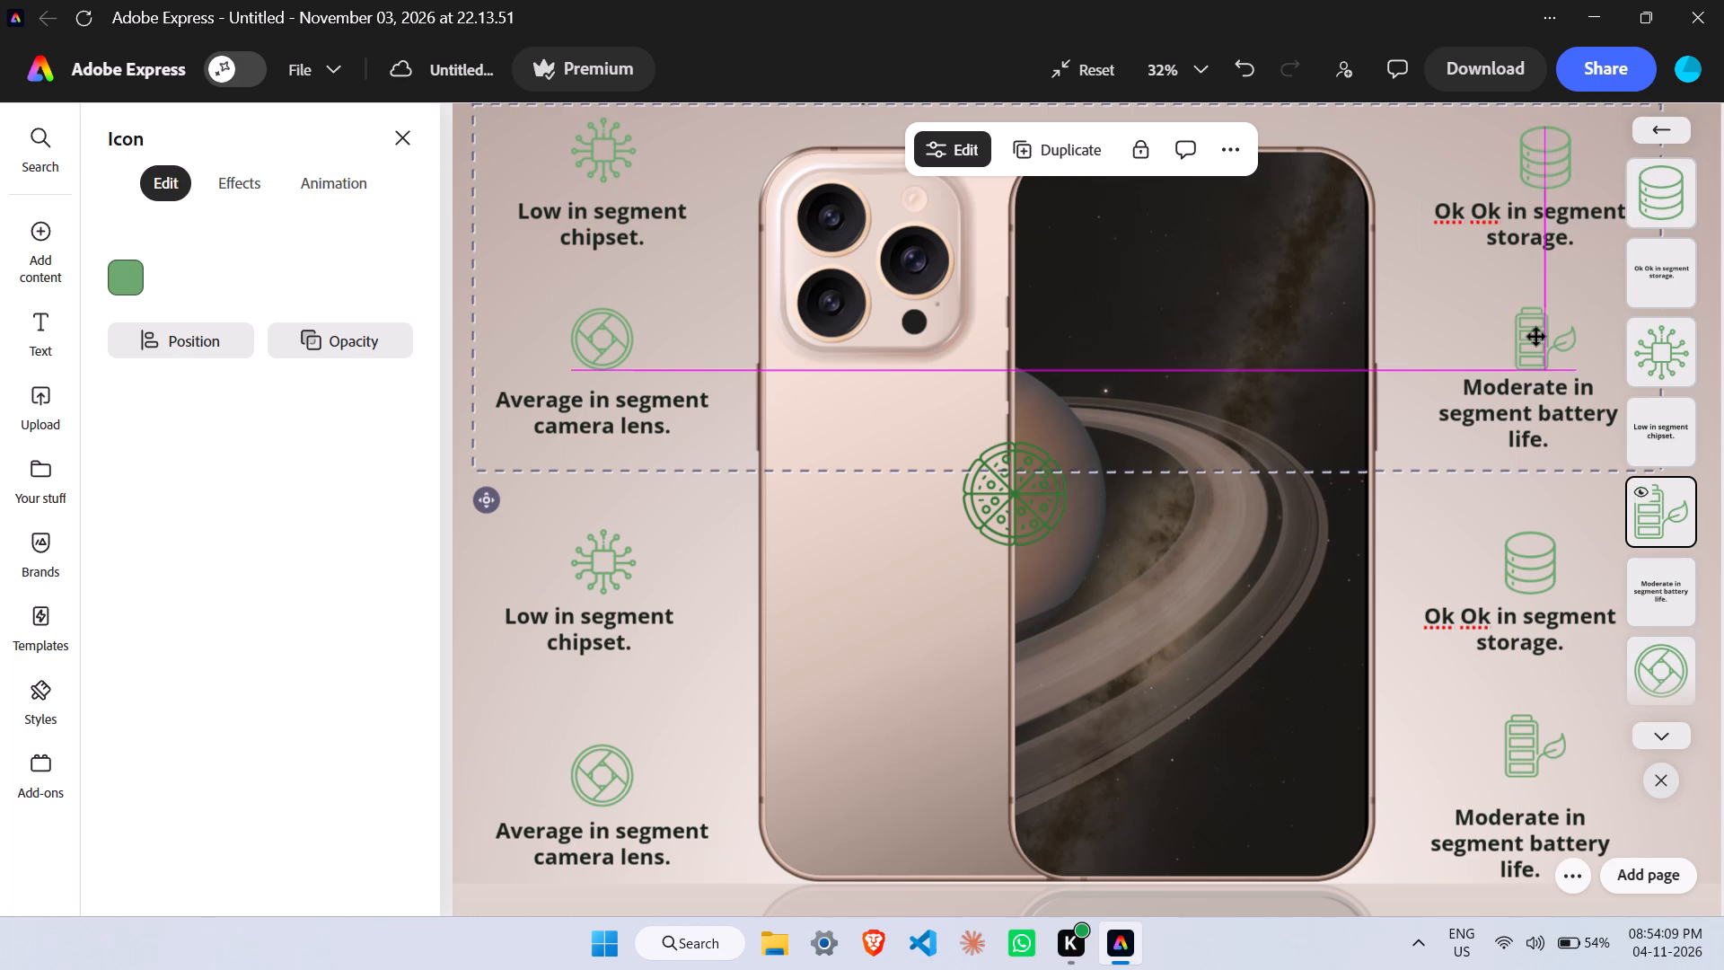
pyautogui.doubleClick(1522, 417)
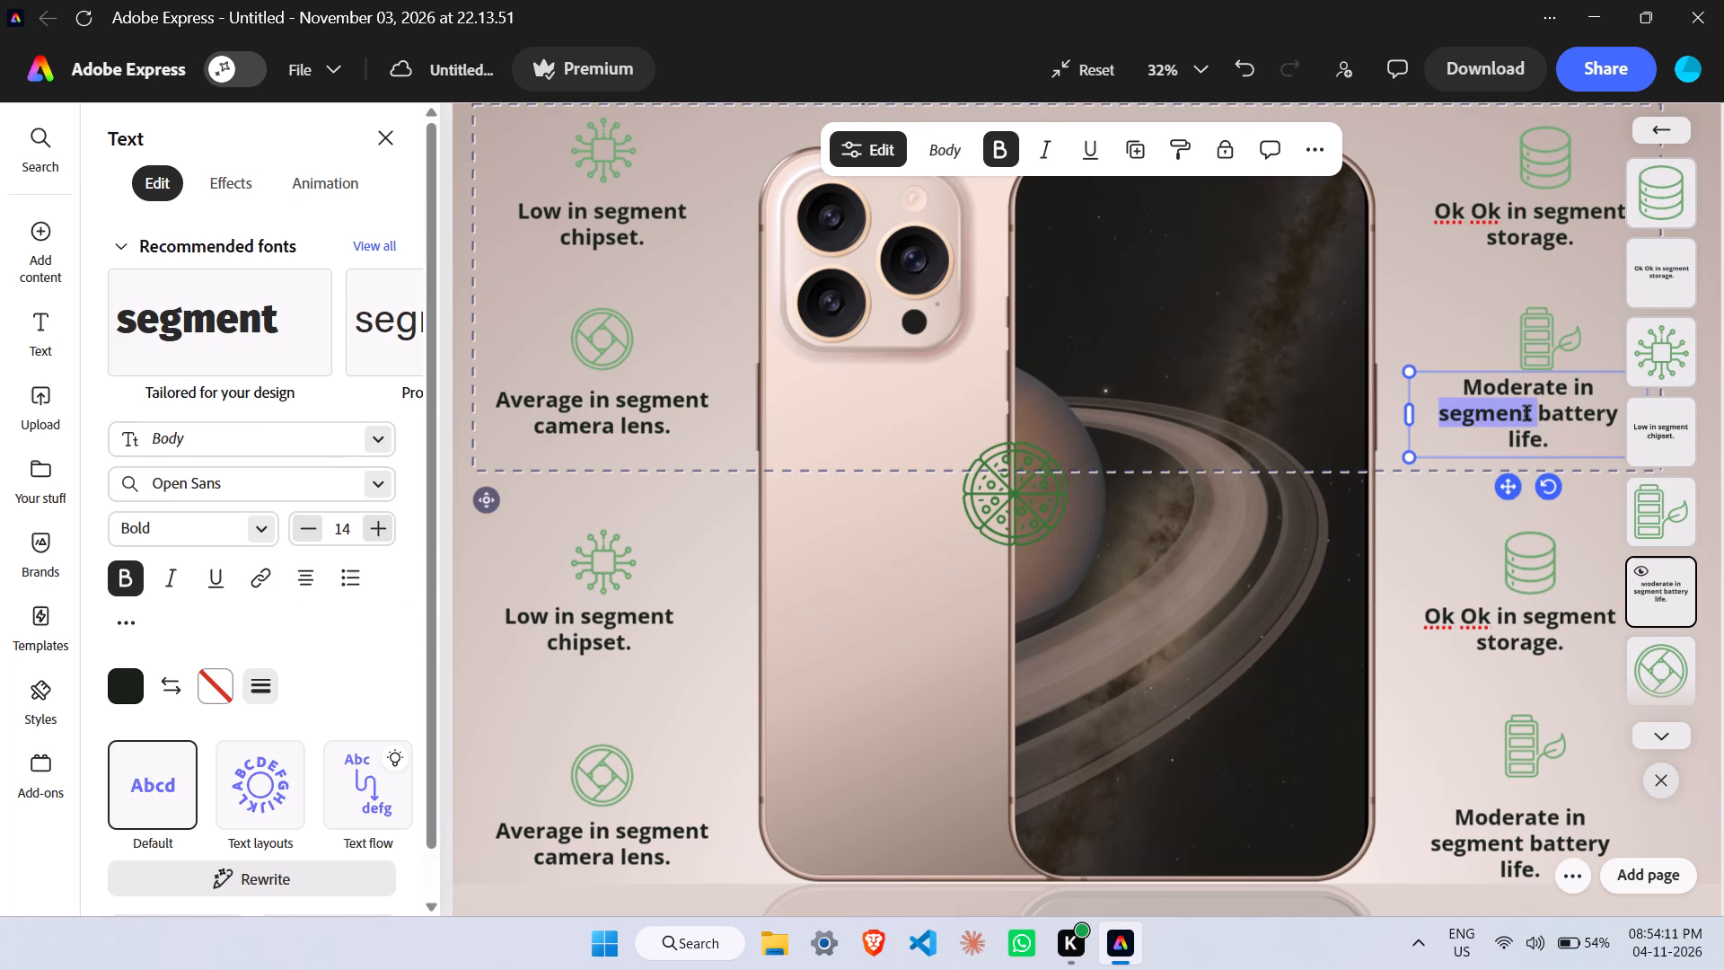
pyautogui.moveTo(1509, 482); pyautogui.dragTo(1518, 481)
# Move the lower storage icon right so it lines up vertically with the upper storage icon.
pyautogui.click(1526, 565)
pyautogui.click(1534, 572)
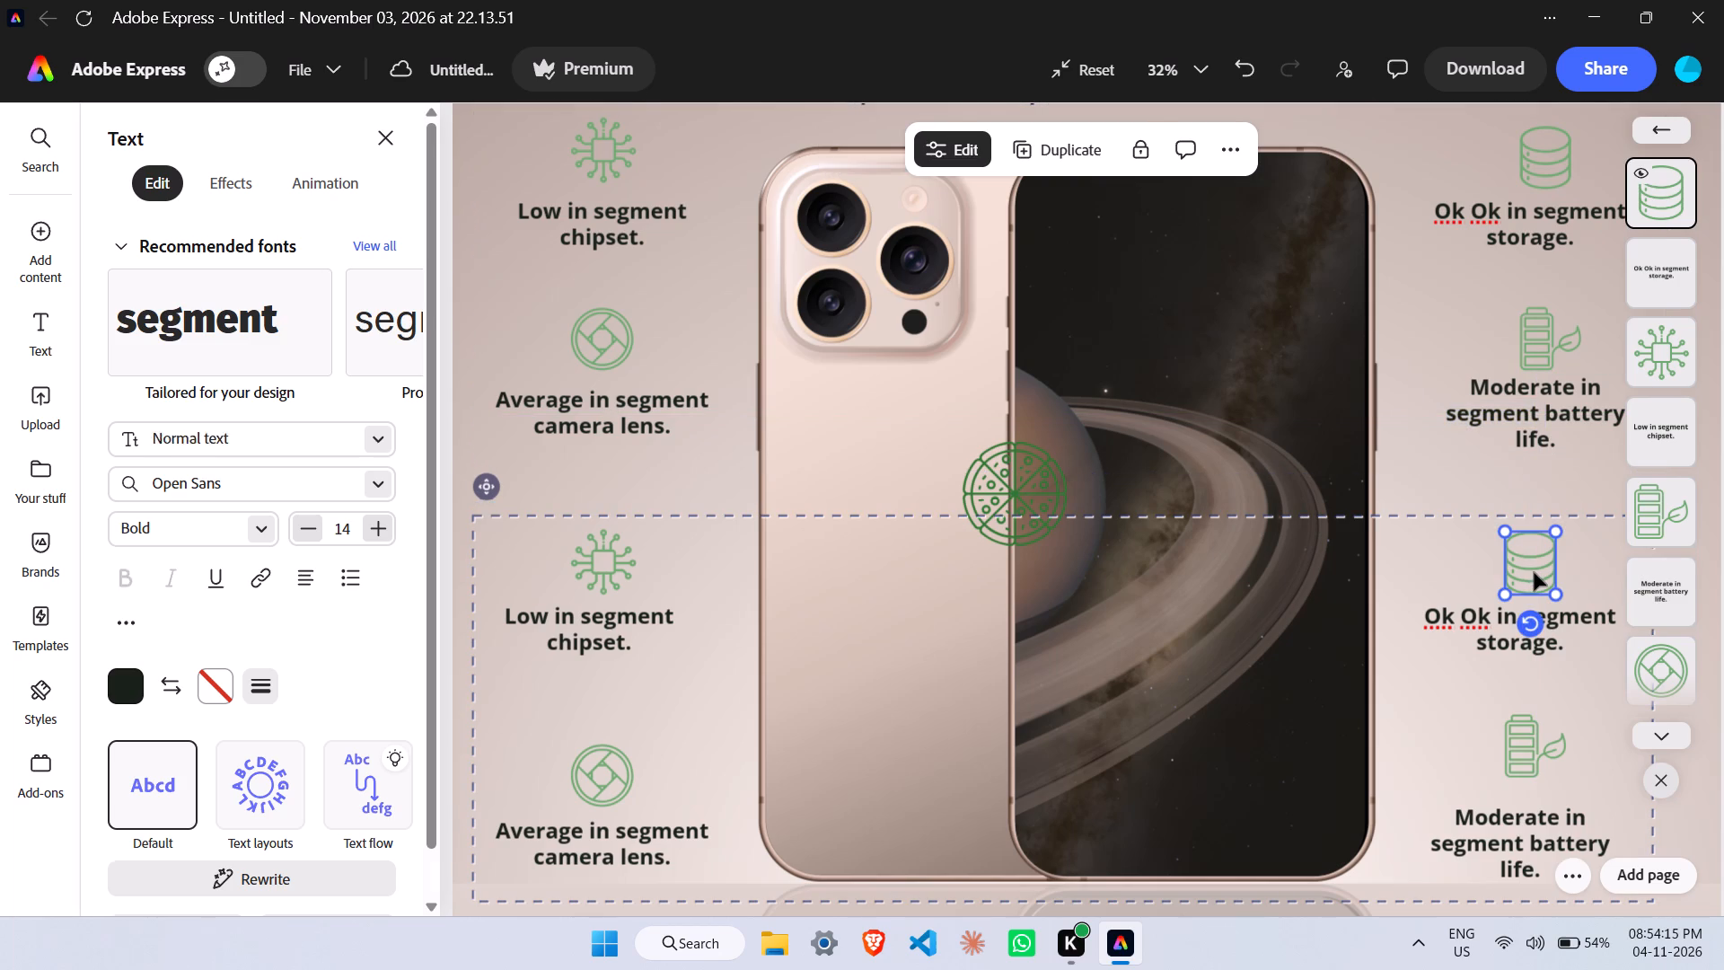
pyautogui.moveTo(1531, 558); pyautogui.dragTo(1545, 555)
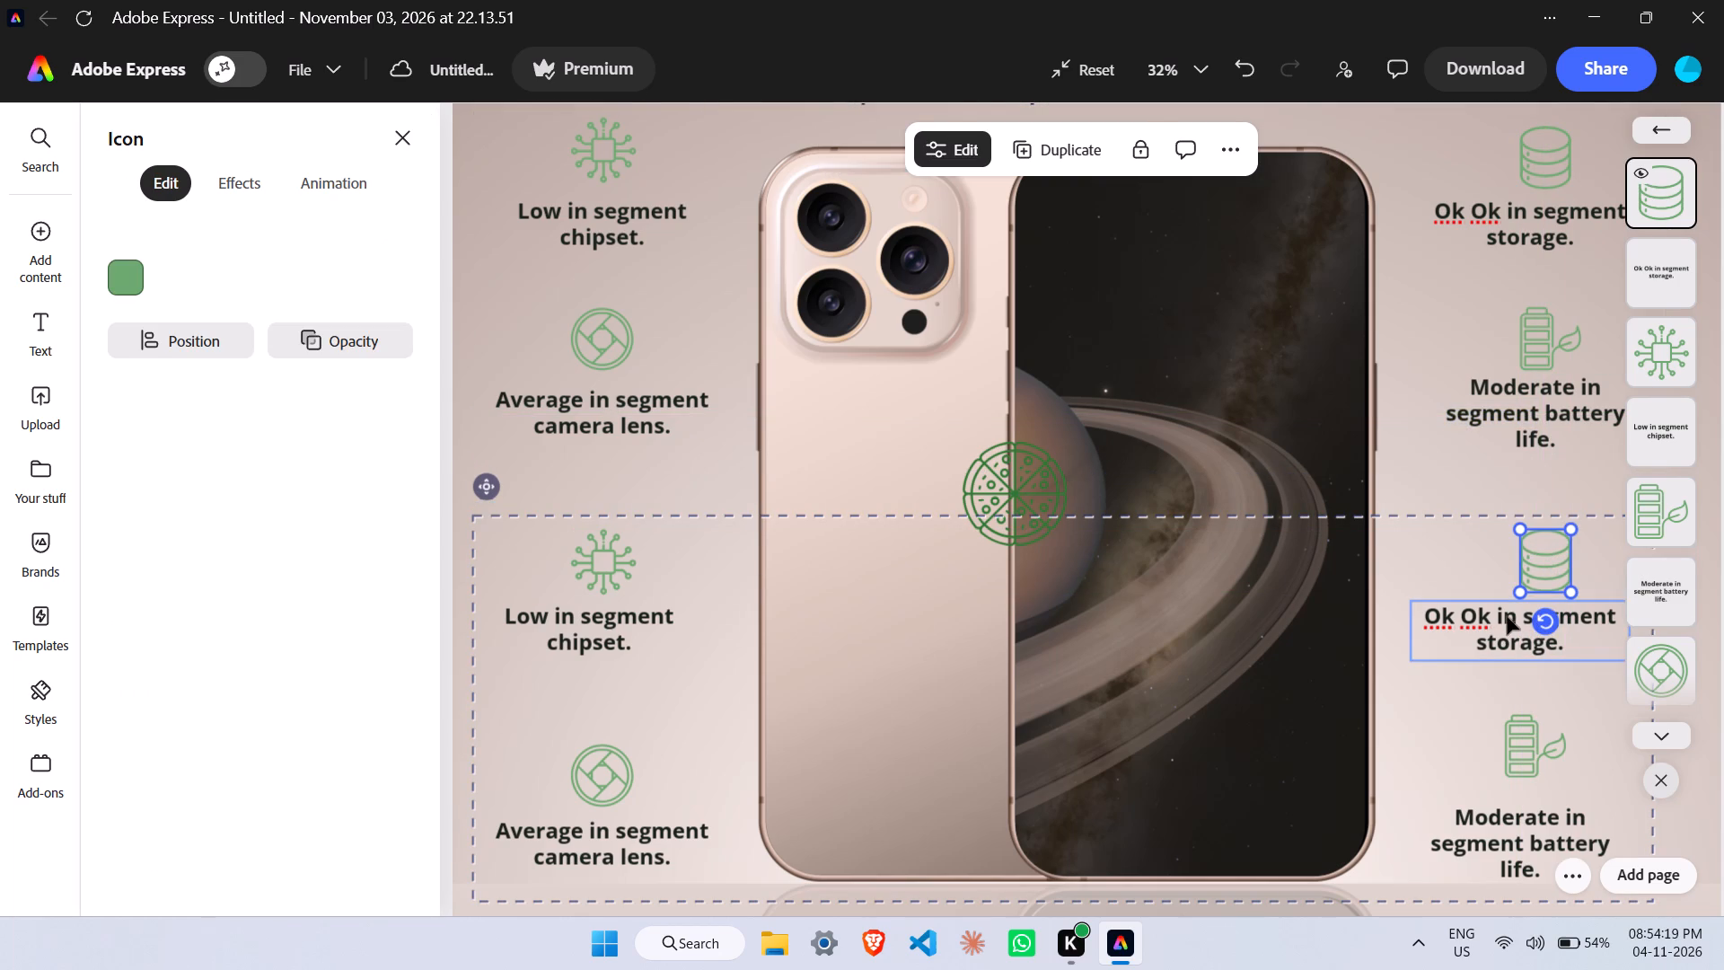
pyautogui.click(1538, 567)
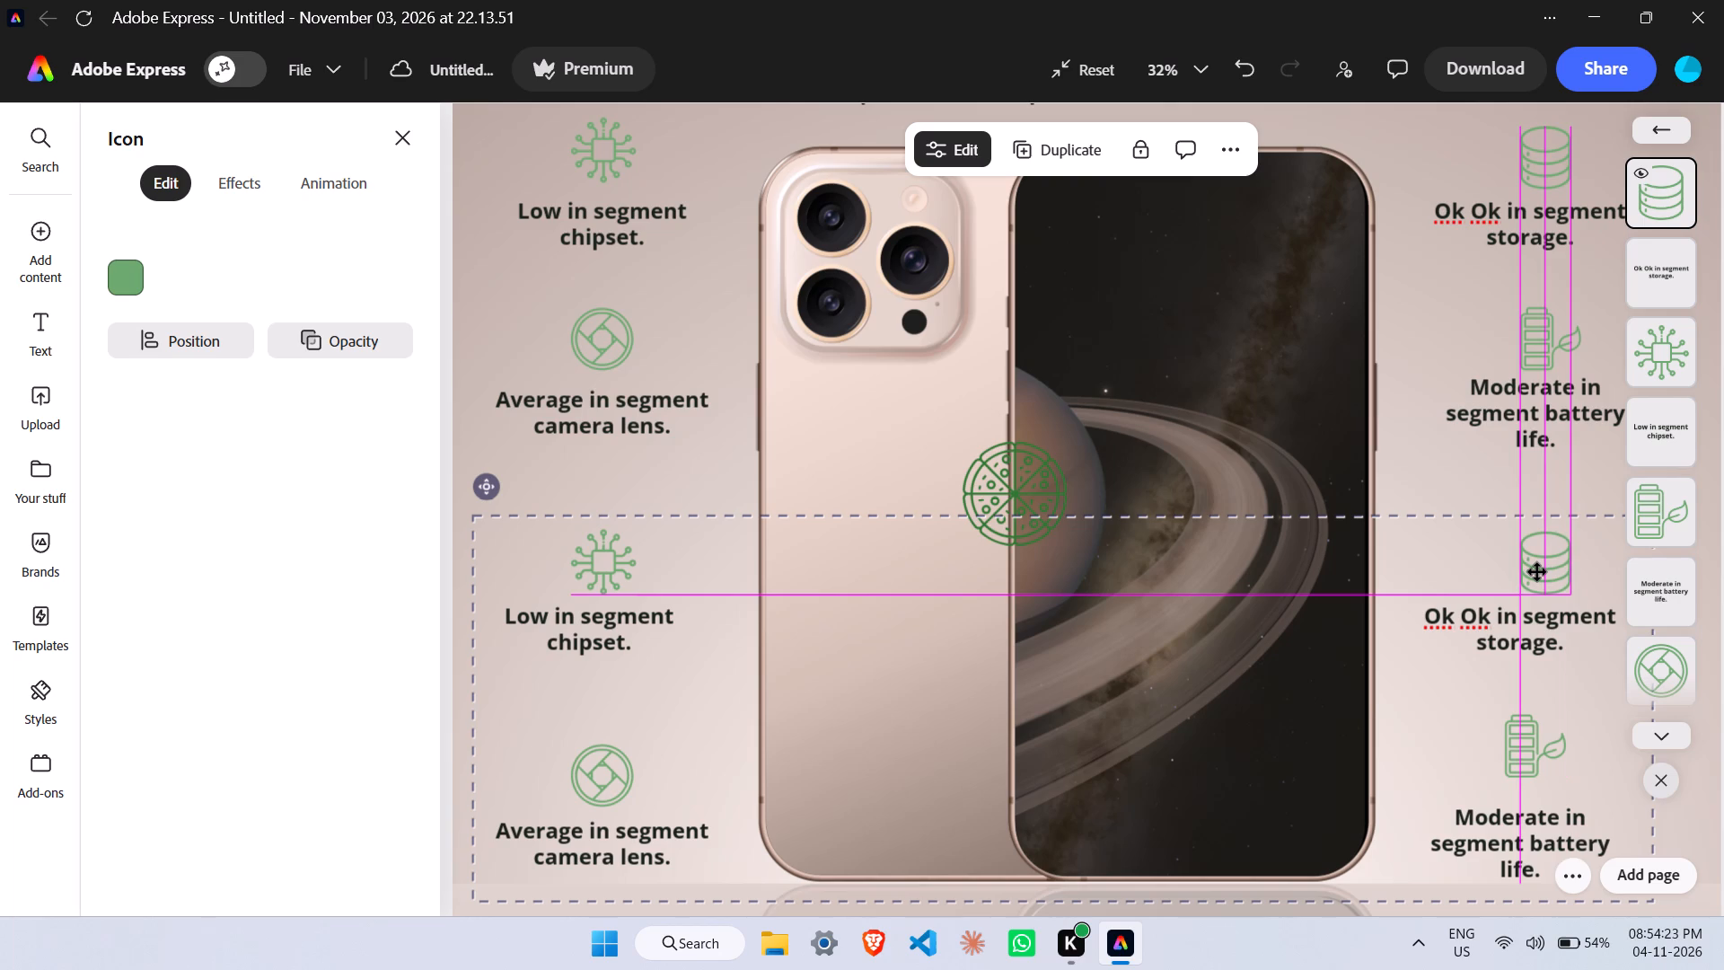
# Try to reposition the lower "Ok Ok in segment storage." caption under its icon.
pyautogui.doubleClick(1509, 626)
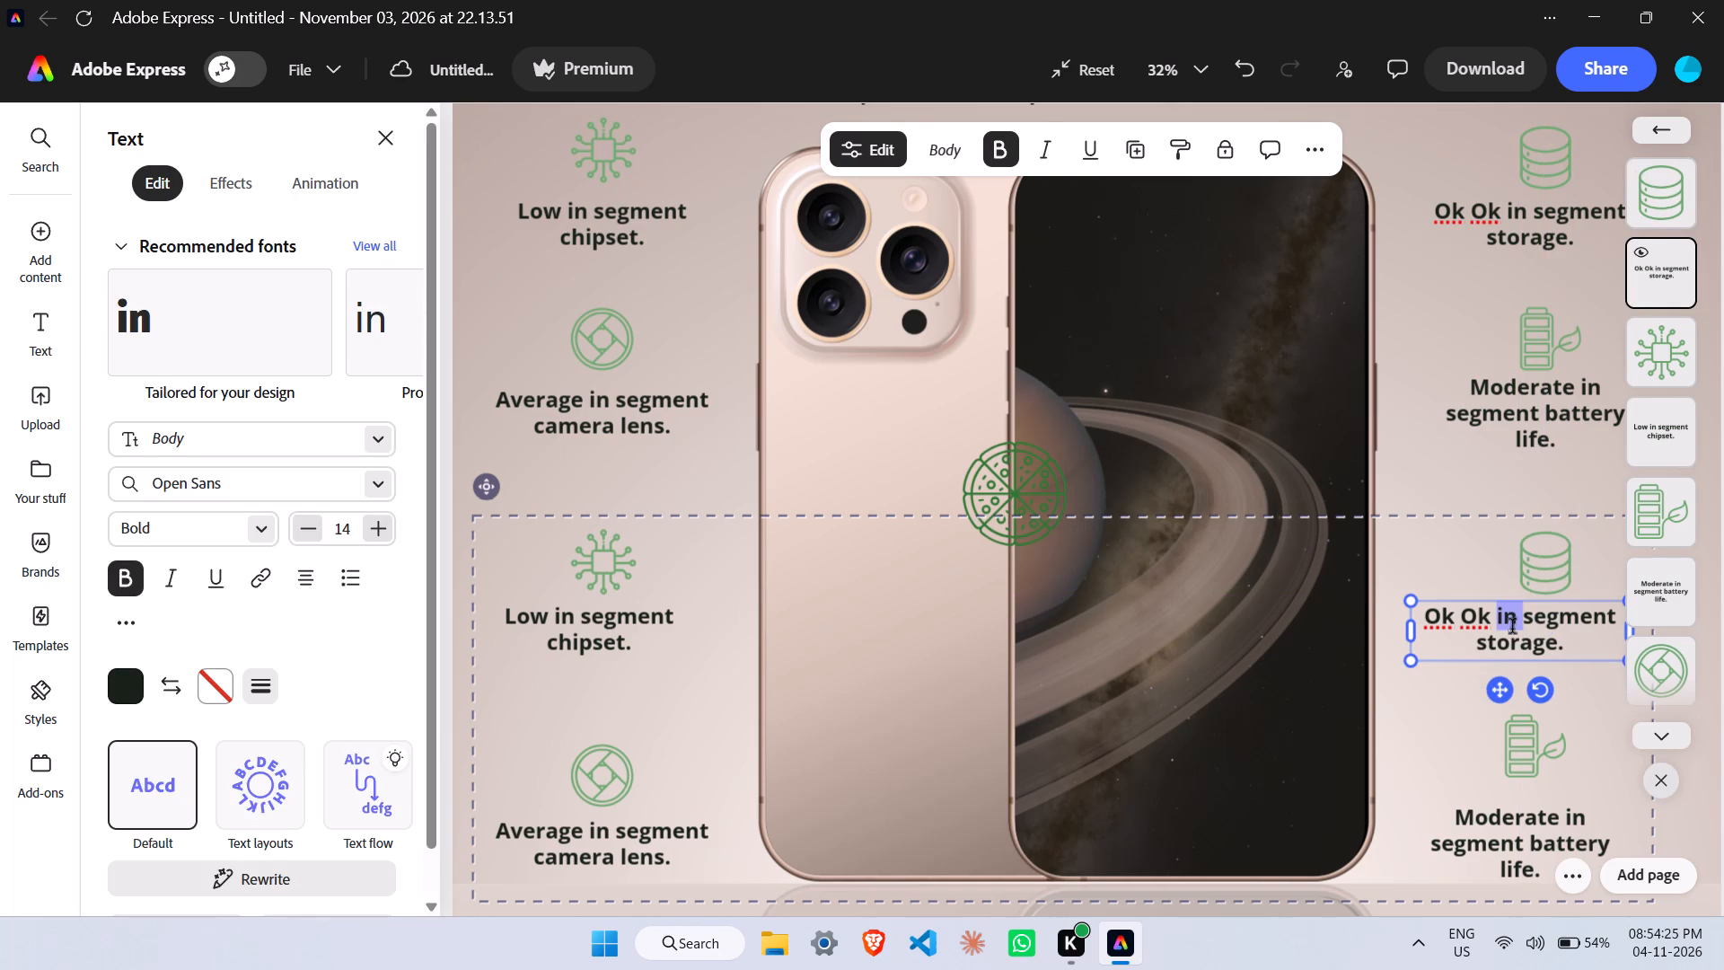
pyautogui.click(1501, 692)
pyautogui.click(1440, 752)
# Move the lower battery icon right into line with the storage icon above and down closer to its caption.
pyautogui.click(1546, 759)
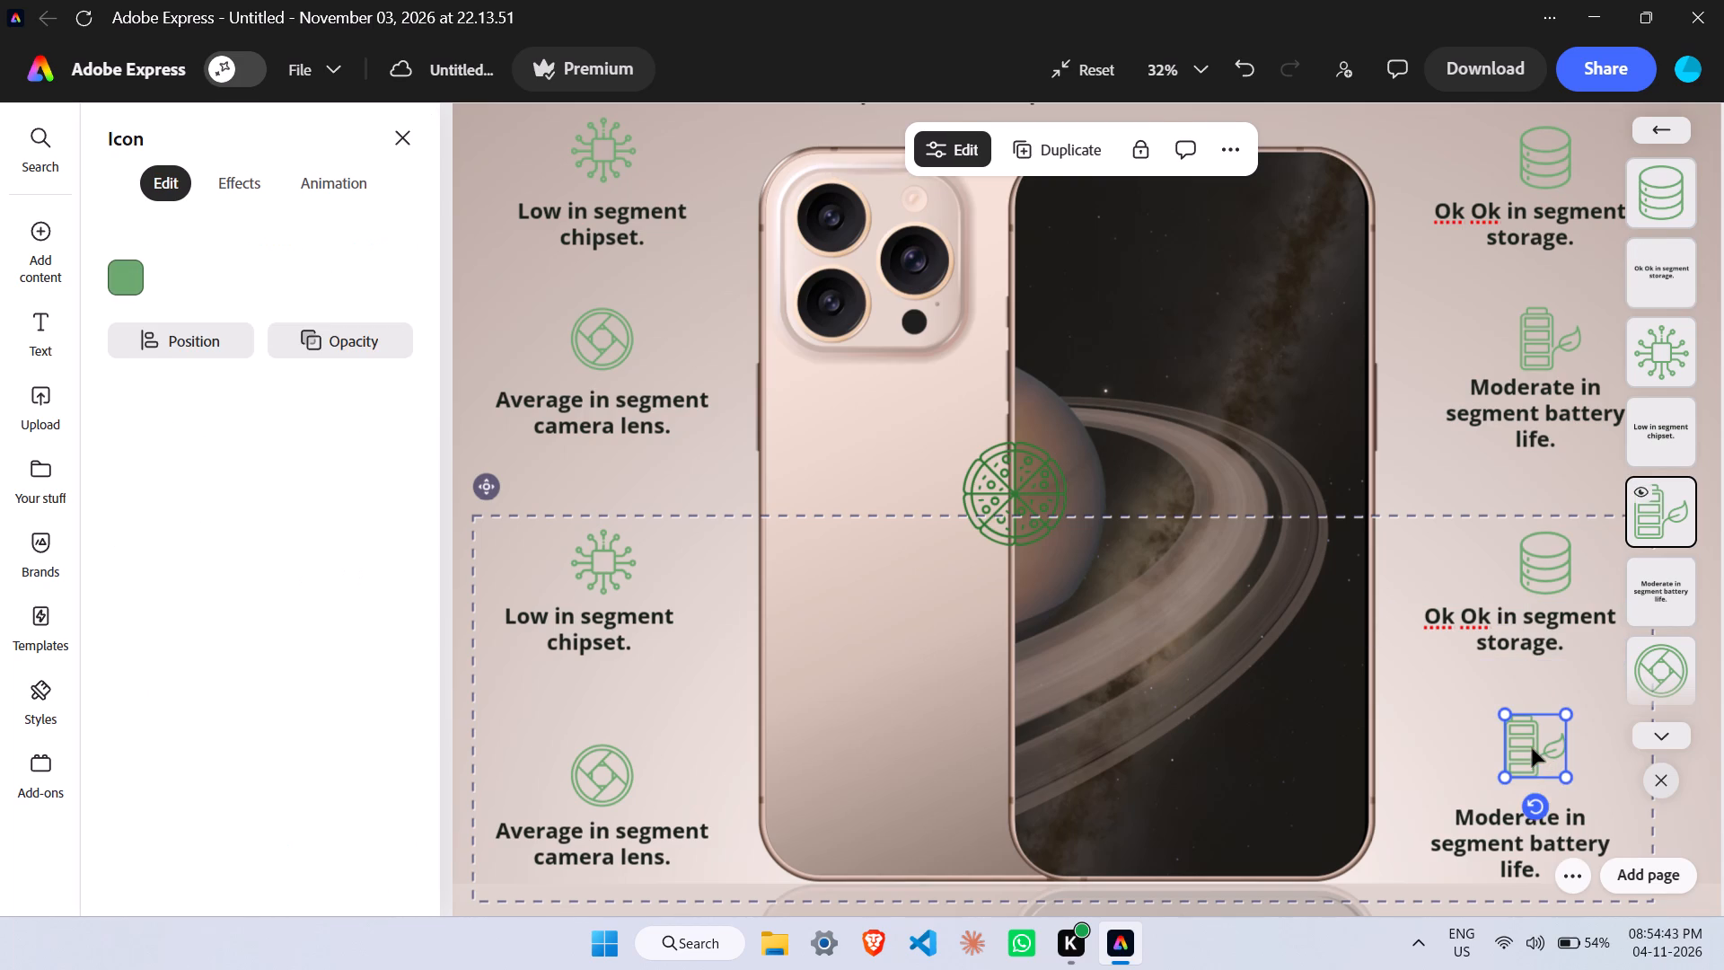
pyautogui.moveTo(1532, 748); pyautogui.dragTo(1543, 763)
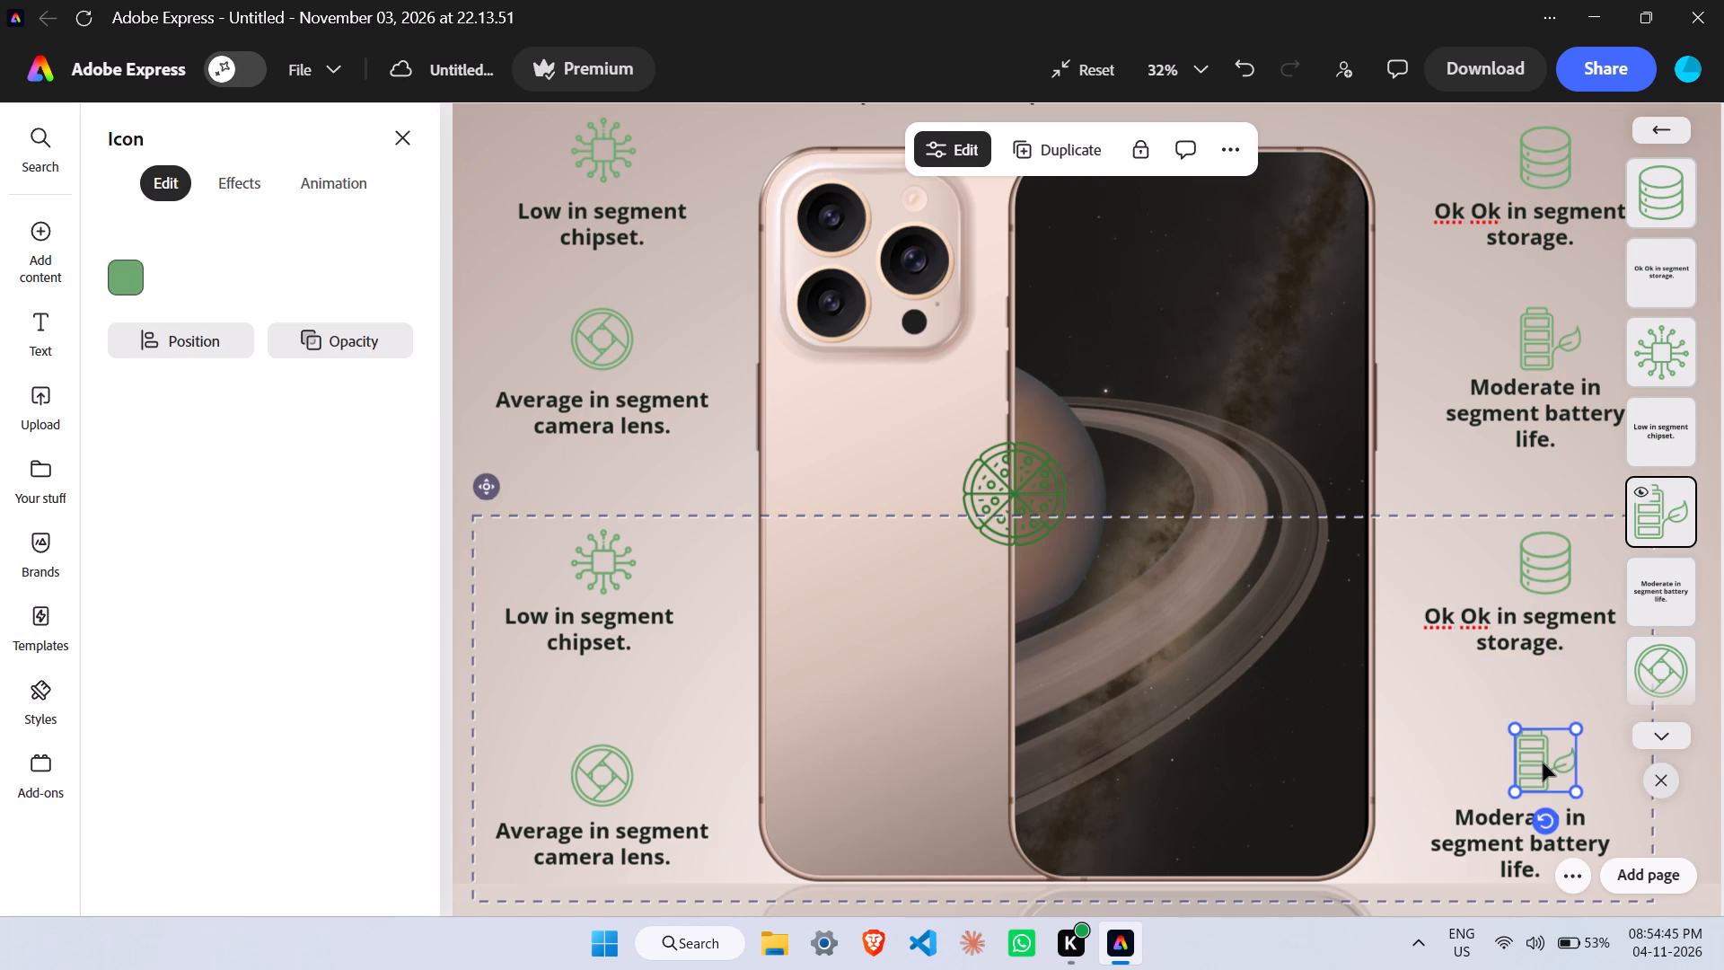
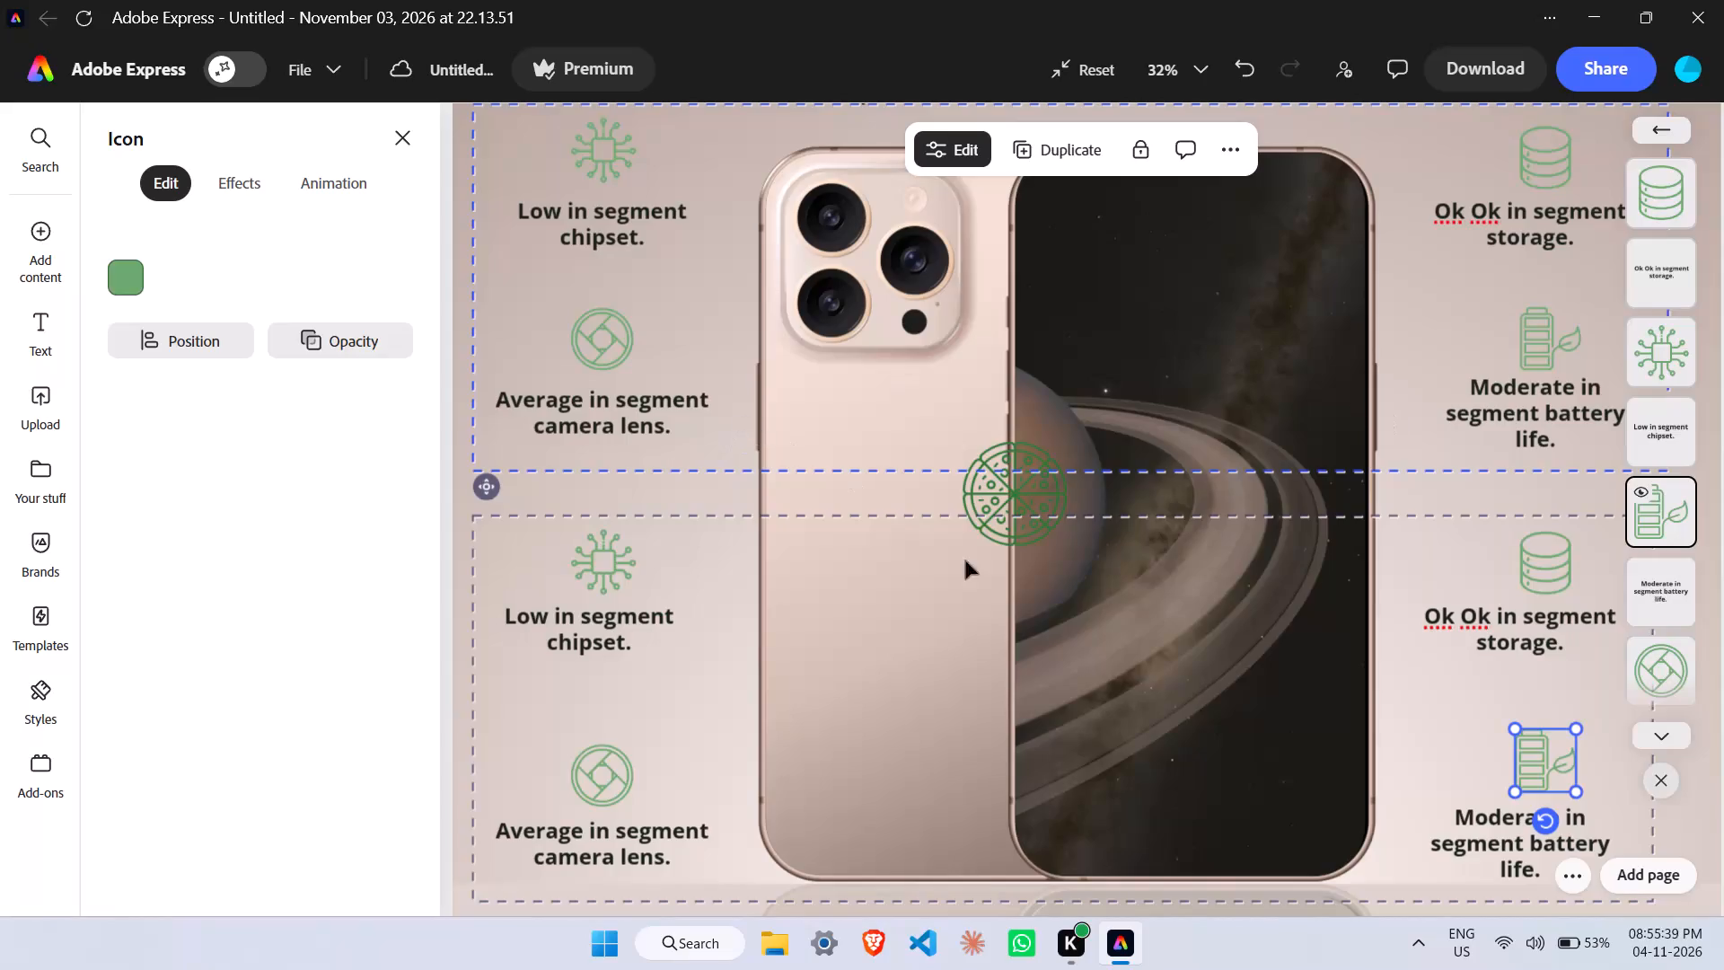
# Nudge the pizza icon slightly up and left over the seam between the two phones.
pyautogui.click(1006, 507)
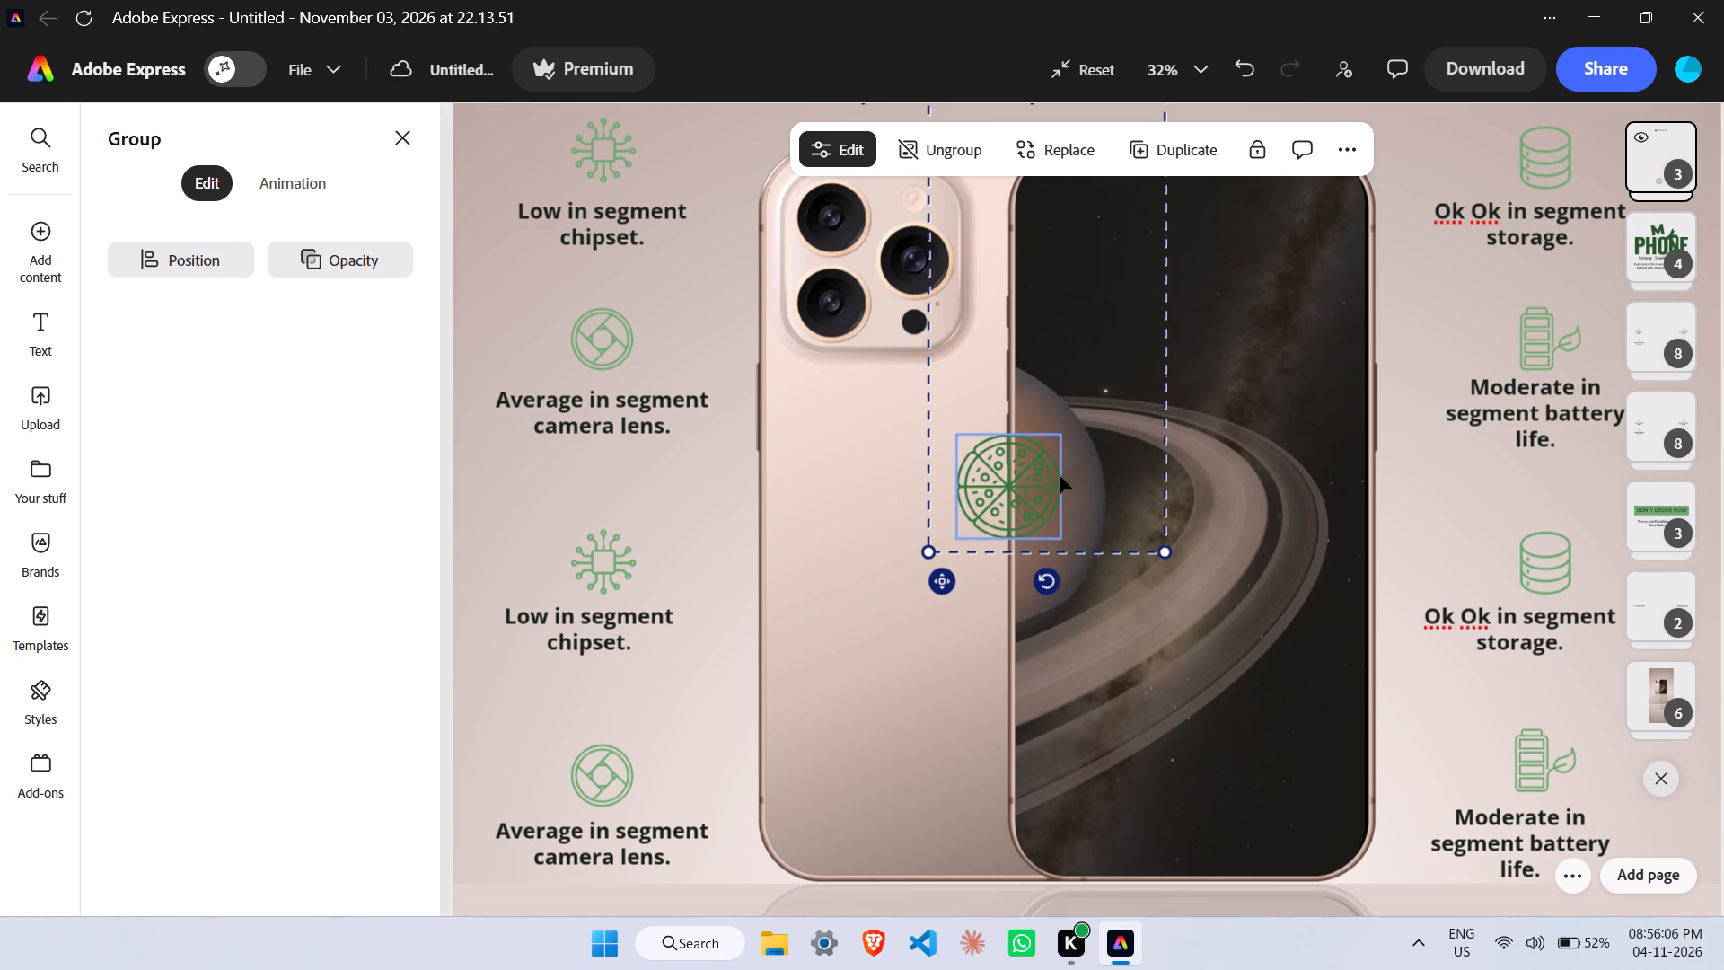
pyautogui.click(1022, 491)
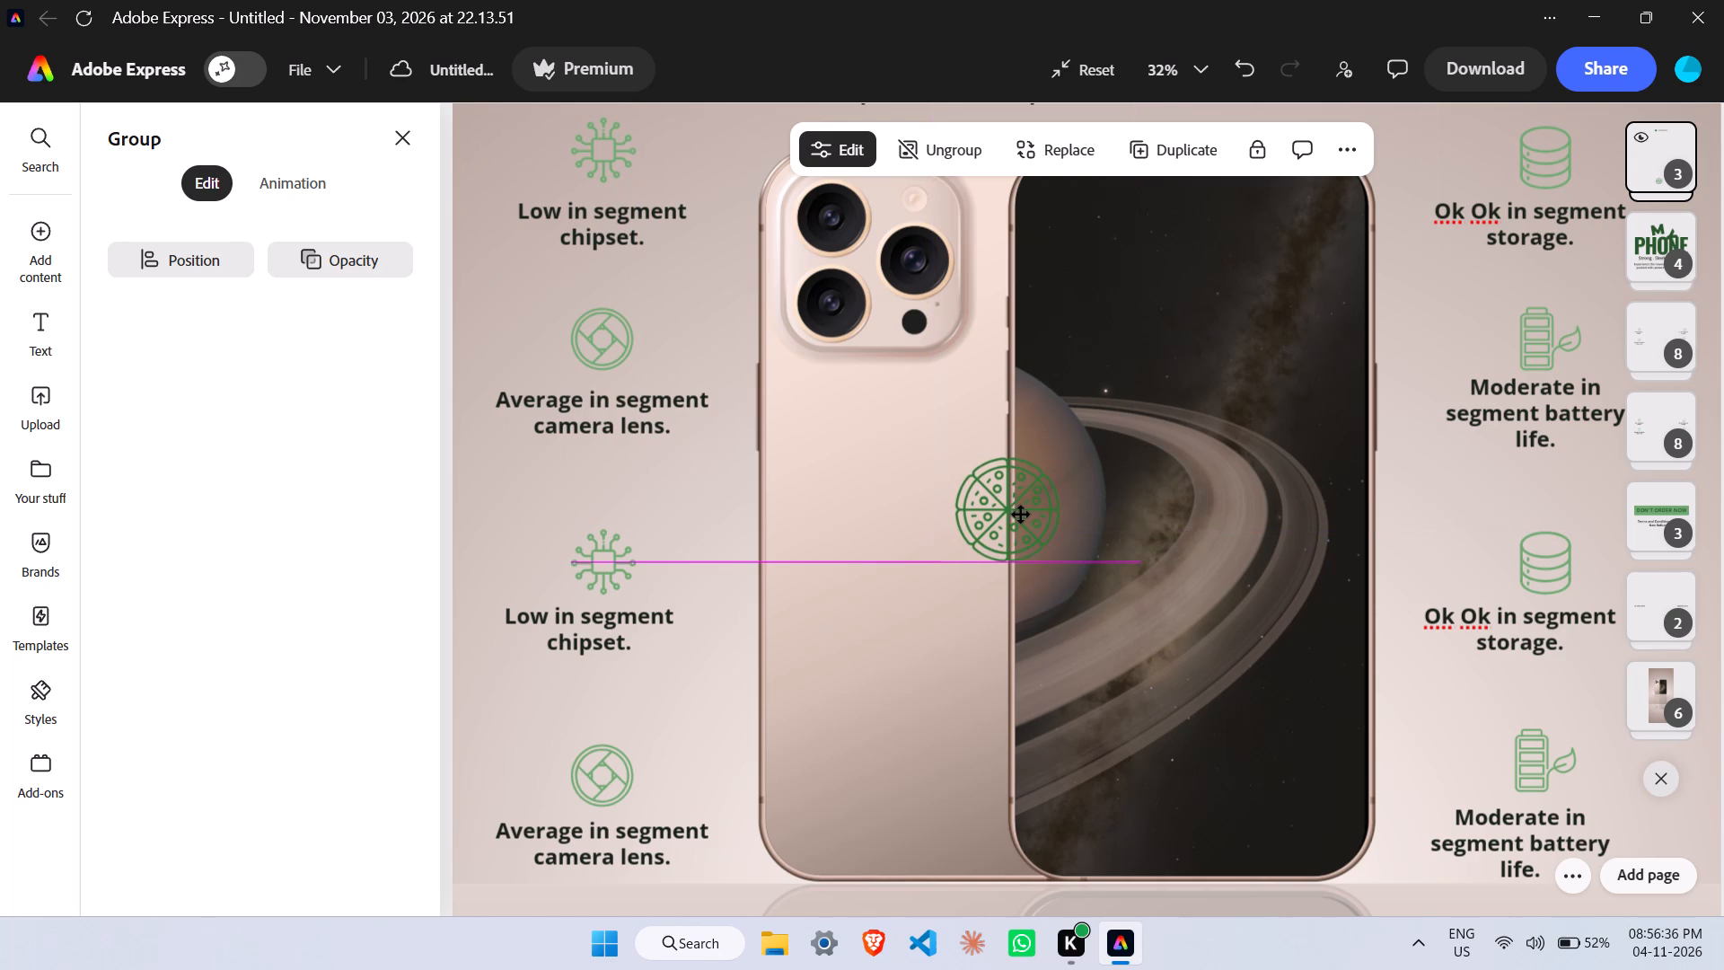
# Look over the upper part of the poster, from the feature icons up to the heading and logo.
pyautogui.click(593, 783)
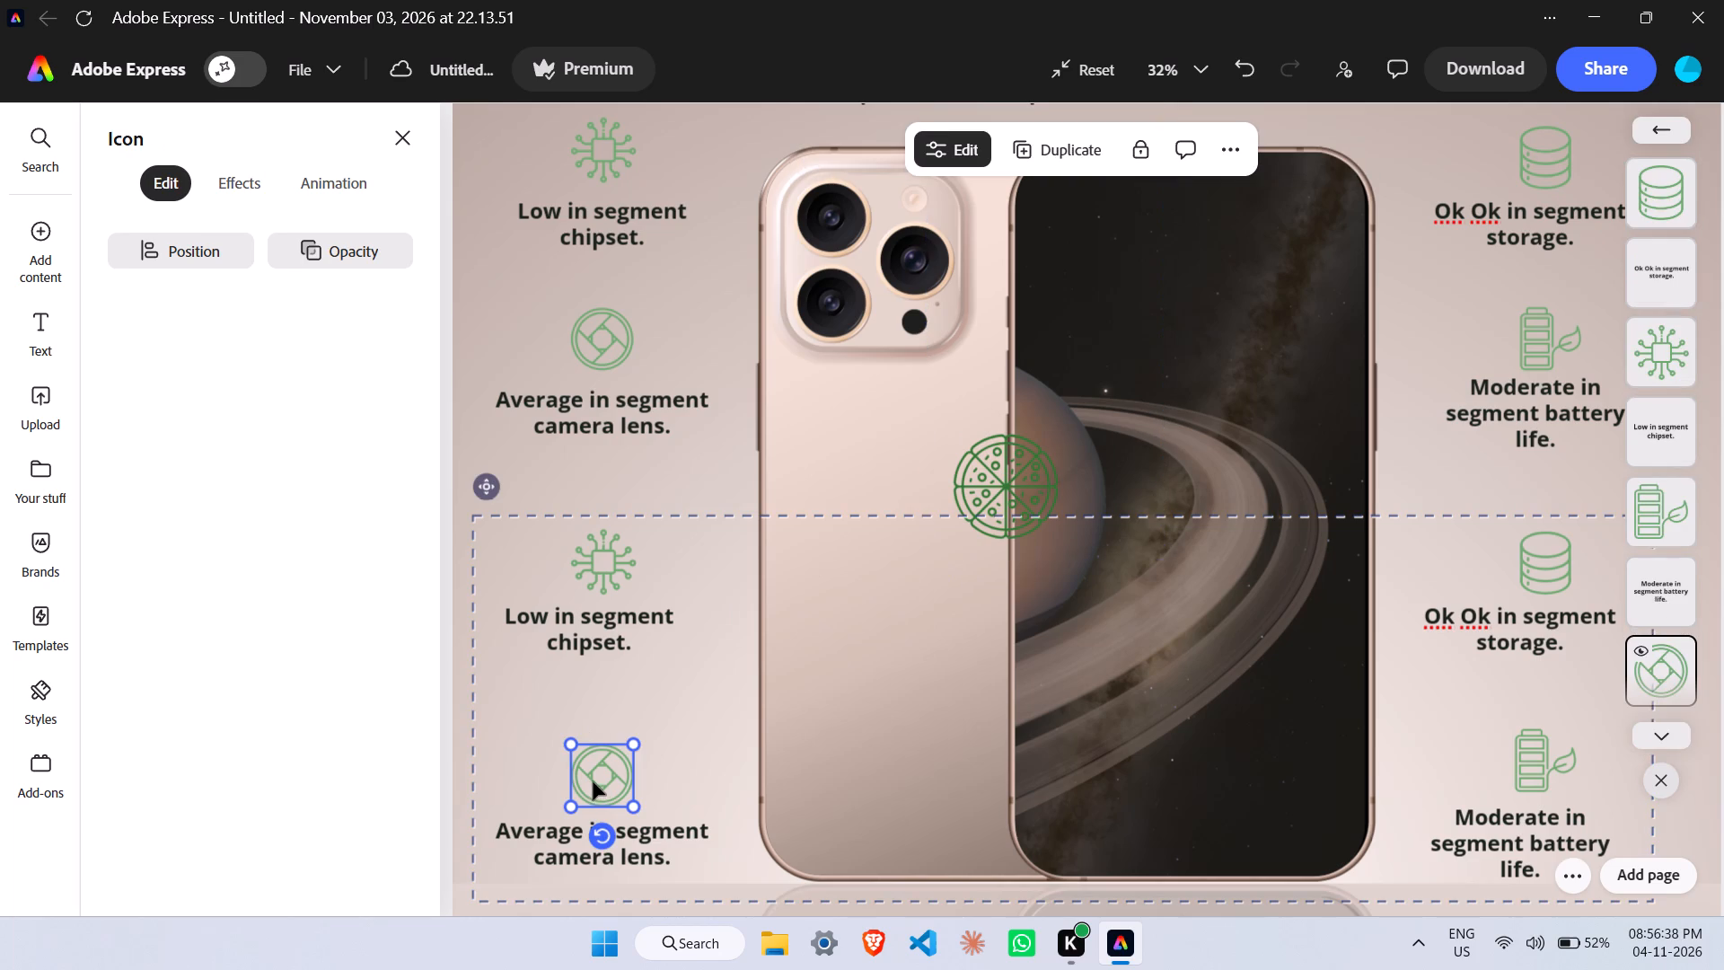
pyautogui.scroll(-8, 906, 652)
pyautogui.scroll(19, 920, 644)
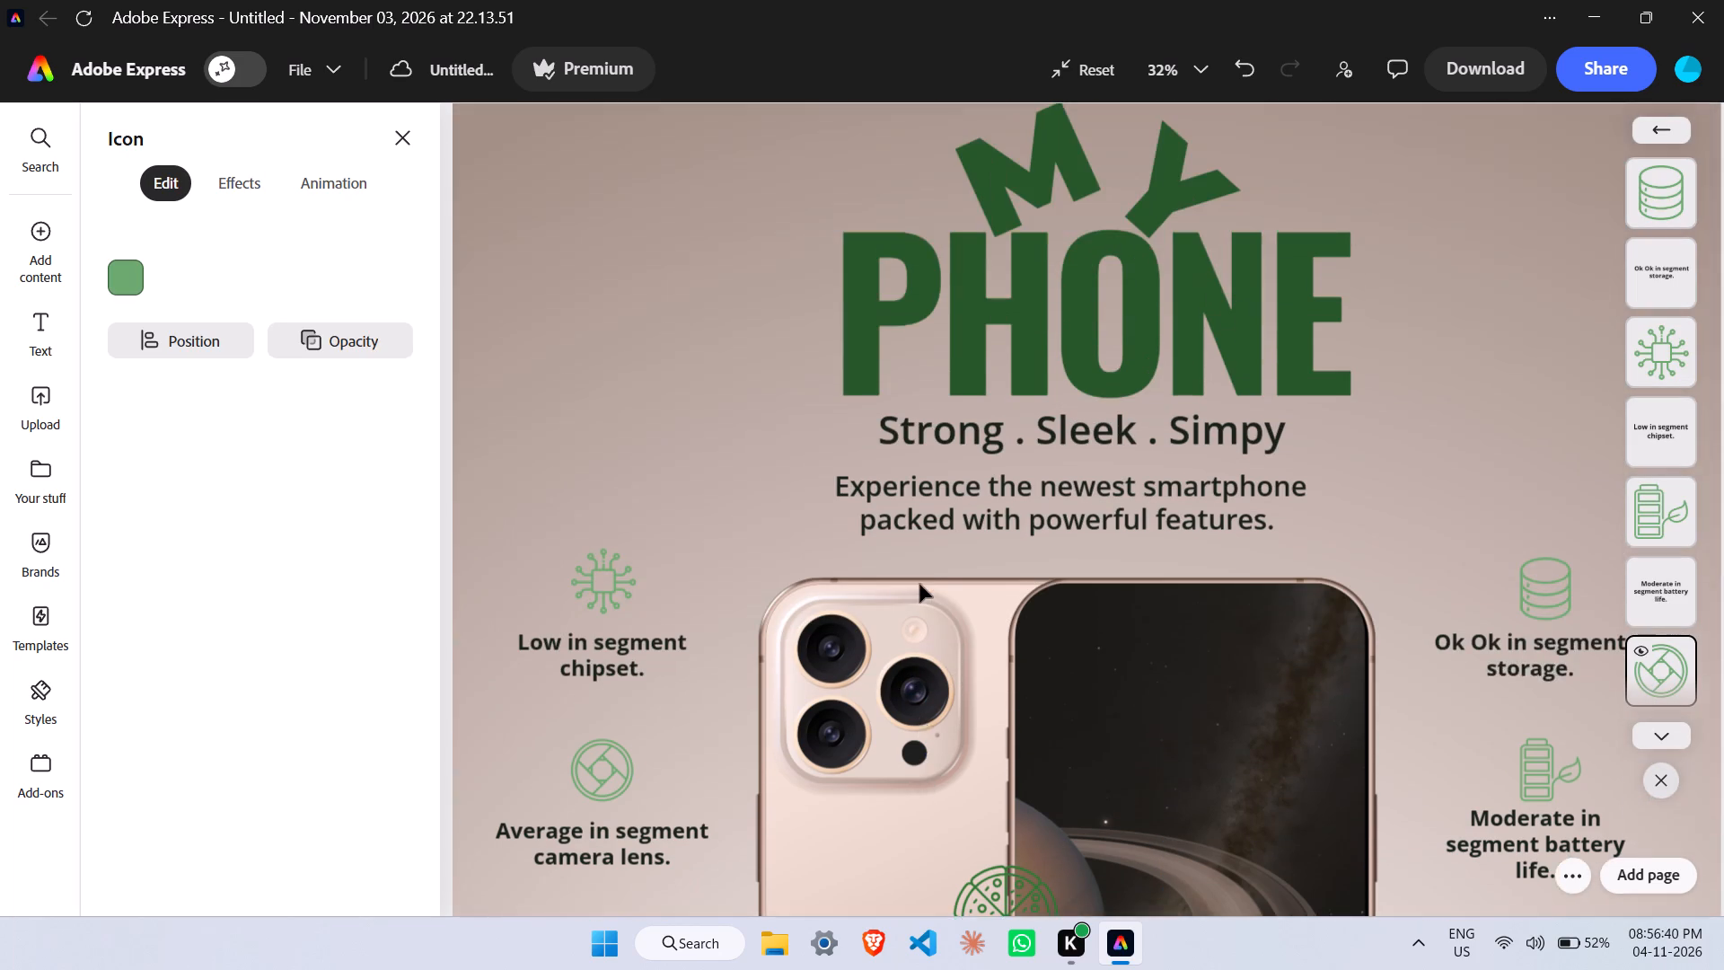
pyautogui.scroll(17, 919, 584)
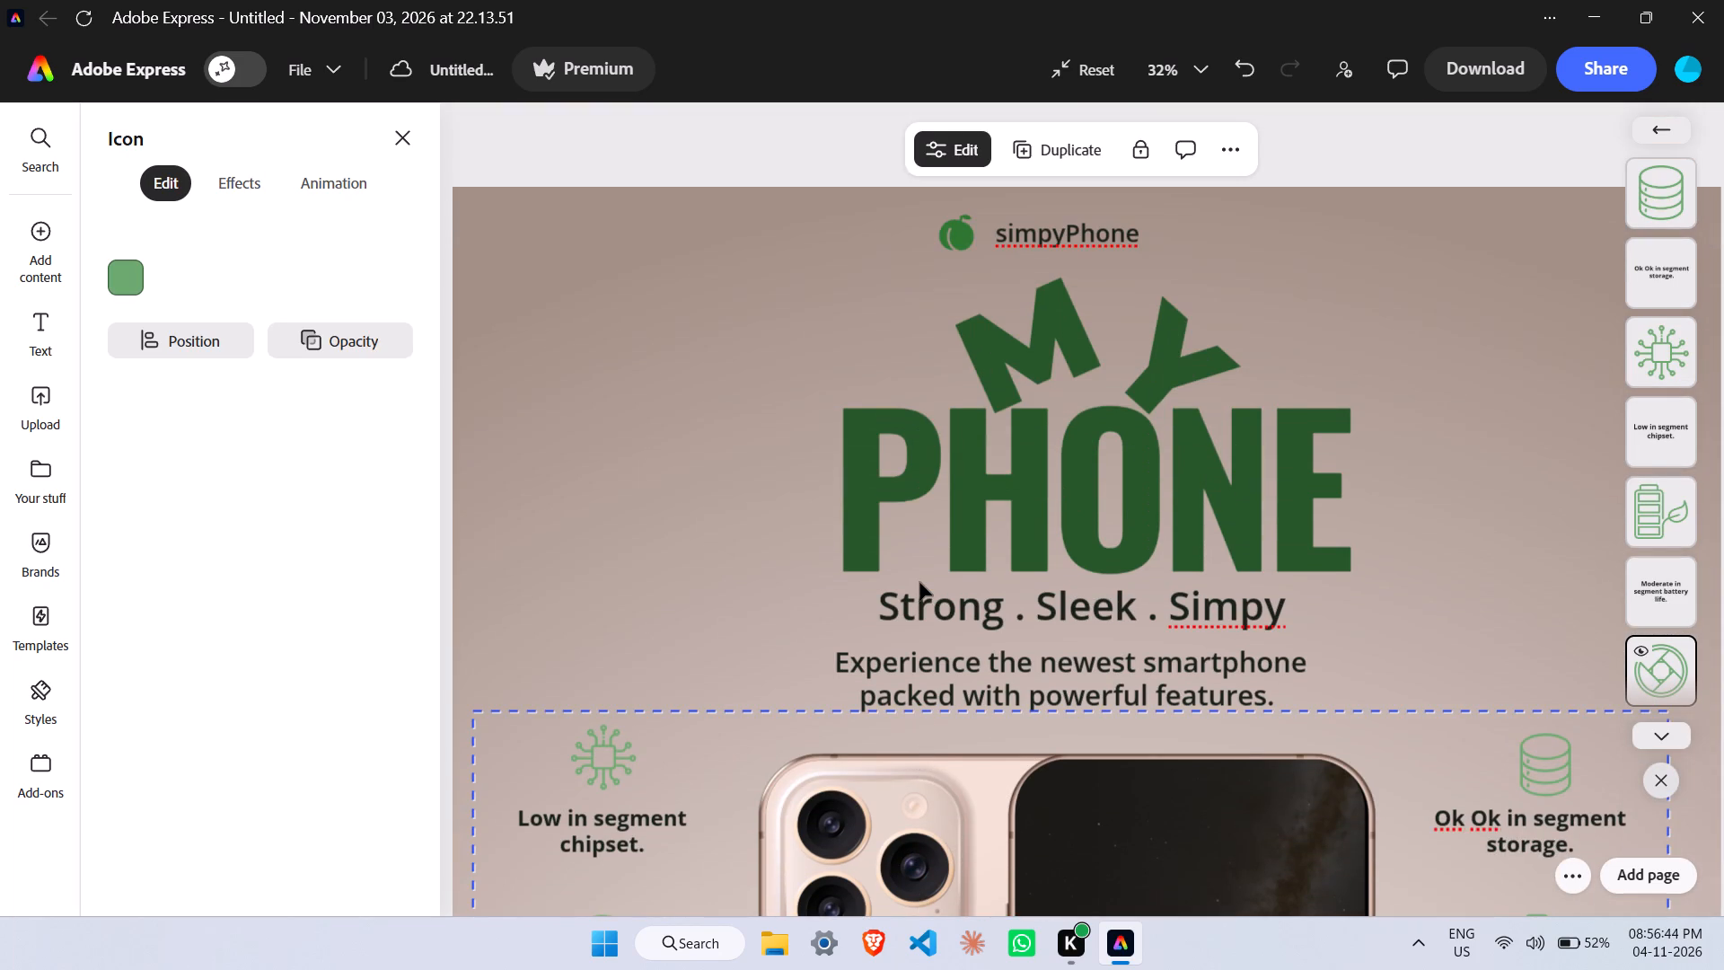
pyautogui.scroll(1, 918, 588)
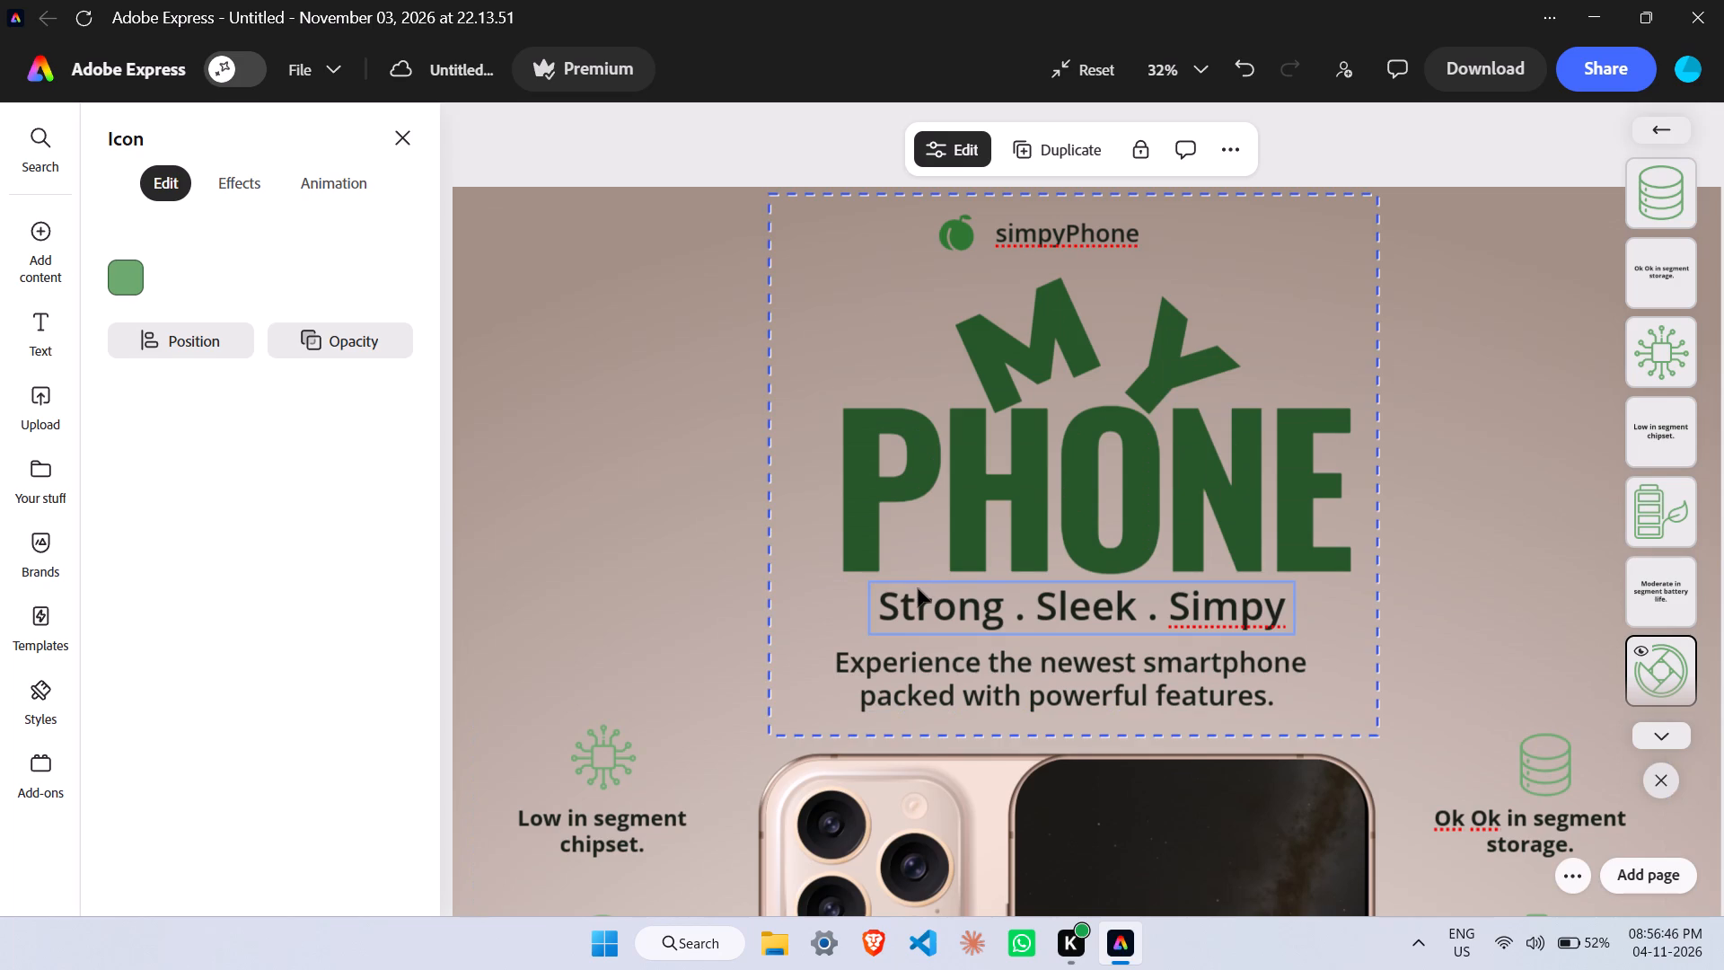
pyautogui.scroll(5, 918, 588)
pyautogui.scroll(2, 976, 816)
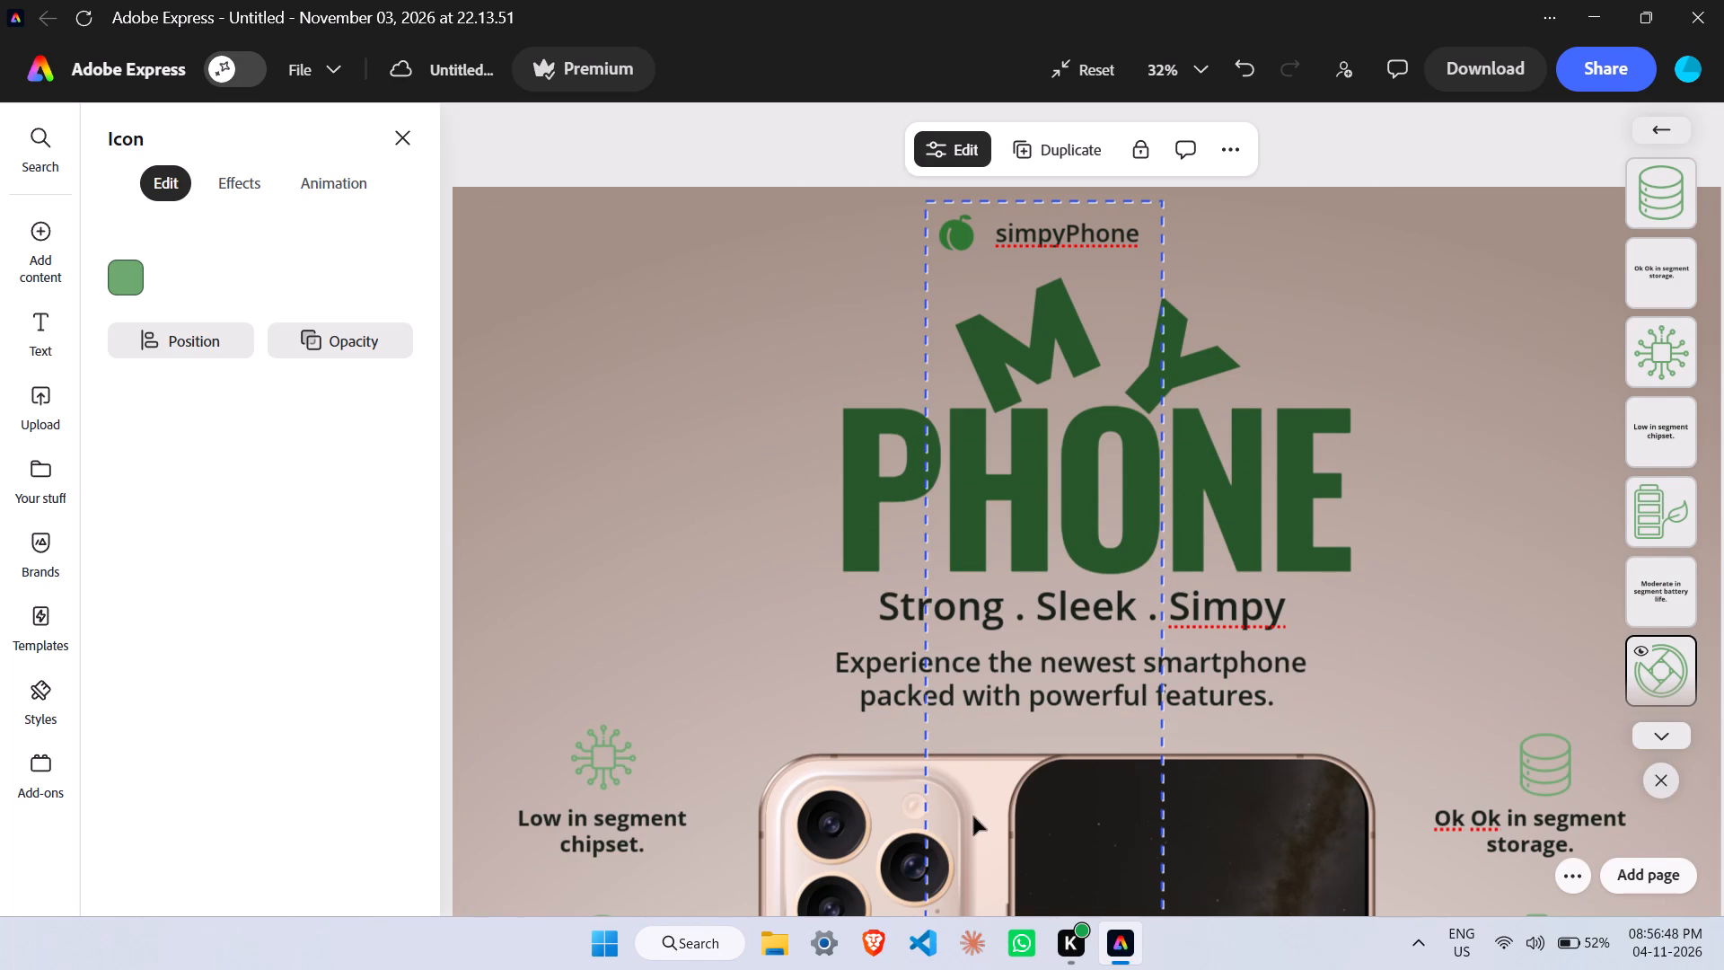
pyautogui.scroll(6, 973, 816)
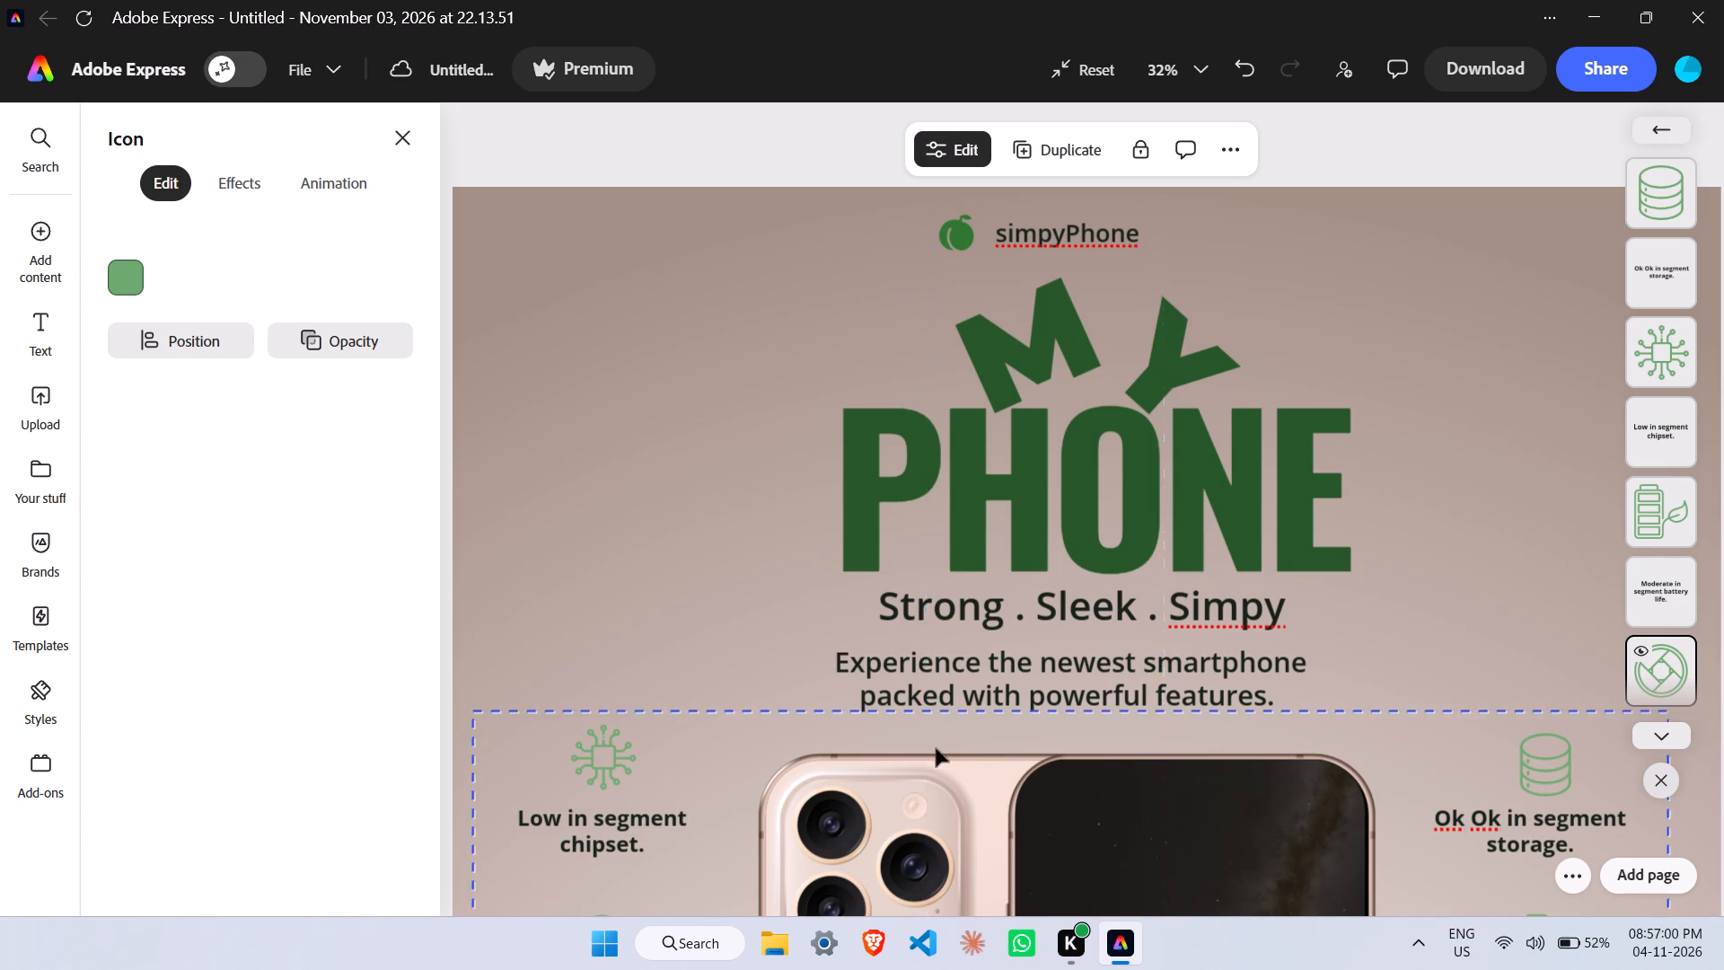
# Move the large "PHONE" title slightly left and down, centring it with the description text below.
pyautogui.click(1180, 530)
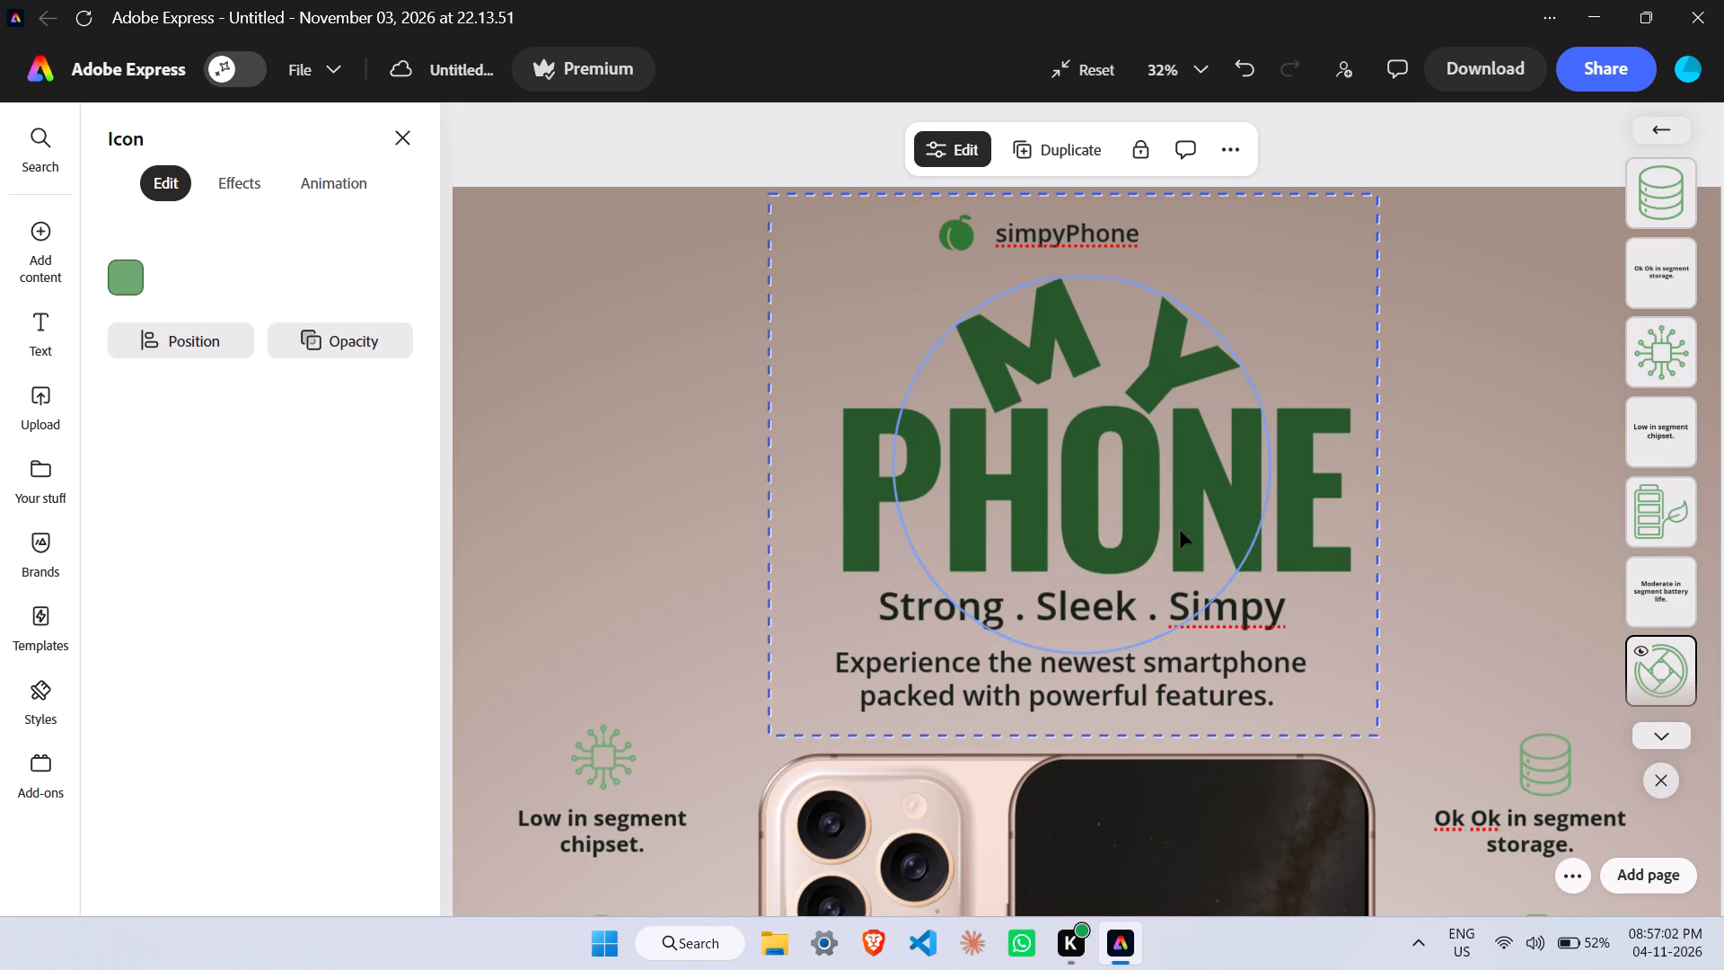
pyautogui.click(1298, 526)
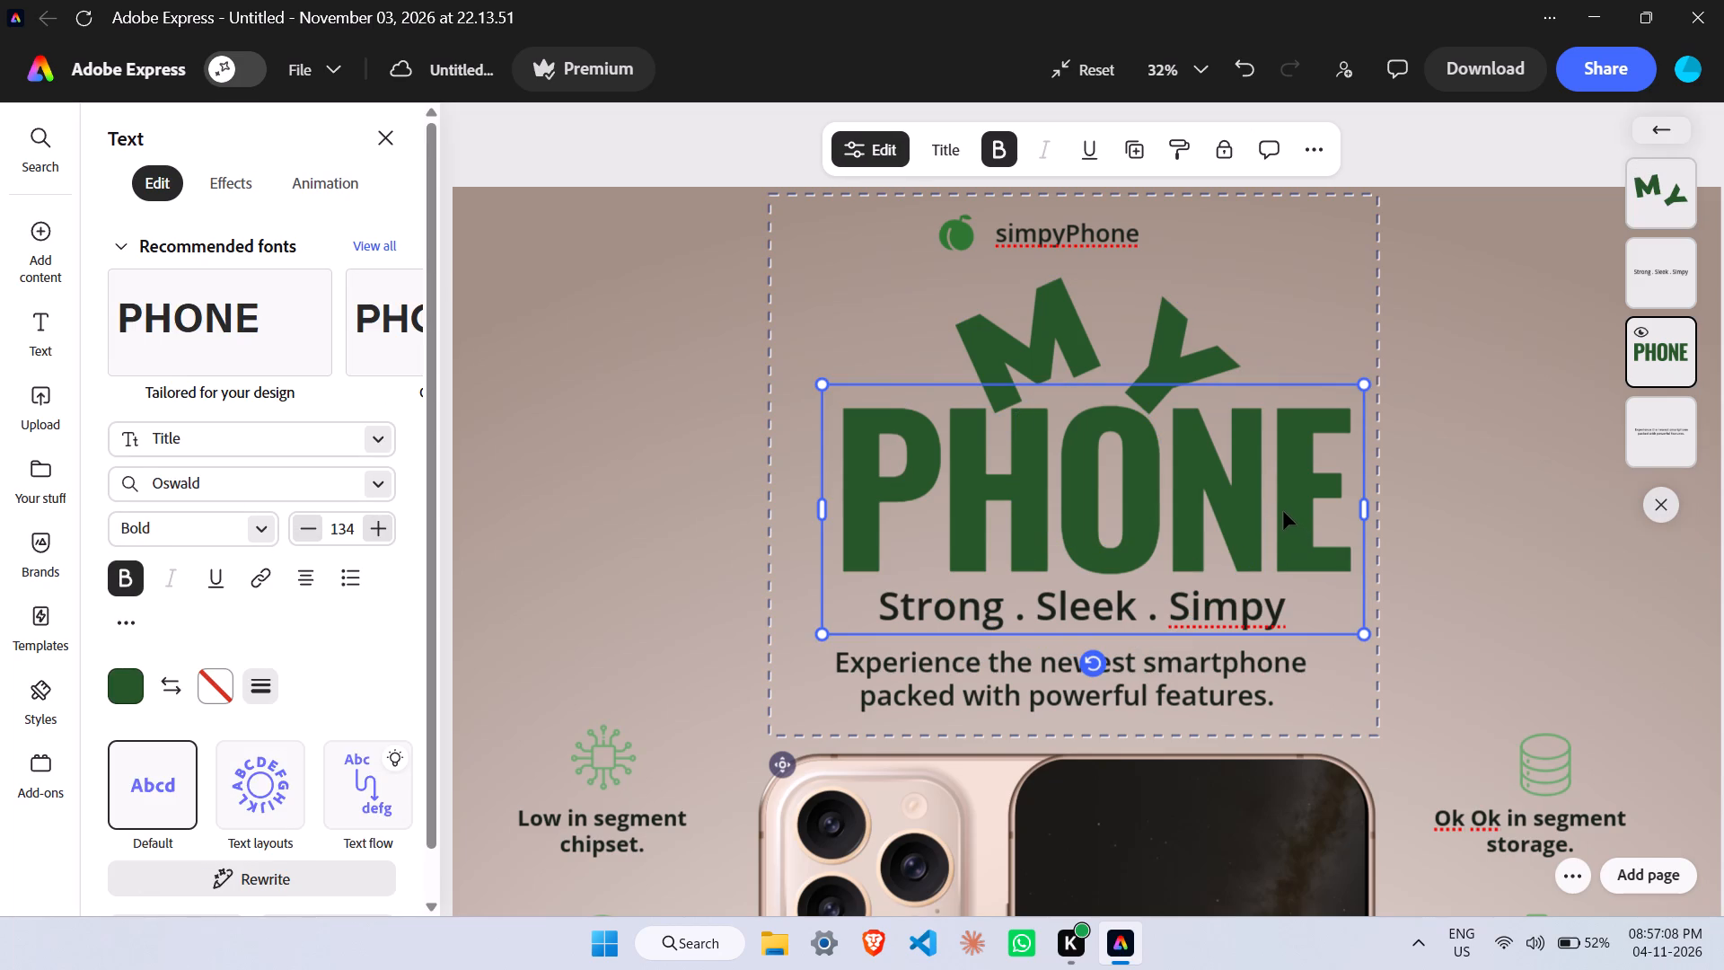
pyautogui.moveTo(1283, 511); pyautogui.dragTo(1275, 515)
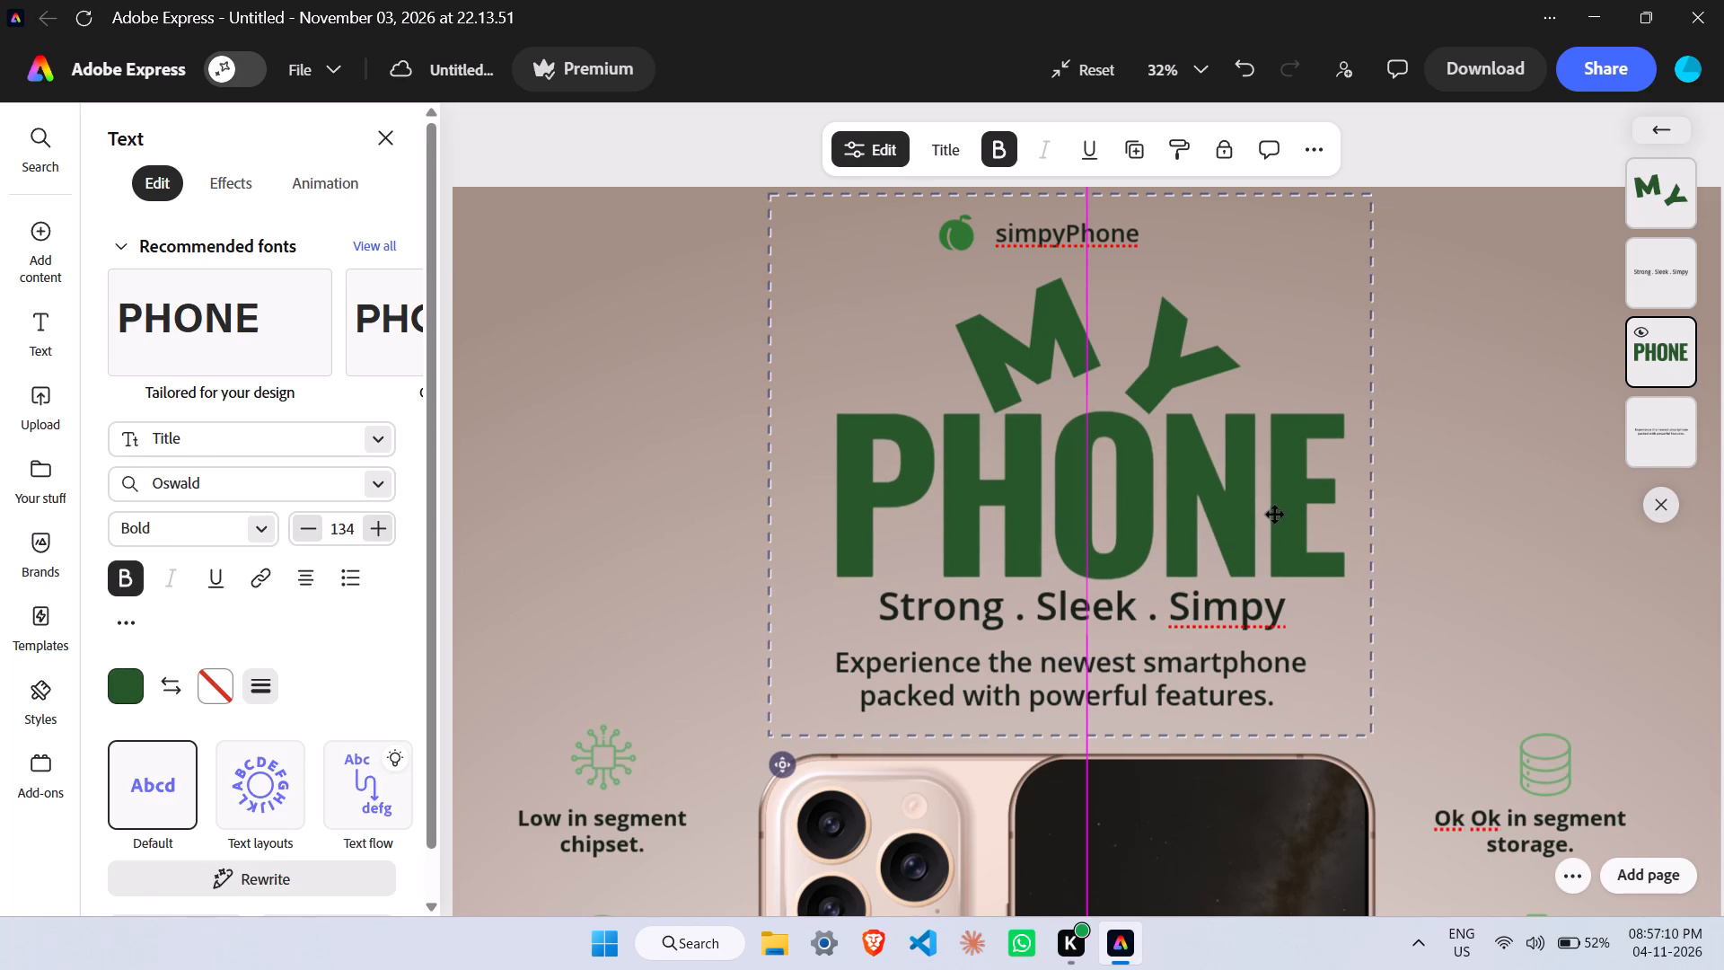
pyautogui.moveTo(1275, 515); pyautogui.dragTo(1311, 499)
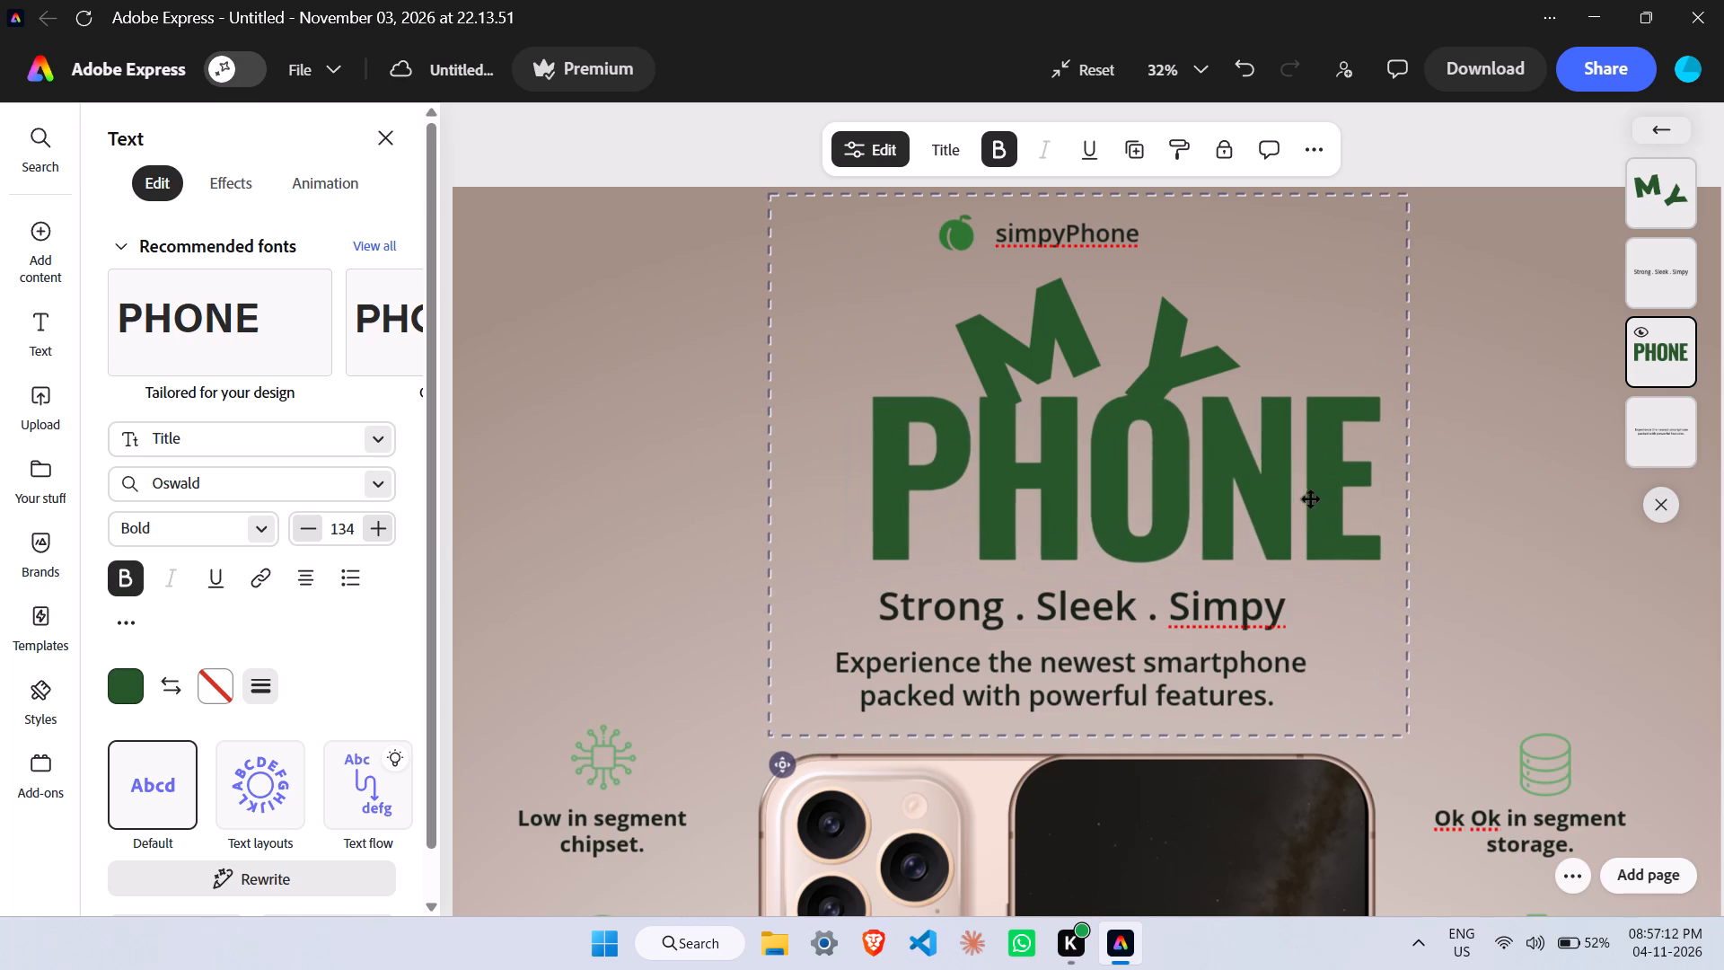
pyautogui.moveTo(1311, 499); pyautogui.dragTo(1256, 515)
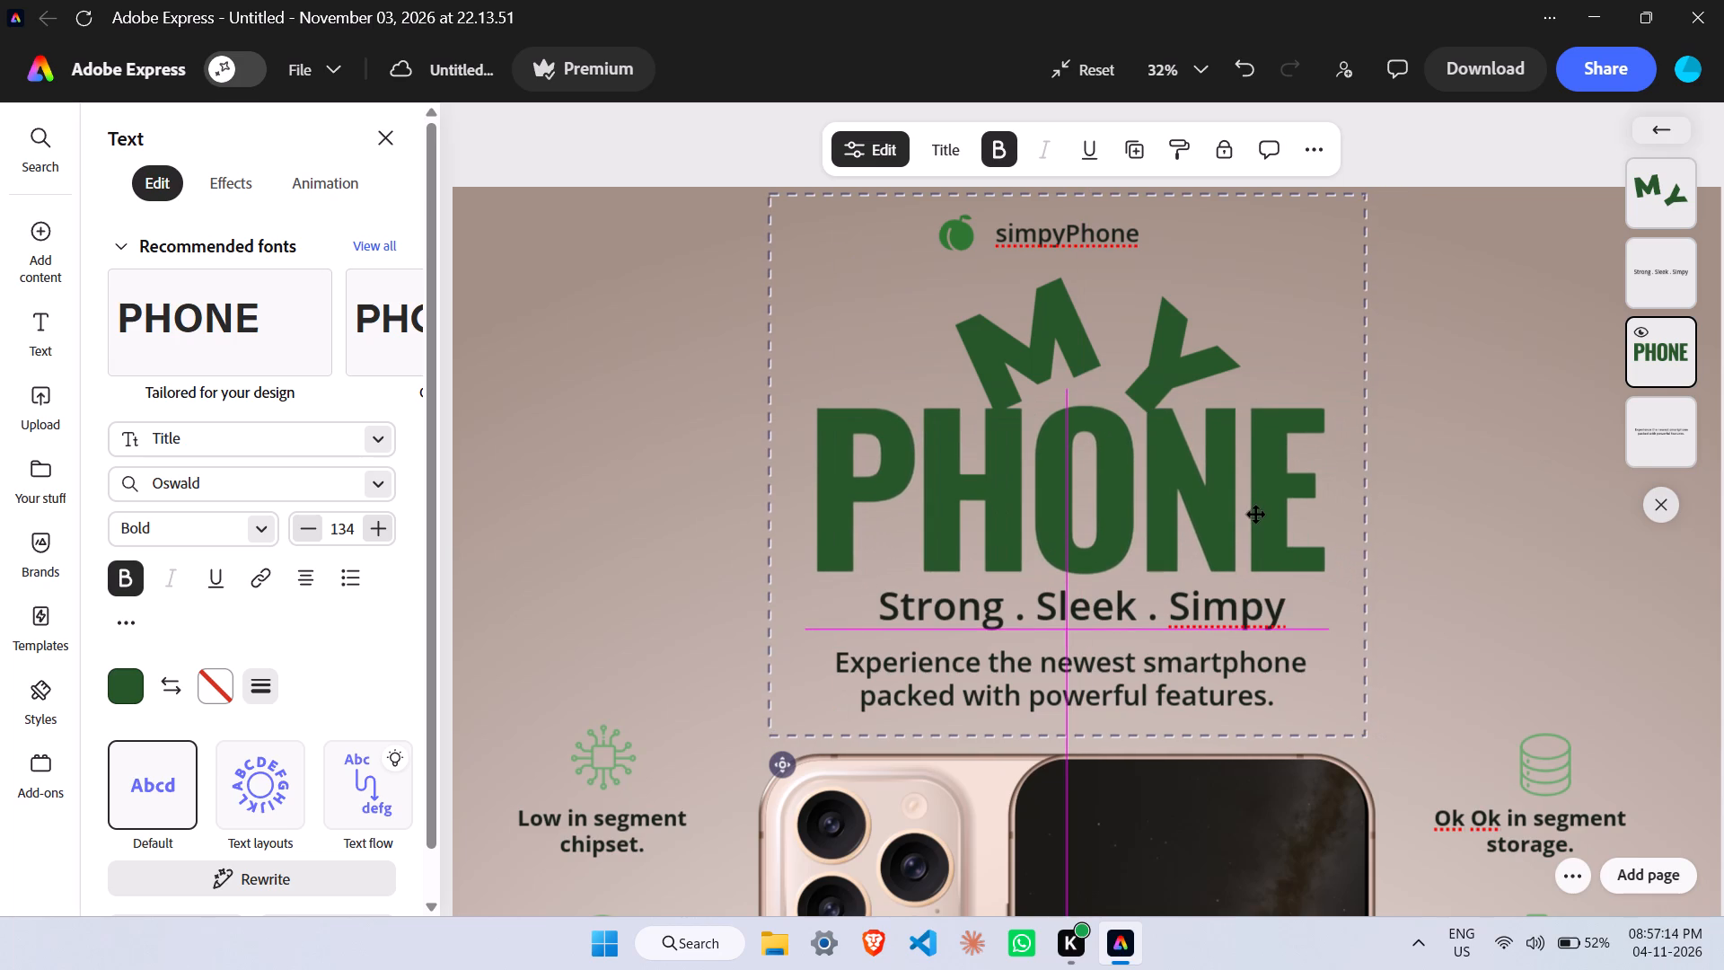
pyautogui.moveTo(1256, 515); pyautogui.dragTo(1262, 519)
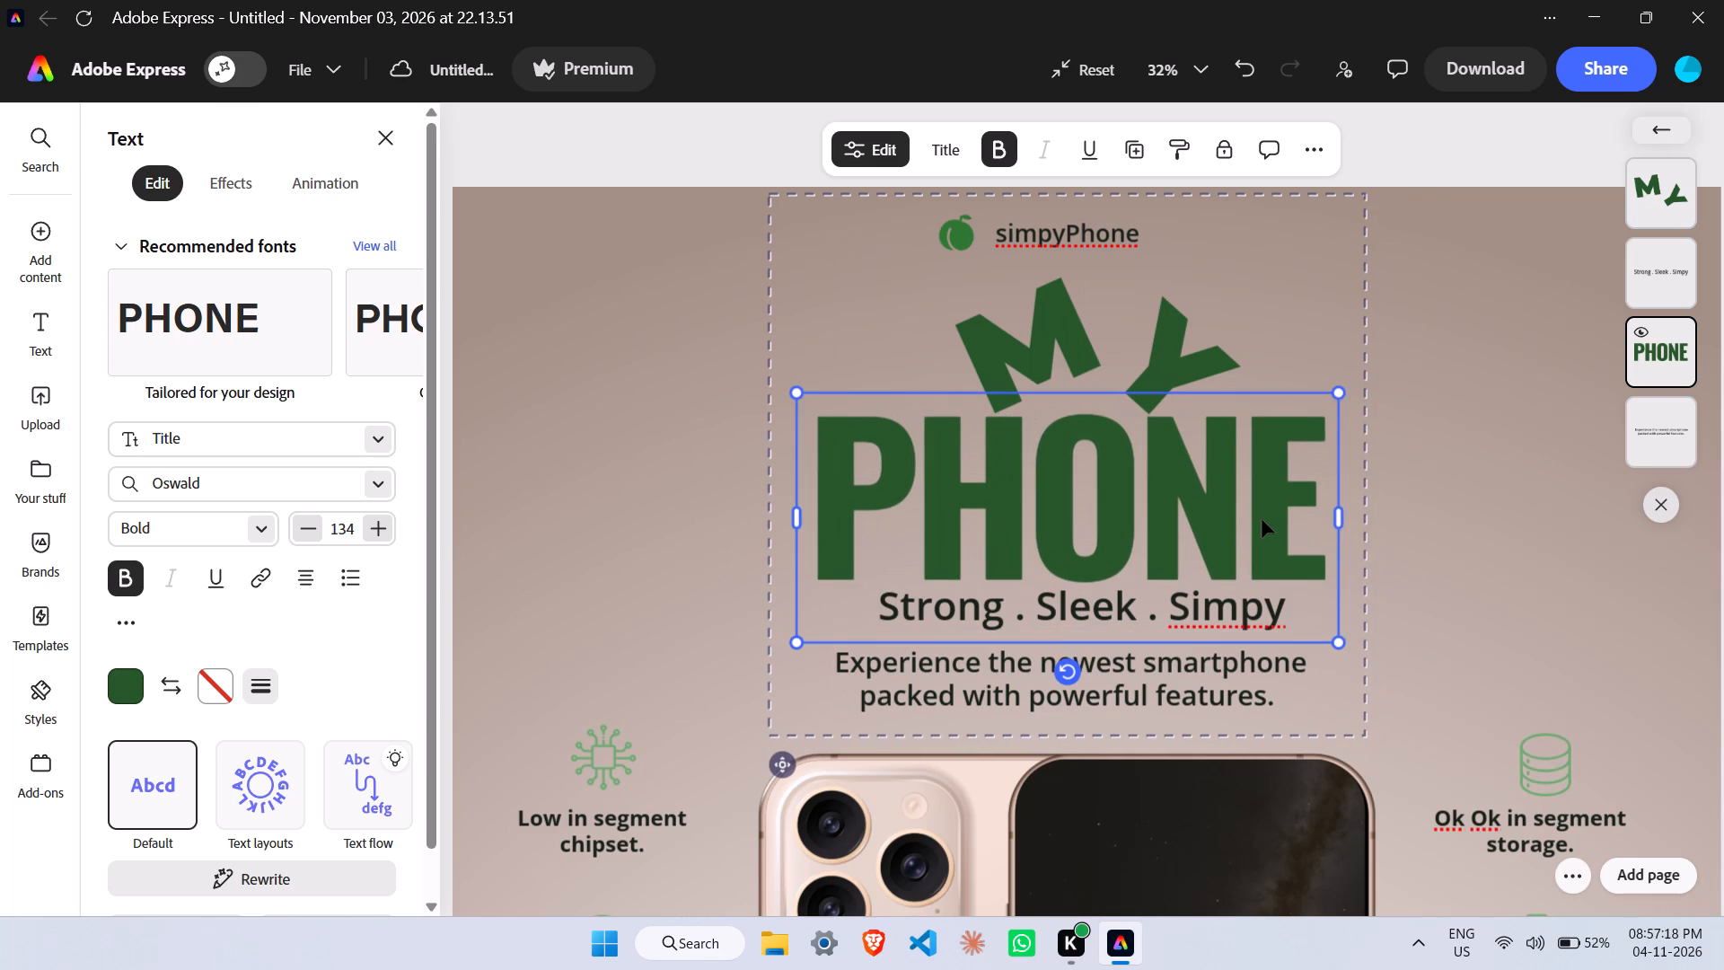
pyautogui.click(1262, 519)
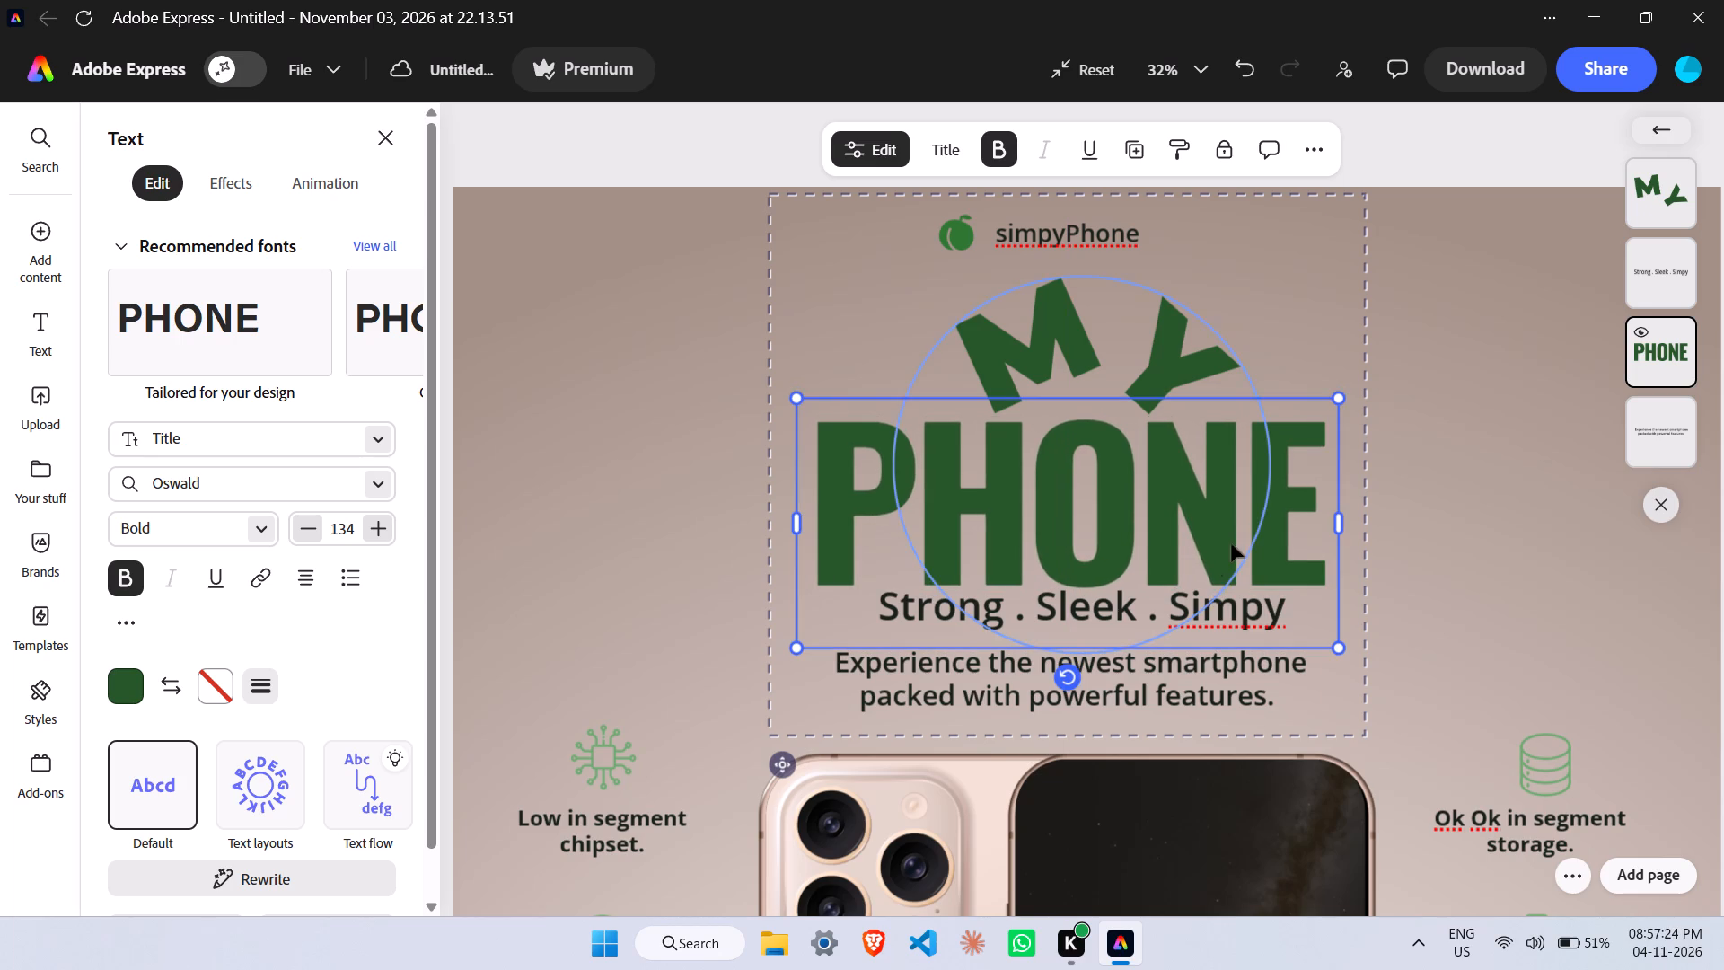
# Shift the "Strong . Sleek . Simpy" tagline down slightly to separate it from the "PHONE" title.
pyautogui.click(1220, 613)
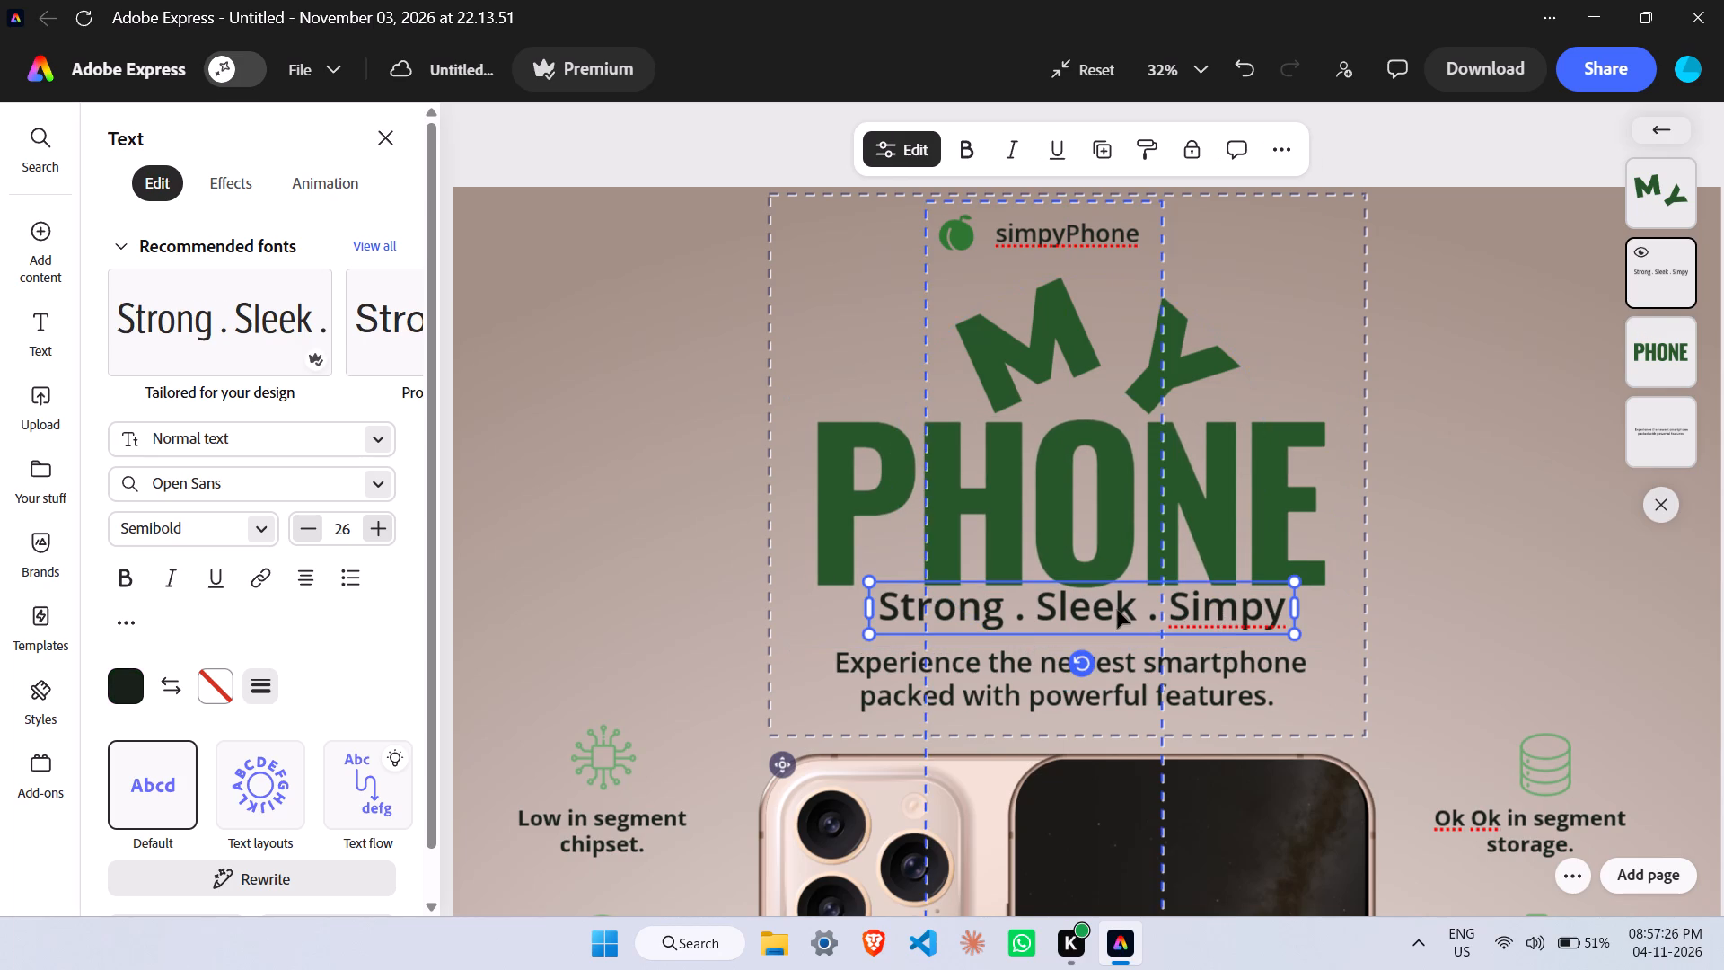
pyautogui.moveTo(1196, 617); pyautogui.dragTo(1198, 618)
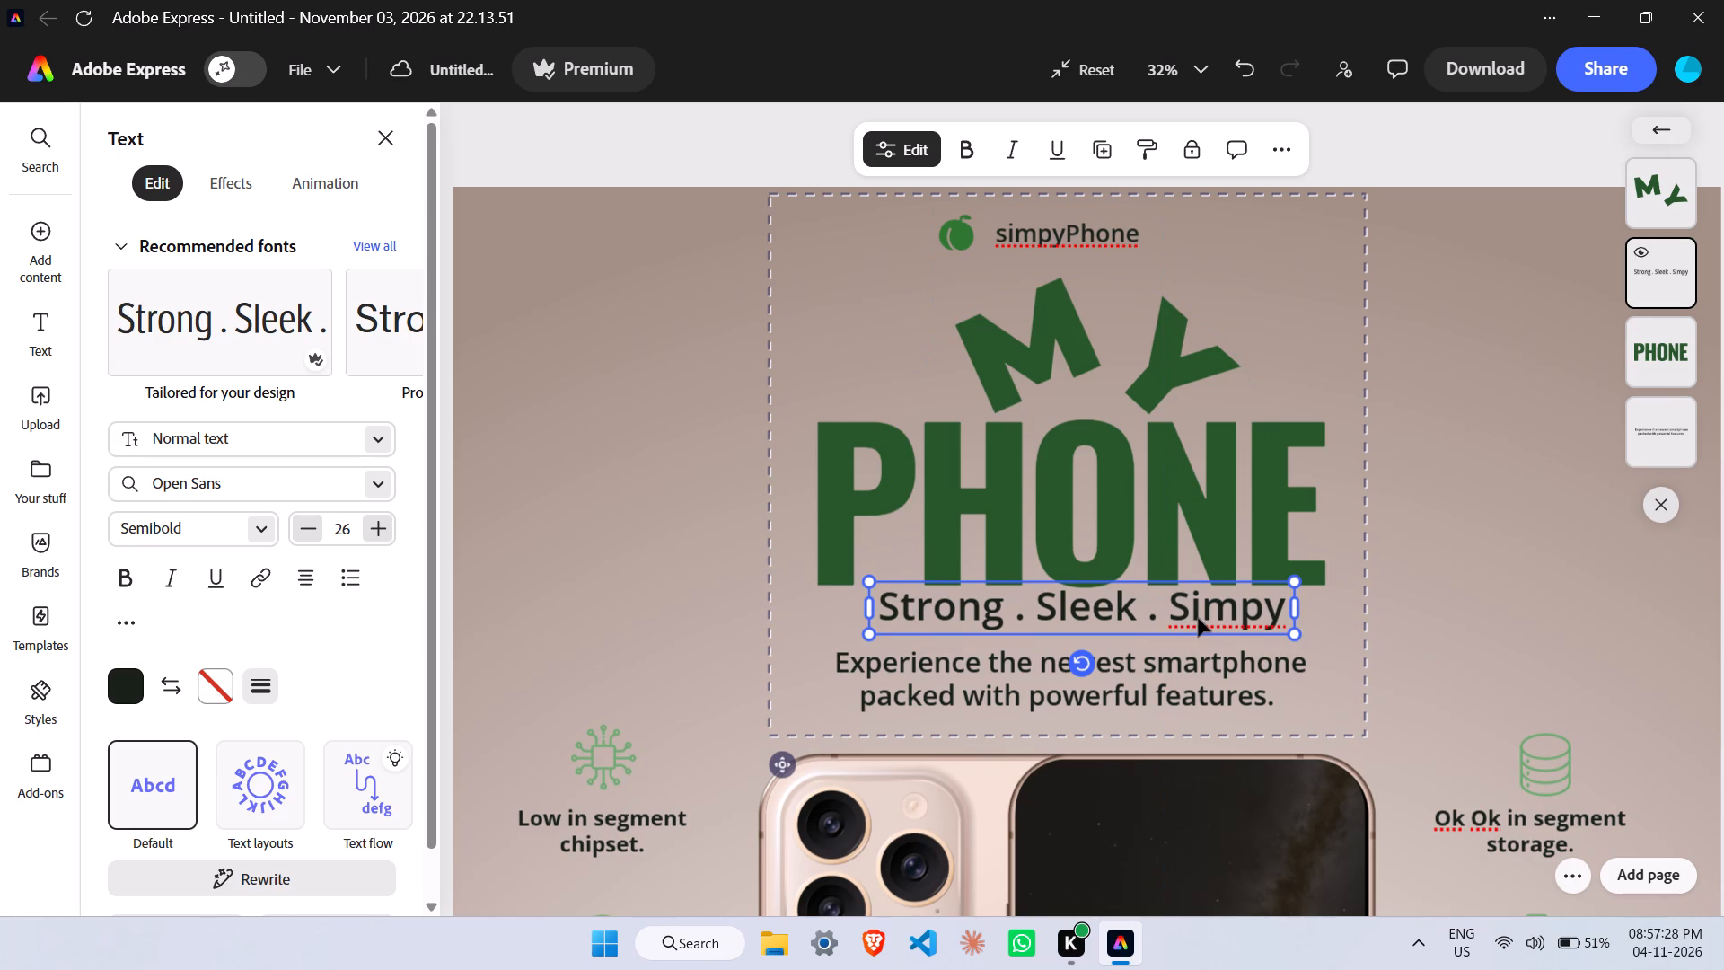
pyautogui.moveTo(1198, 618); pyautogui.dragTo(1195, 630)
pyautogui.click(1209, 683)
pyautogui.click(1209, 683)
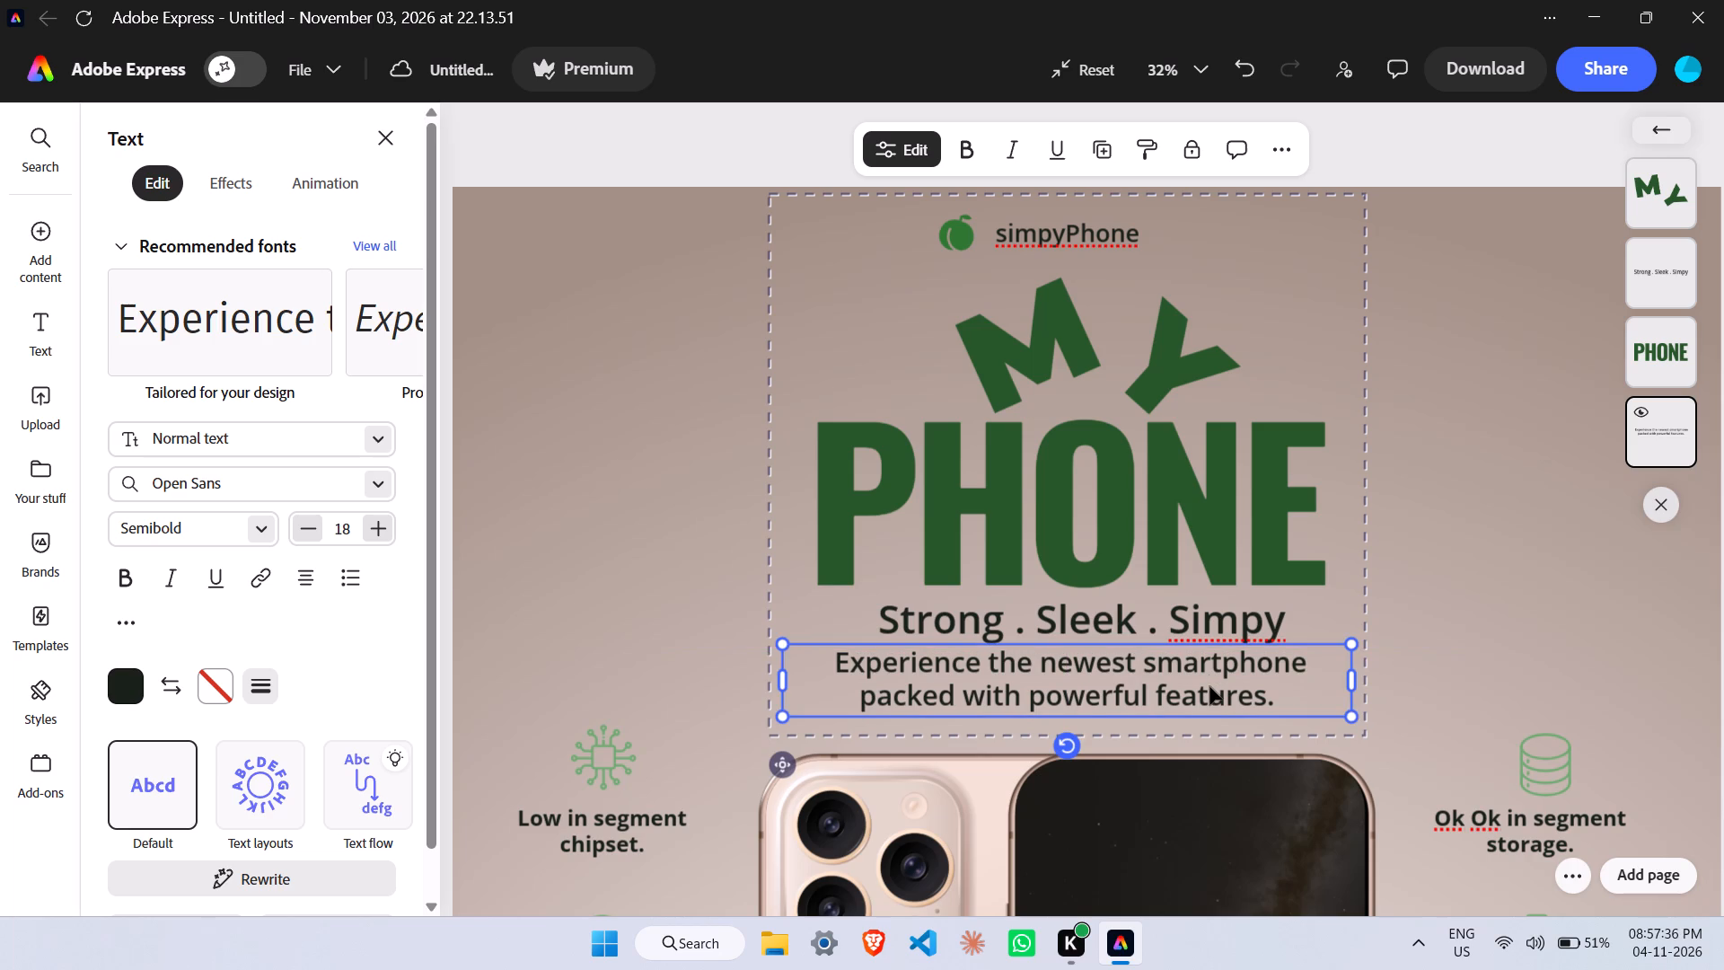
pyautogui.click(1209, 683)
# Review the rest of the poster, from the phones and feature icons down to the footer.
pyautogui.scroll(-11, 1270, 656)
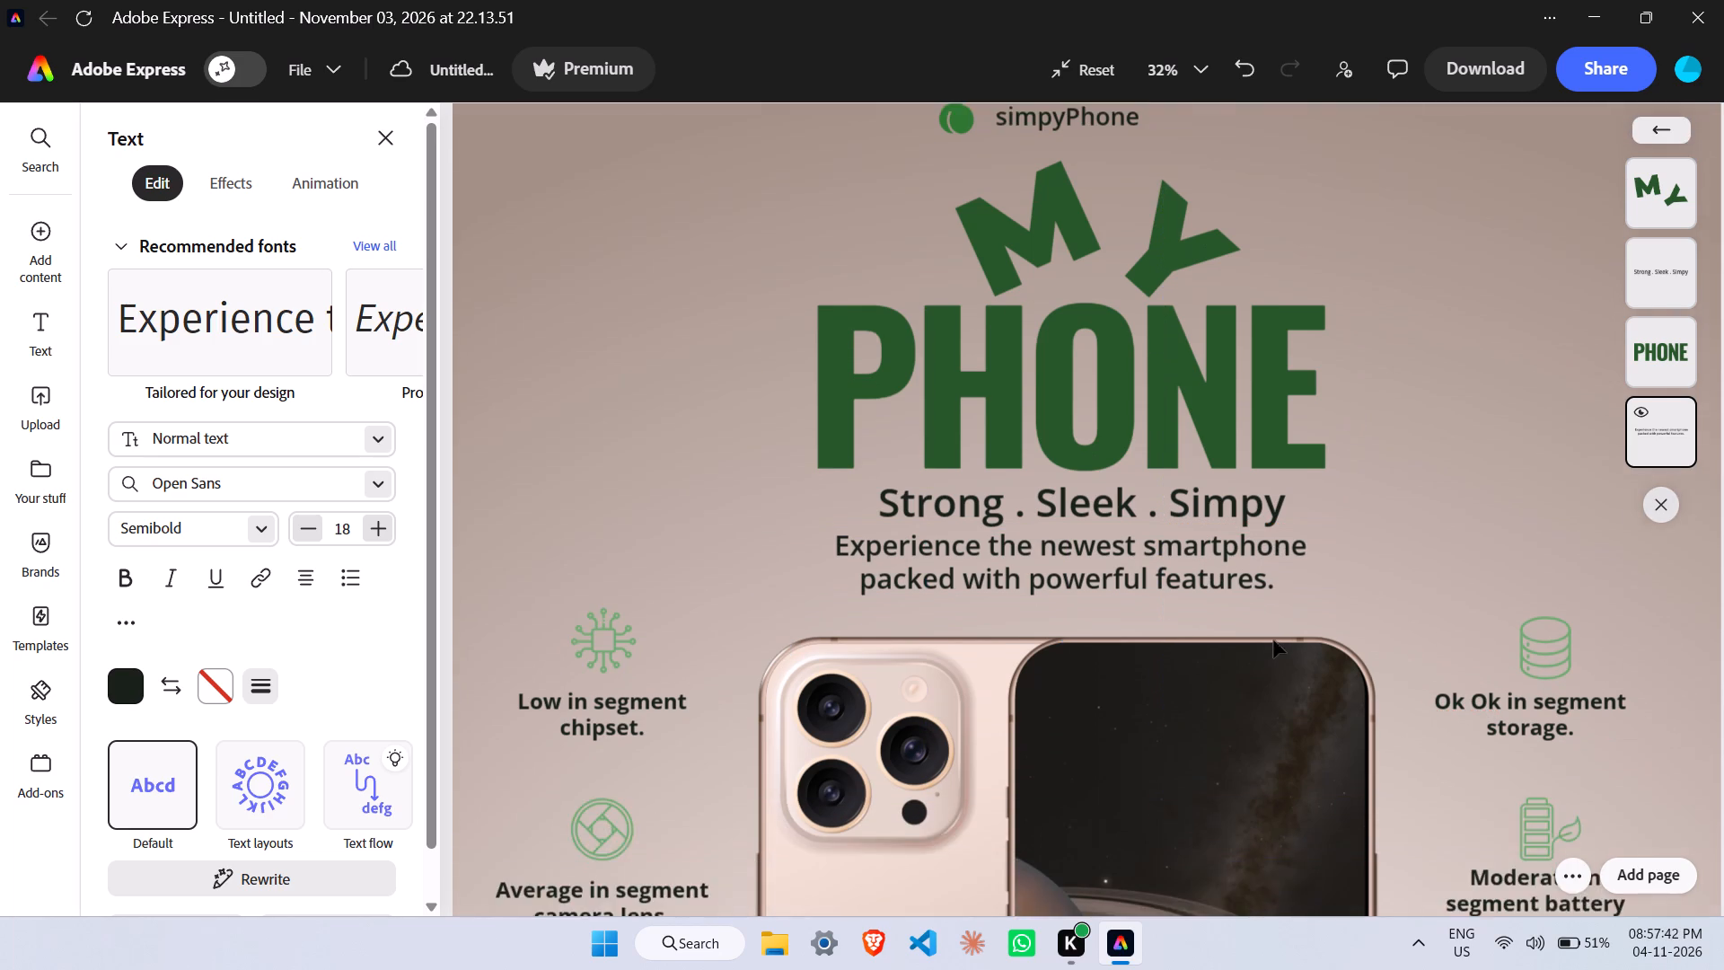
pyautogui.scroll(-10, 1273, 639)
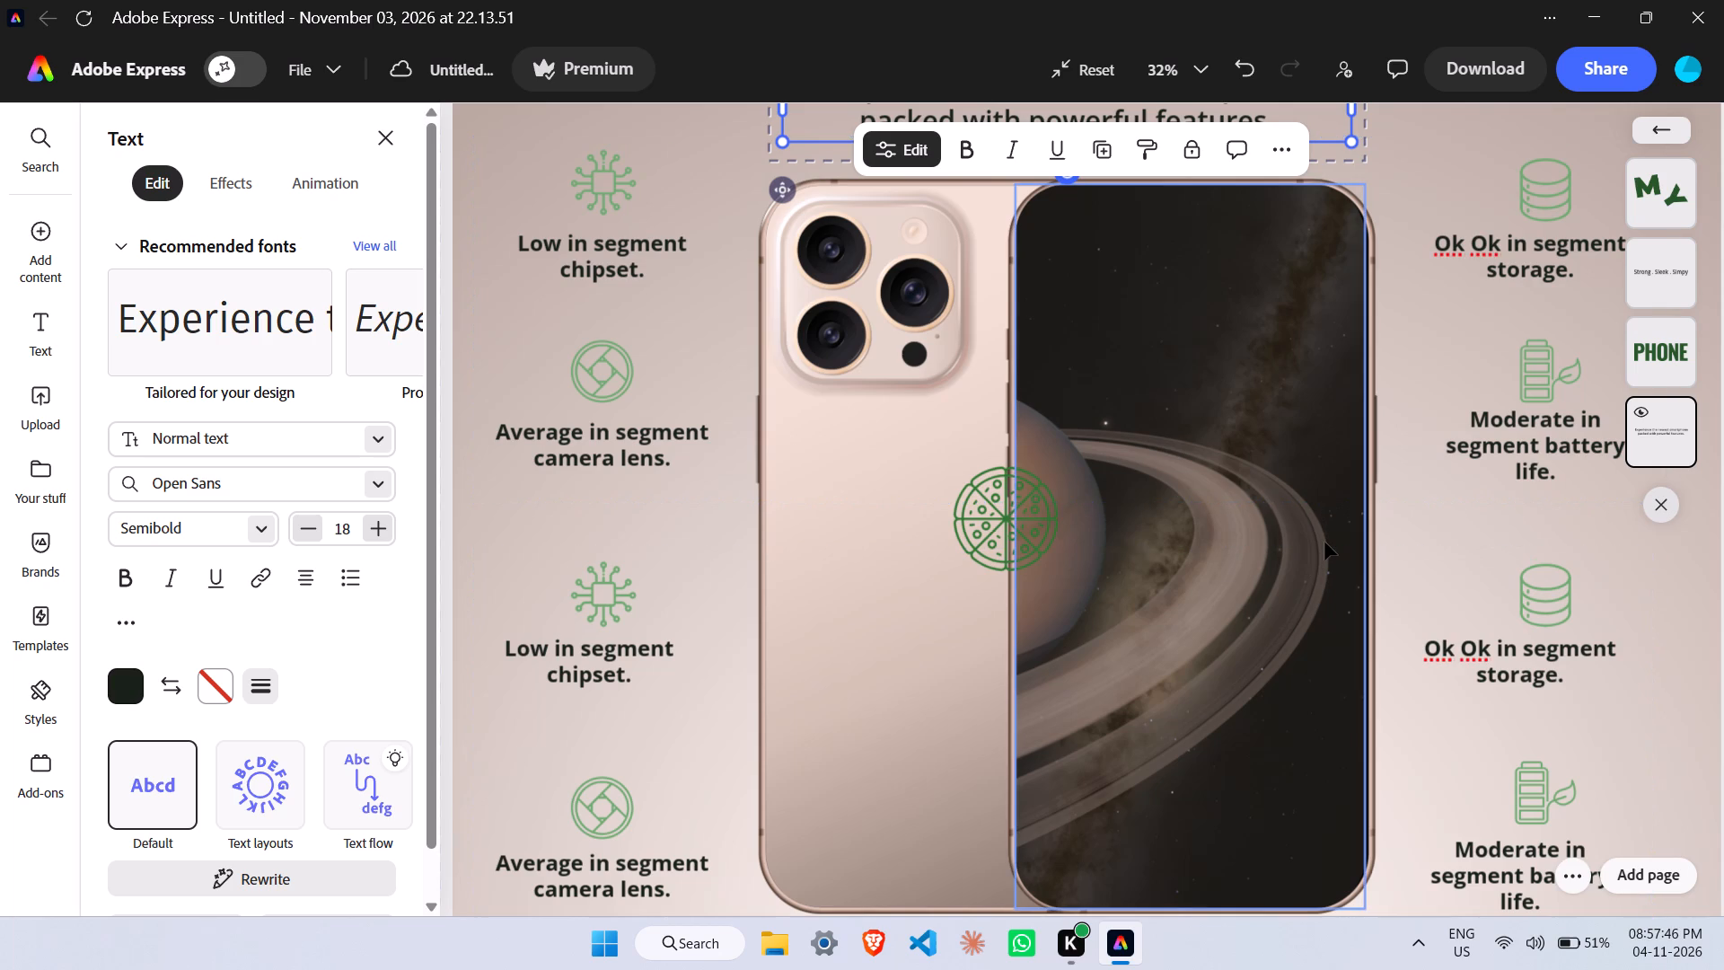
pyautogui.click(1324, 542)
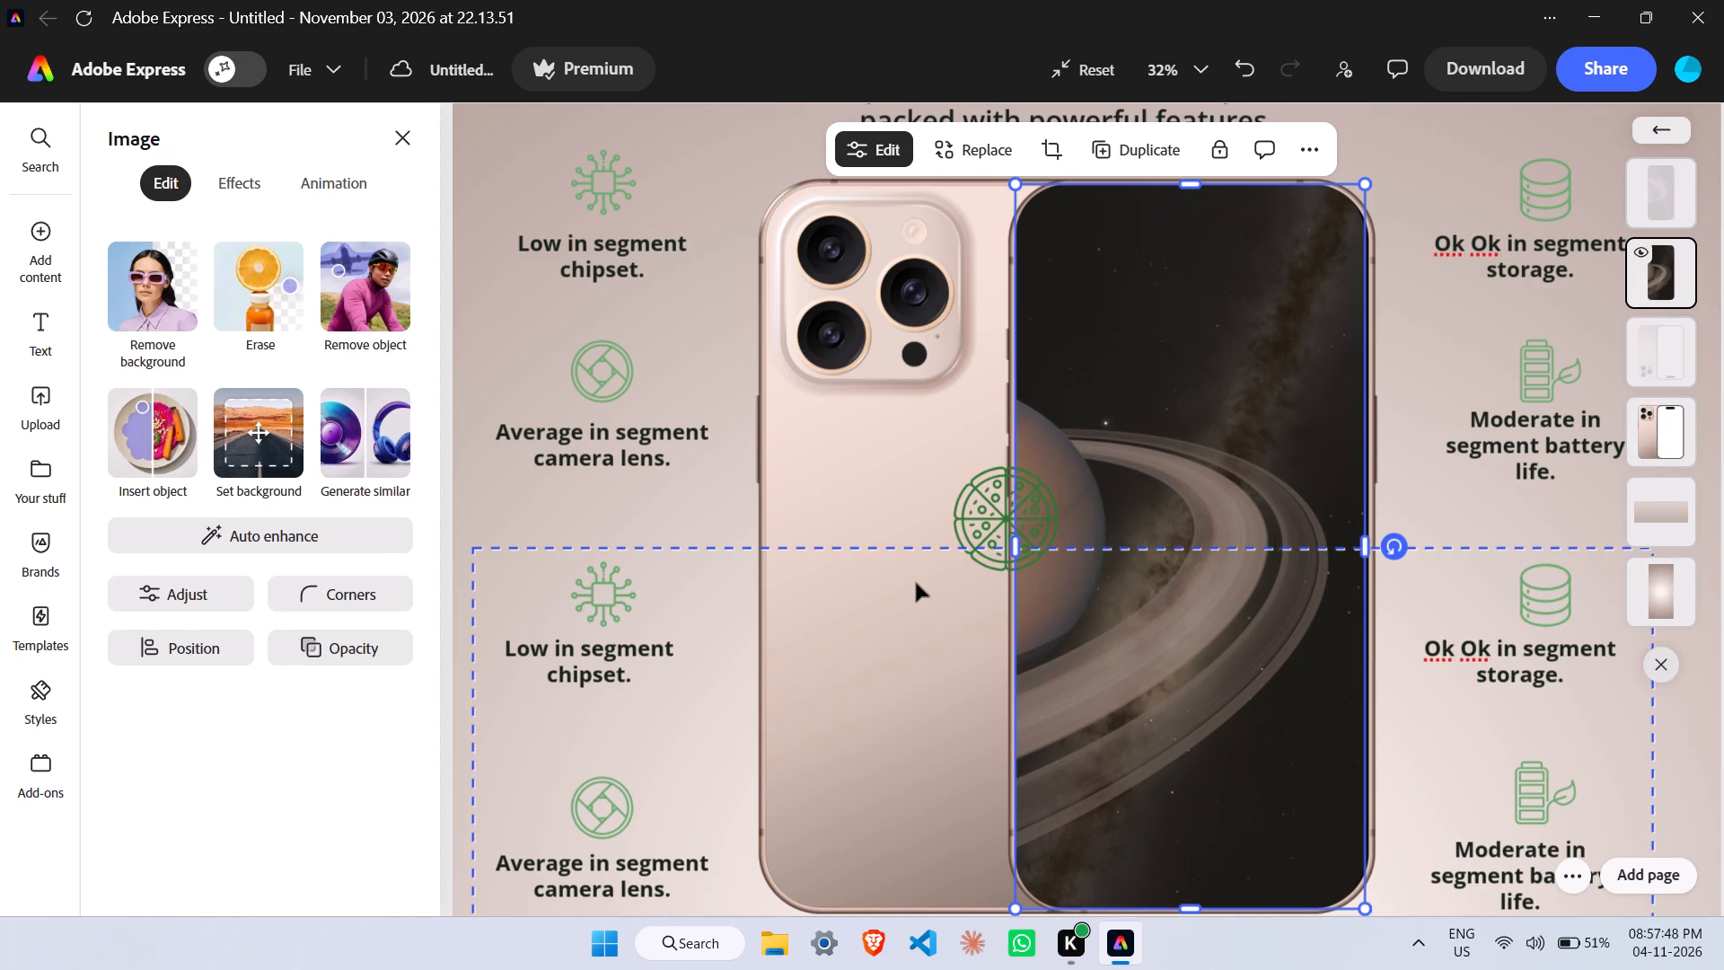
pyautogui.scroll(-13, 944, 572)
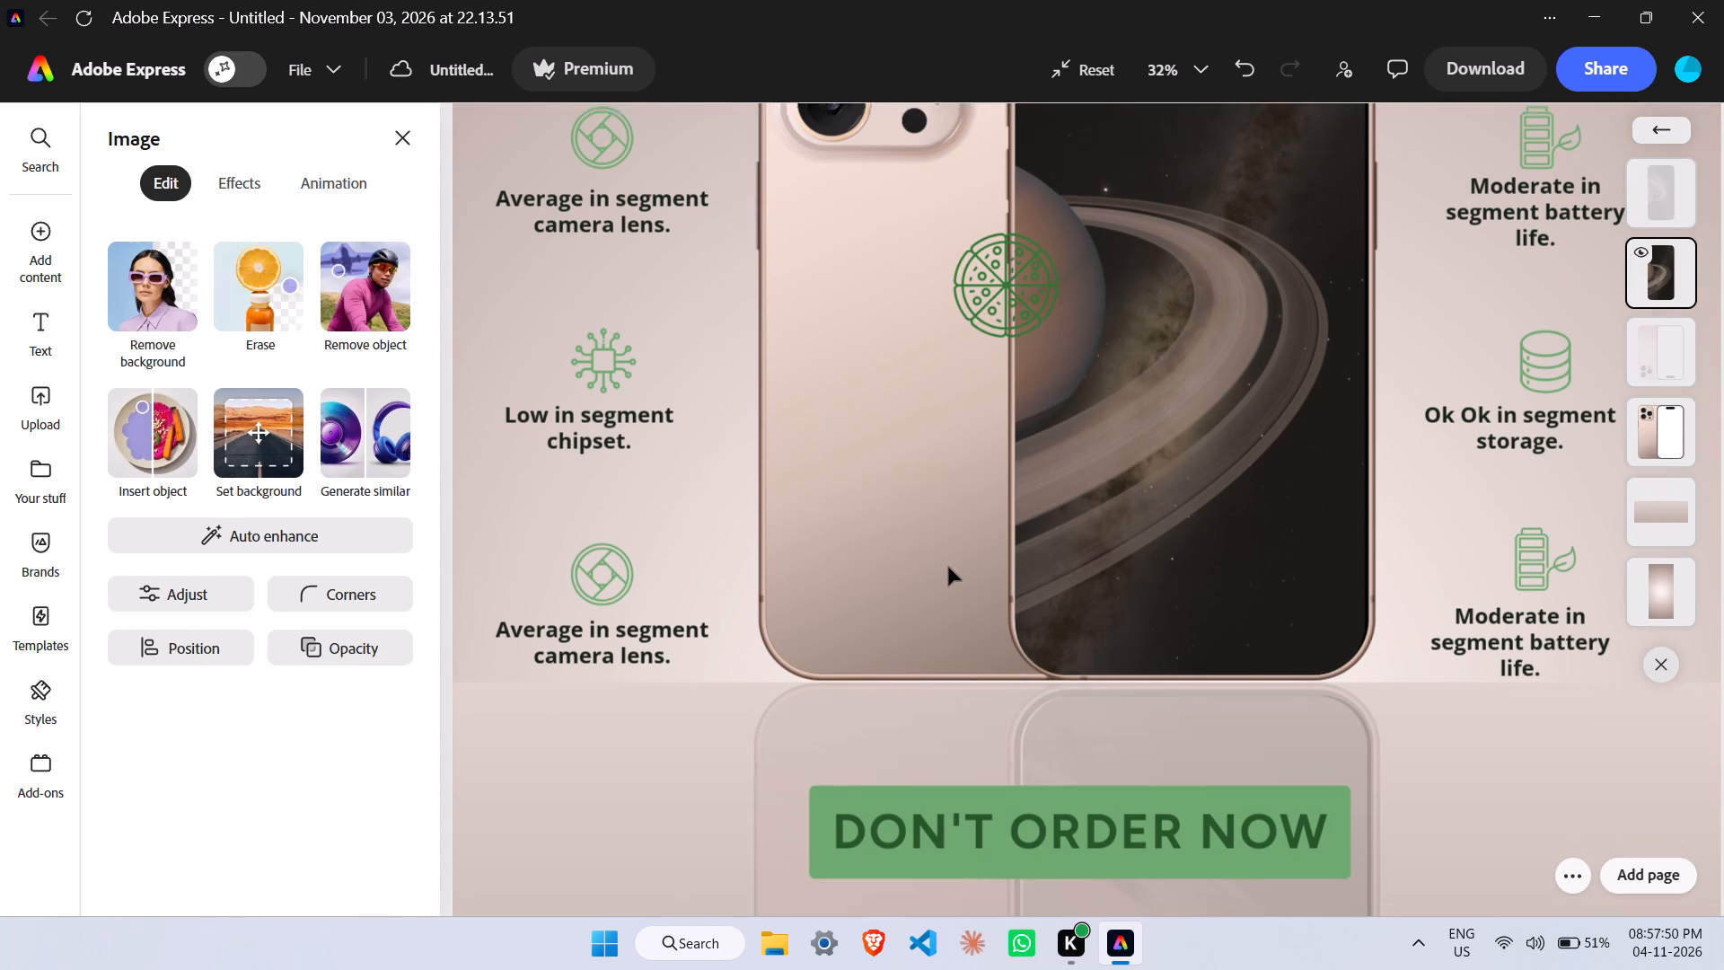
pyautogui.scroll(-11, 948, 567)
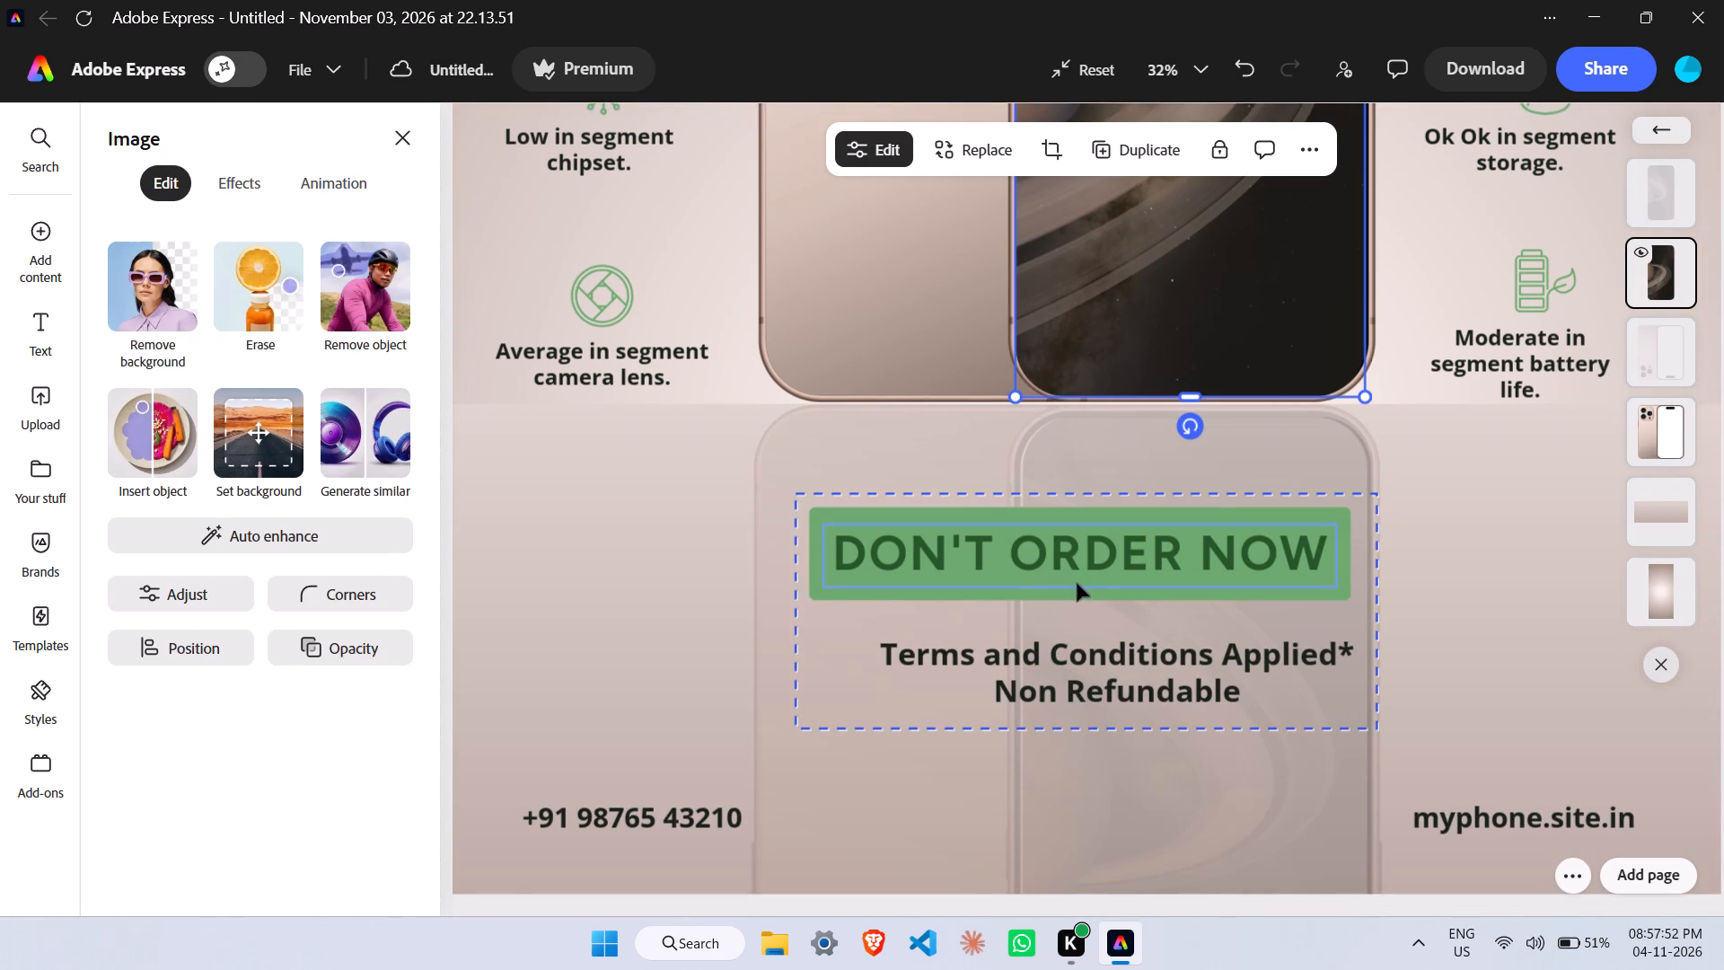
# Change the fill of the rectangle behind "DON'T ORDER NOW" to white (#FFFFFF).
pyautogui.click(1089, 597)
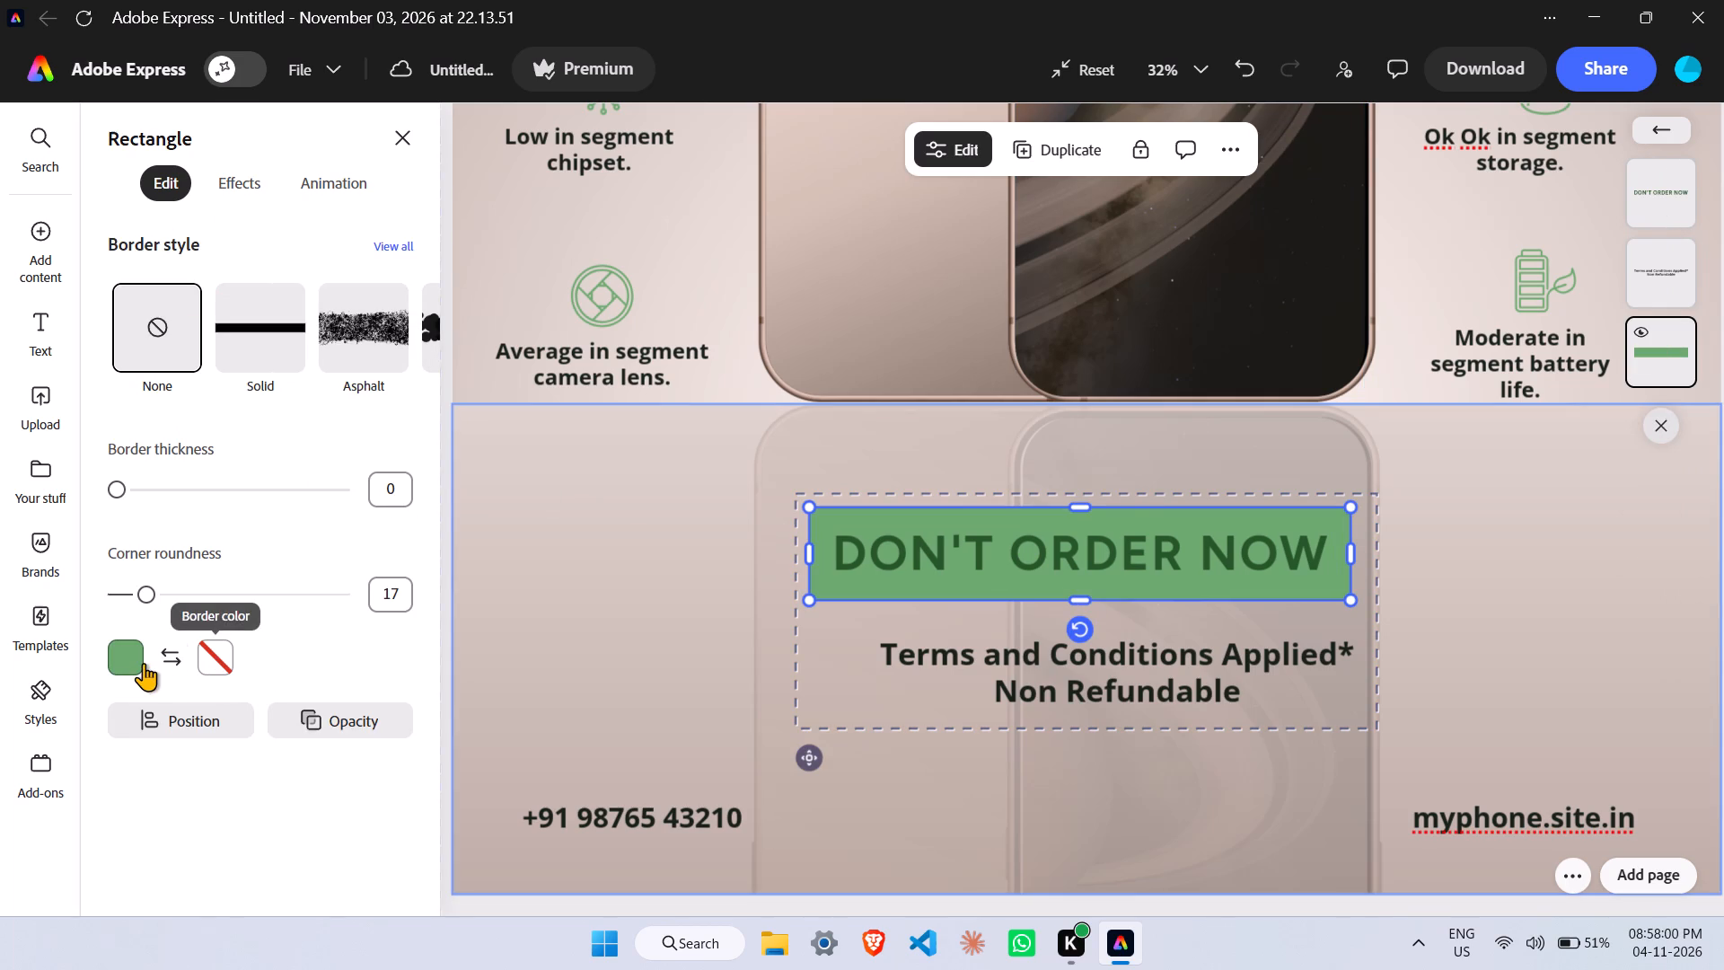
pyautogui.scroll(-6, 222, 609)
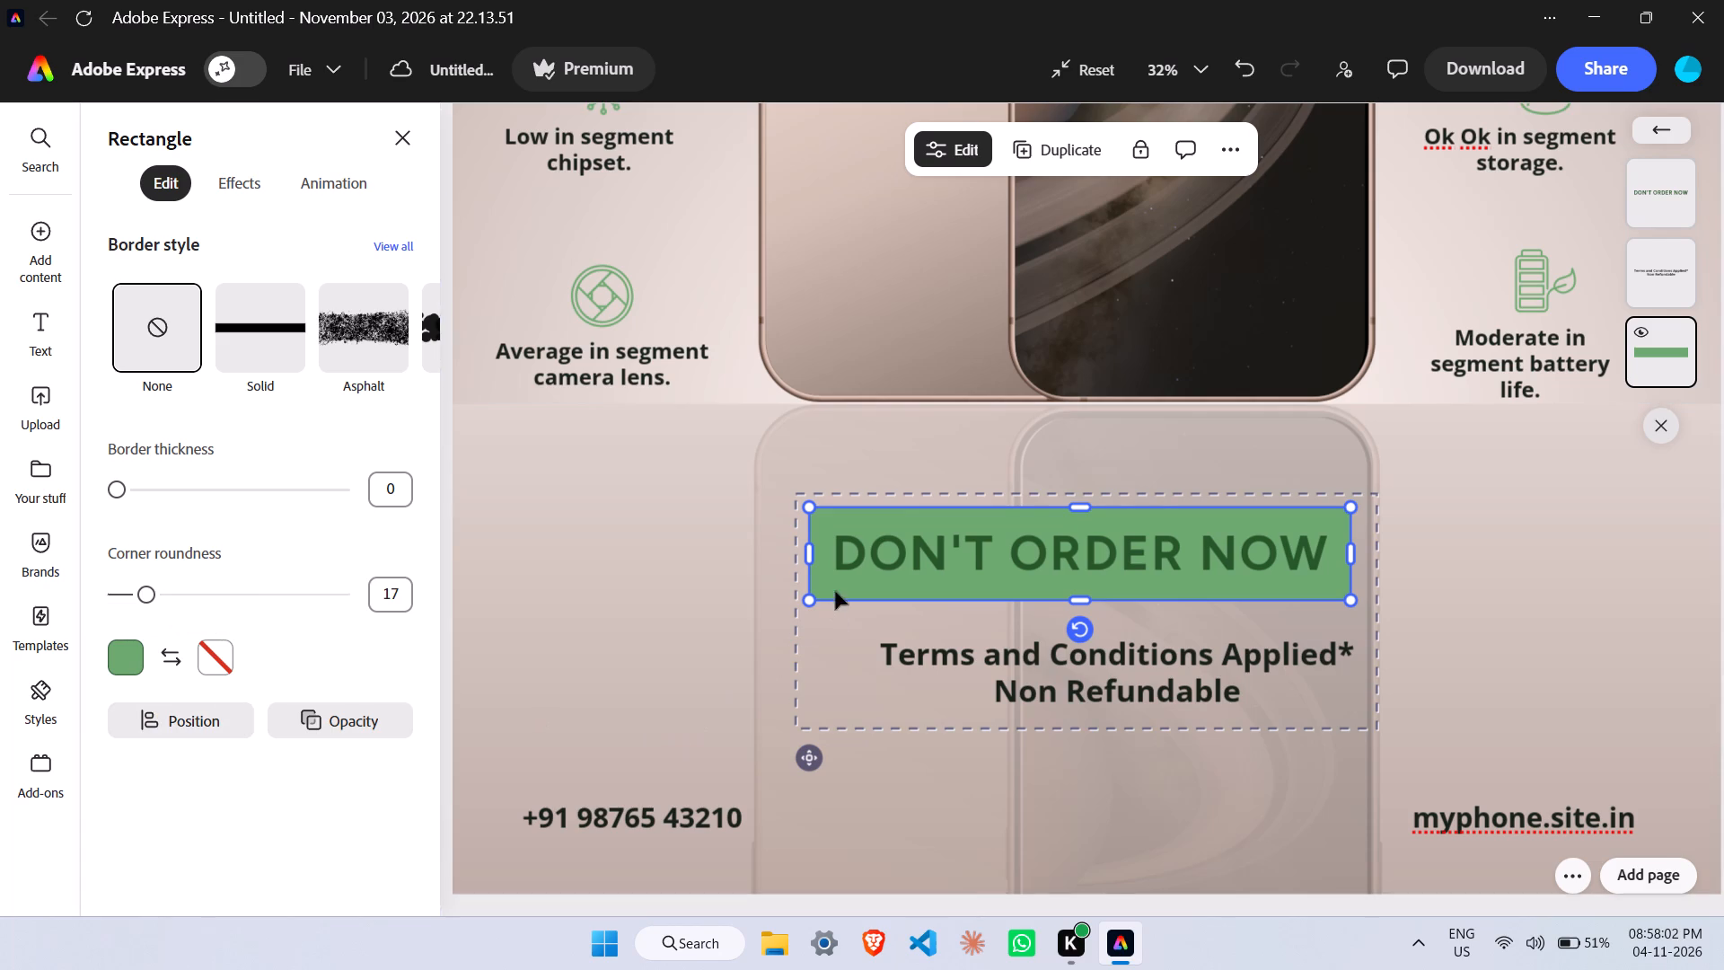
pyautogui.click(842, 585)
pyautogui.click(838, 591)
pyautogui.doubleClick(838, 591)
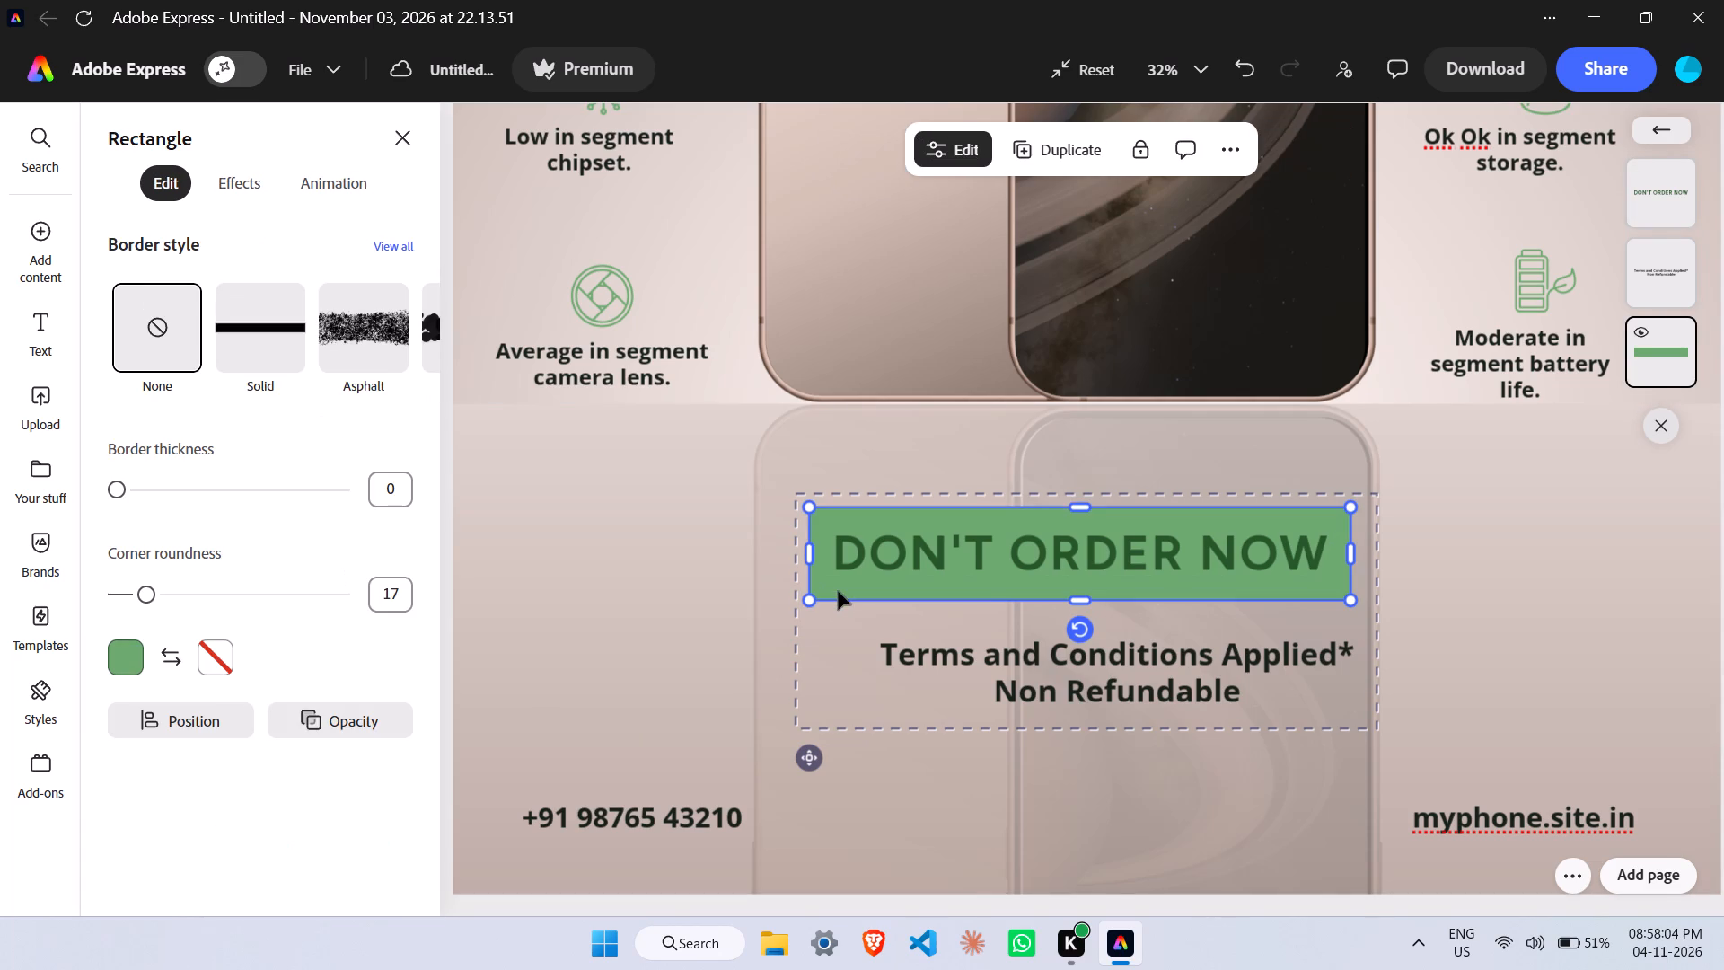
pyautogui.doubleClick(838, 591)
pyautogui.rightClick(837, 591)
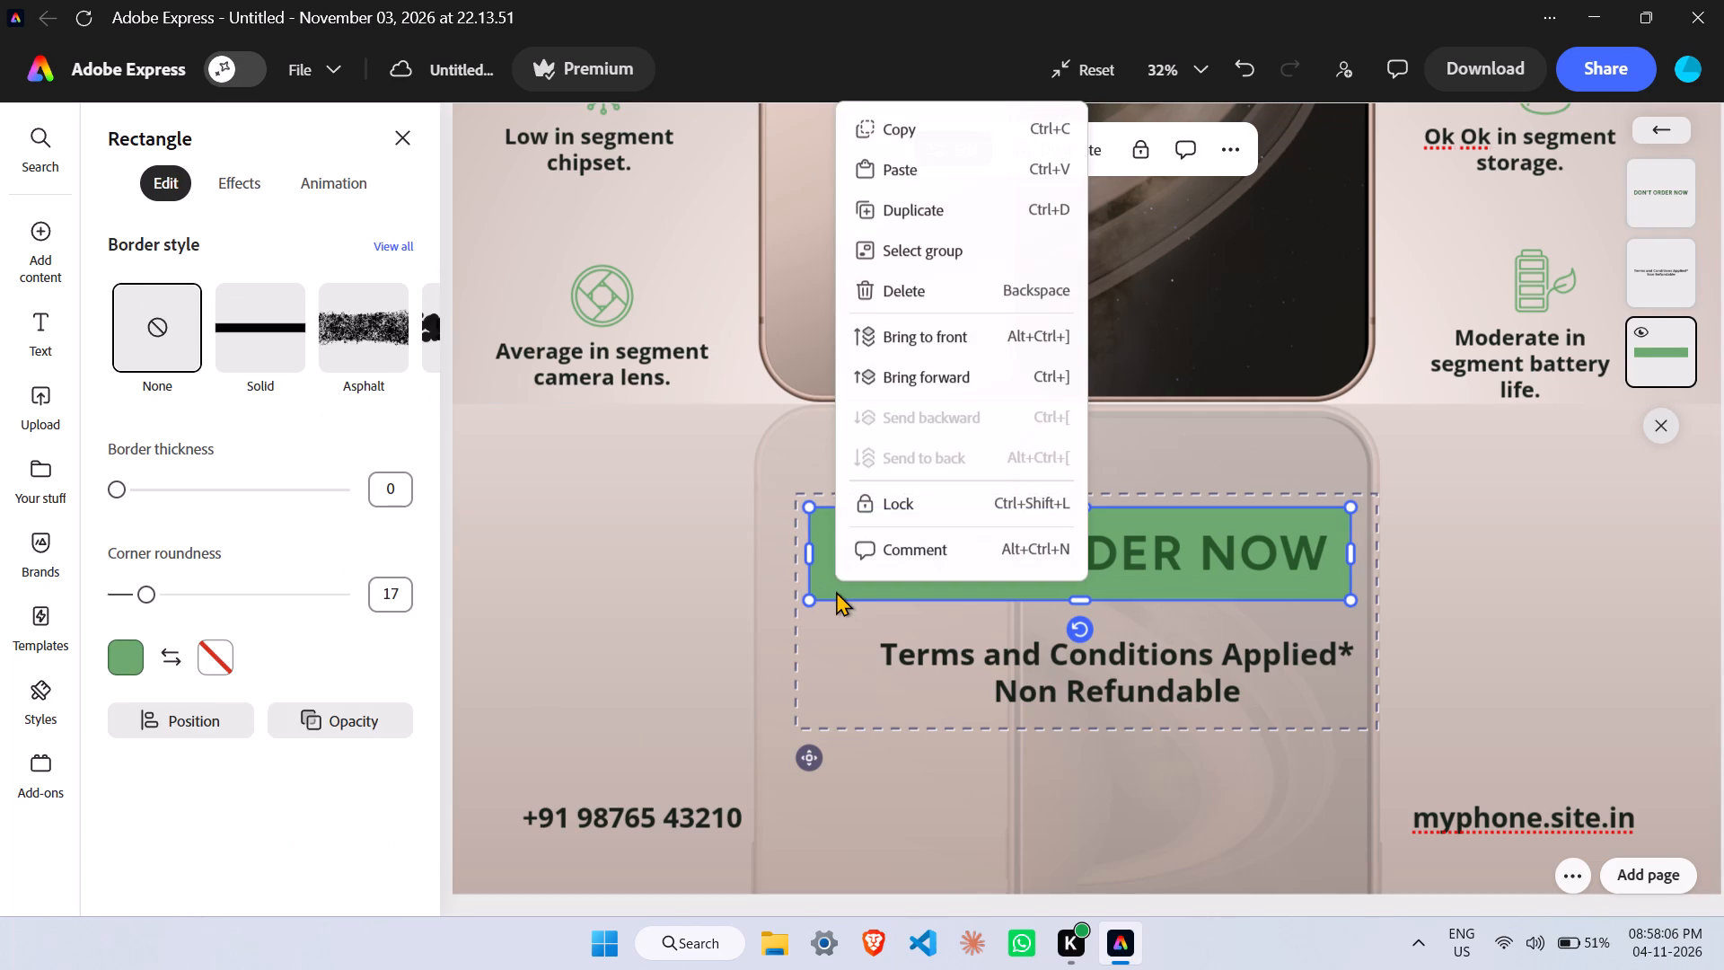
pyautogui.click(836, 591)
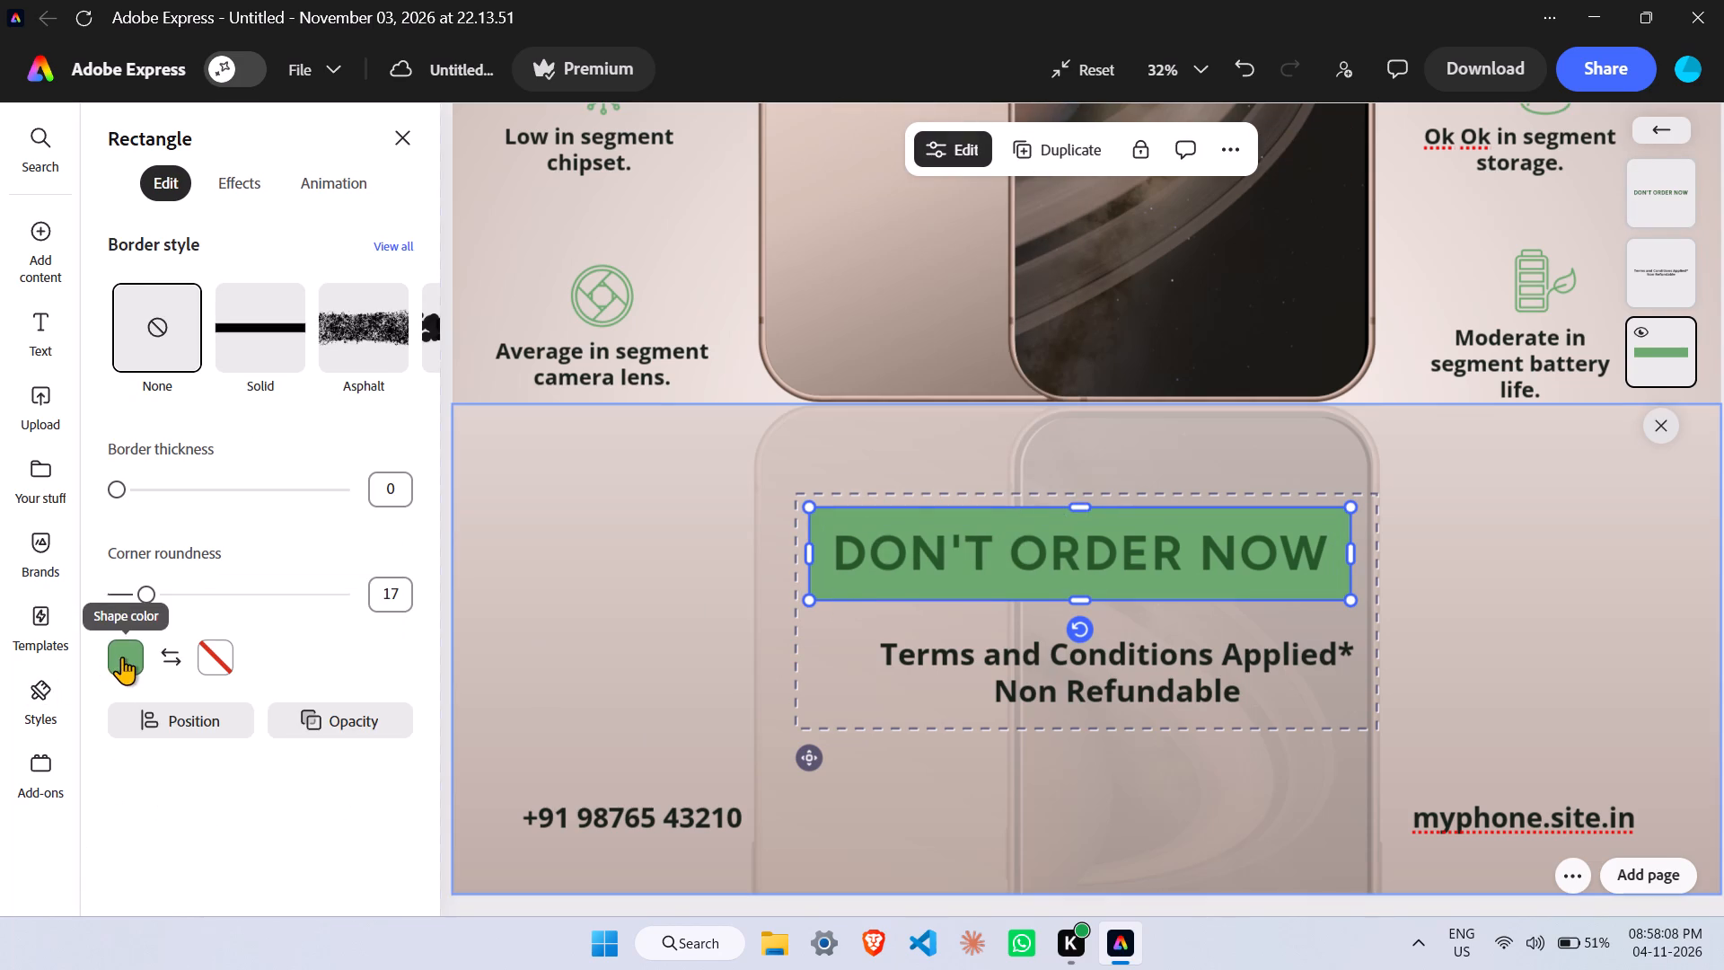
pyautogui.click(122, 656)
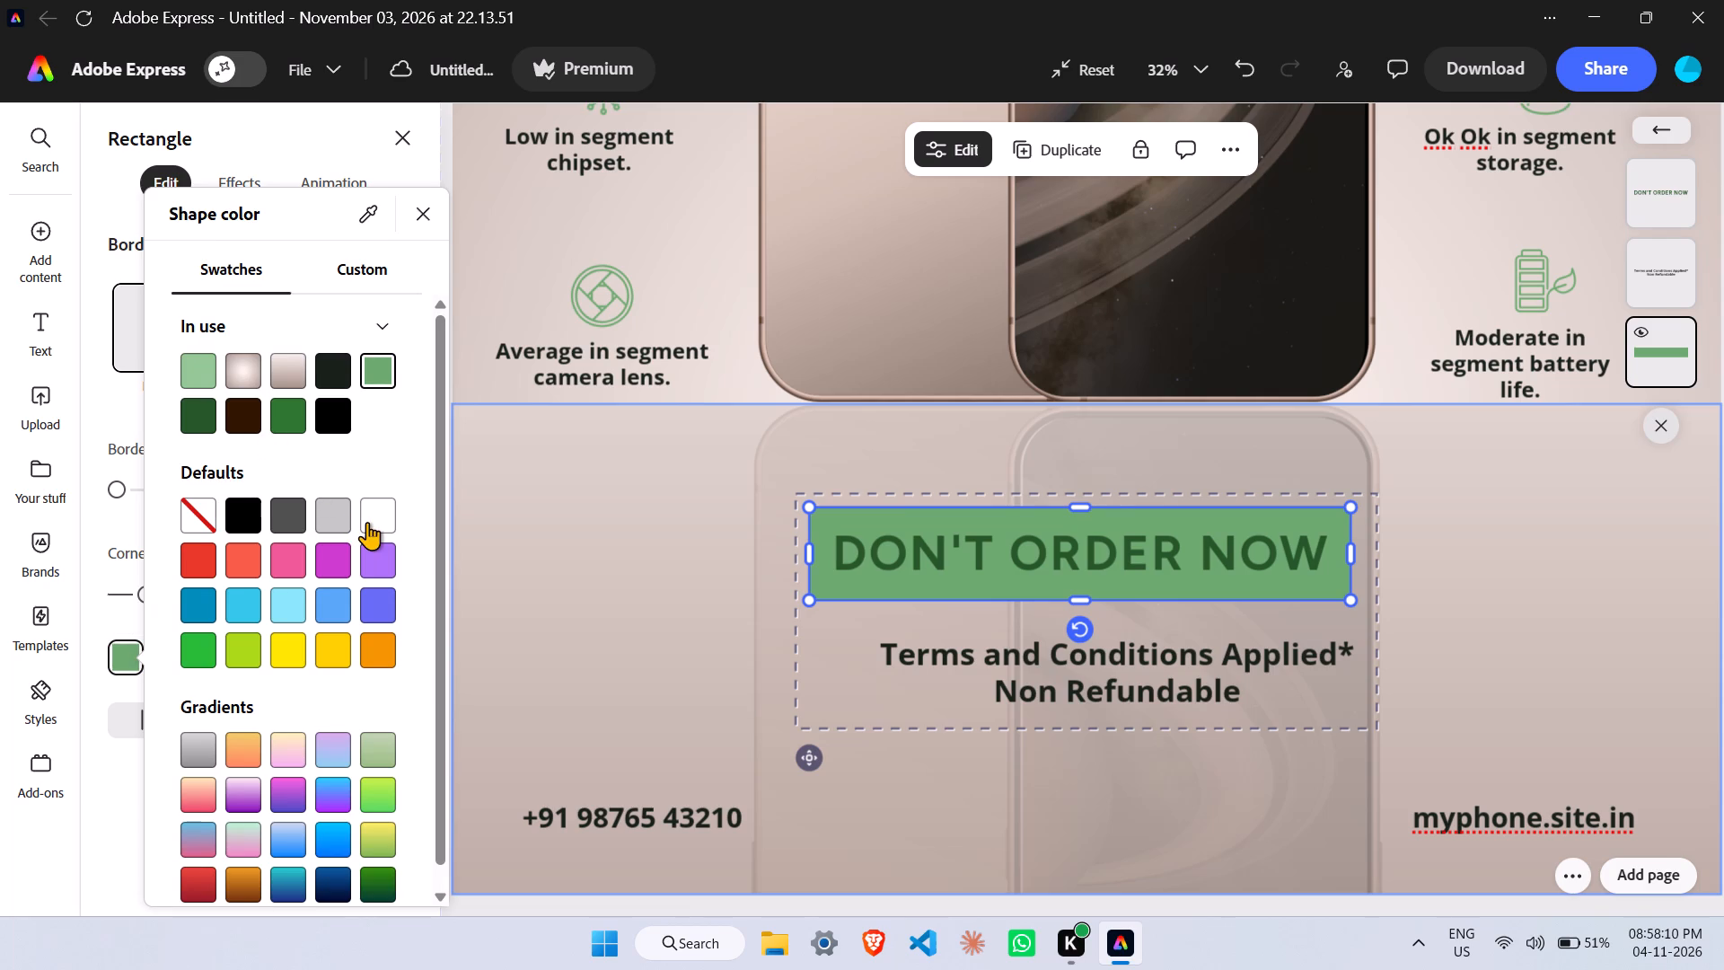
pyautogui.click(367, 522)
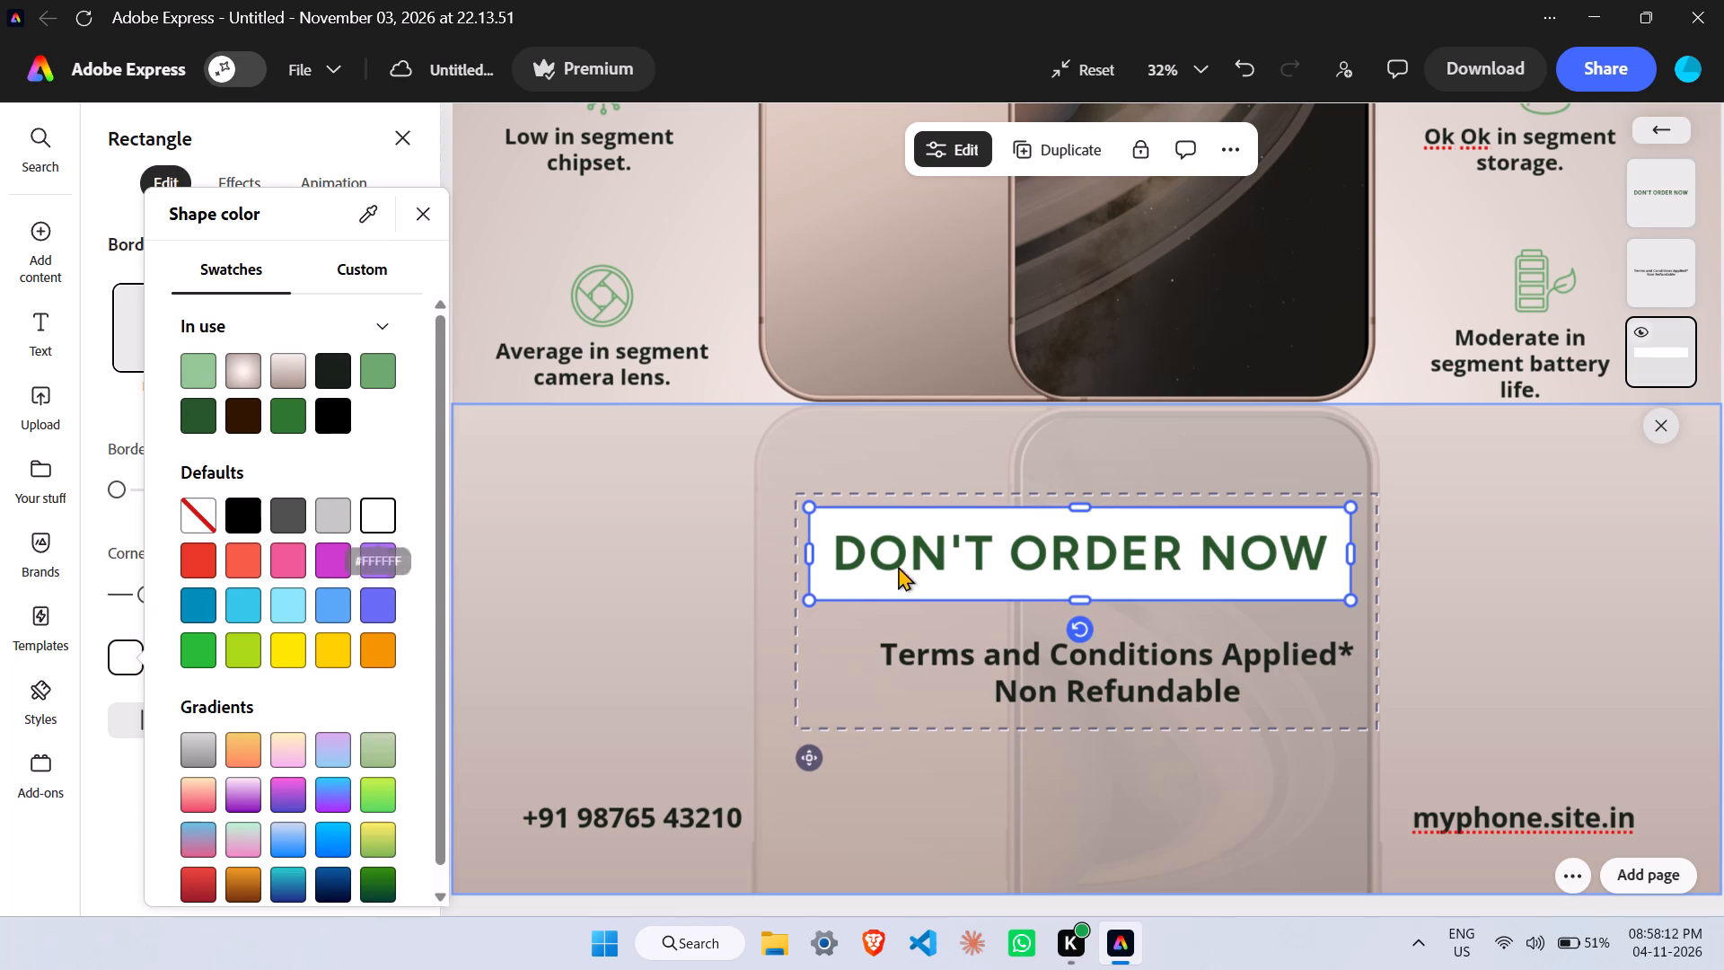
# Change the "DON'T ORDER NOW" text colour to the near-black shade already used in the design.
pyautogui.click(880, 544)
pyautogui.click(876, 554)
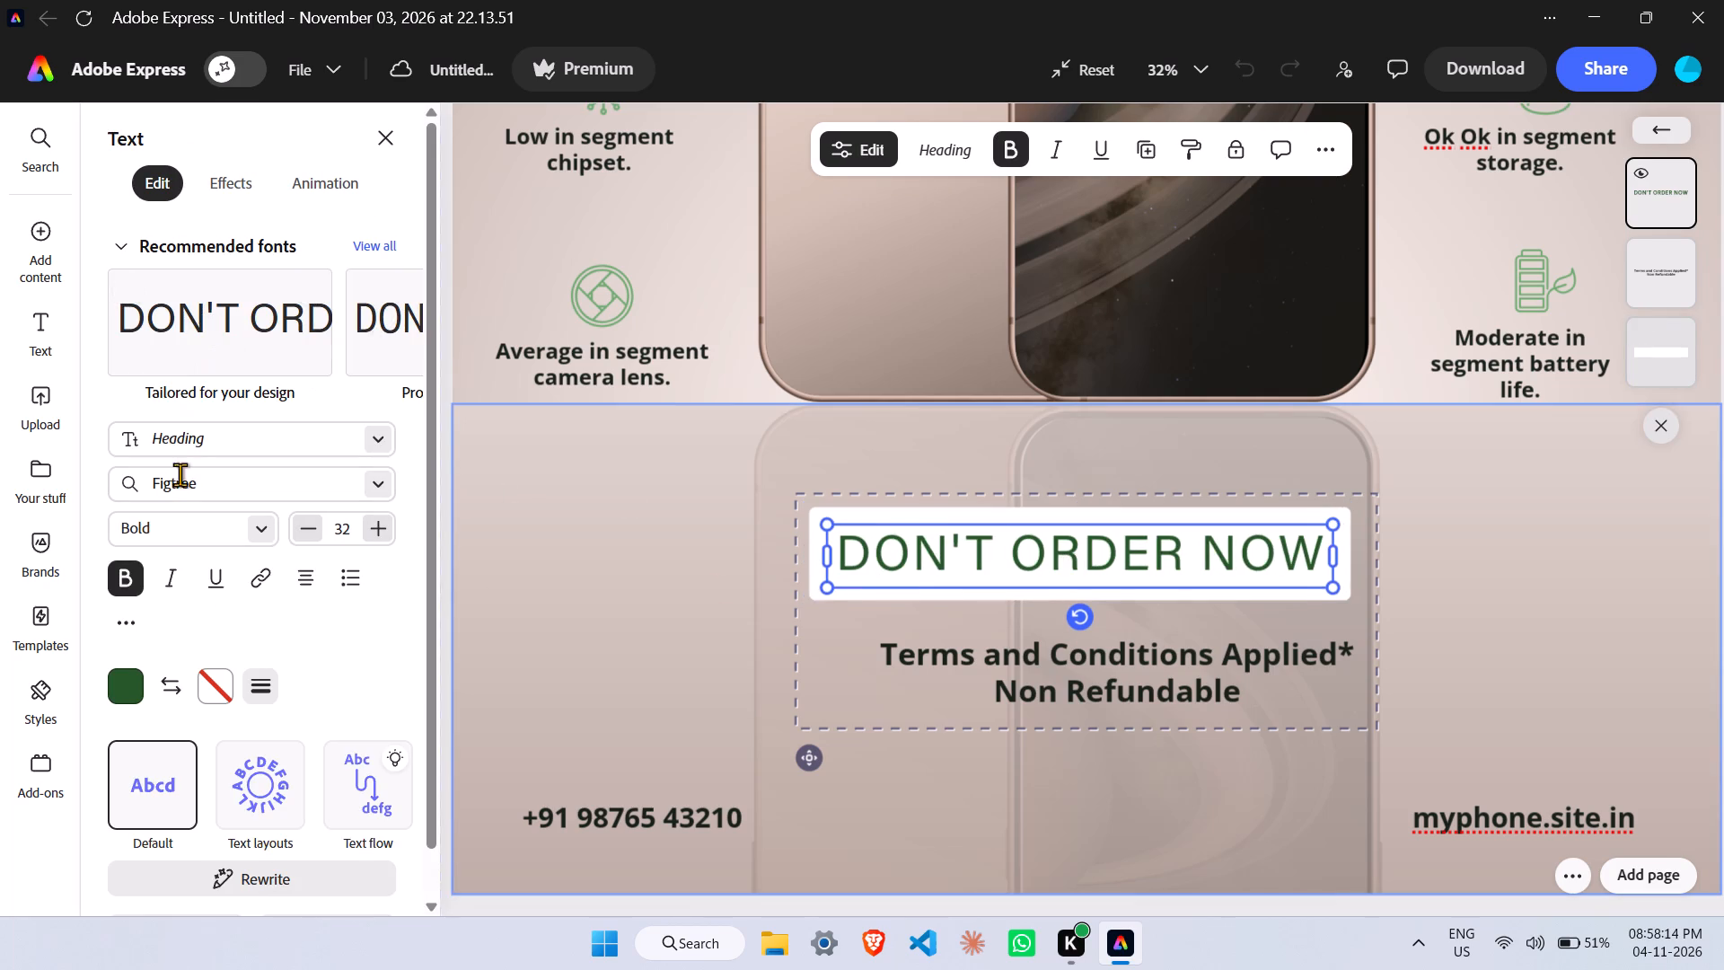
pyautogui.click(122, 685)
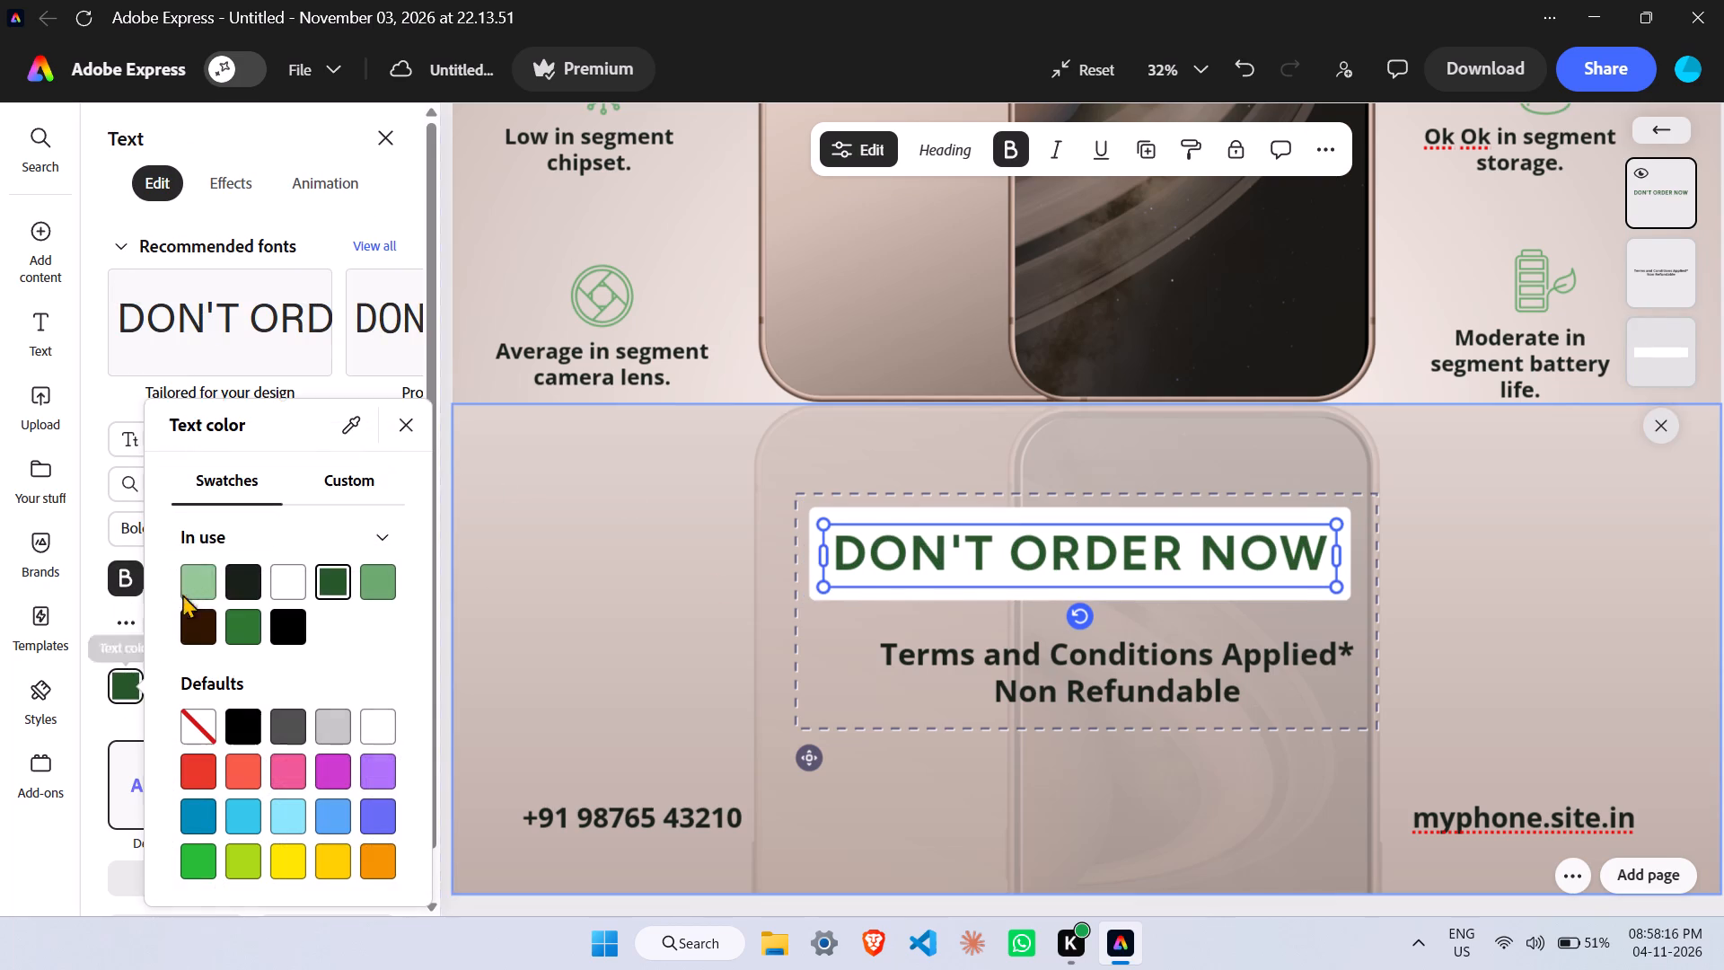
pyautogui.click(233, 587)
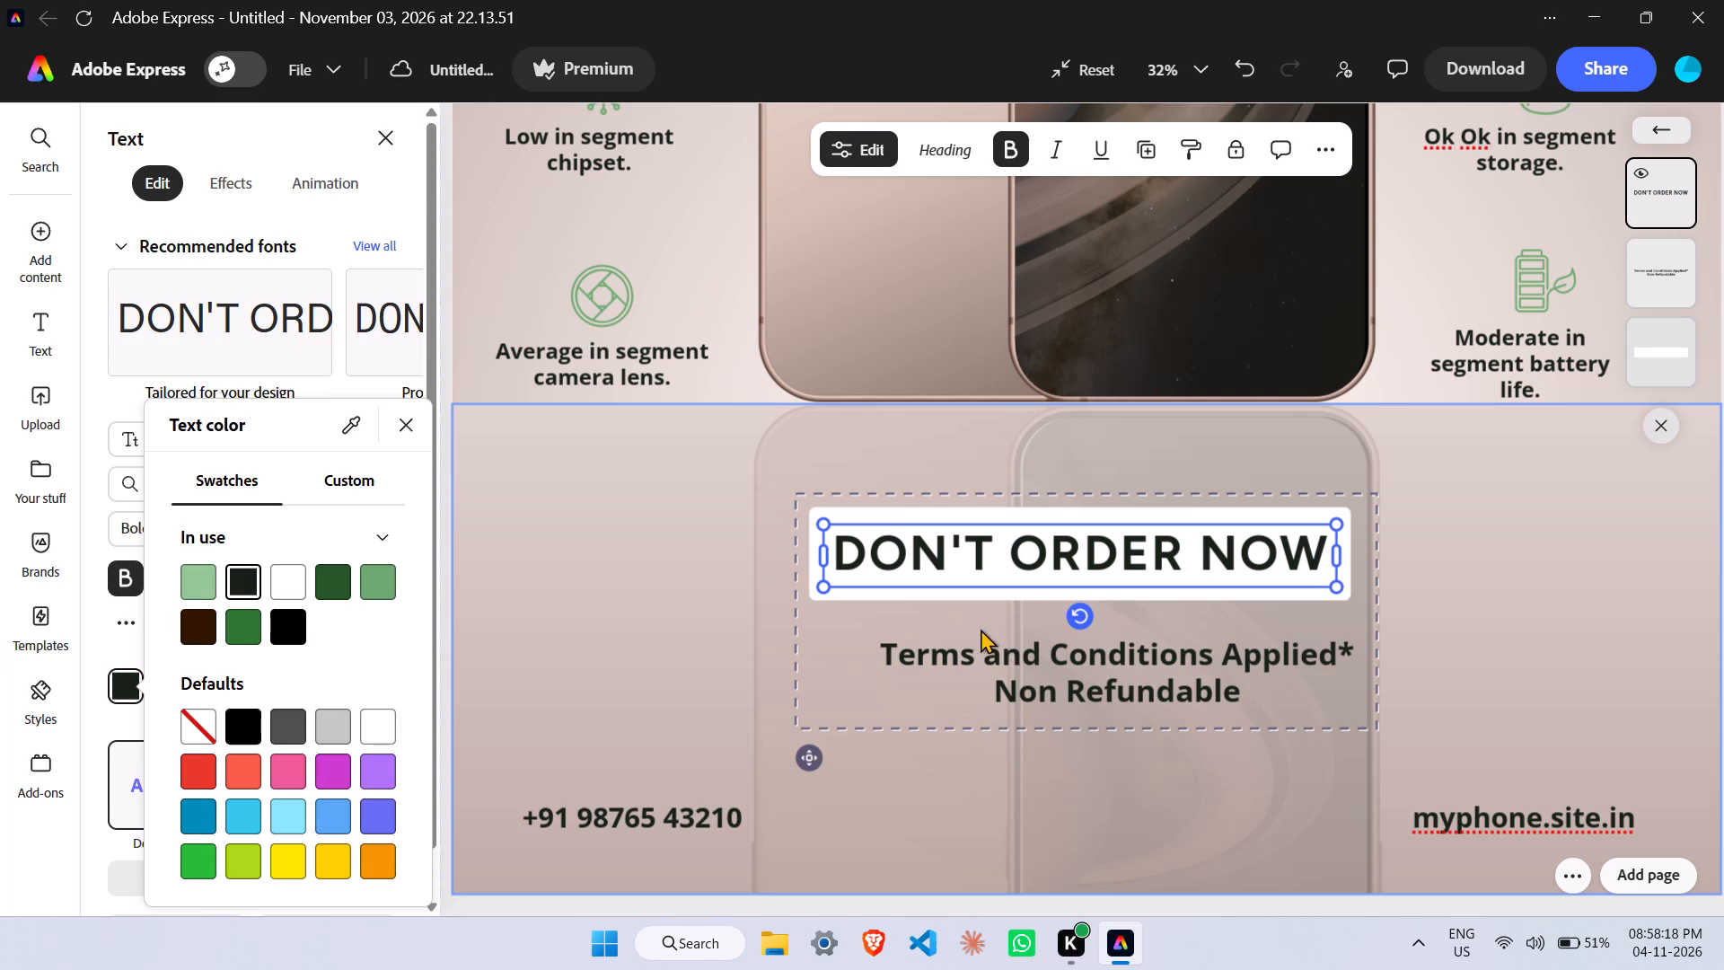
pyautogui.click(975, 625)
pyautogui.scroll(-7, 971, 594)
pyautogui.scroll(6, 971, 594)
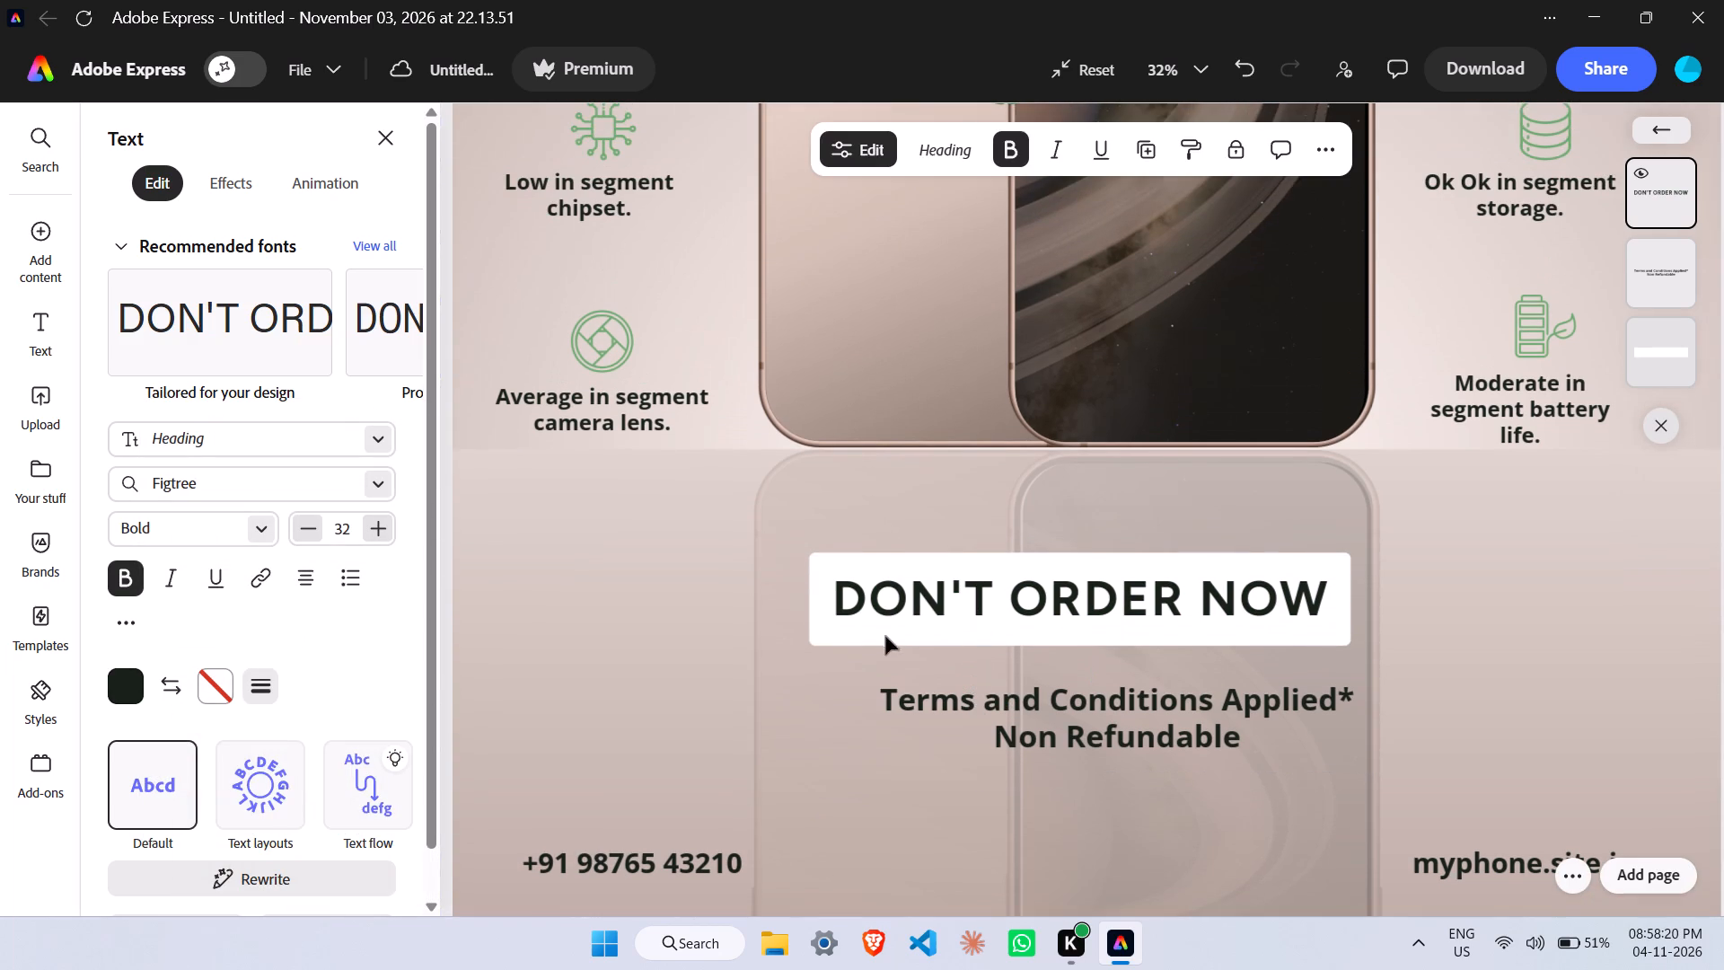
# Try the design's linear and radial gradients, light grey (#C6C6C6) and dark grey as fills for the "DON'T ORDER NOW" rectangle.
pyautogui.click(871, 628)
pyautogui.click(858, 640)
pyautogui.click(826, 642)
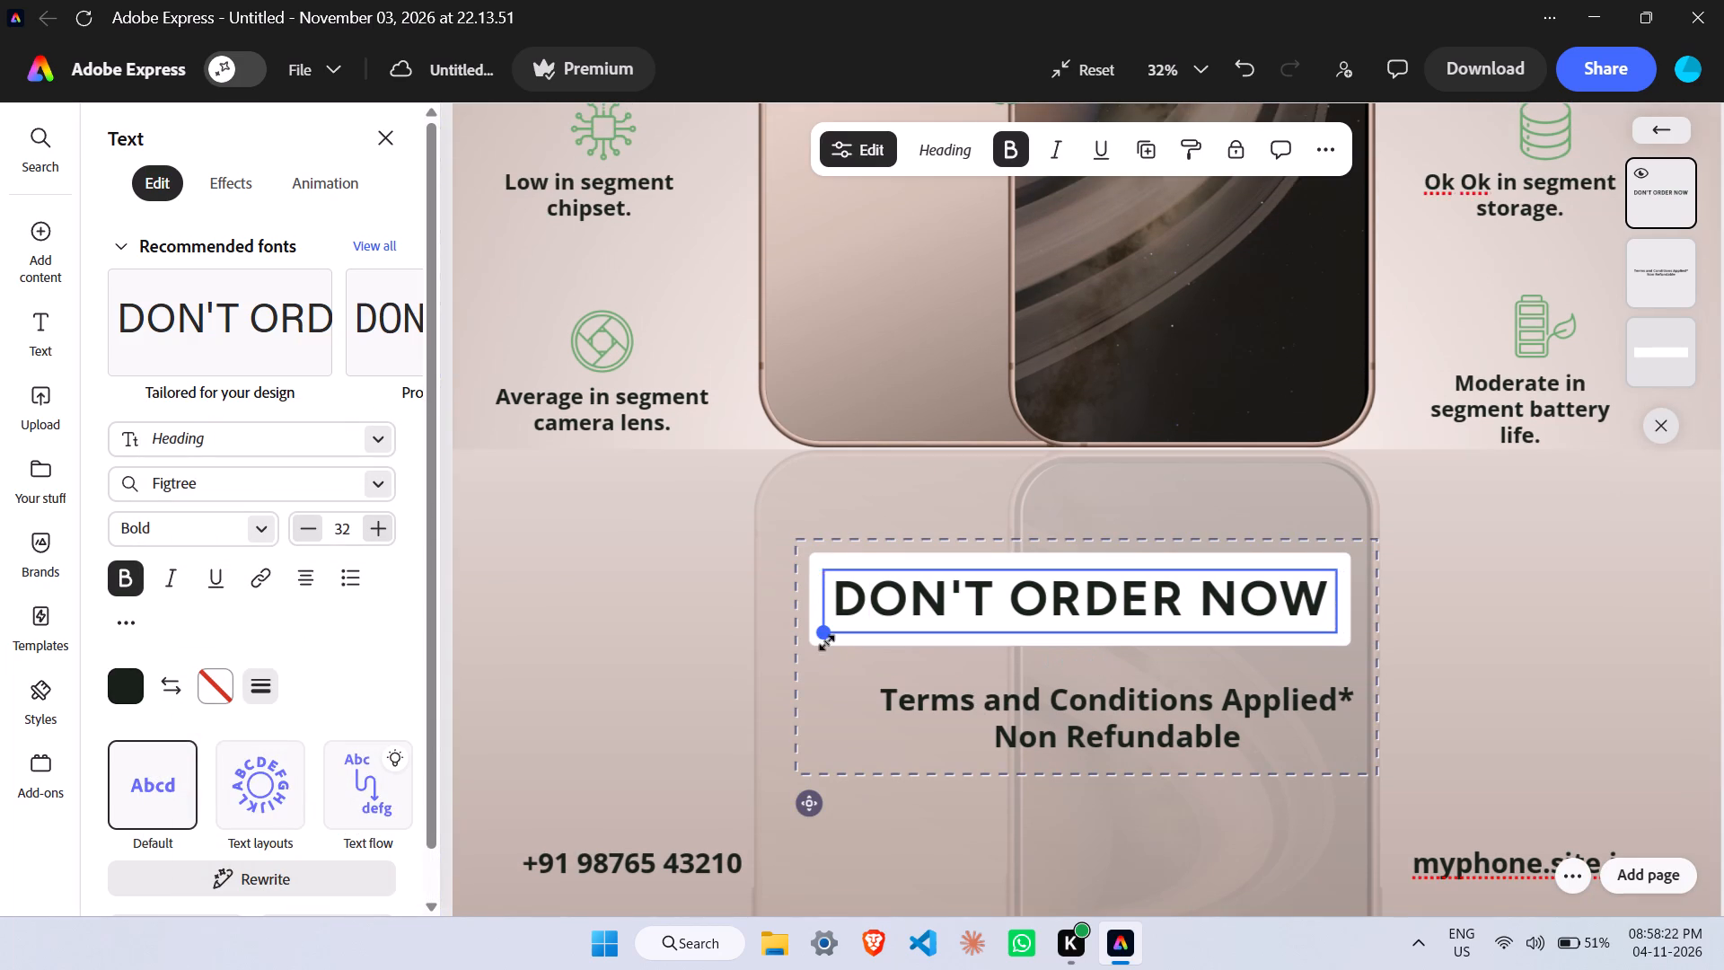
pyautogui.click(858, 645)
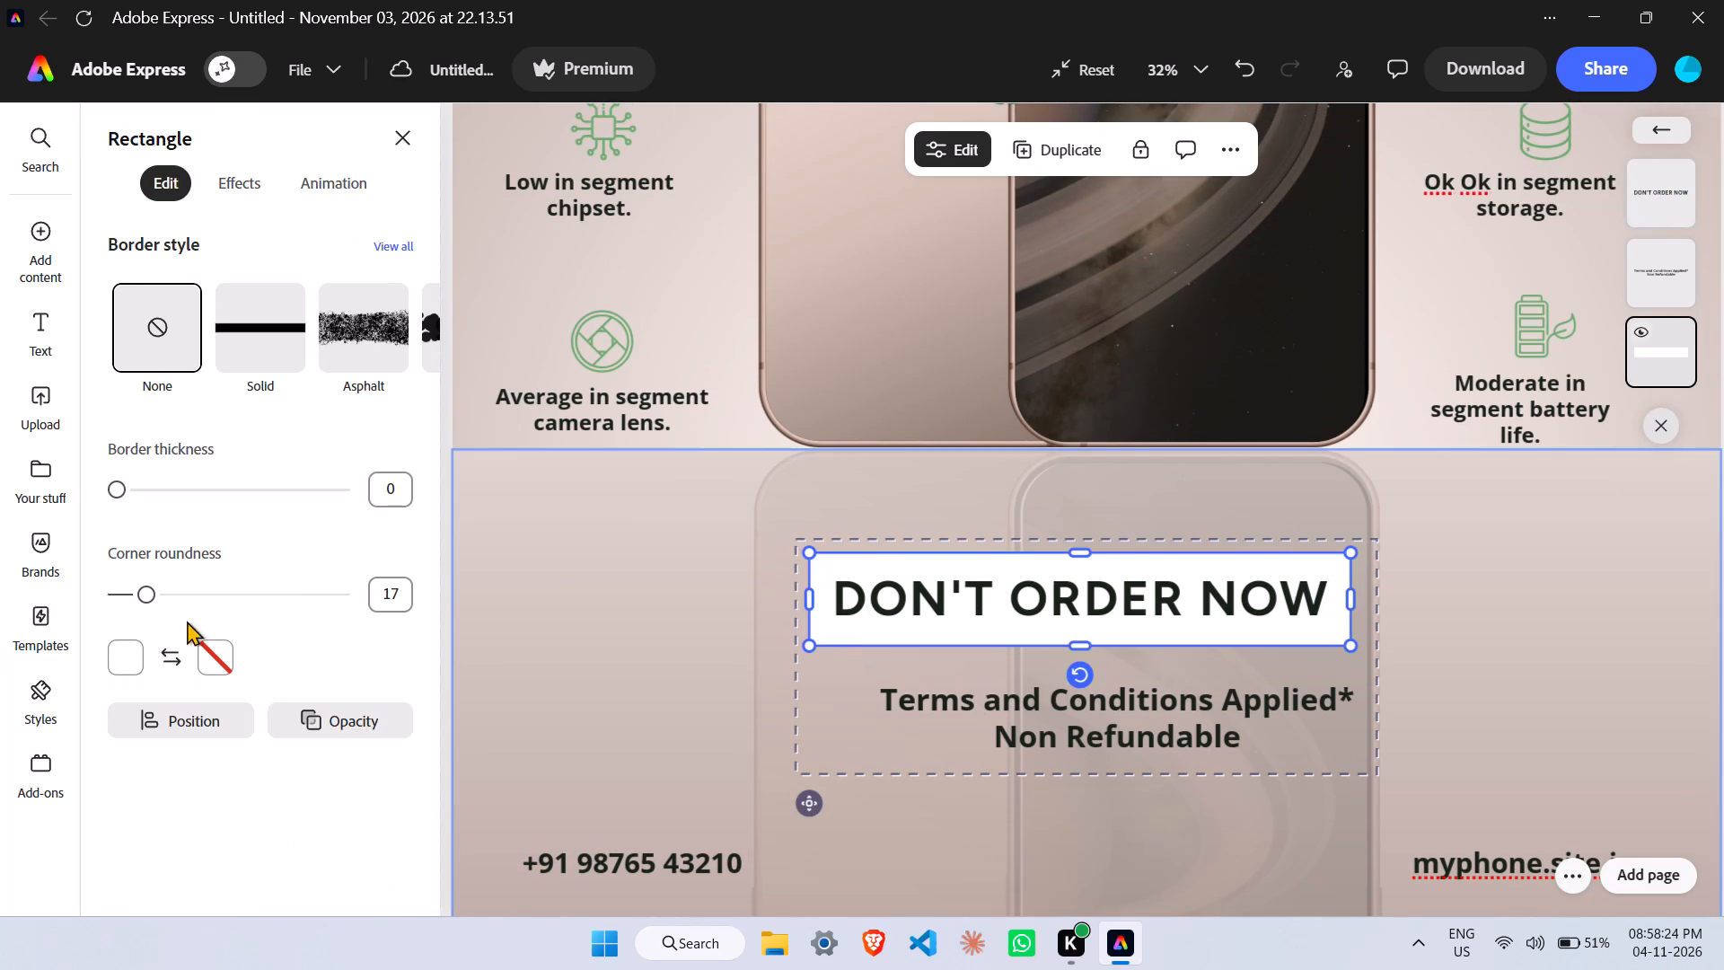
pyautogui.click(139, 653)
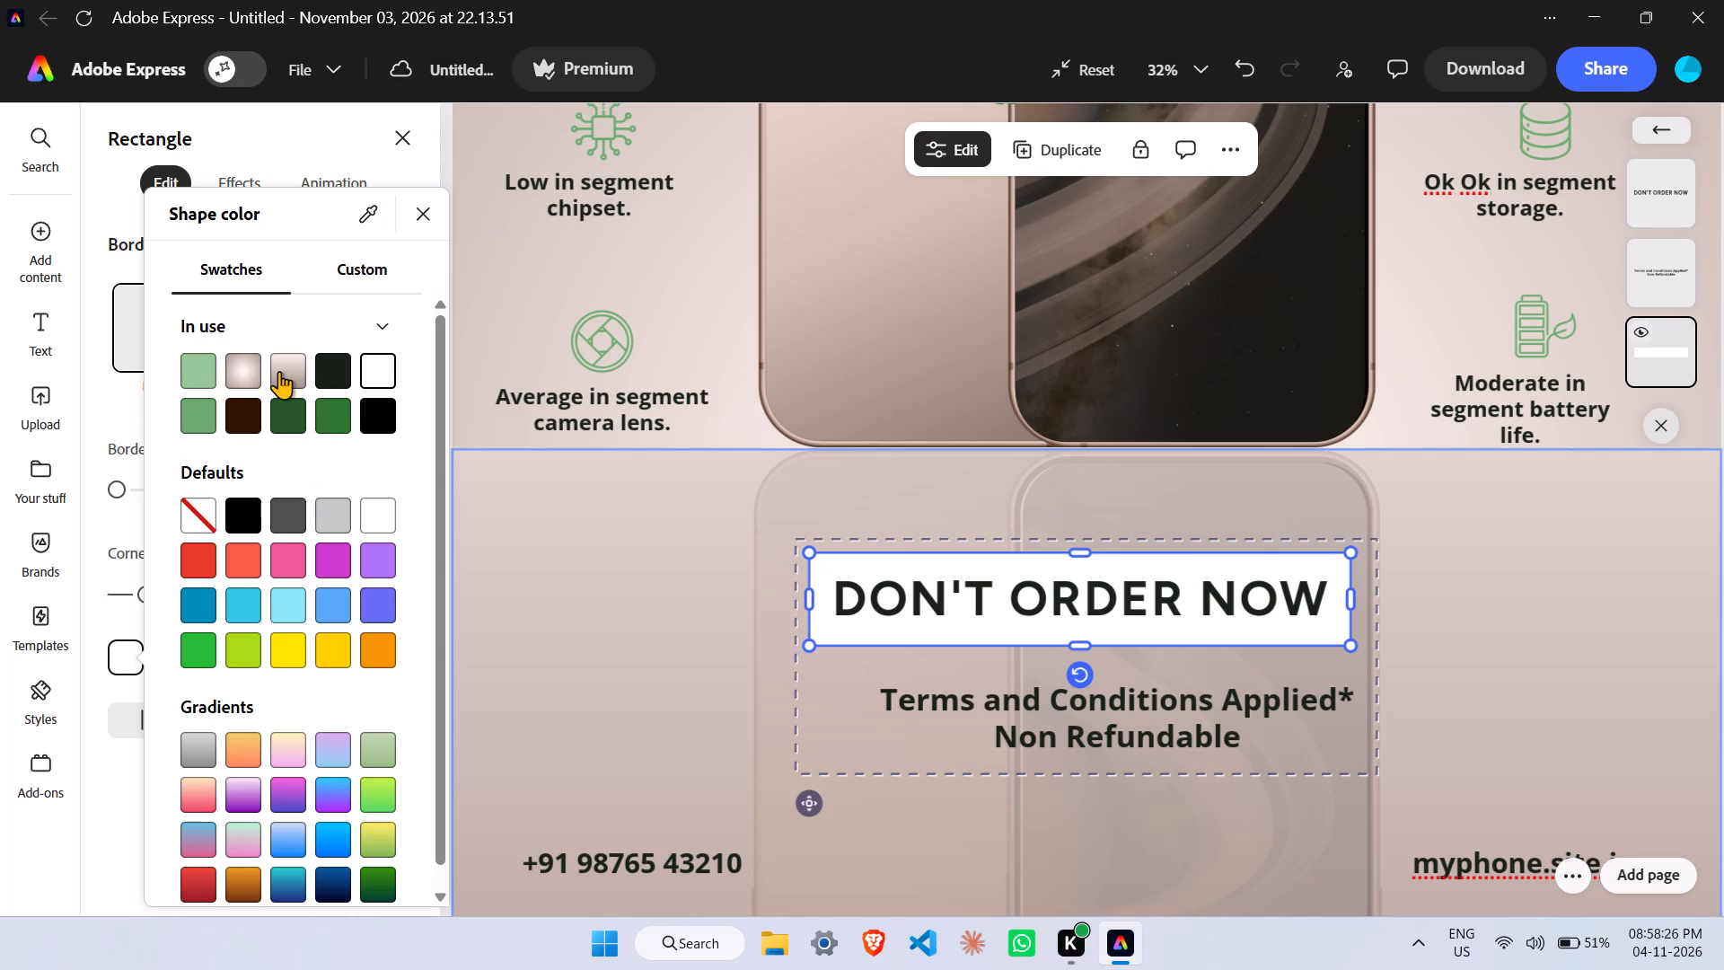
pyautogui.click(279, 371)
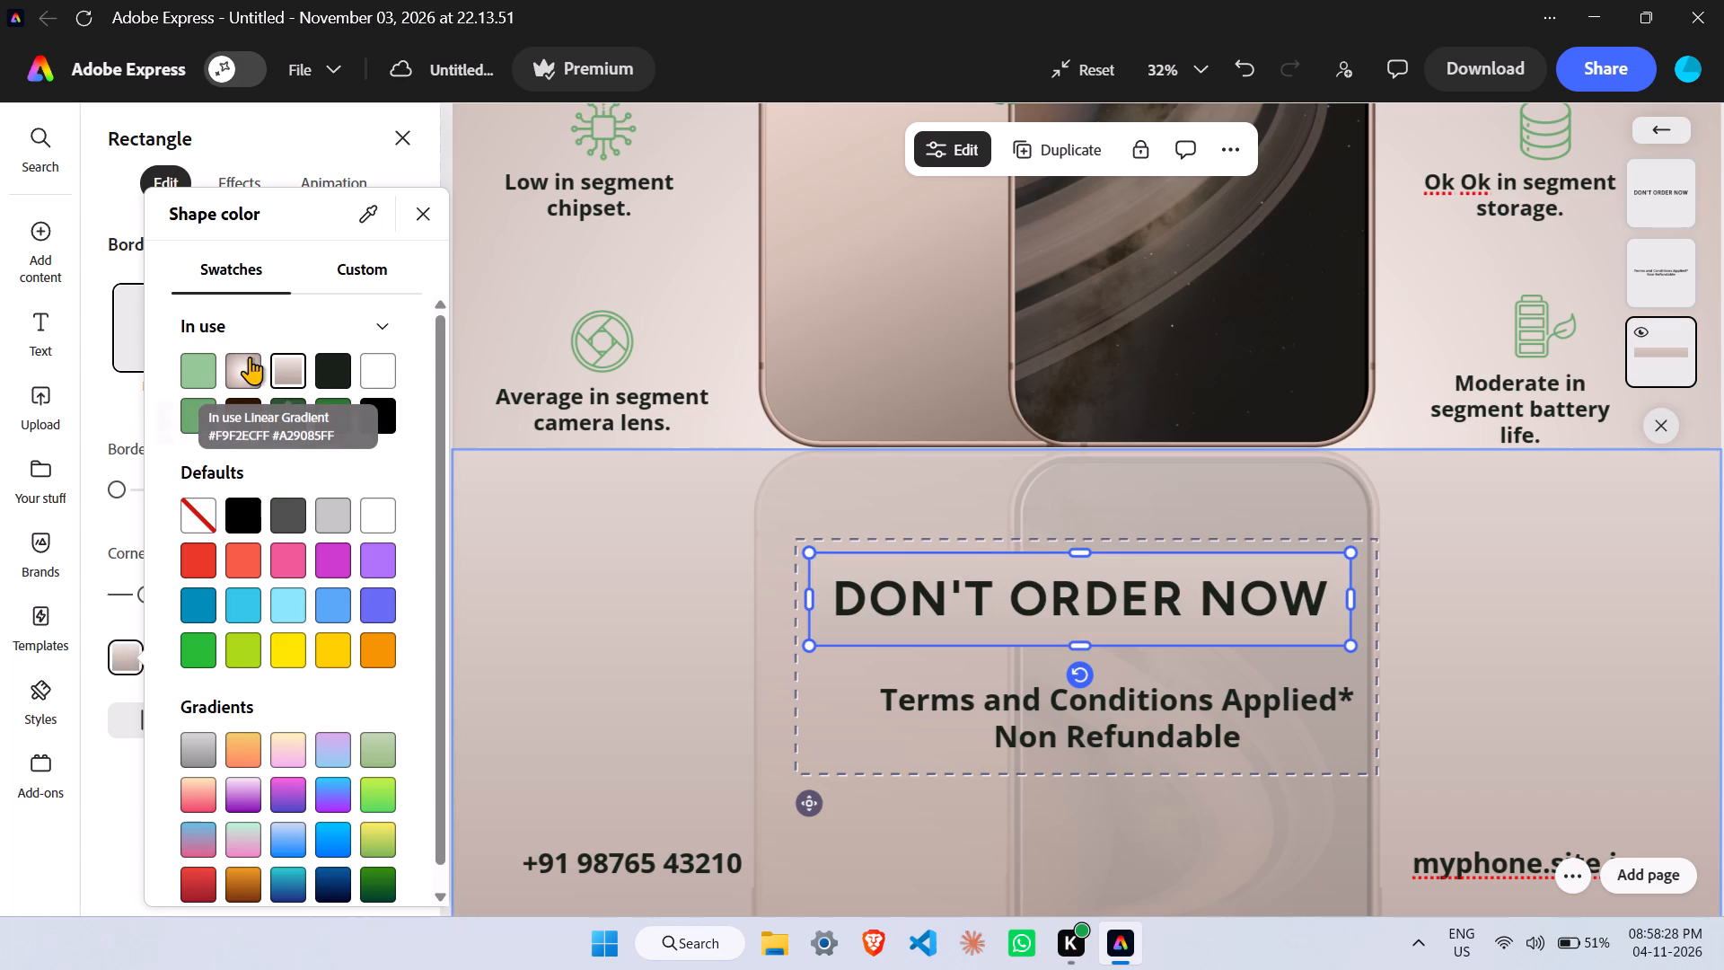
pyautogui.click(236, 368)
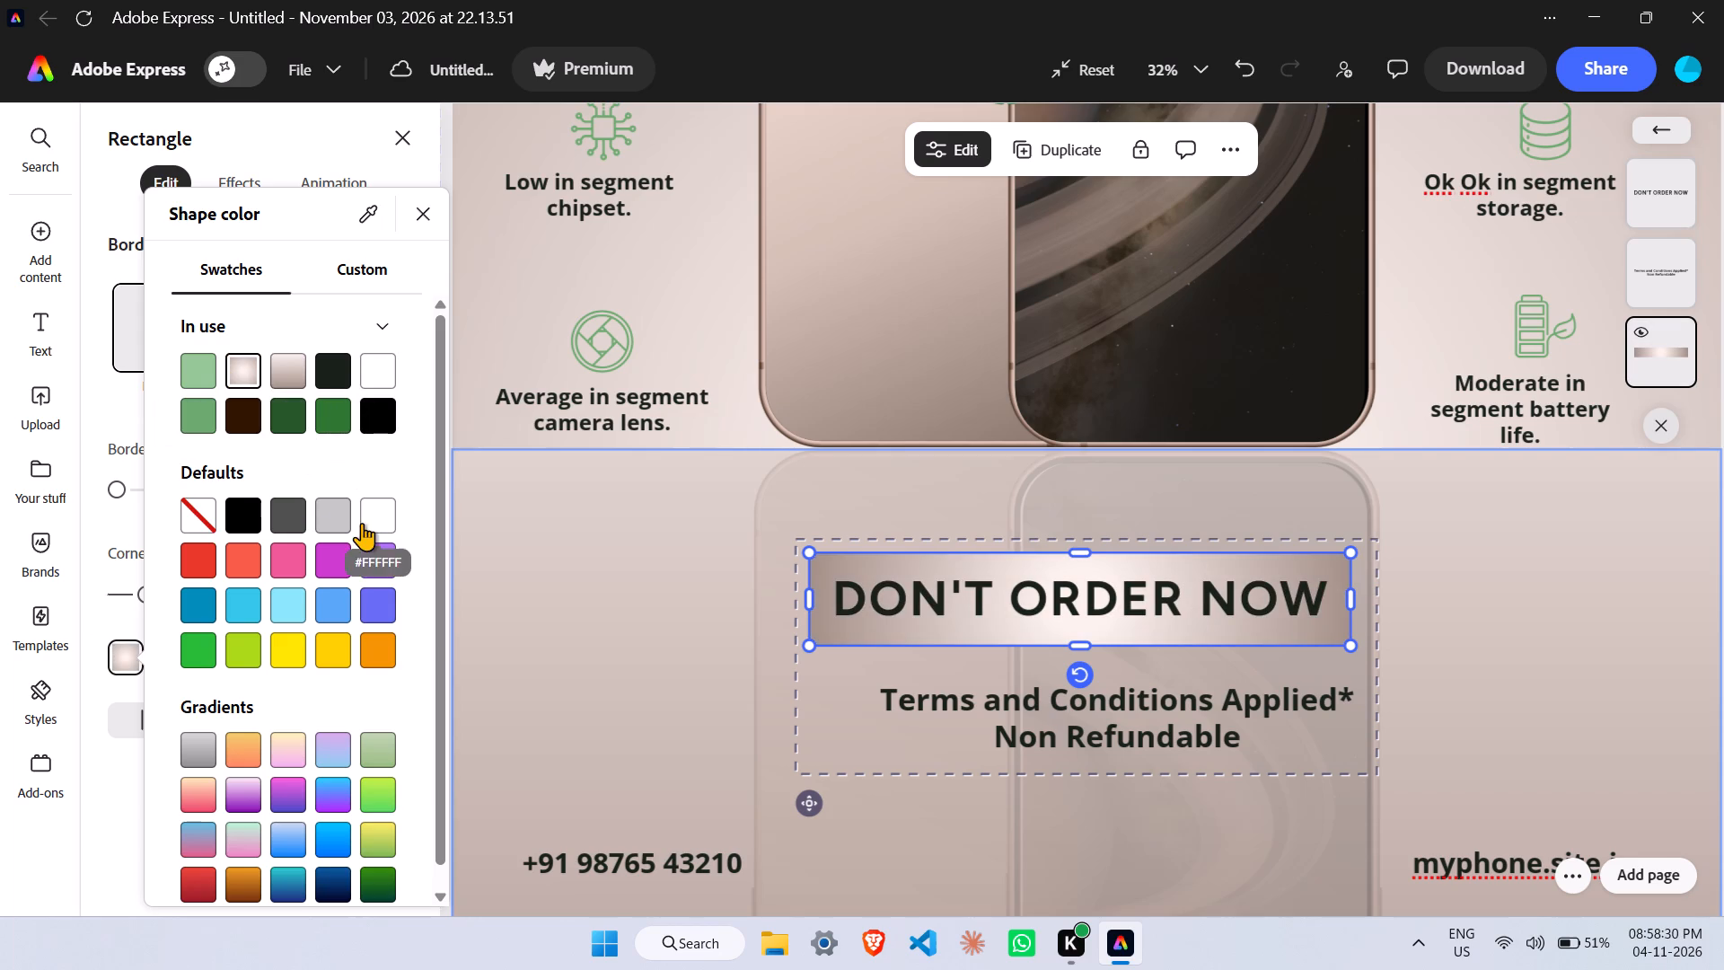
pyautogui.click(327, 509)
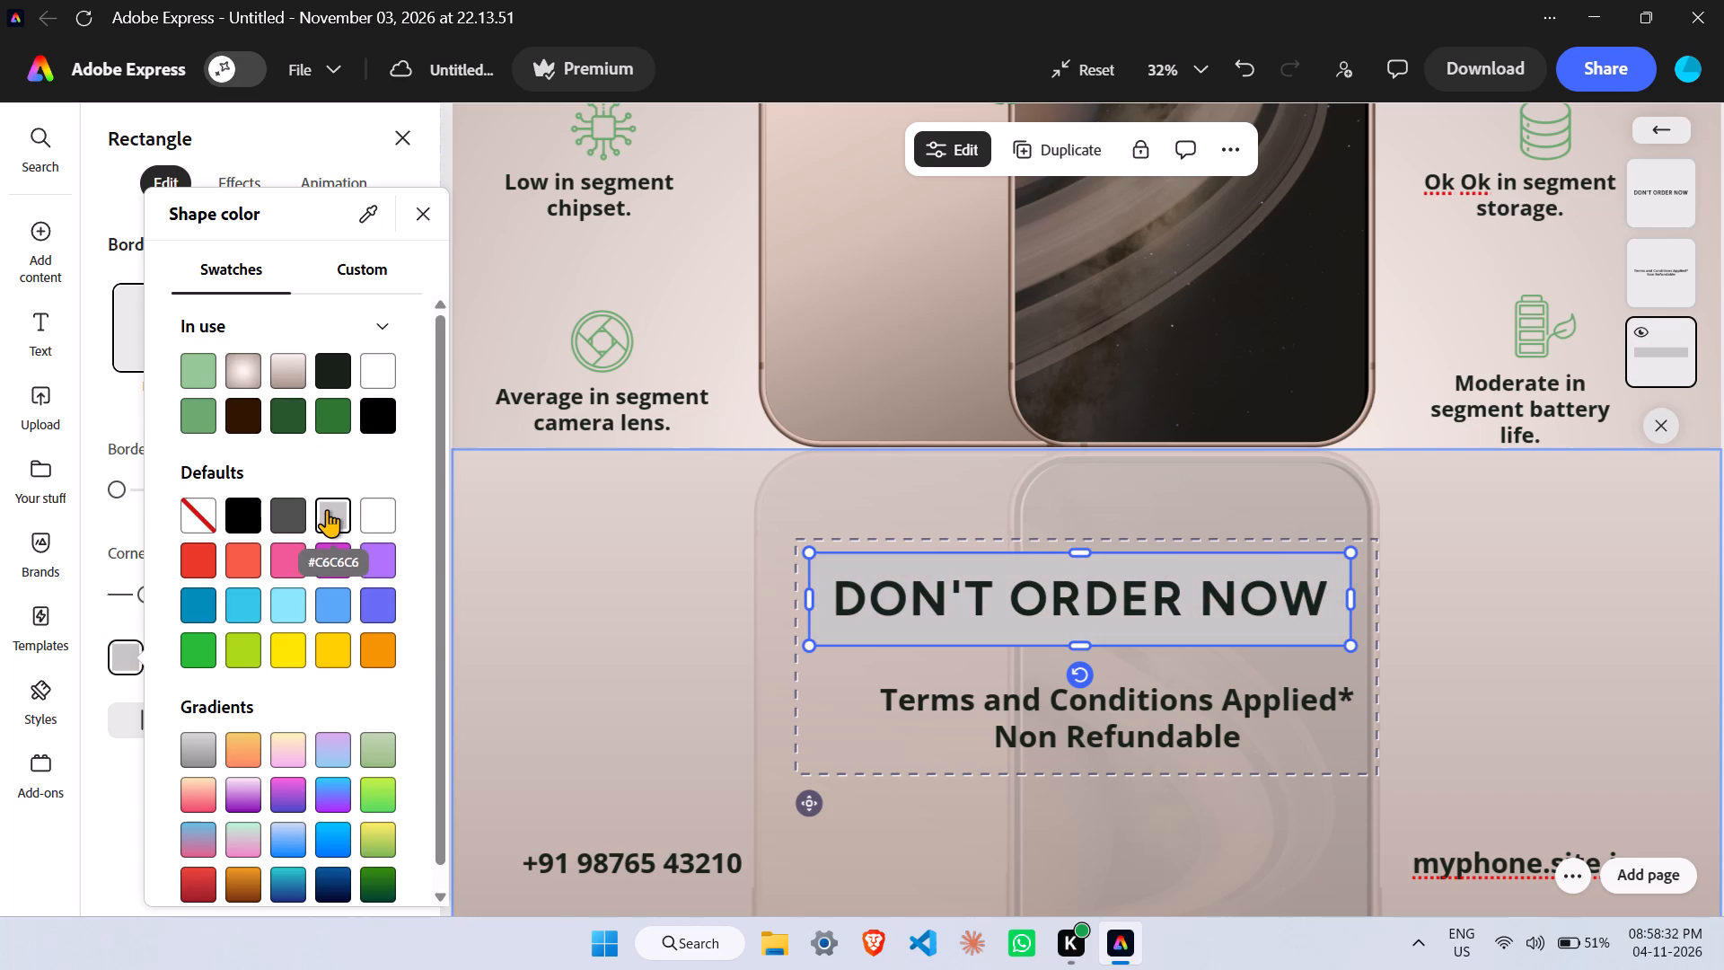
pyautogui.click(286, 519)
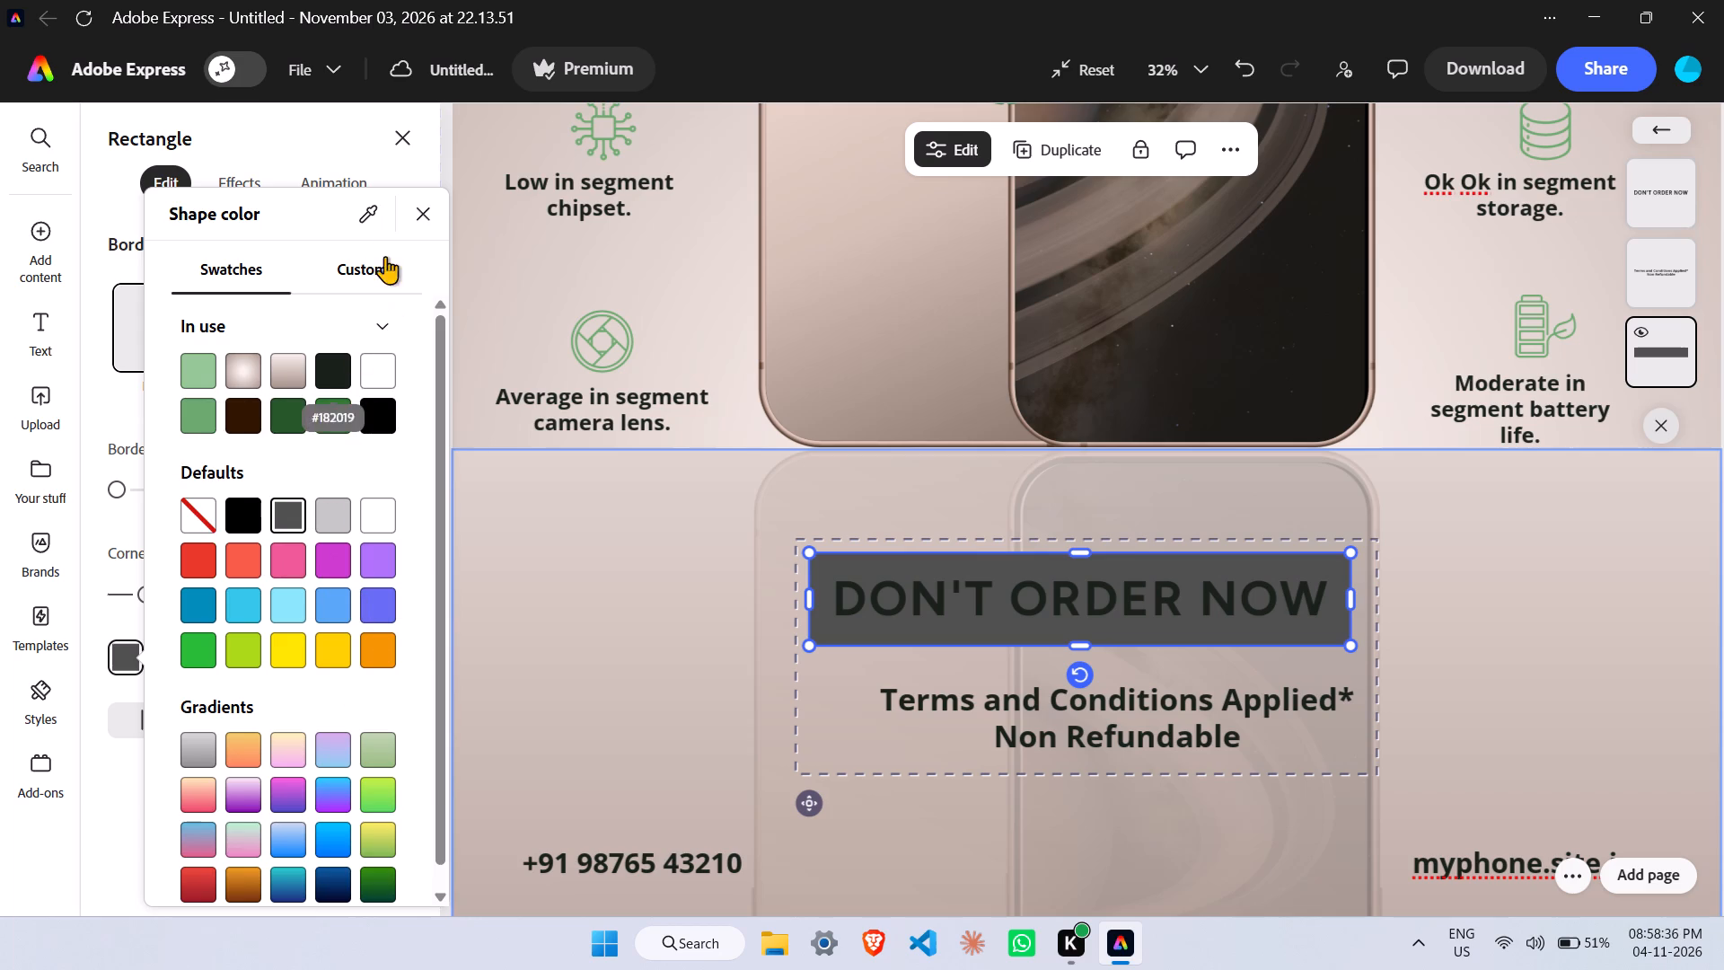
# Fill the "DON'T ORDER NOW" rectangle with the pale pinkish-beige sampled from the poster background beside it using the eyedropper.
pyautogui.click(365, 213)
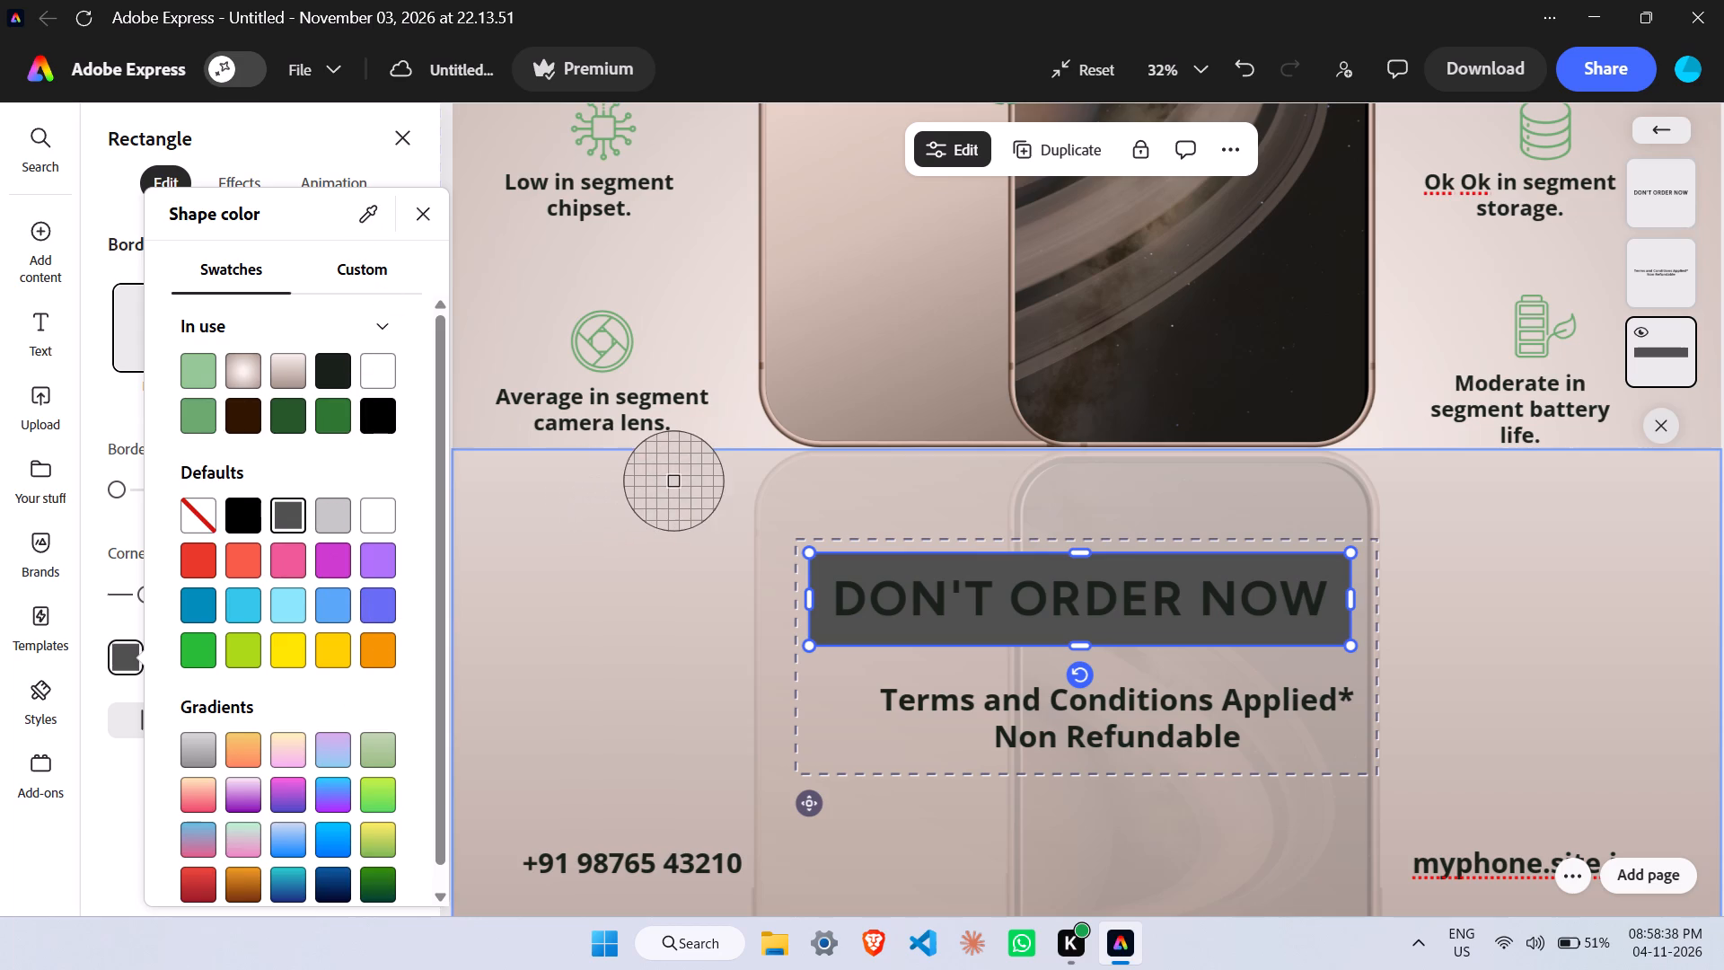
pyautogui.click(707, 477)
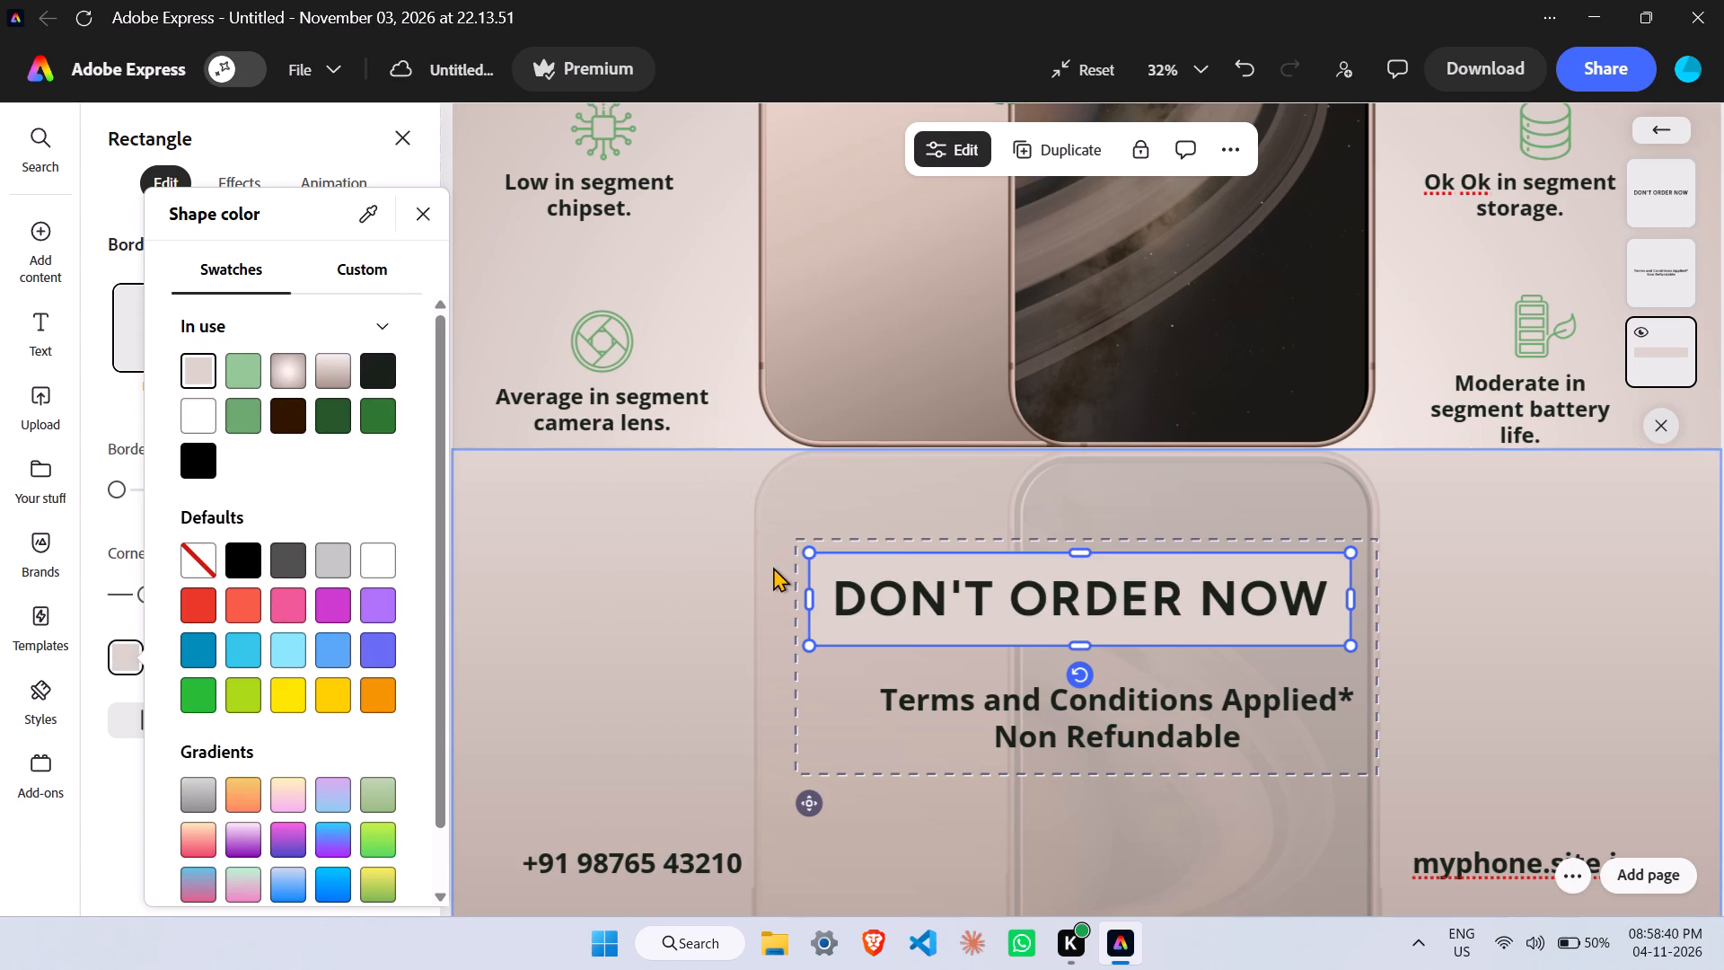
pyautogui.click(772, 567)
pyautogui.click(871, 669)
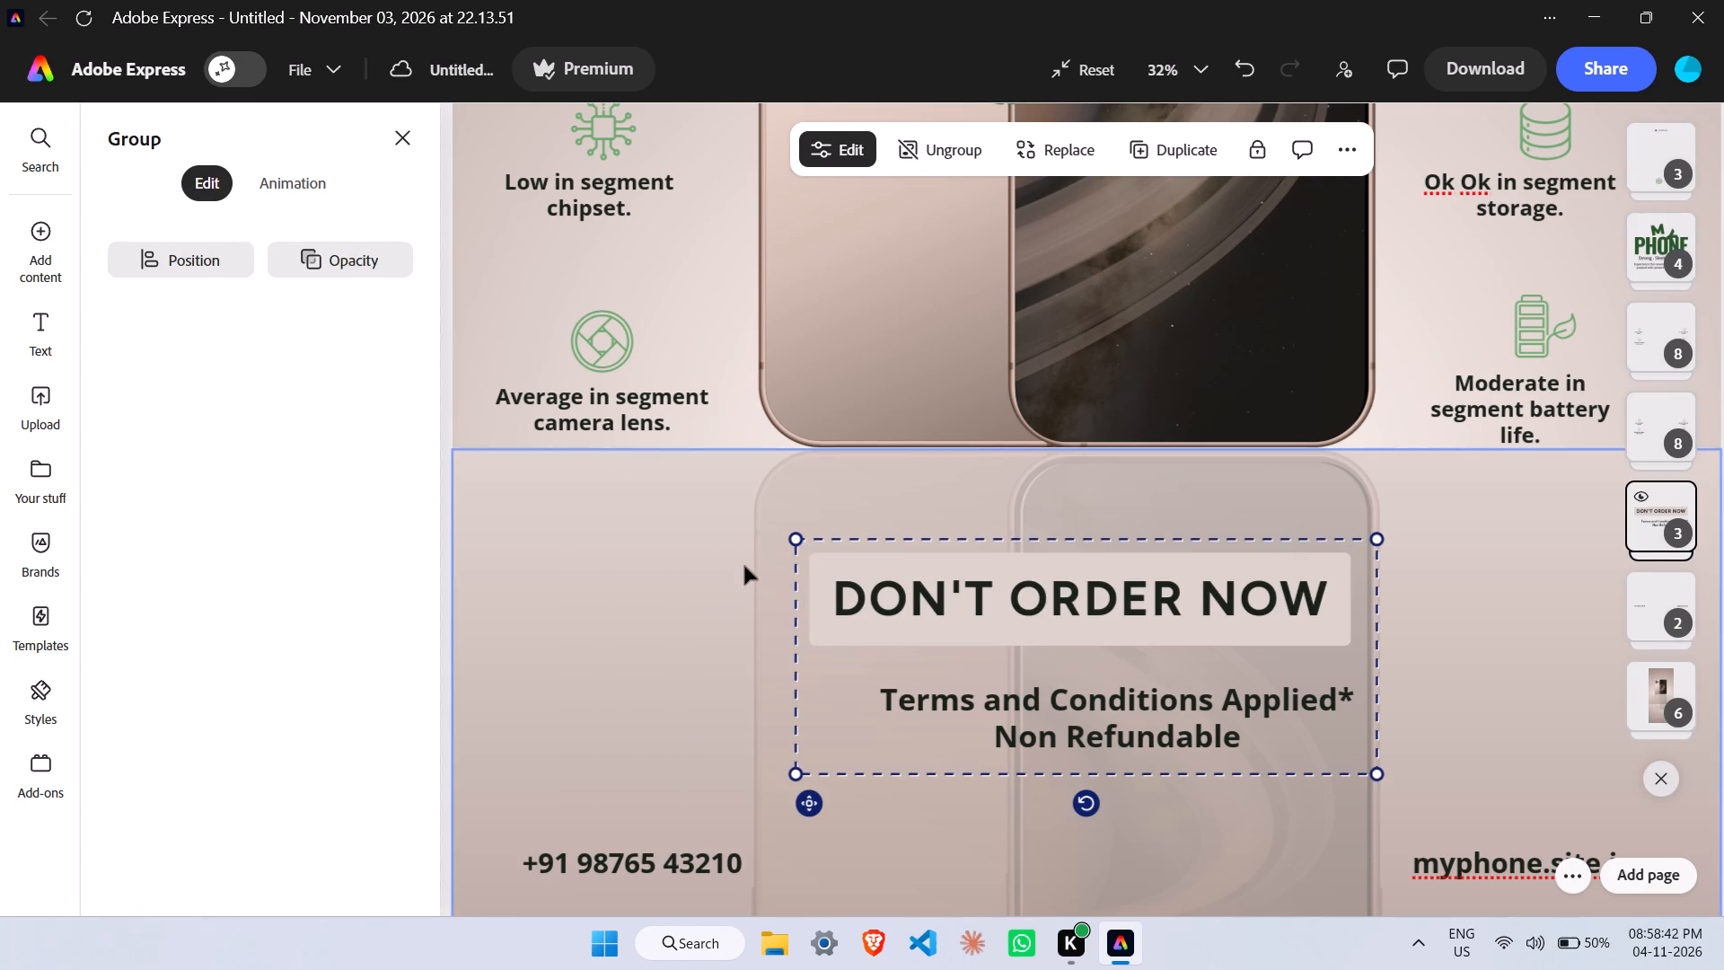
# Give the rectangle behind "DON'T ORDER NOW" a solid border in the design's near-black colour (#182019).
pyautogui.scroll(-5, 744, 566)
pyautogui.scroll(1, 744, 565)
pyautogui.click(886, 541)
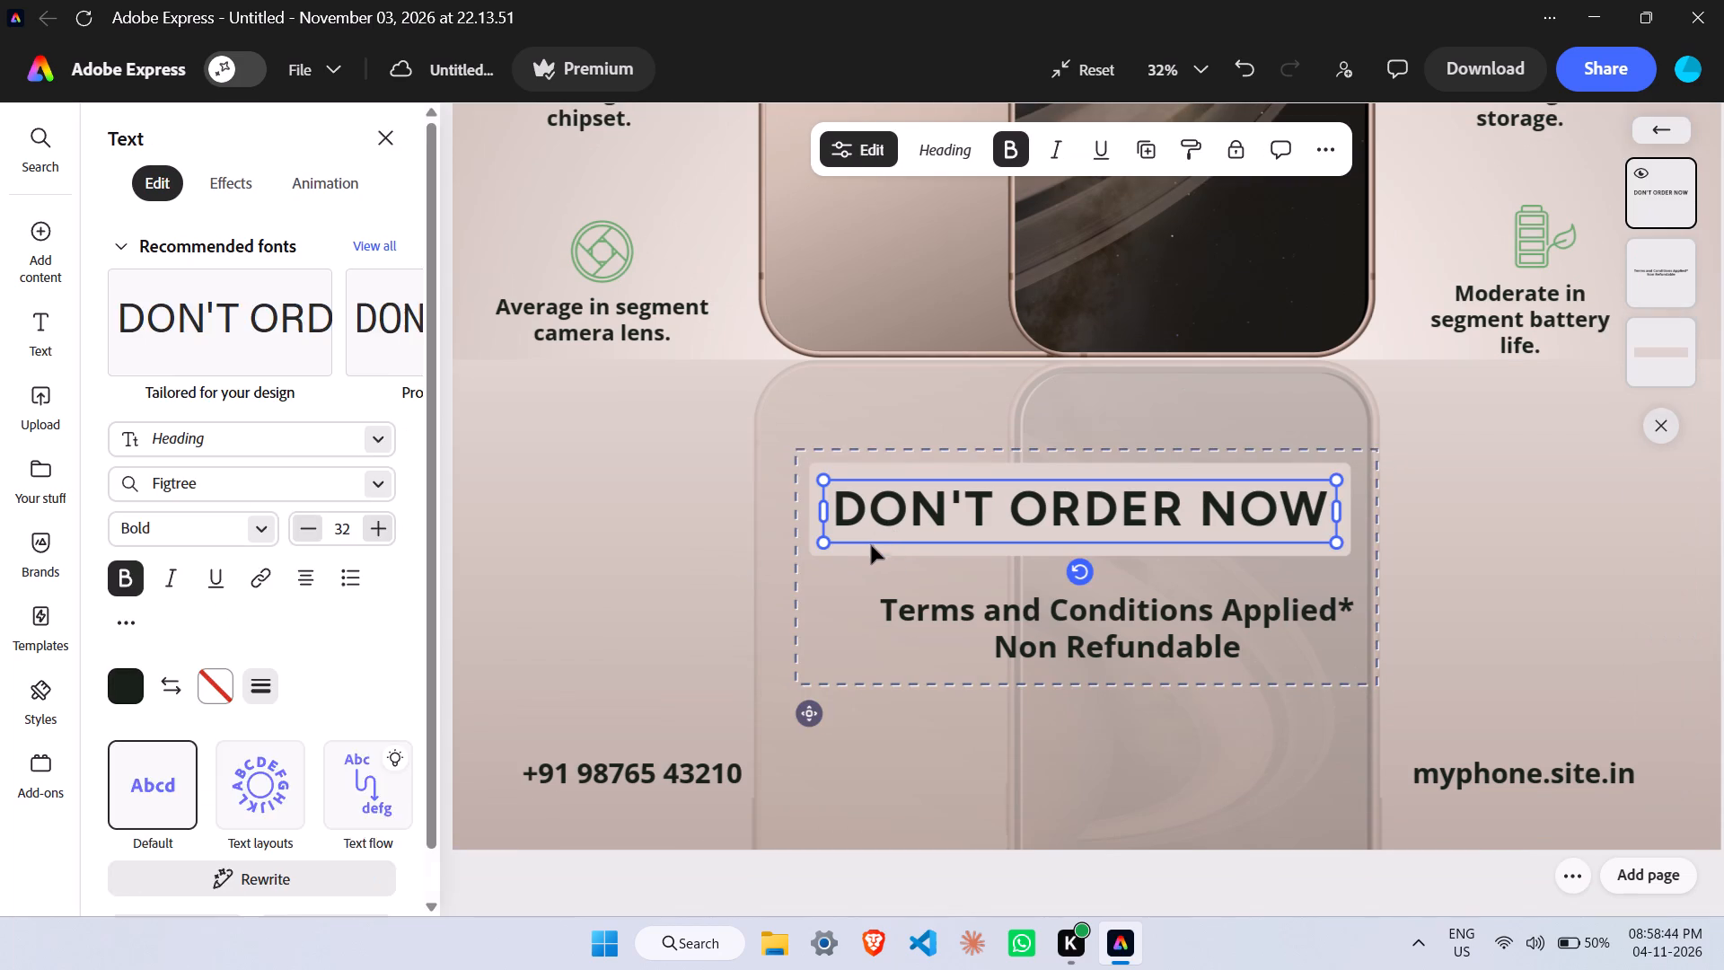
pyautogui.click(870, 549)
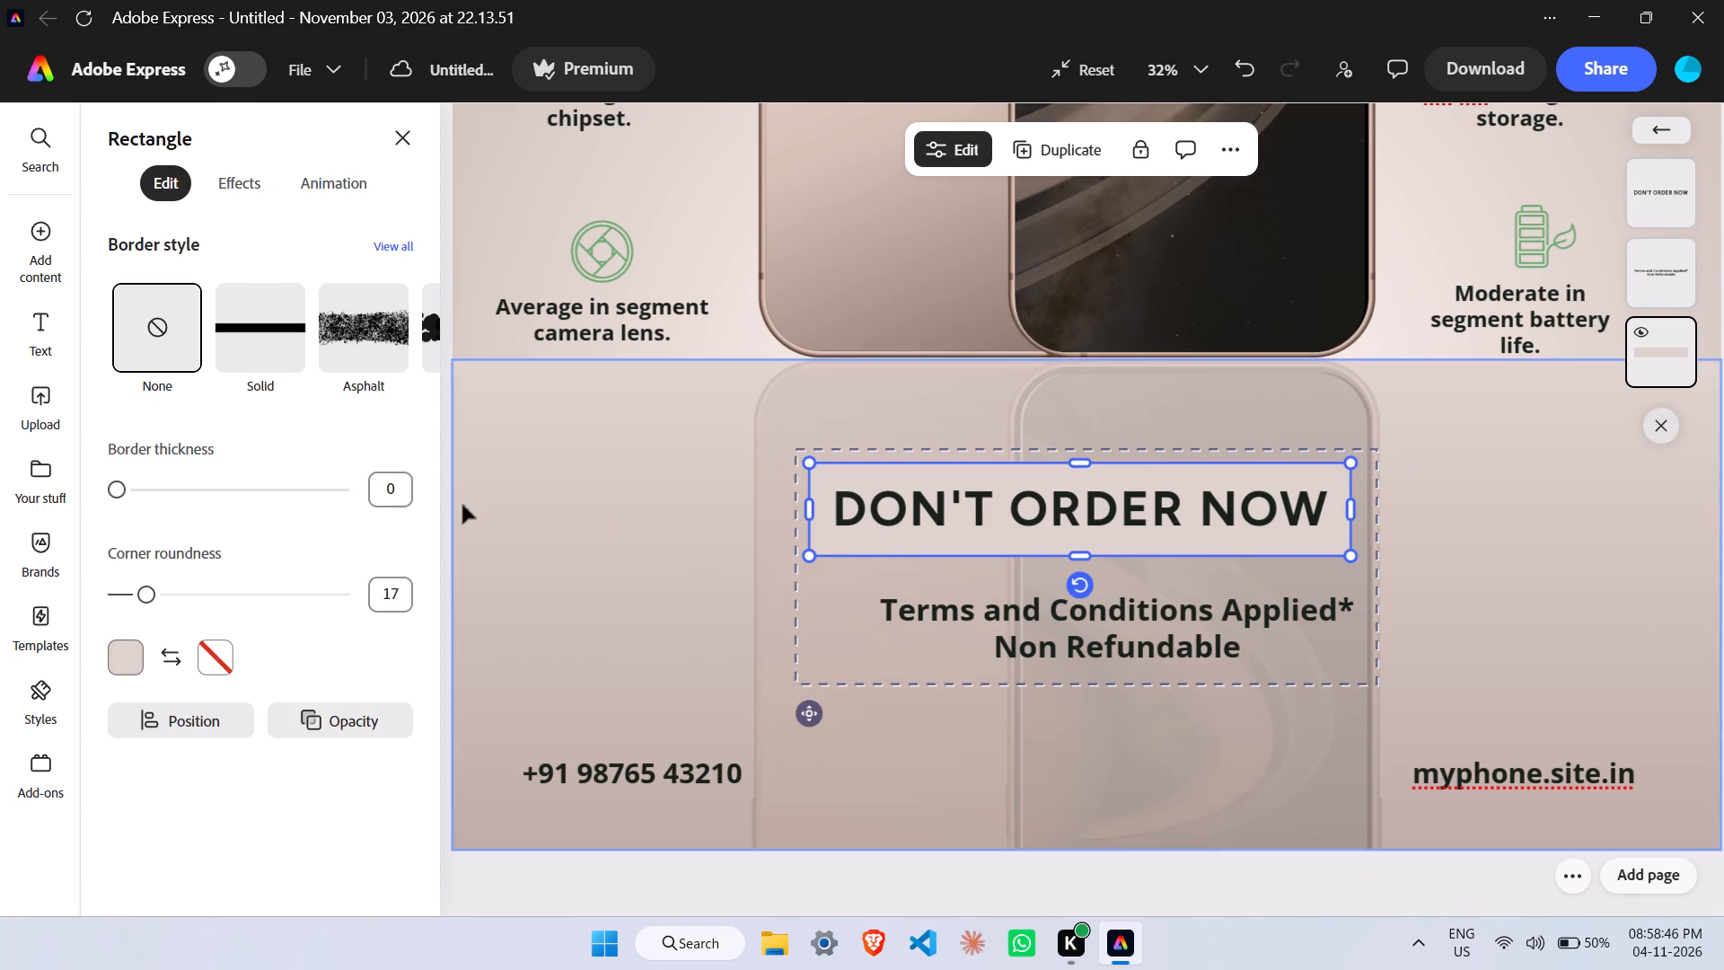
pyautogui.click(211, 658)
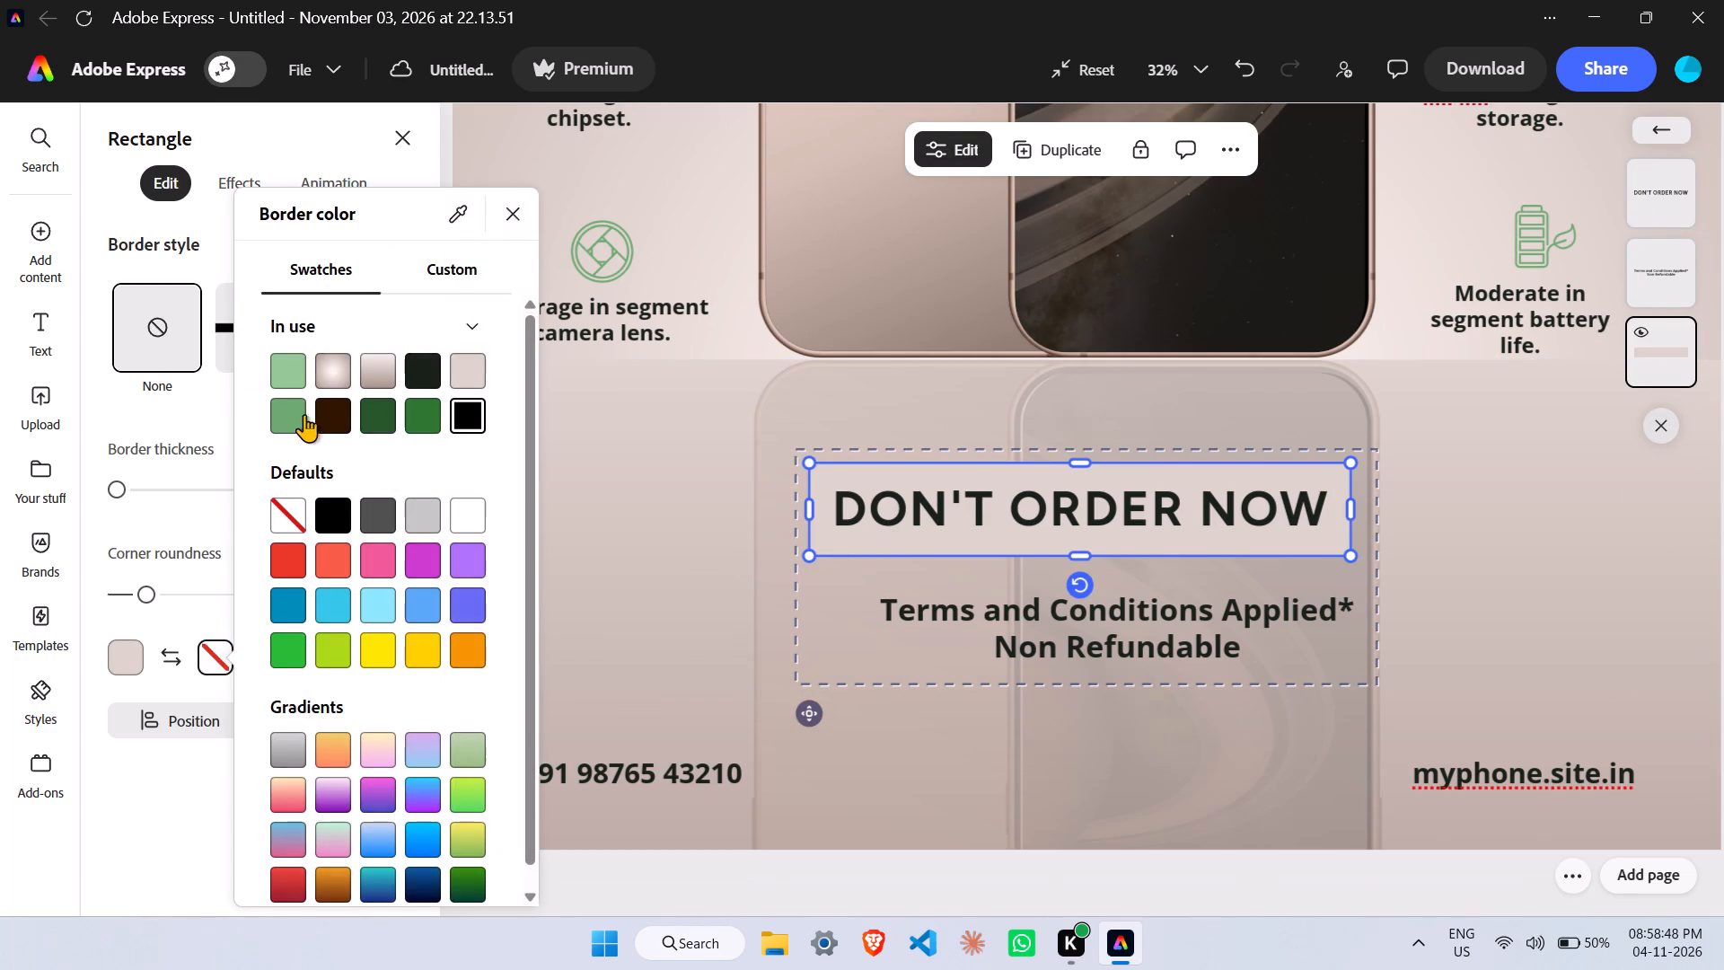
pyautogui.click(426, 372)
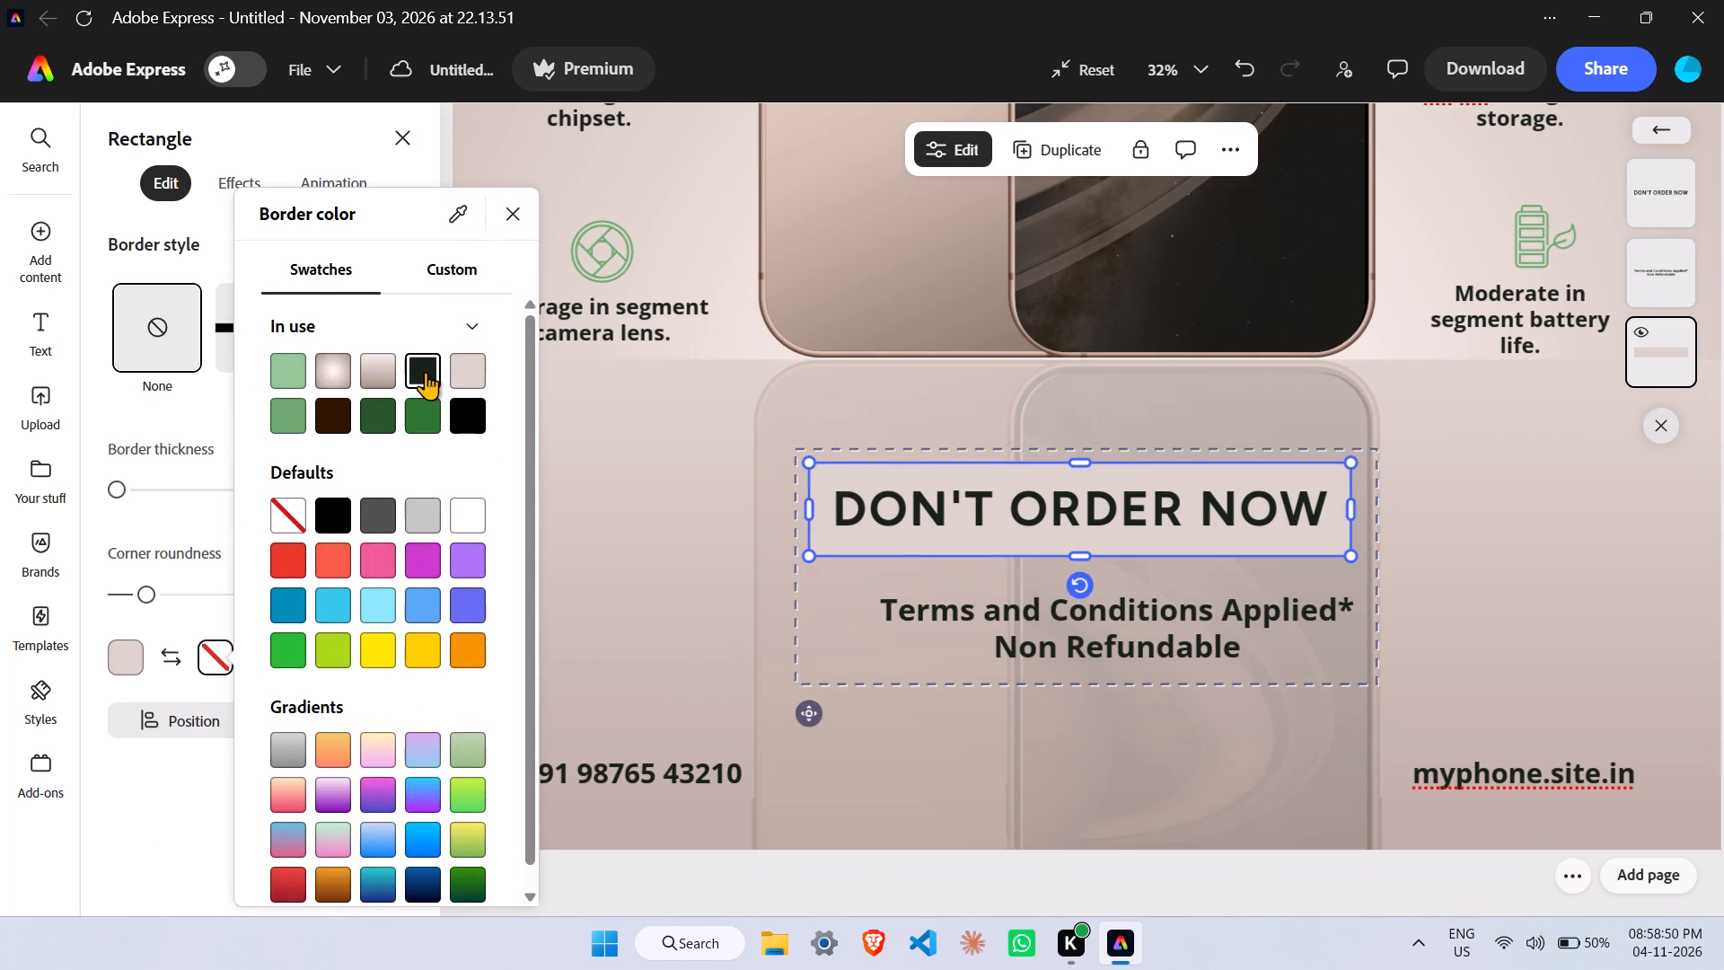
pyautogui.click(800, 589)
pyautogui.click(786, 641)
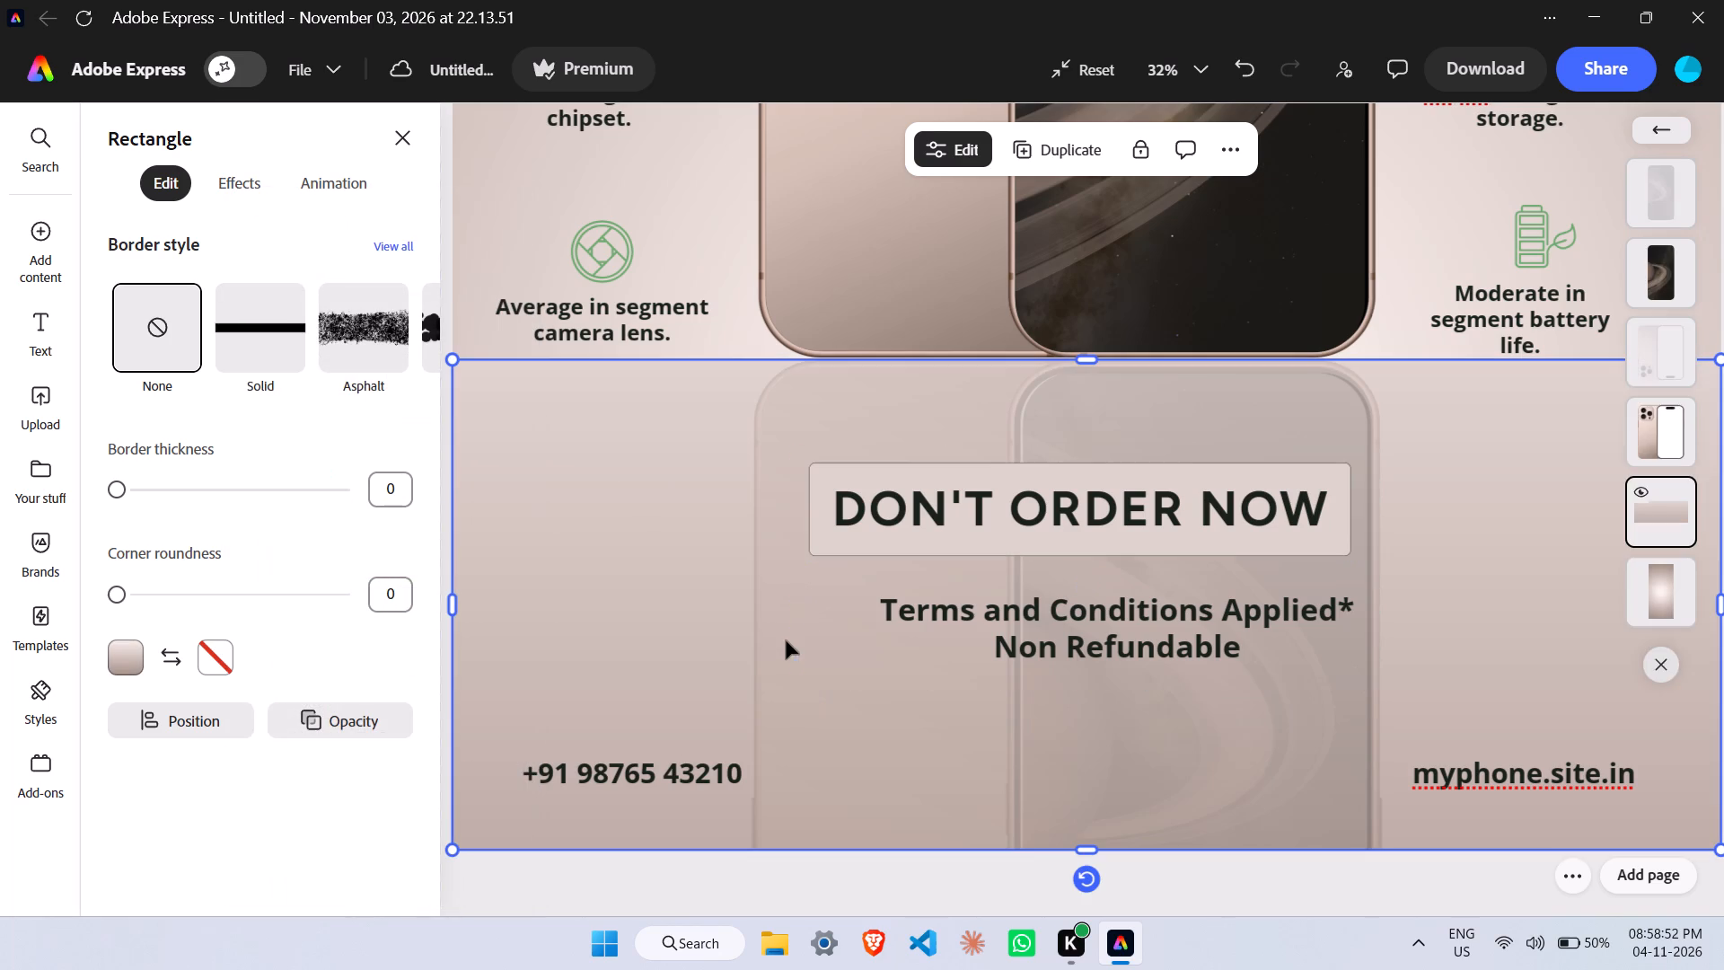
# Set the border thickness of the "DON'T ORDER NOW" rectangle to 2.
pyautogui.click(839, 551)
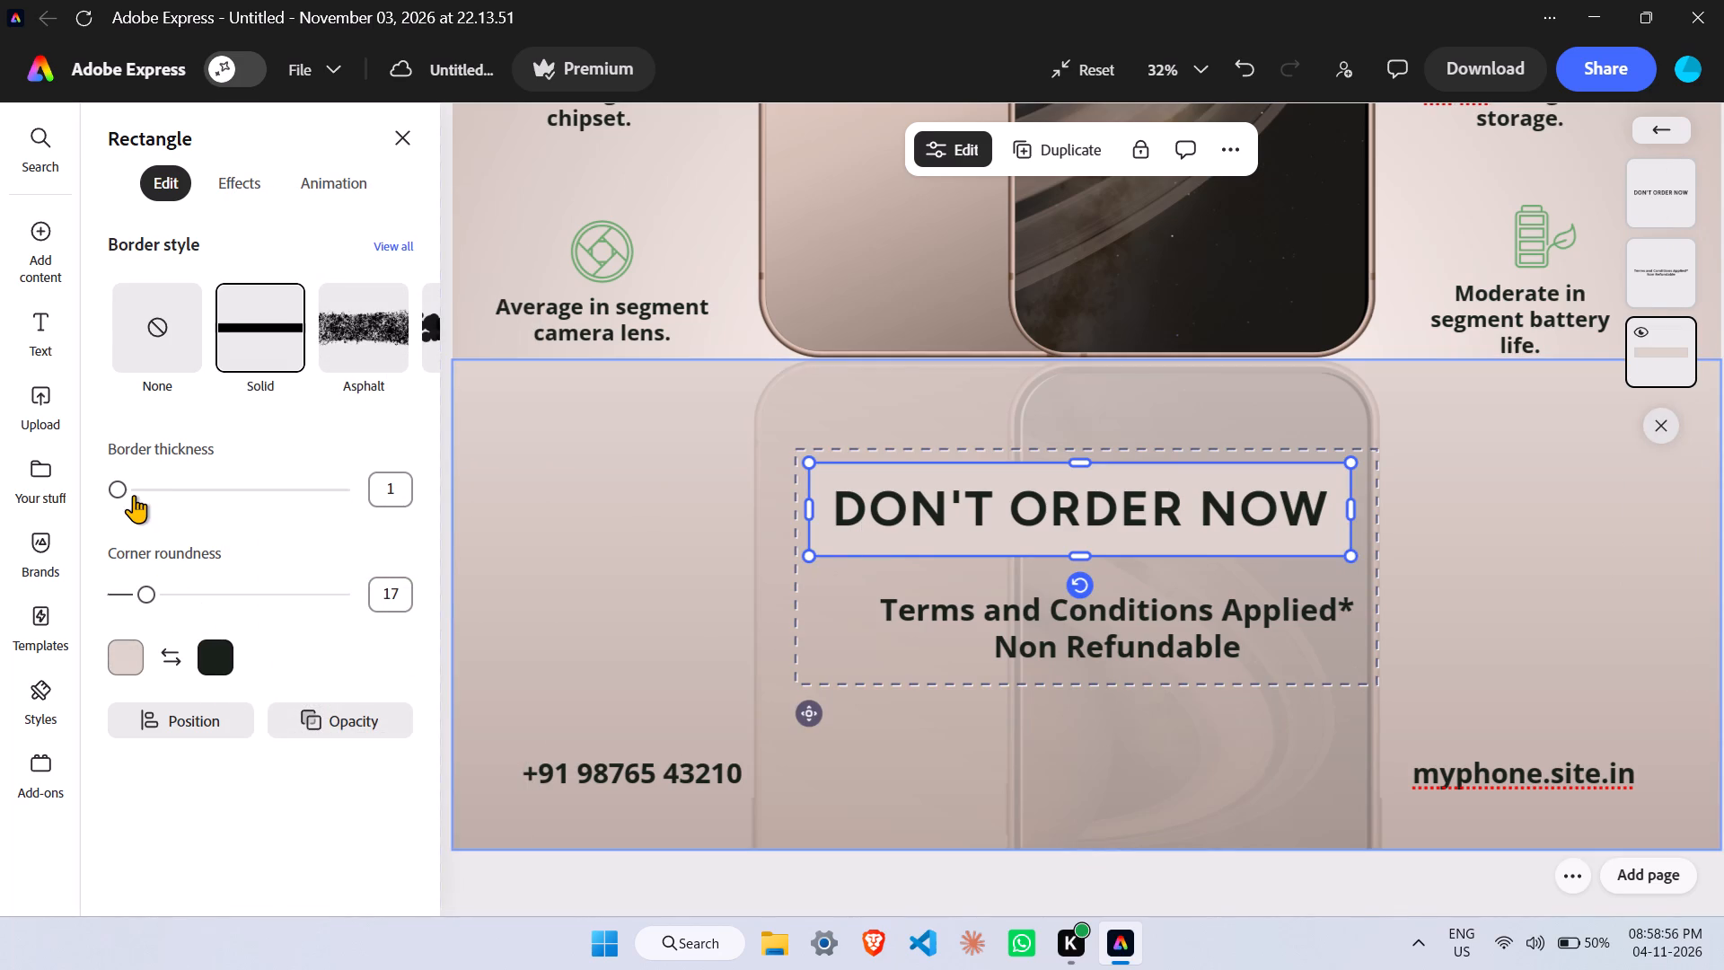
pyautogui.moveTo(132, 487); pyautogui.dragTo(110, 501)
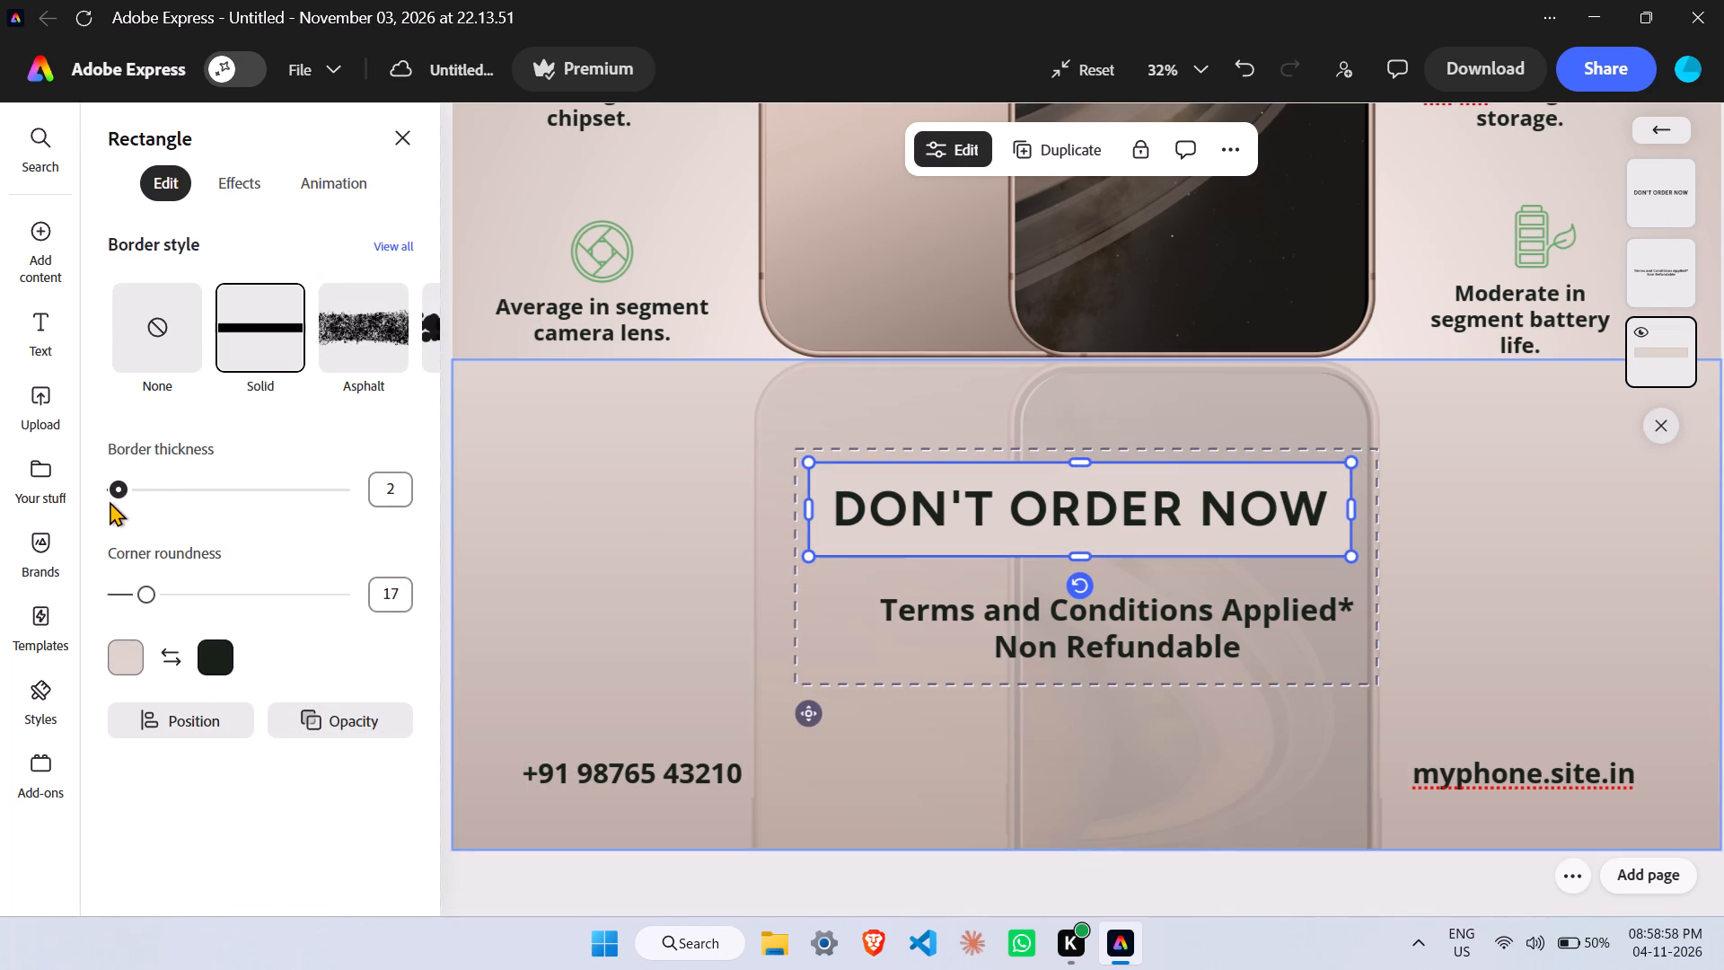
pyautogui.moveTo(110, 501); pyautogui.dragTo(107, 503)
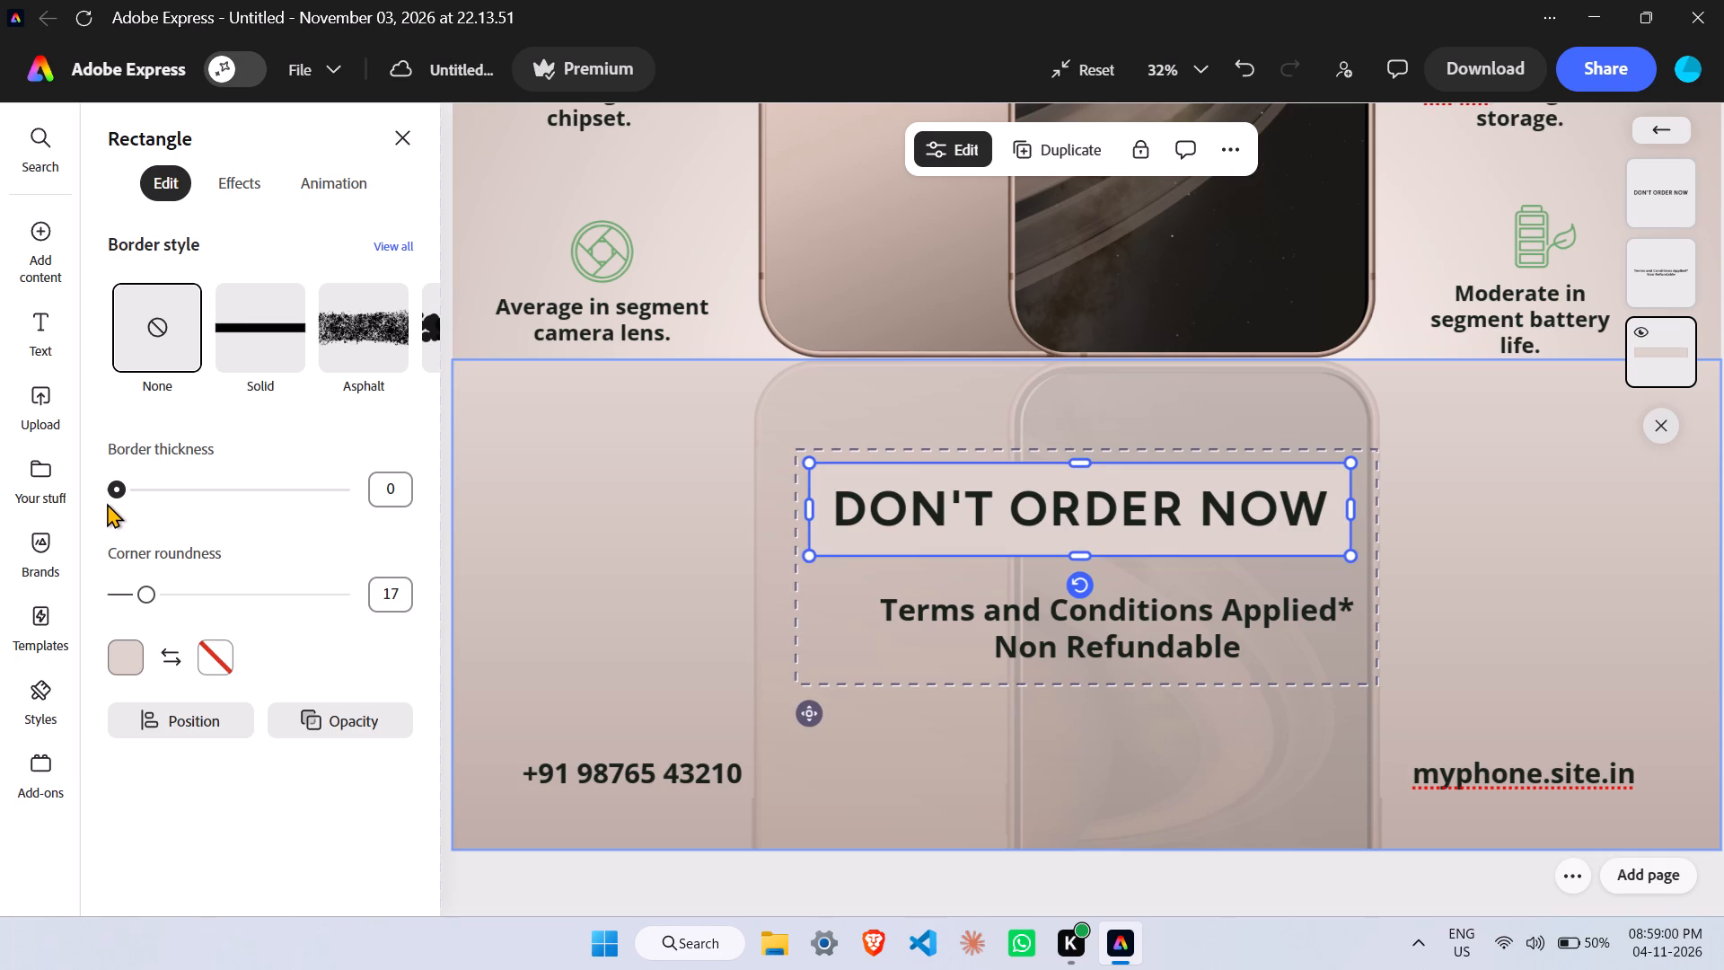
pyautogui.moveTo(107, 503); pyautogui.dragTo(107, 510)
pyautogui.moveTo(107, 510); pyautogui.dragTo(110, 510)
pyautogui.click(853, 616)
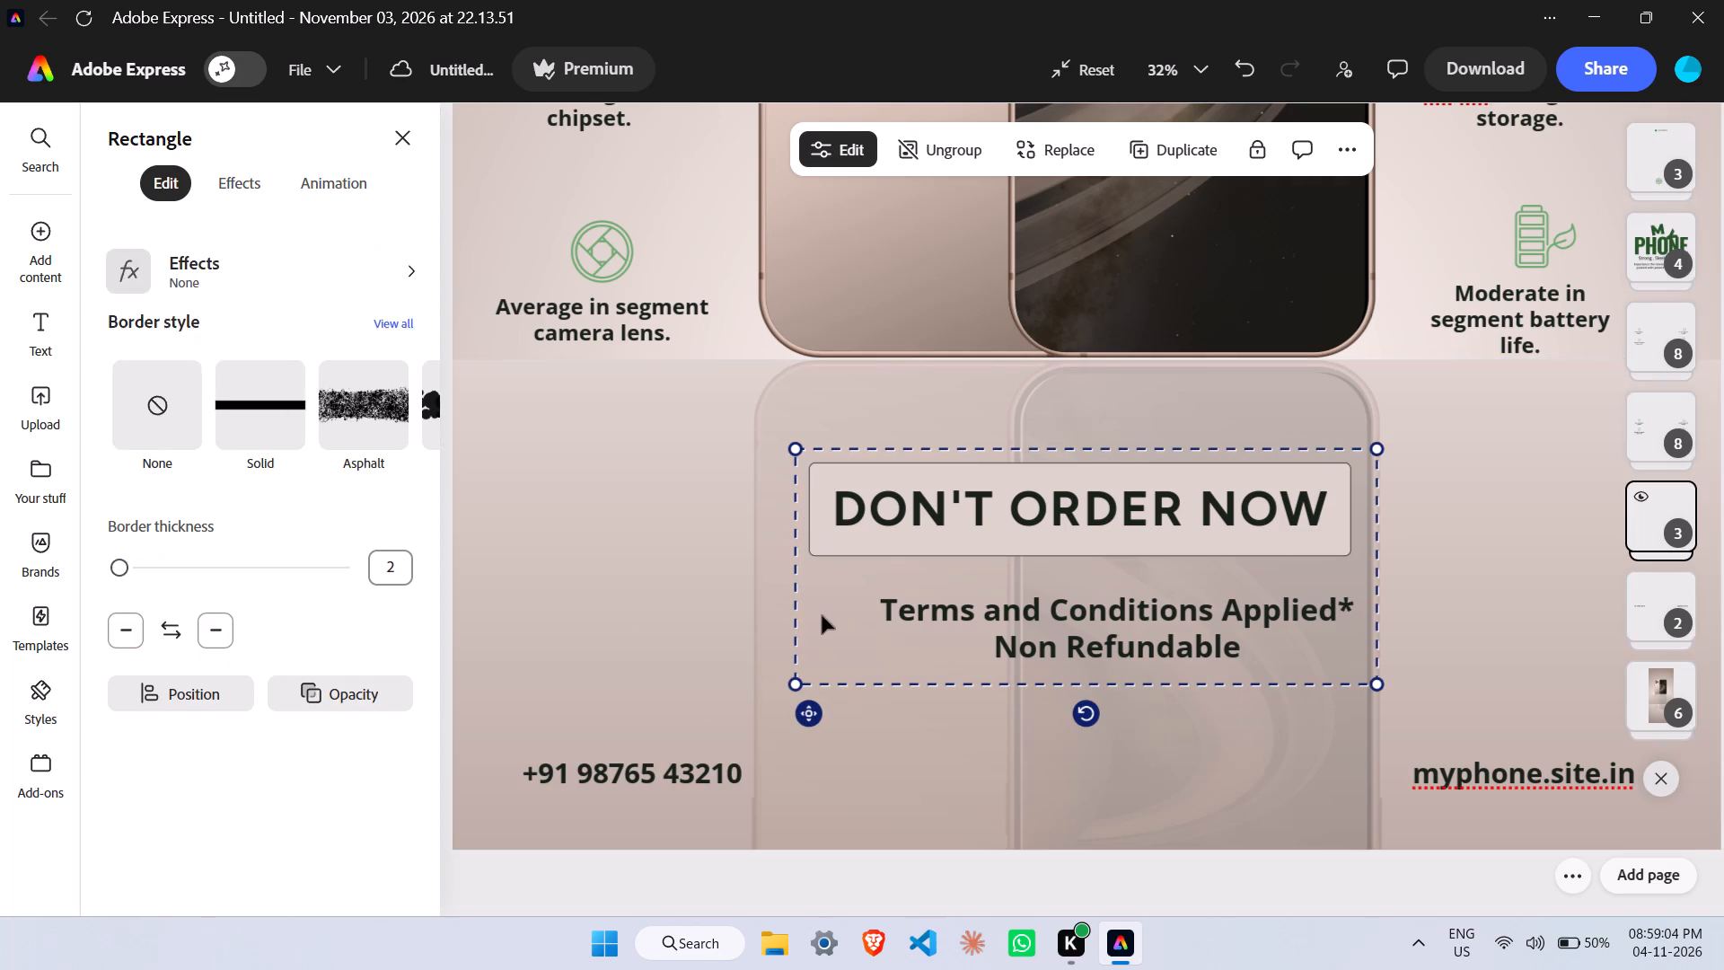
# Round the "DON'T ORDER NOW" rectangle into a pill shape with a corner roundness of 128.
pyautogui.click(821, 556)
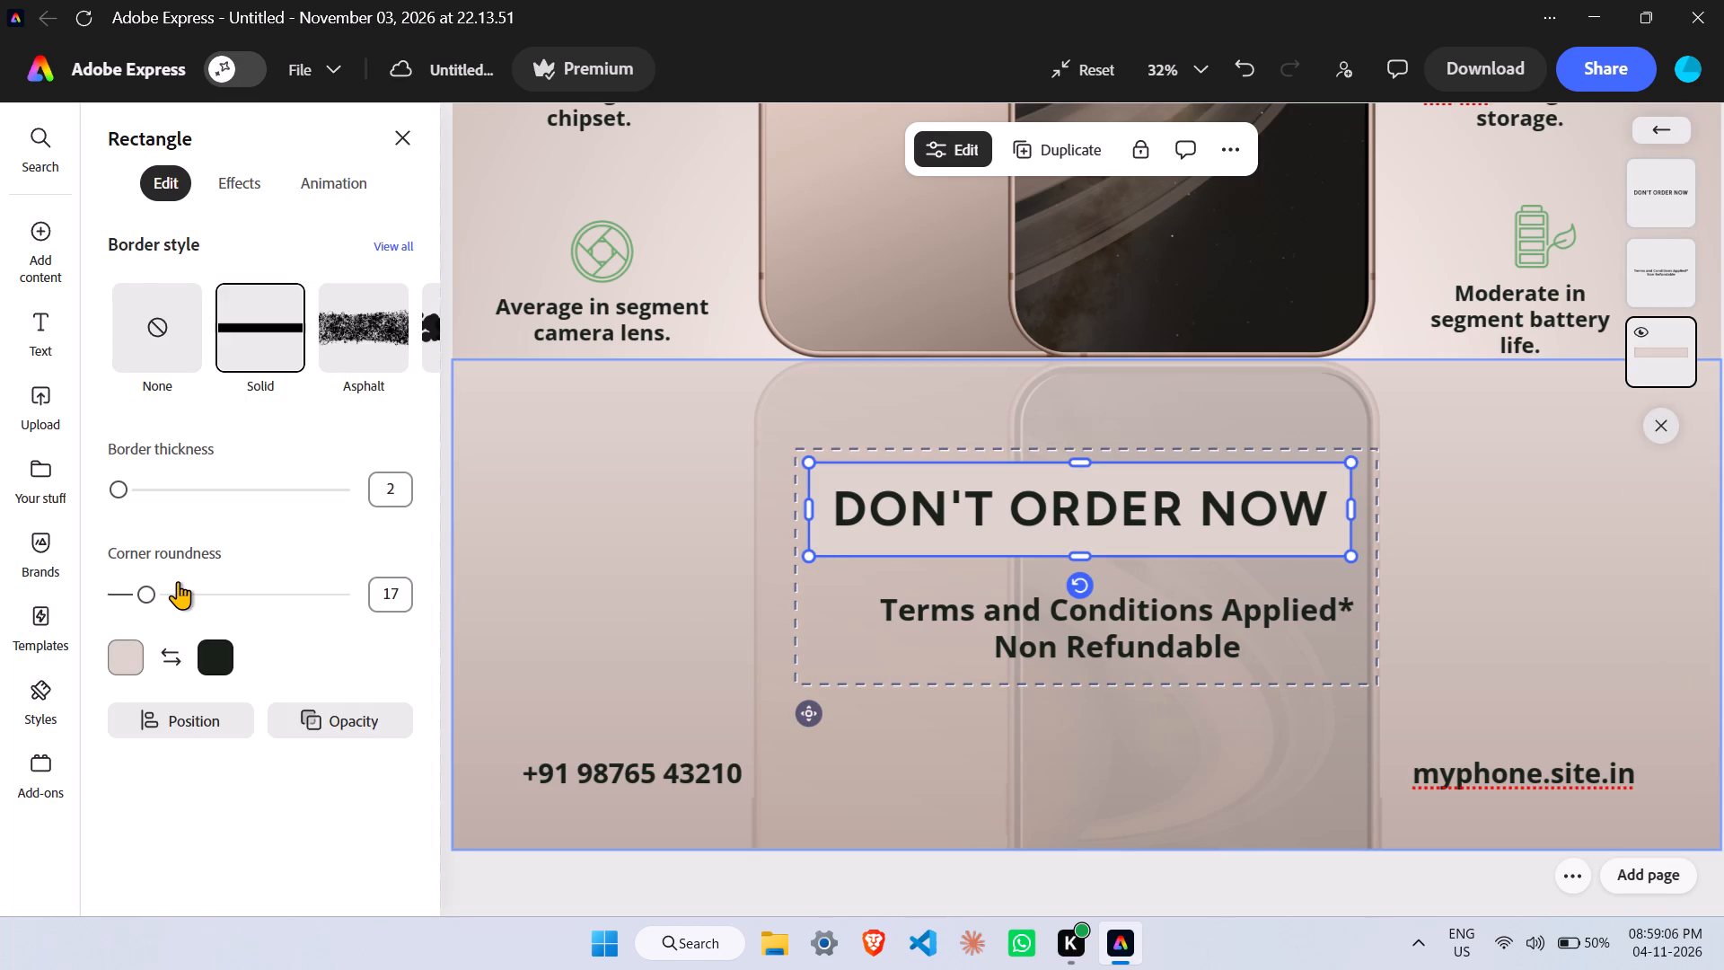
pyautogui.moveTo(148, 590); pyautogui.dragTo(418, 619)
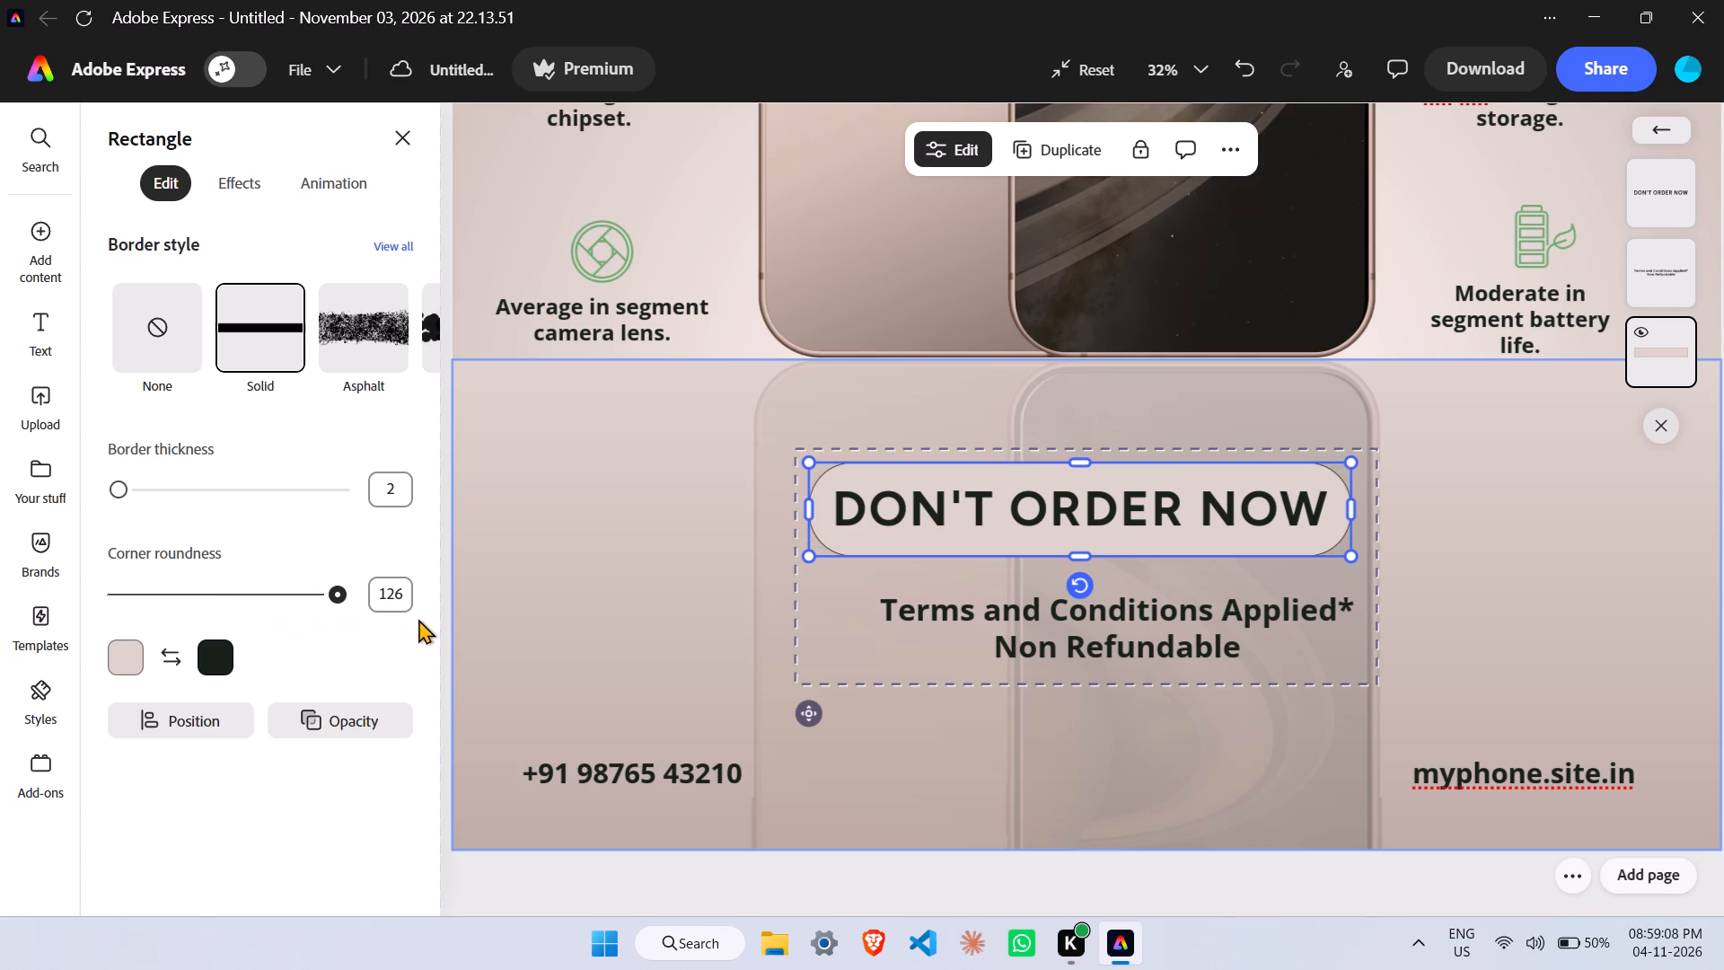
pyautogui.moveTo(418, 619); pyautogui.dragTo(443, 624)
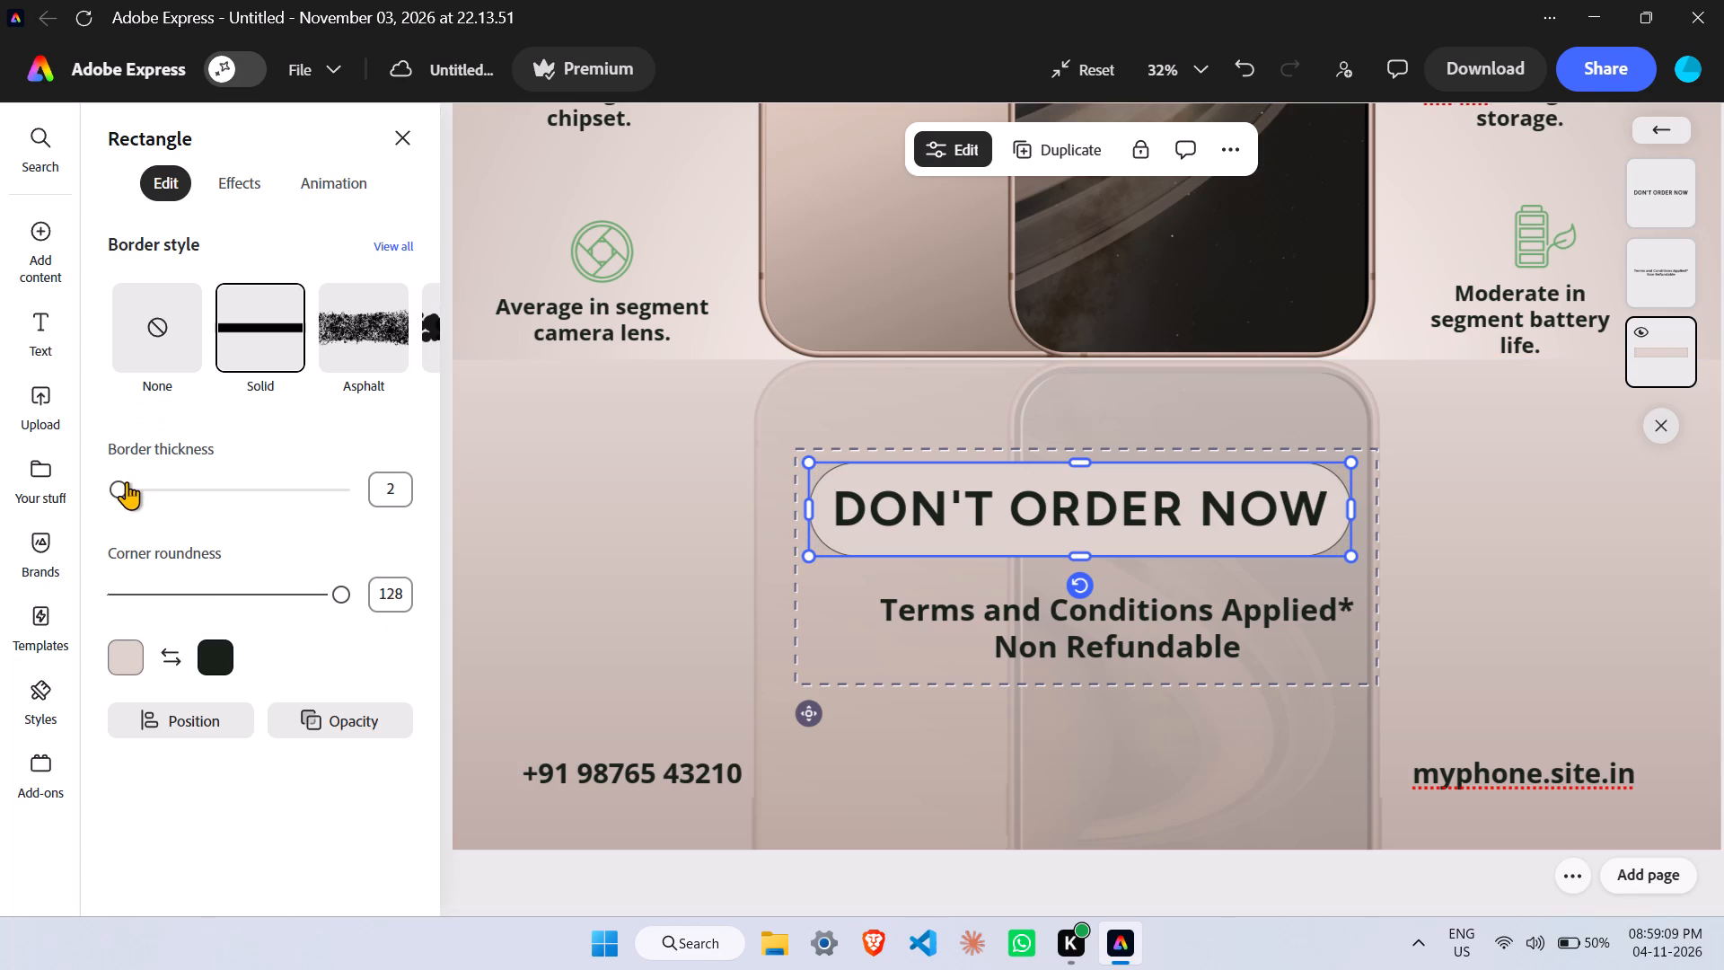
# Set the border thickness of the pill-shaped "DON'T ORDER NOW" banner to 4.
pyautogui.moveTo(119, 488); pyautogui.dragTo(118, 491)
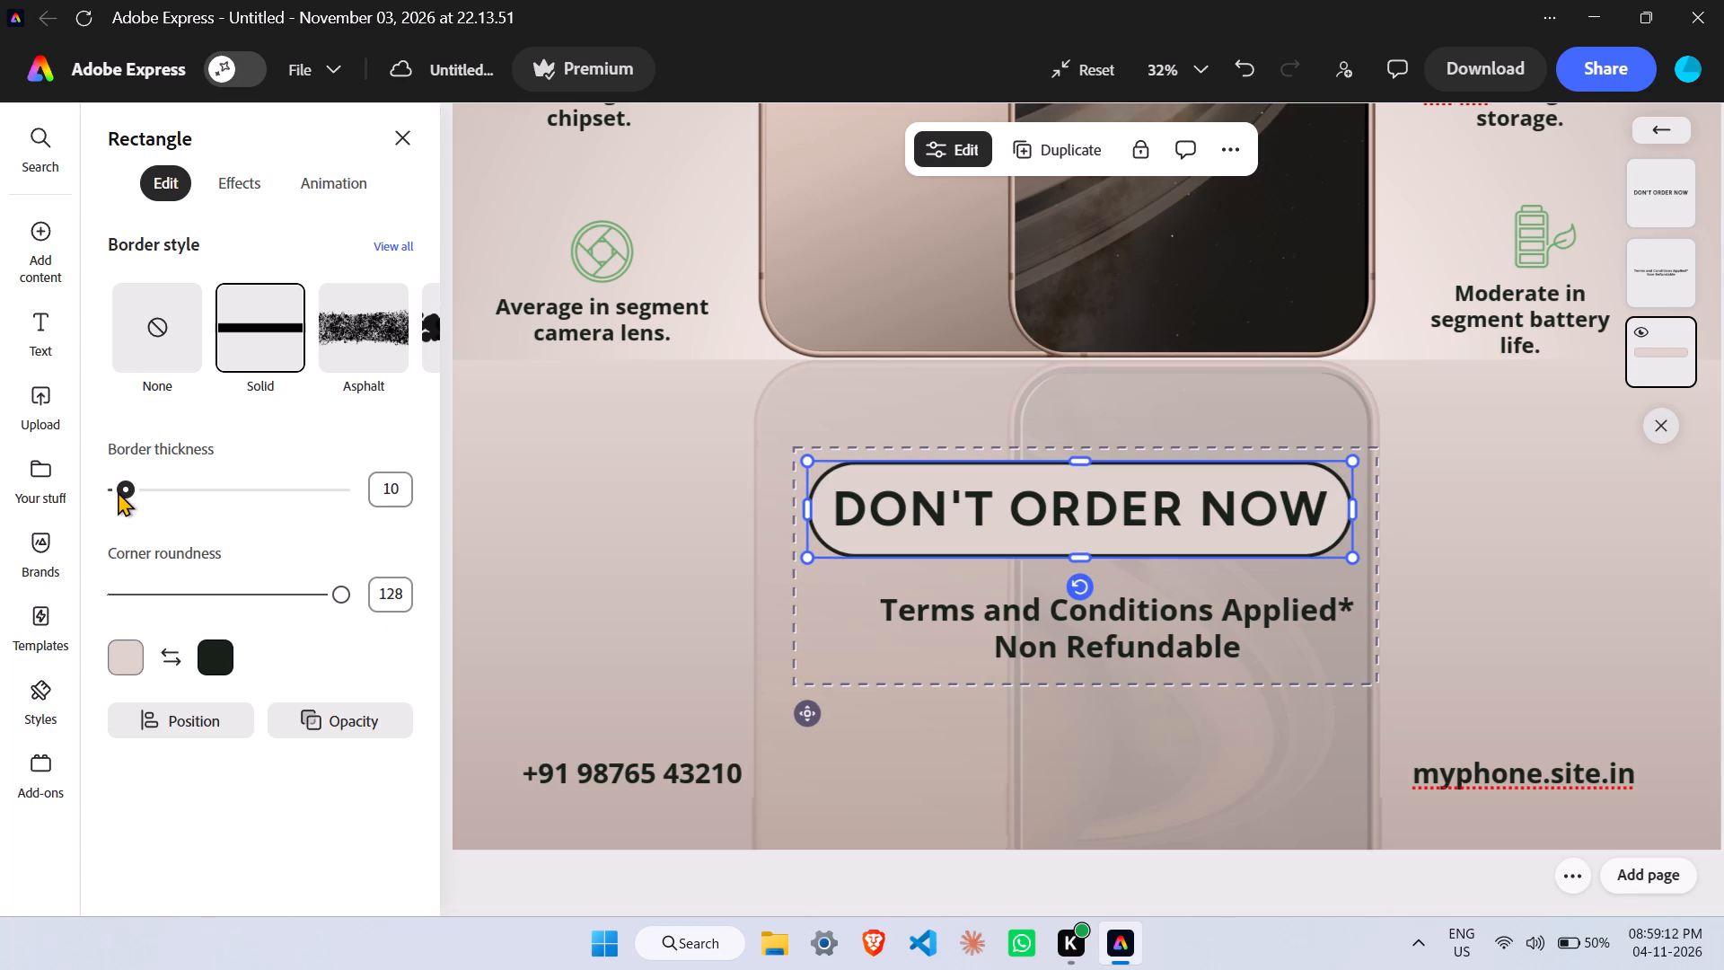
pyautogui.moveTo(118, 491); pyautogui.dragTo(113, 495)
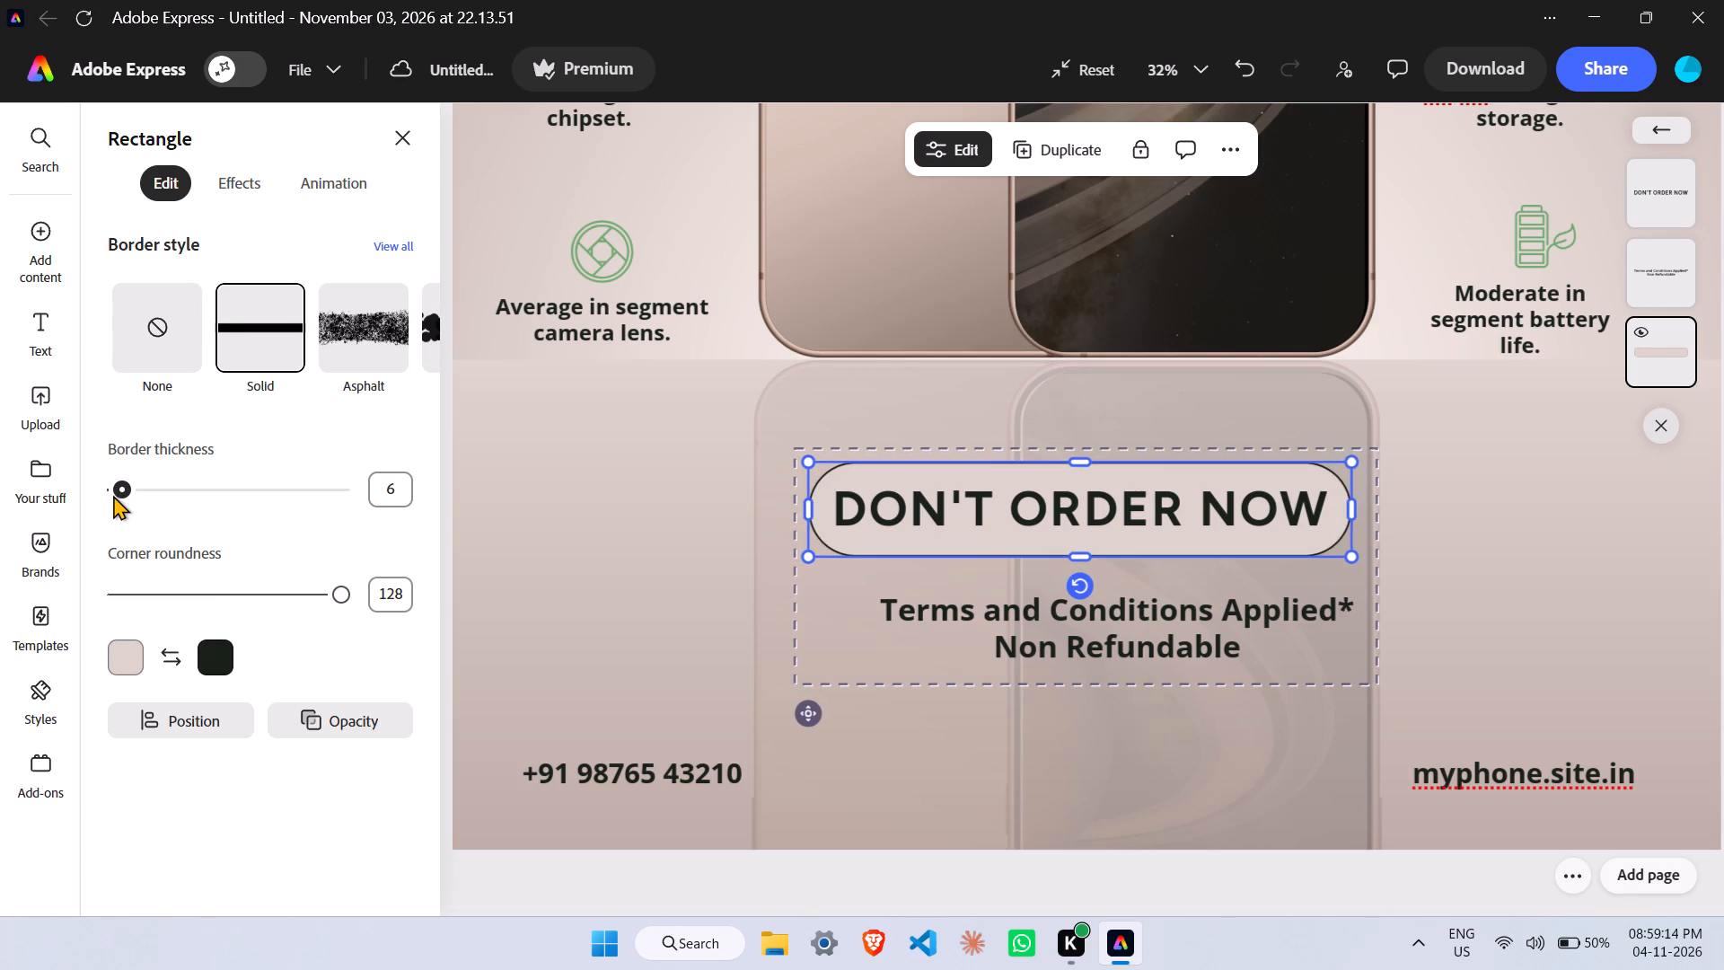
pyautogui.moveTo(113, 495); pyautogui.dragTo(111, 495)
pyautogui.click(822, 613)
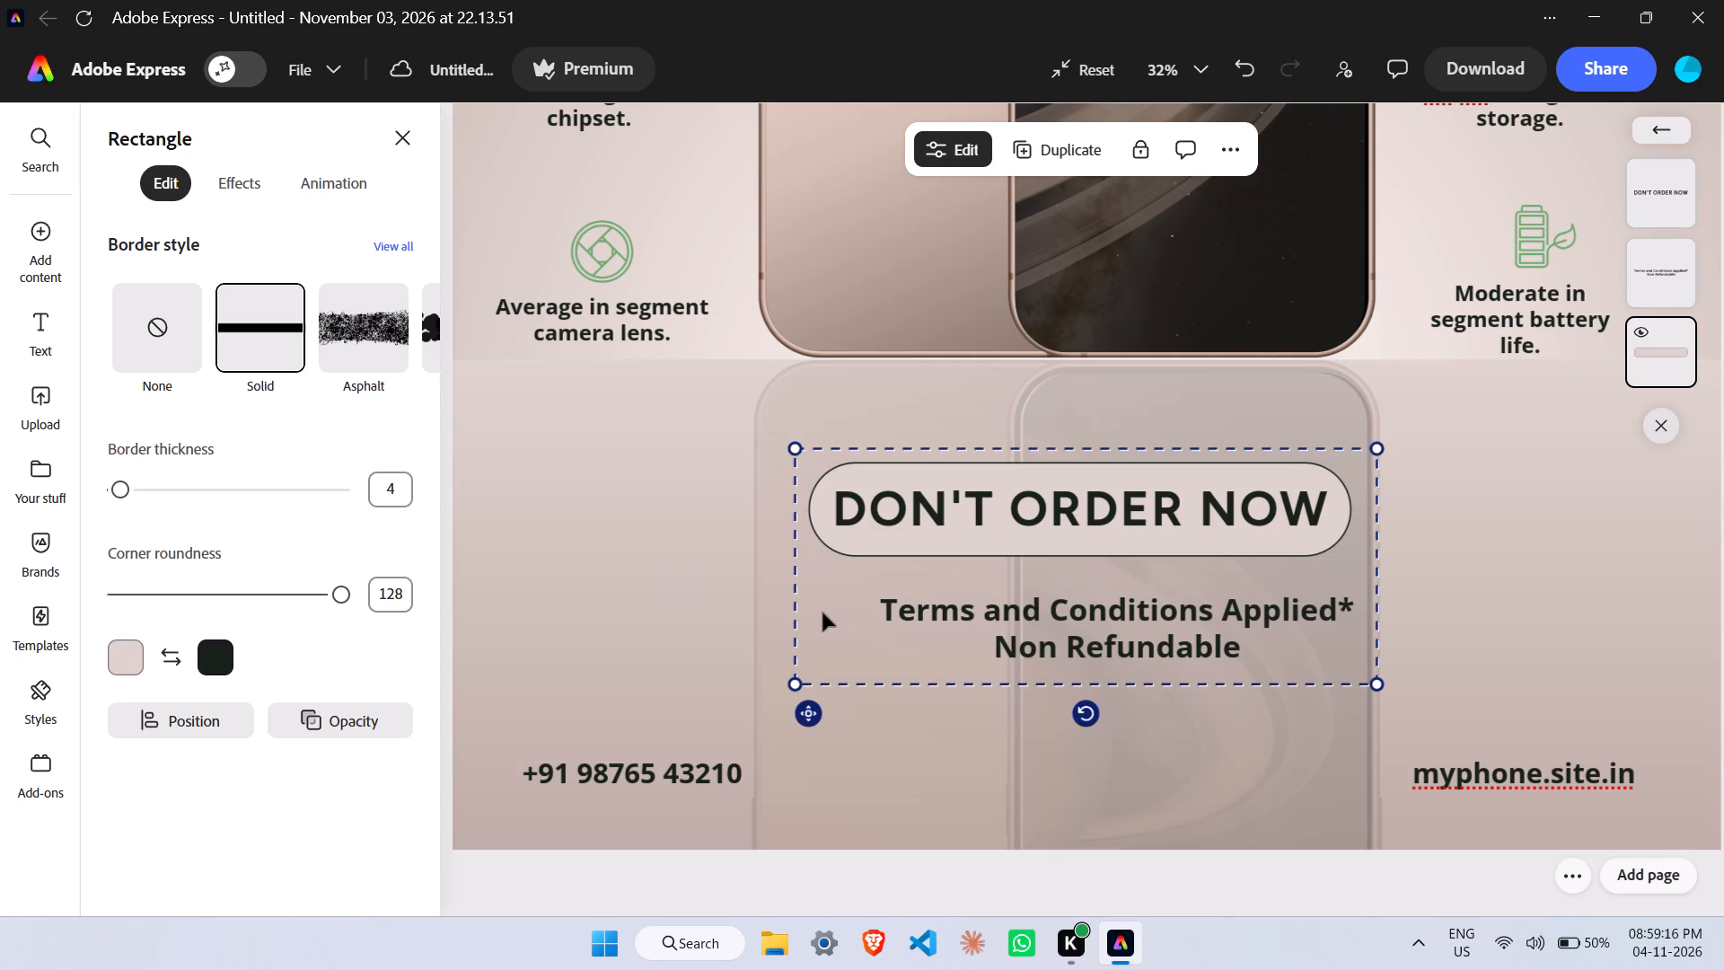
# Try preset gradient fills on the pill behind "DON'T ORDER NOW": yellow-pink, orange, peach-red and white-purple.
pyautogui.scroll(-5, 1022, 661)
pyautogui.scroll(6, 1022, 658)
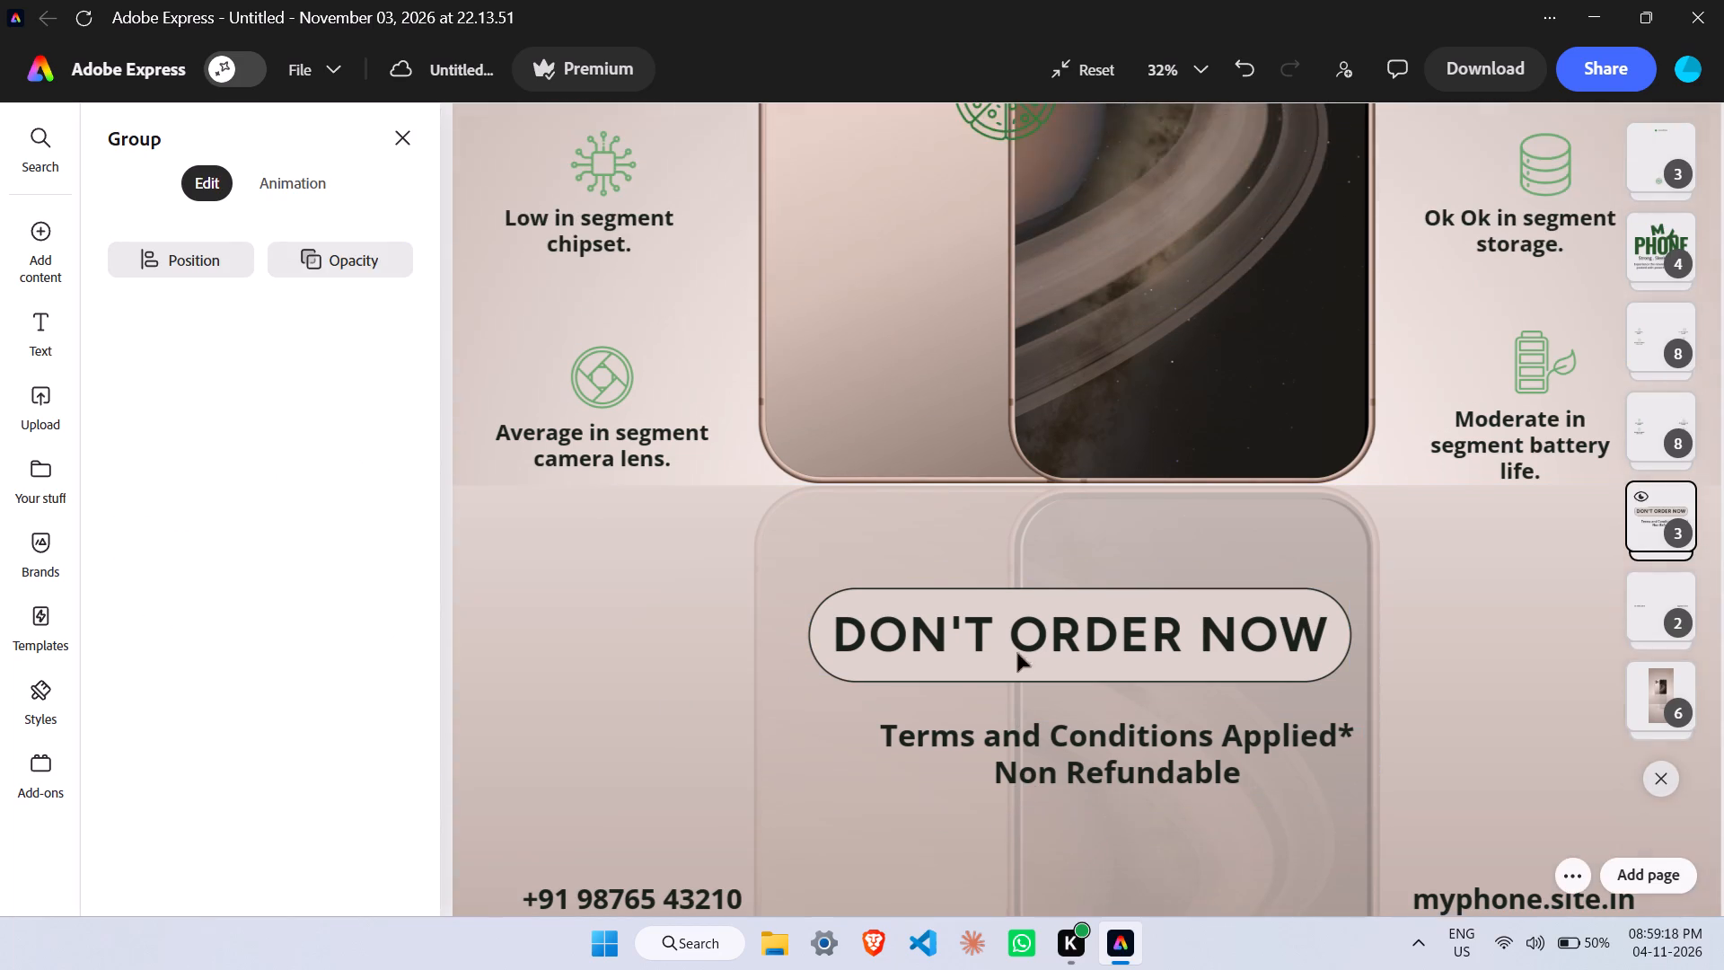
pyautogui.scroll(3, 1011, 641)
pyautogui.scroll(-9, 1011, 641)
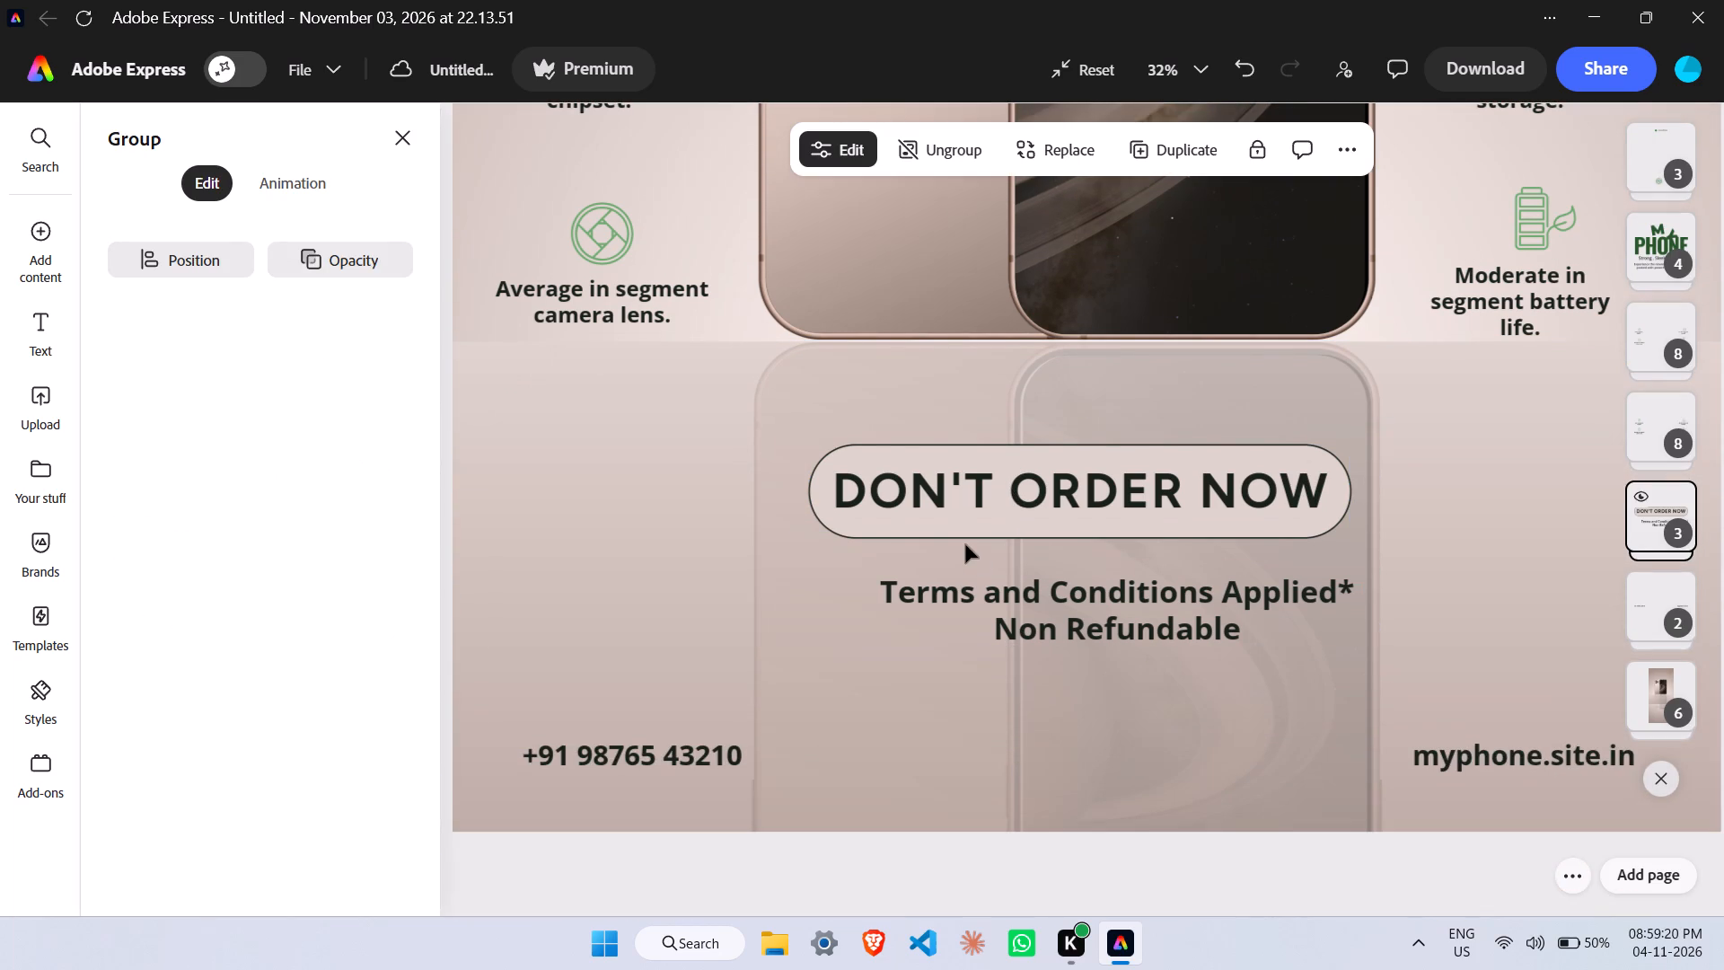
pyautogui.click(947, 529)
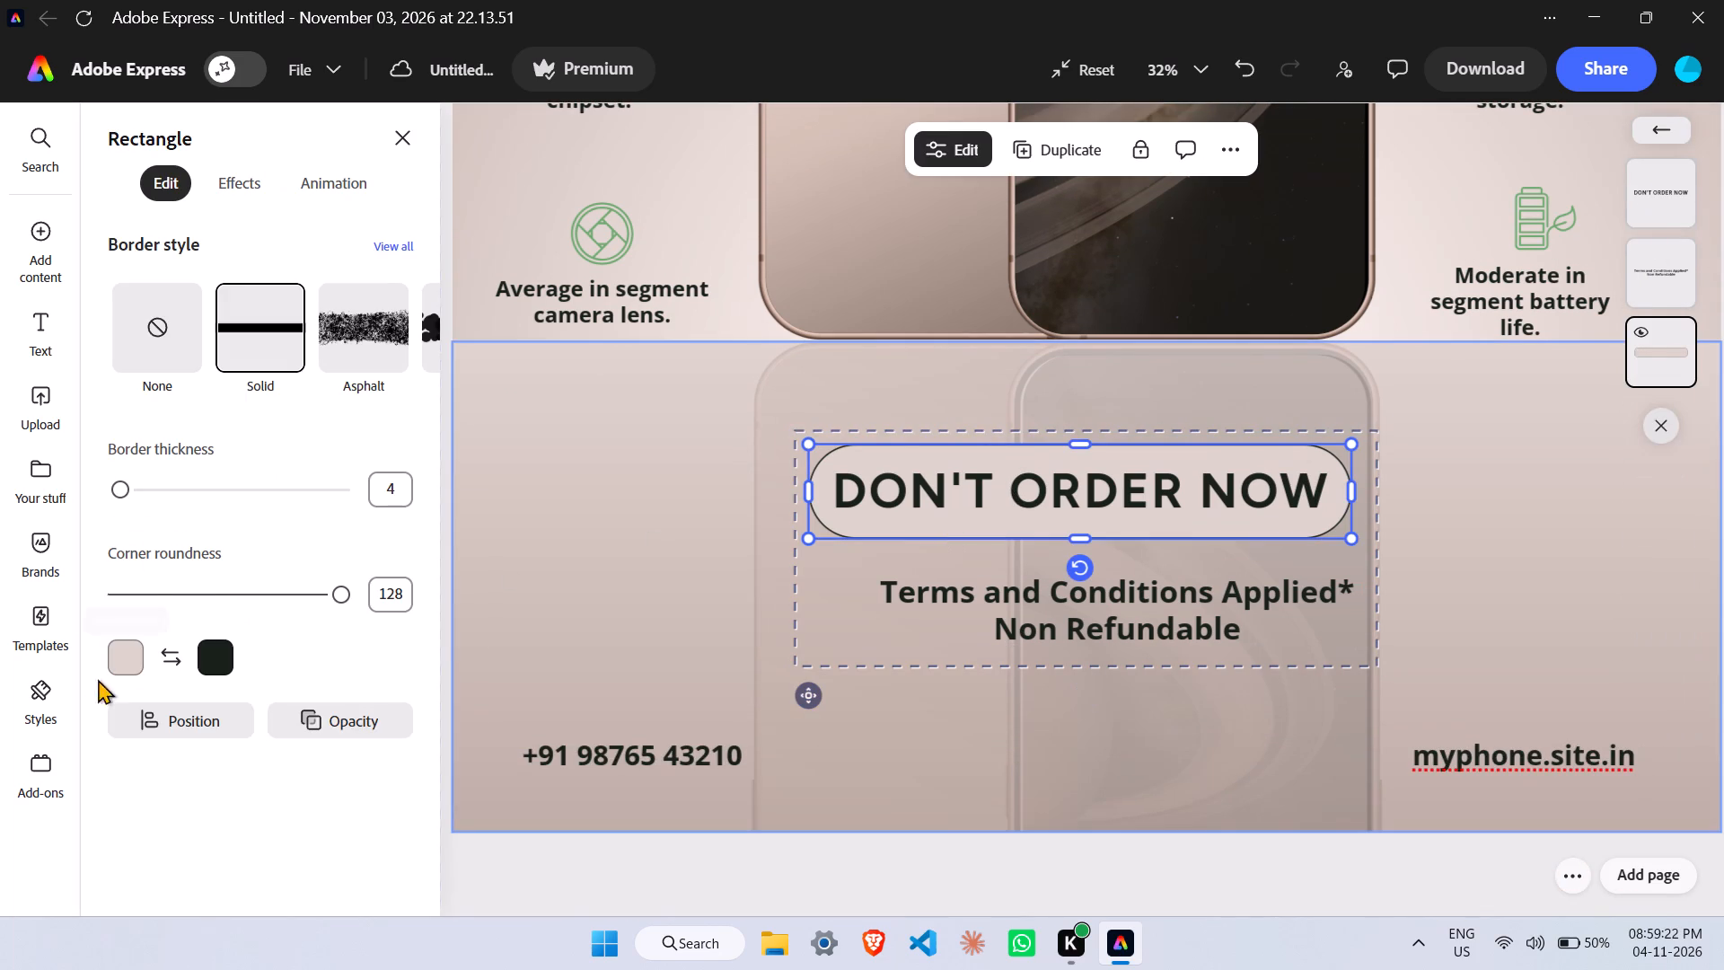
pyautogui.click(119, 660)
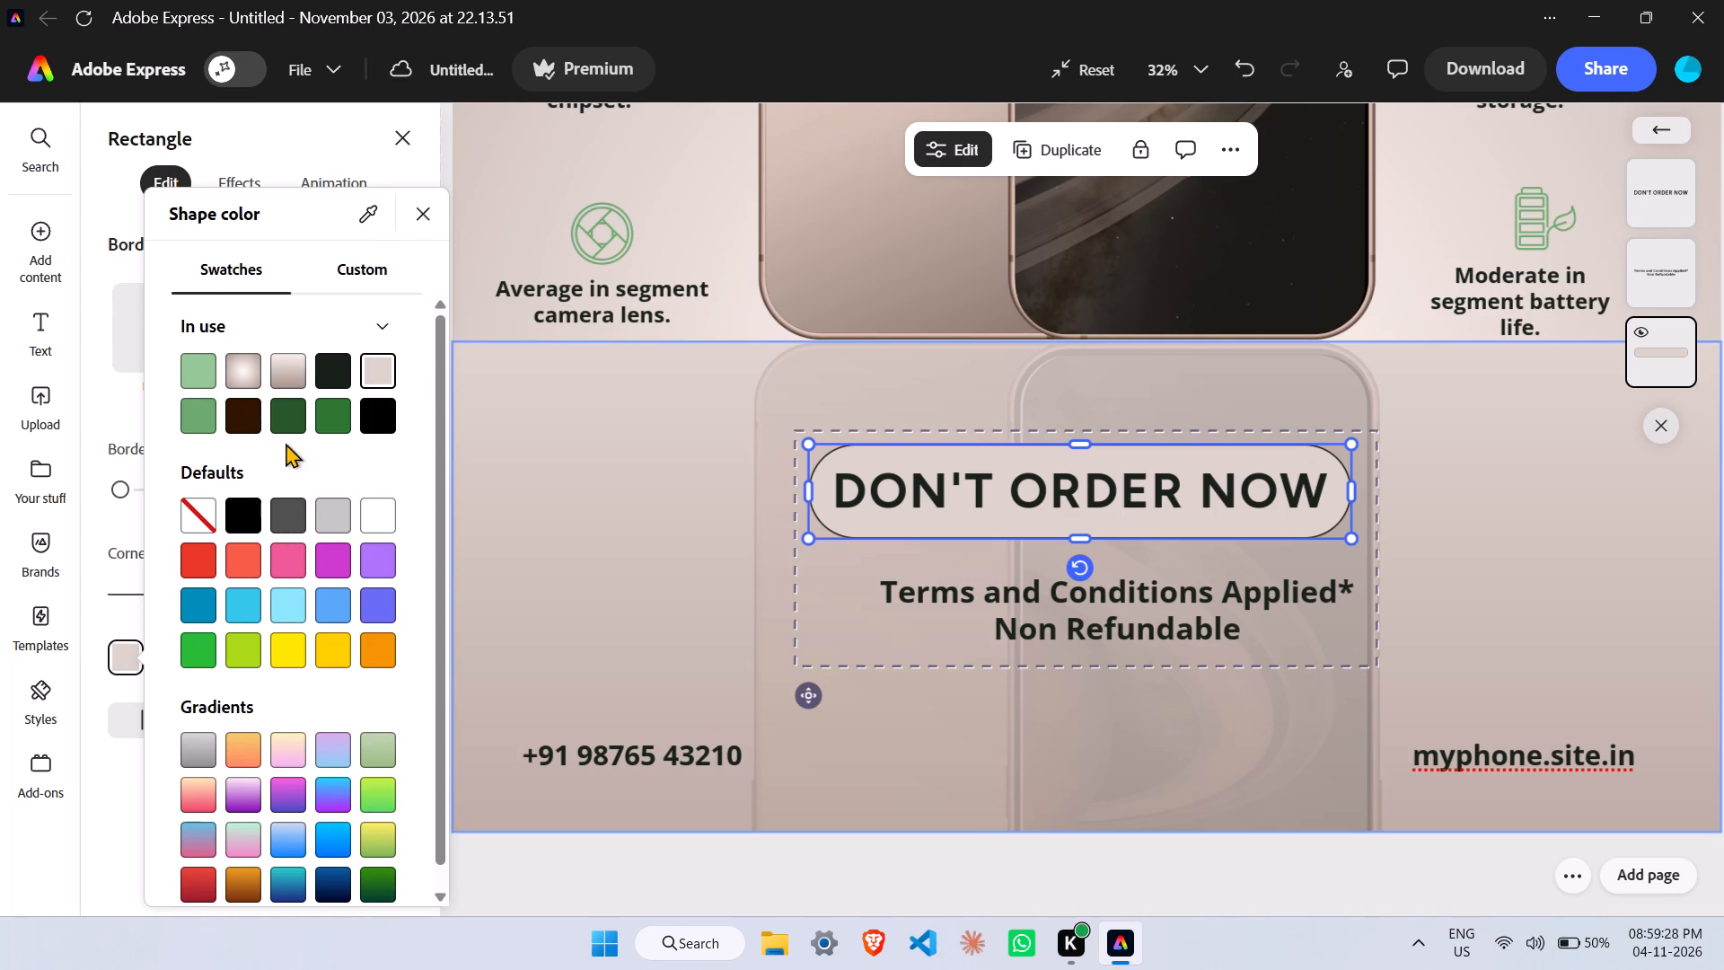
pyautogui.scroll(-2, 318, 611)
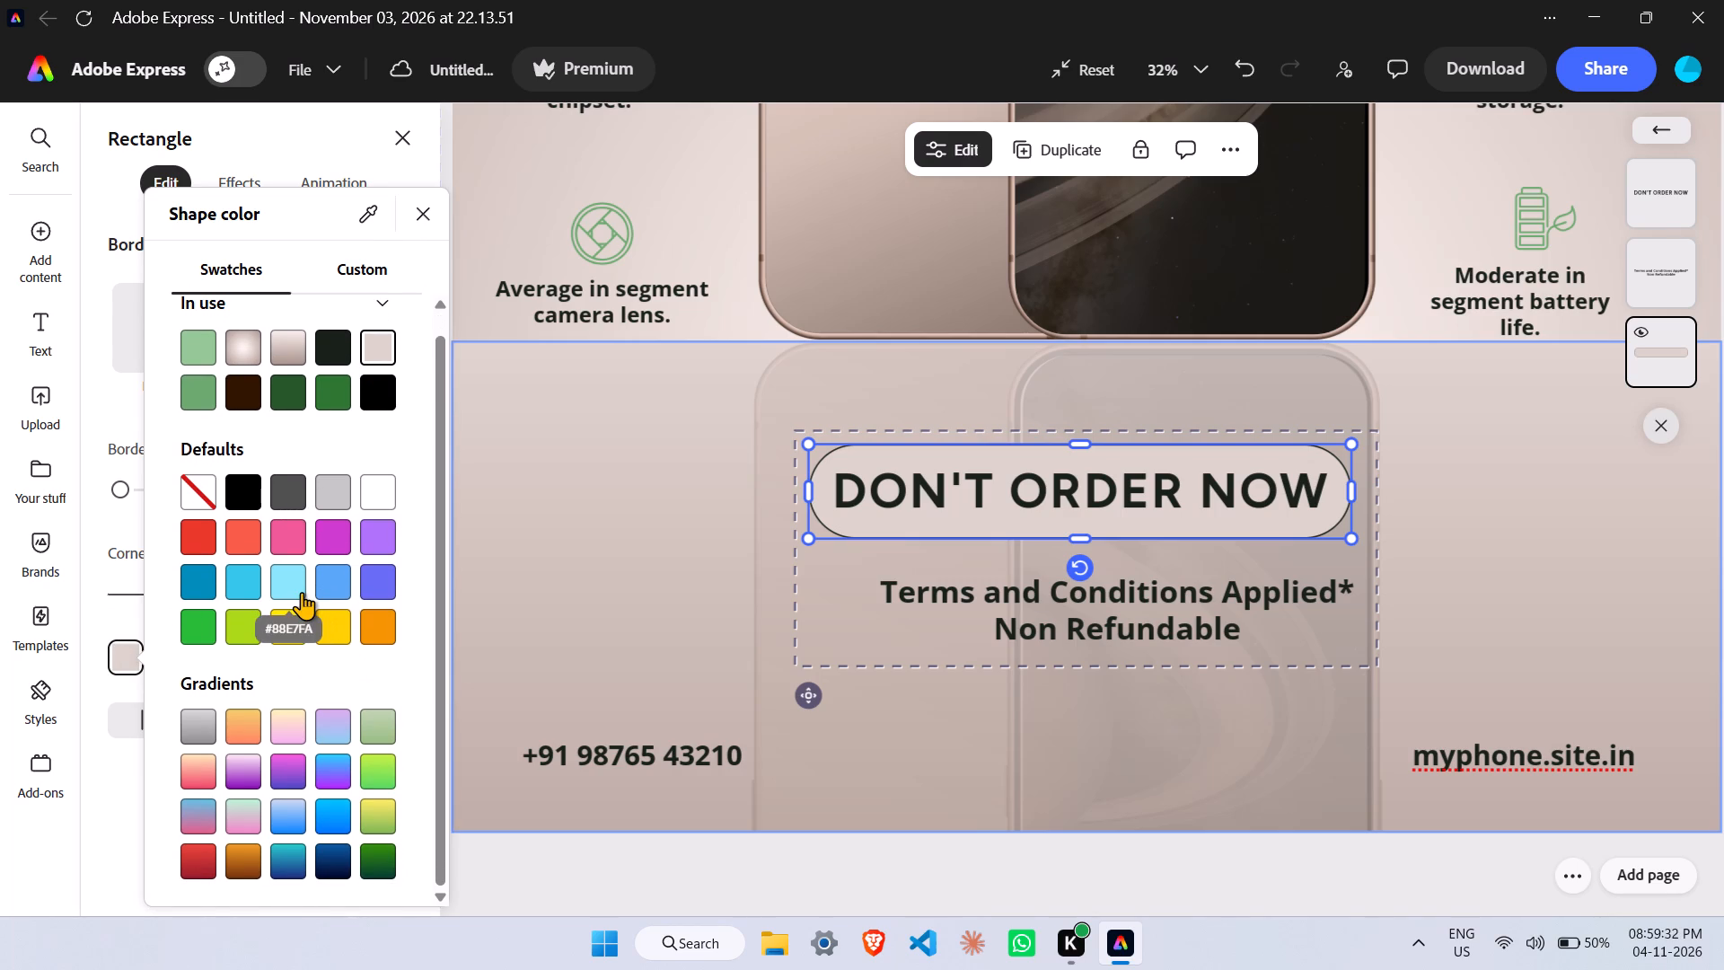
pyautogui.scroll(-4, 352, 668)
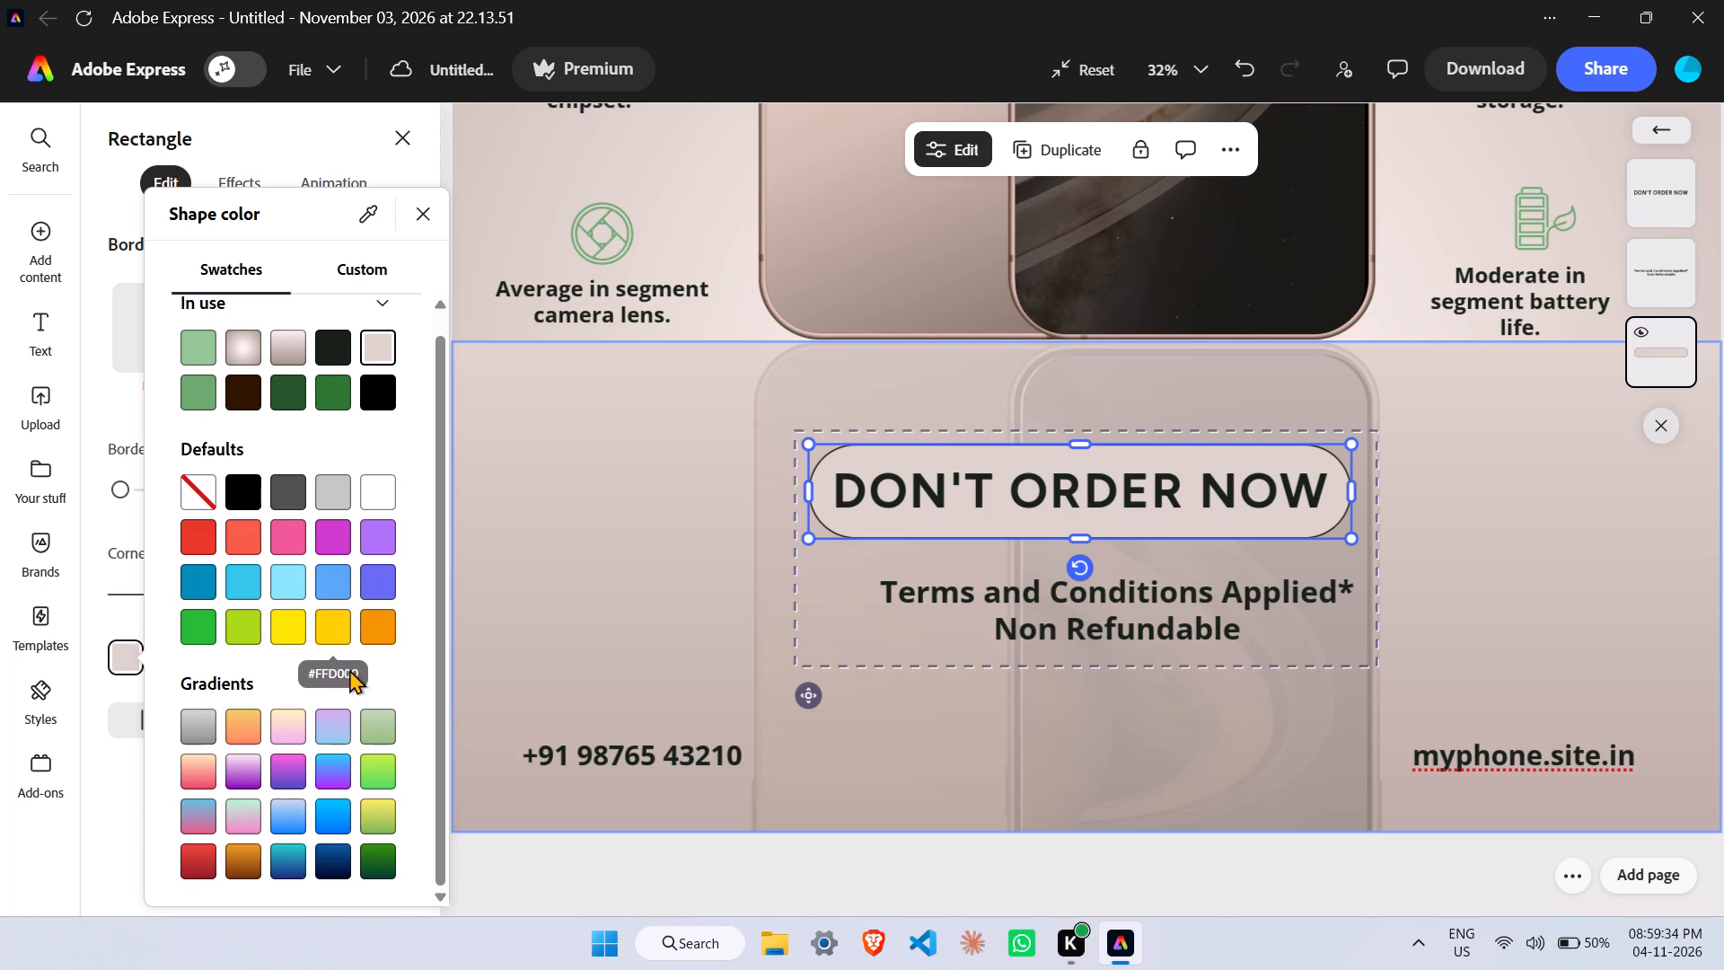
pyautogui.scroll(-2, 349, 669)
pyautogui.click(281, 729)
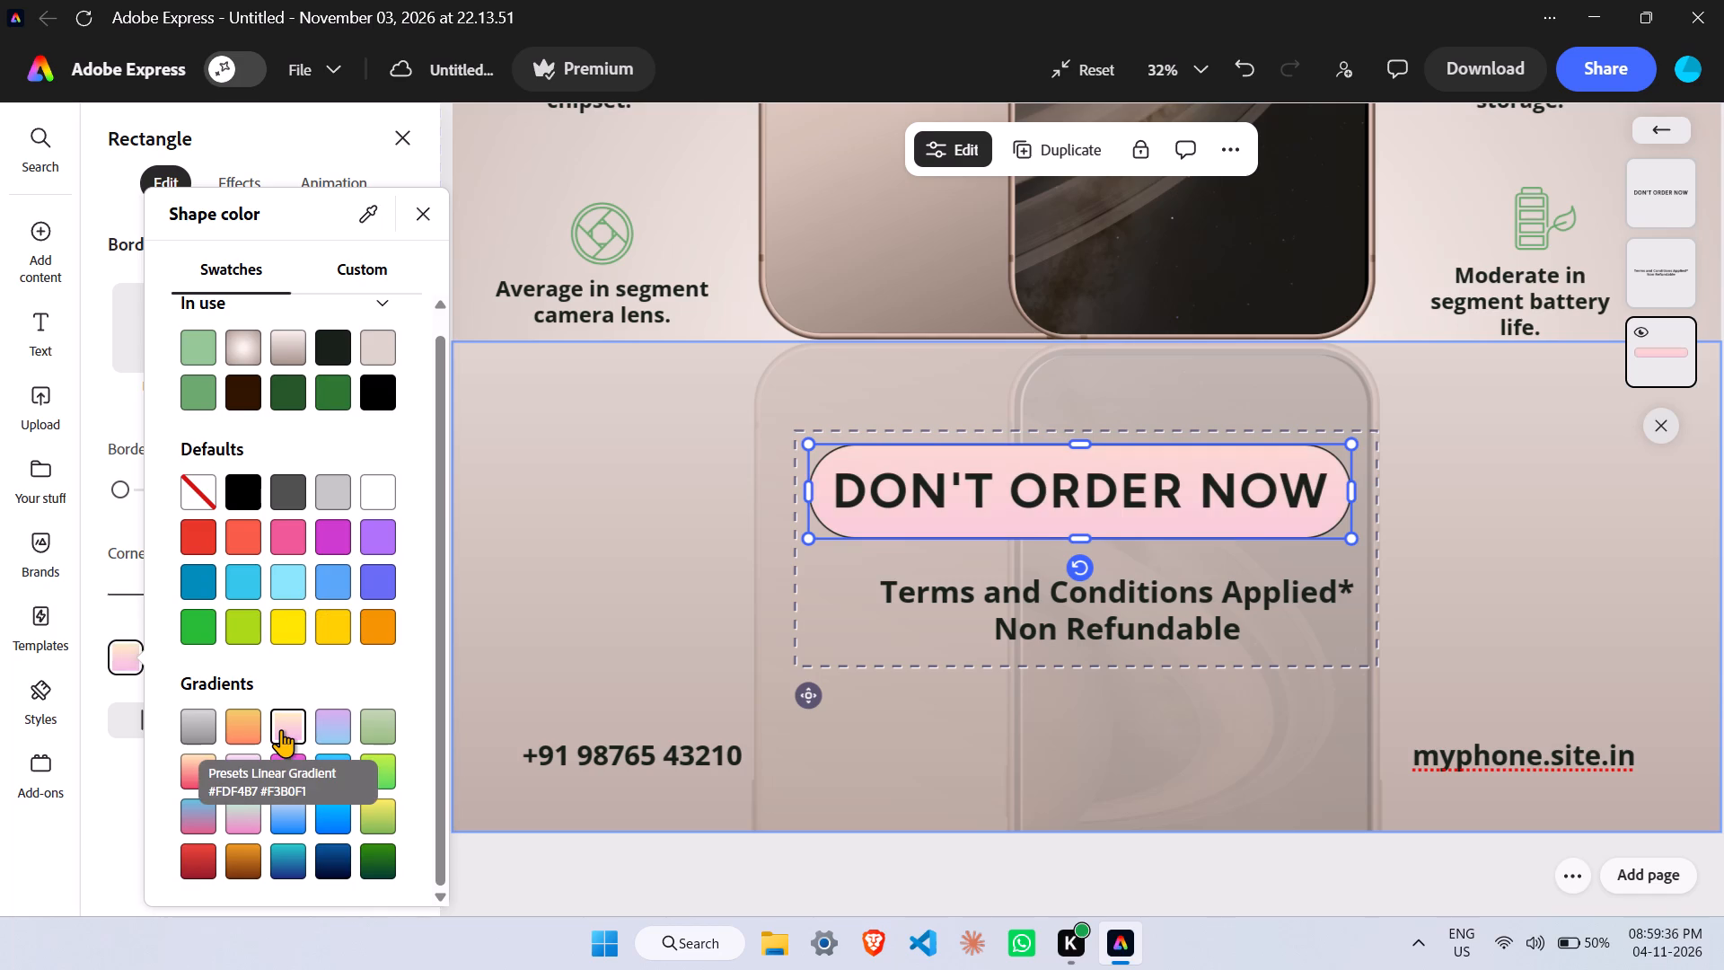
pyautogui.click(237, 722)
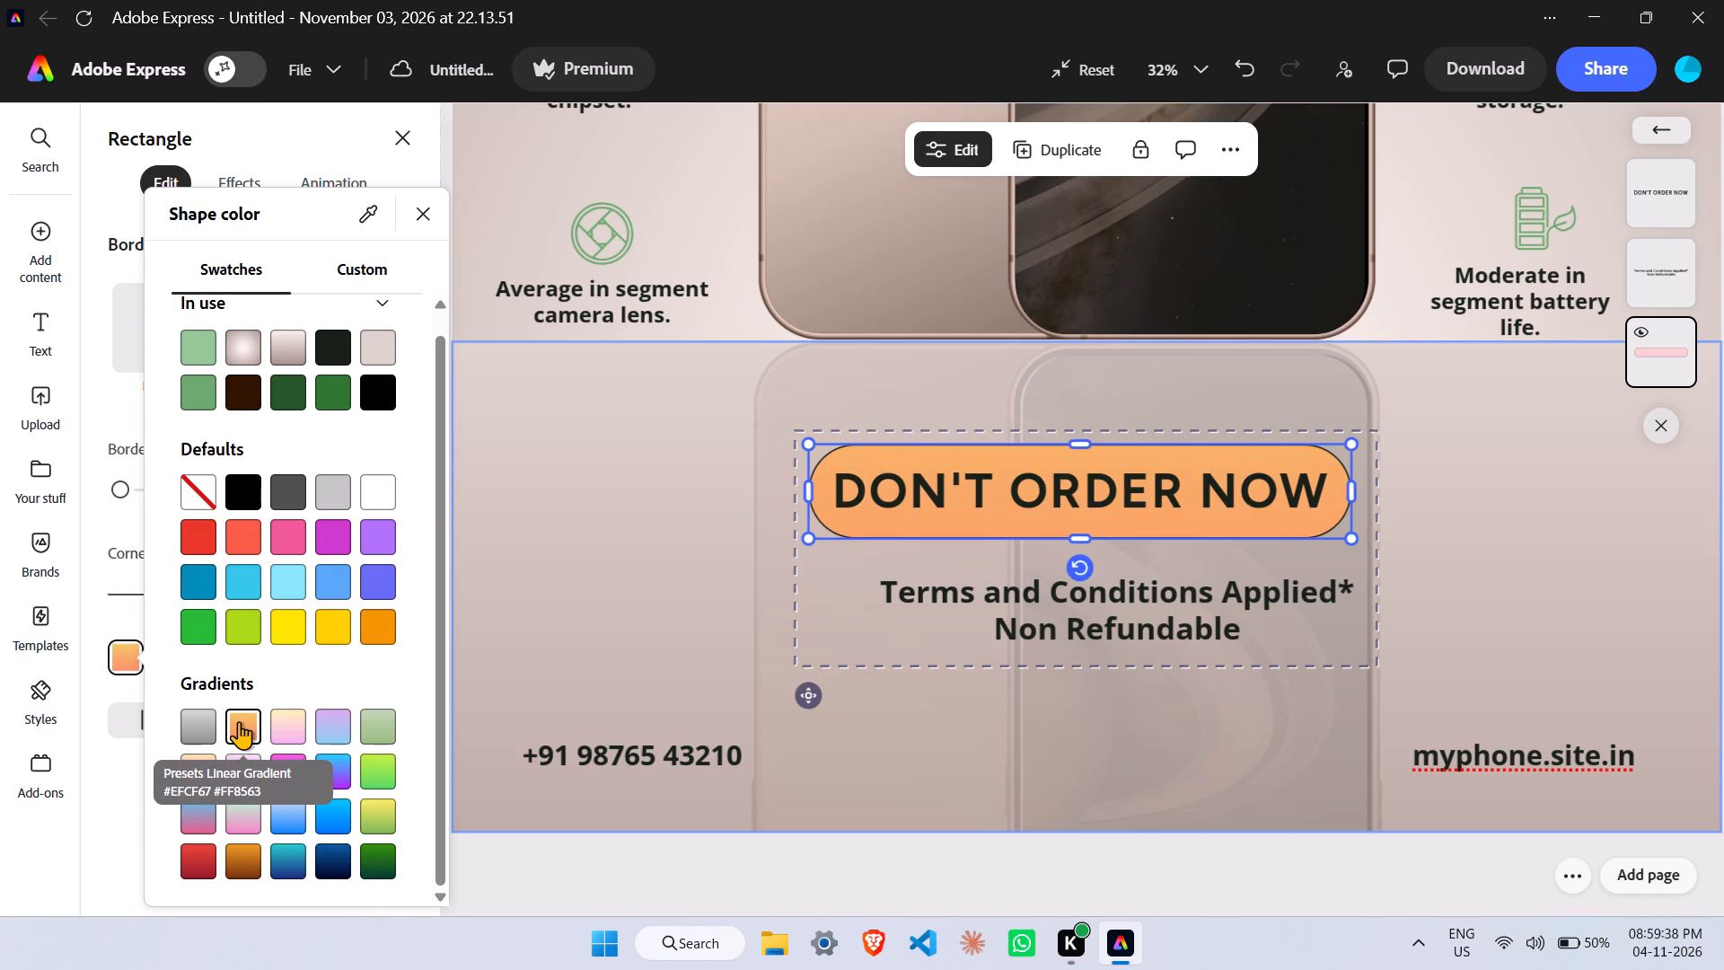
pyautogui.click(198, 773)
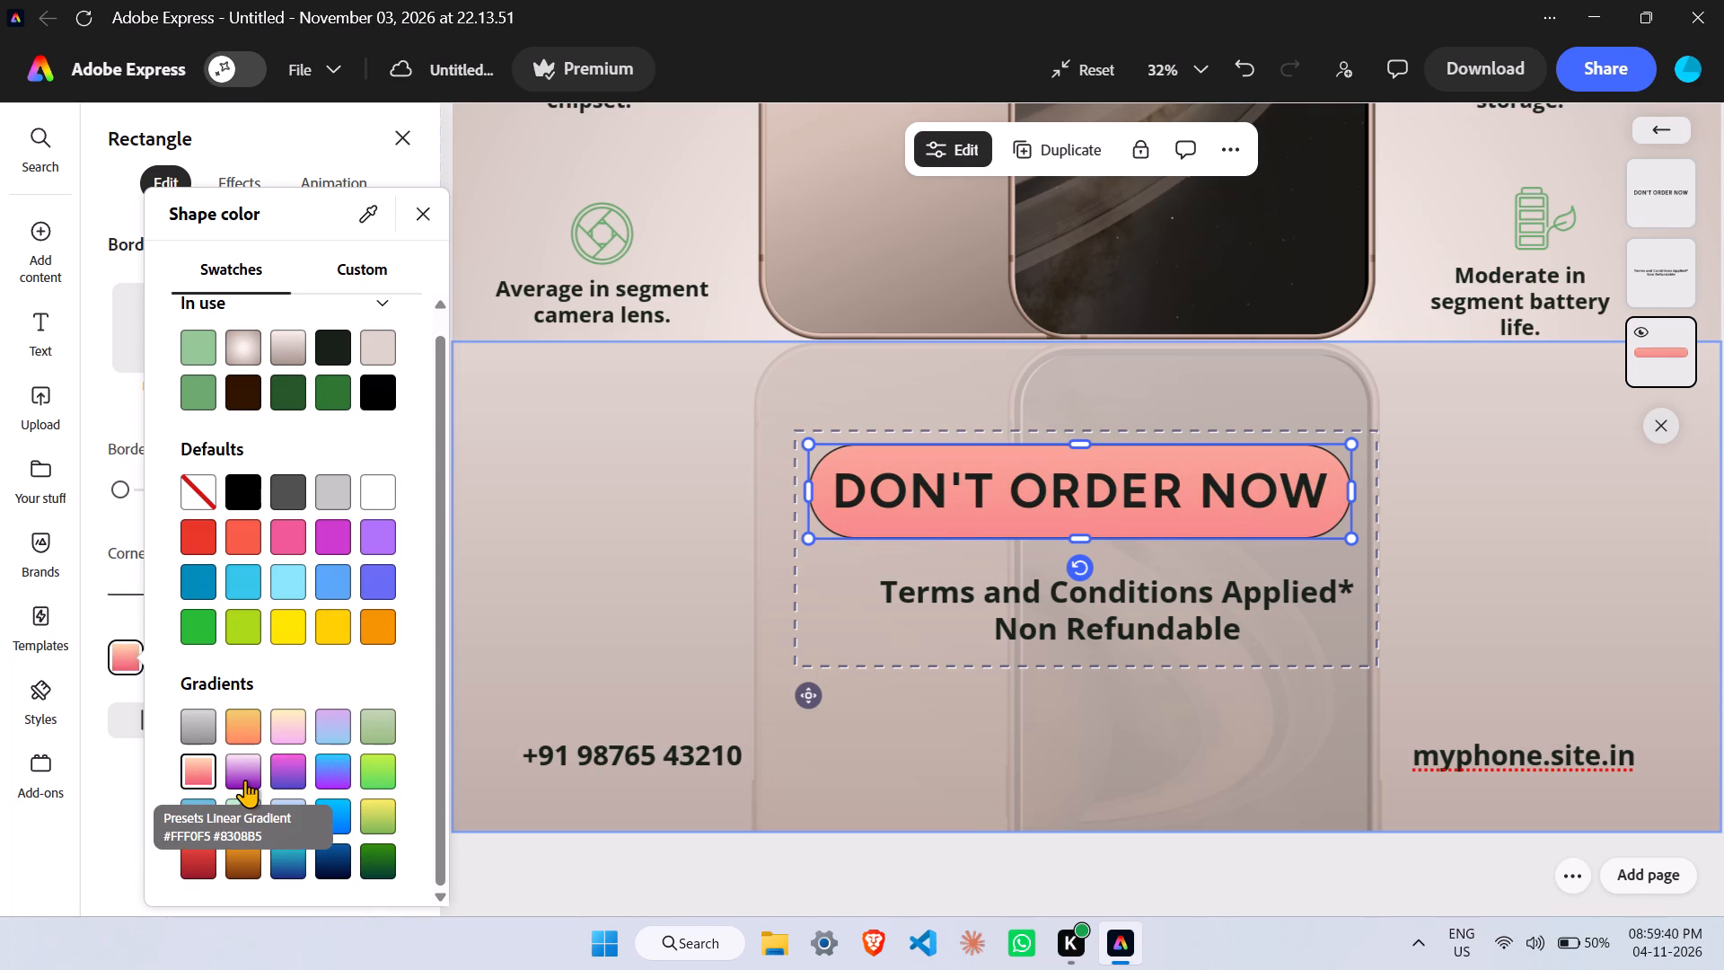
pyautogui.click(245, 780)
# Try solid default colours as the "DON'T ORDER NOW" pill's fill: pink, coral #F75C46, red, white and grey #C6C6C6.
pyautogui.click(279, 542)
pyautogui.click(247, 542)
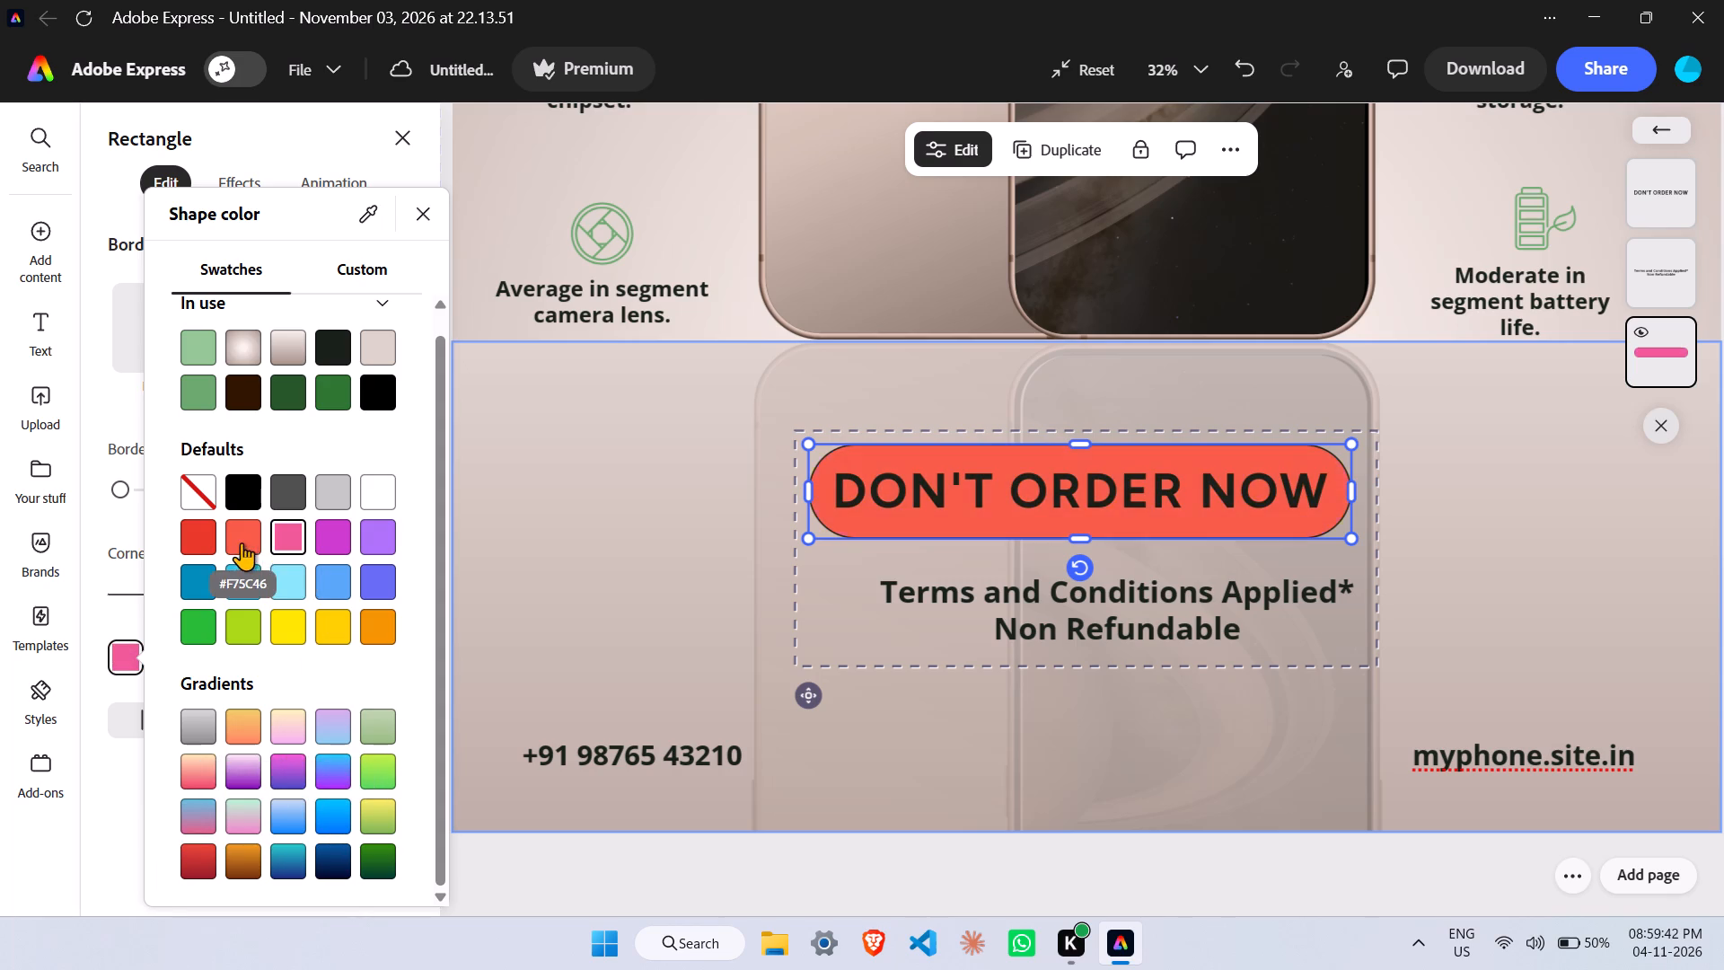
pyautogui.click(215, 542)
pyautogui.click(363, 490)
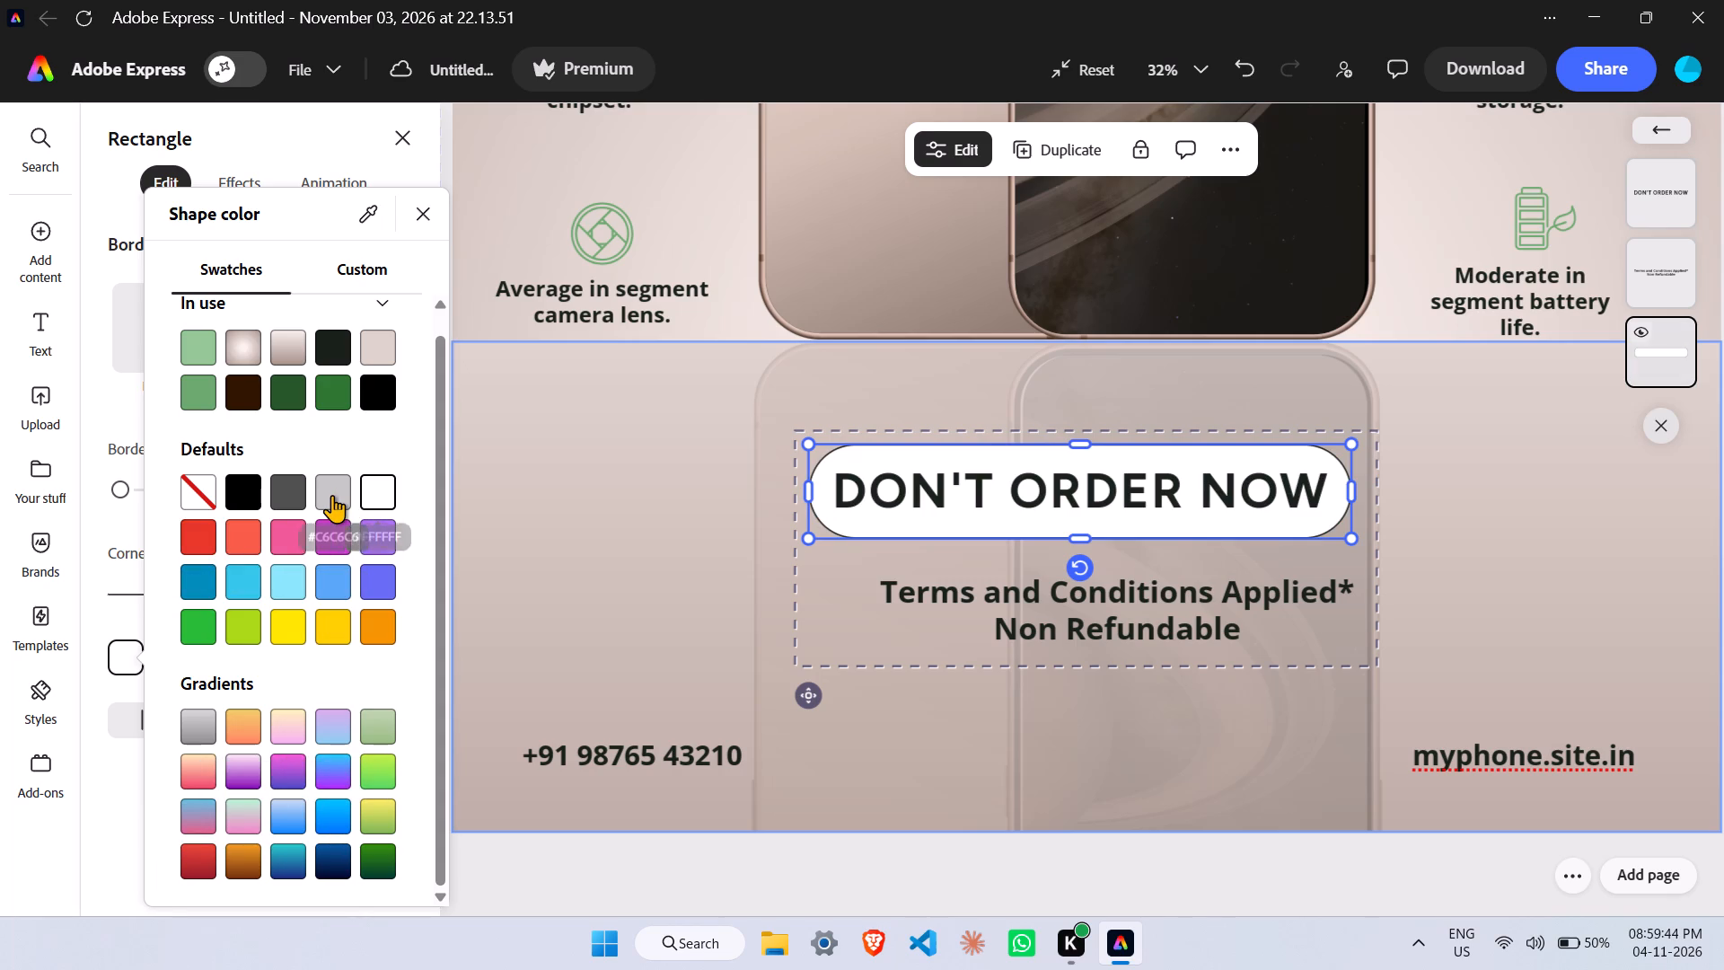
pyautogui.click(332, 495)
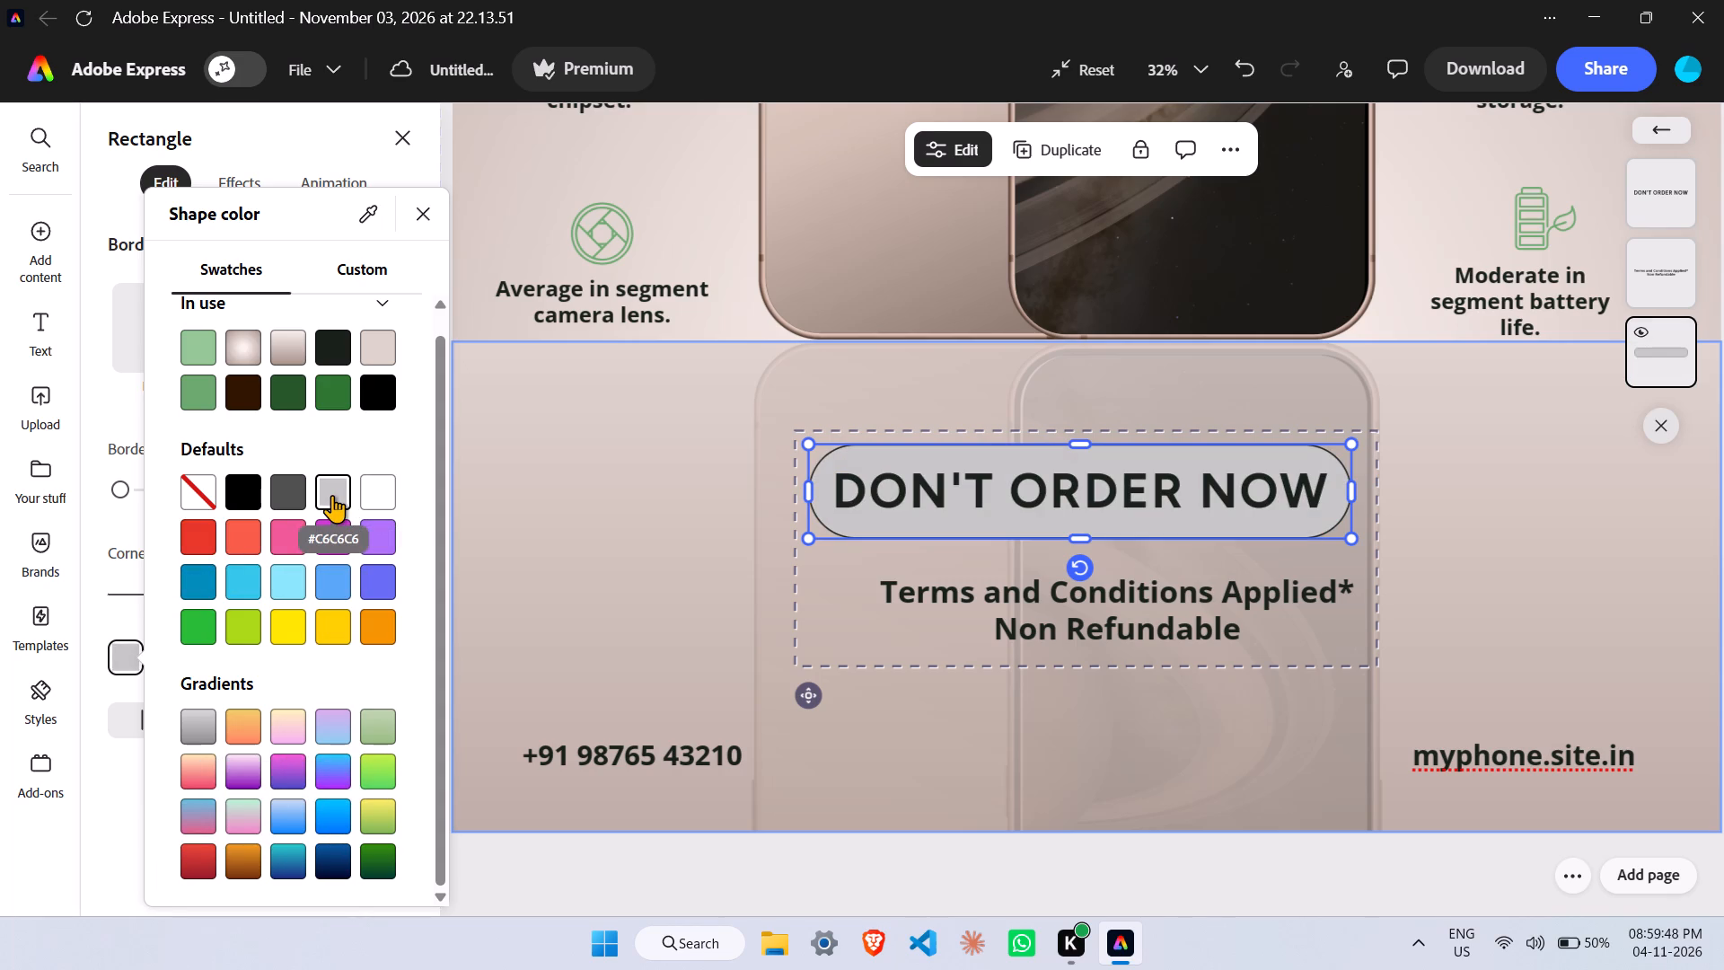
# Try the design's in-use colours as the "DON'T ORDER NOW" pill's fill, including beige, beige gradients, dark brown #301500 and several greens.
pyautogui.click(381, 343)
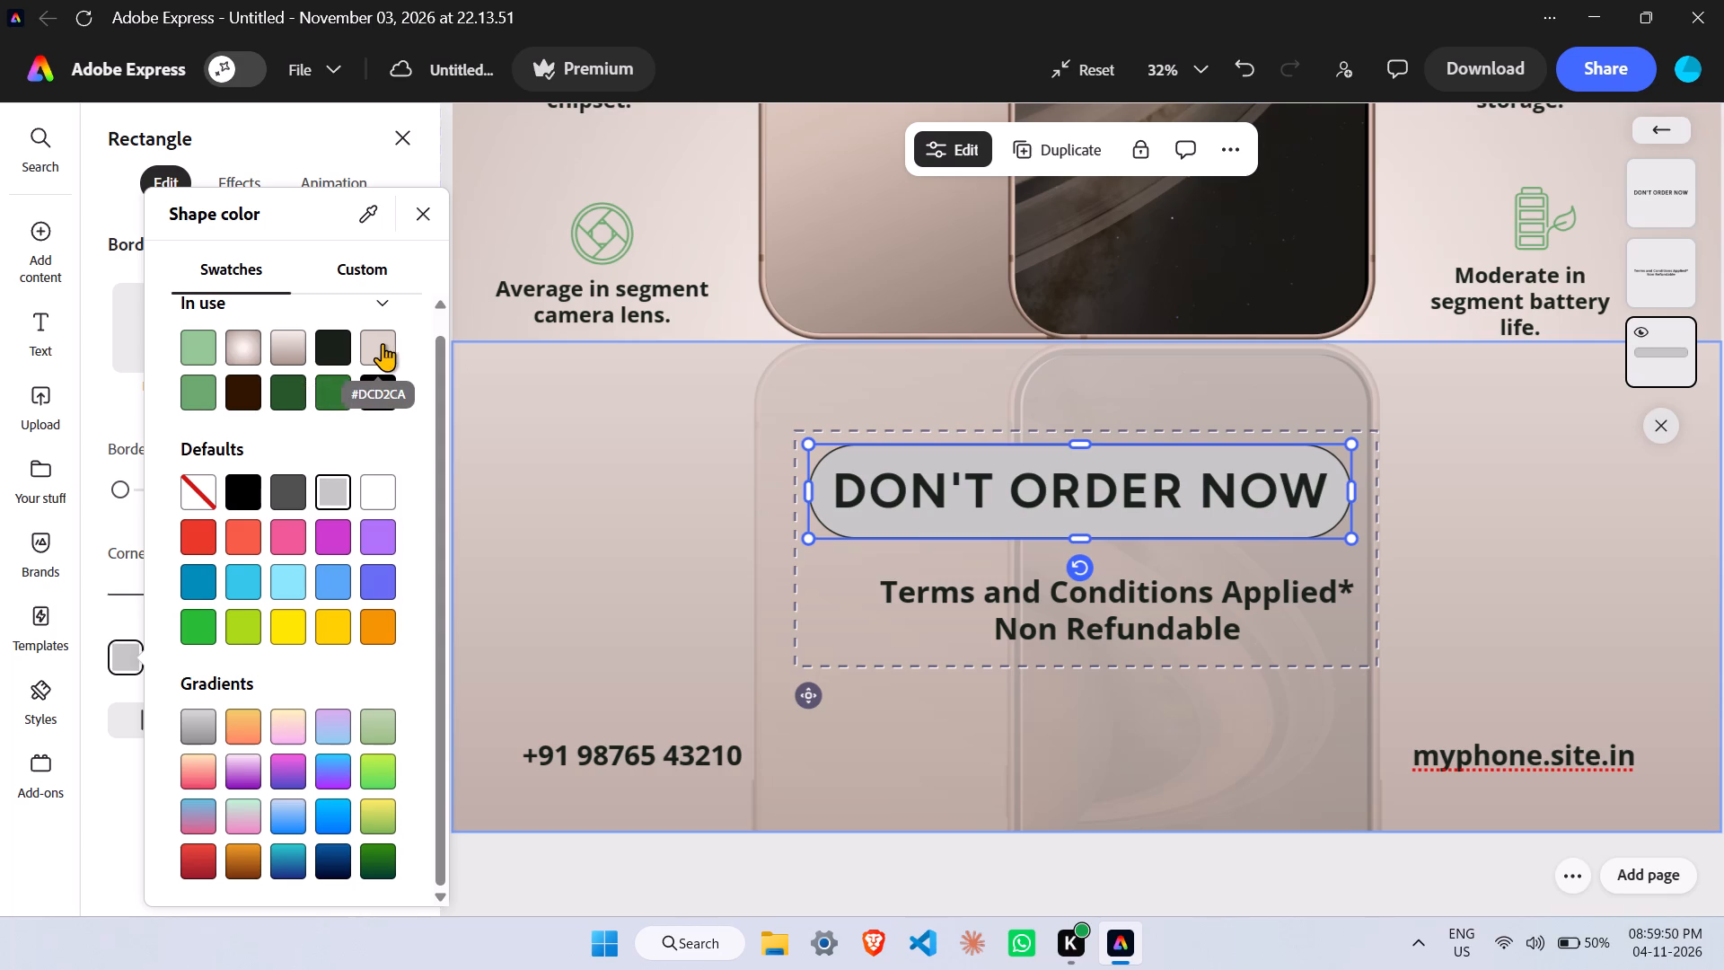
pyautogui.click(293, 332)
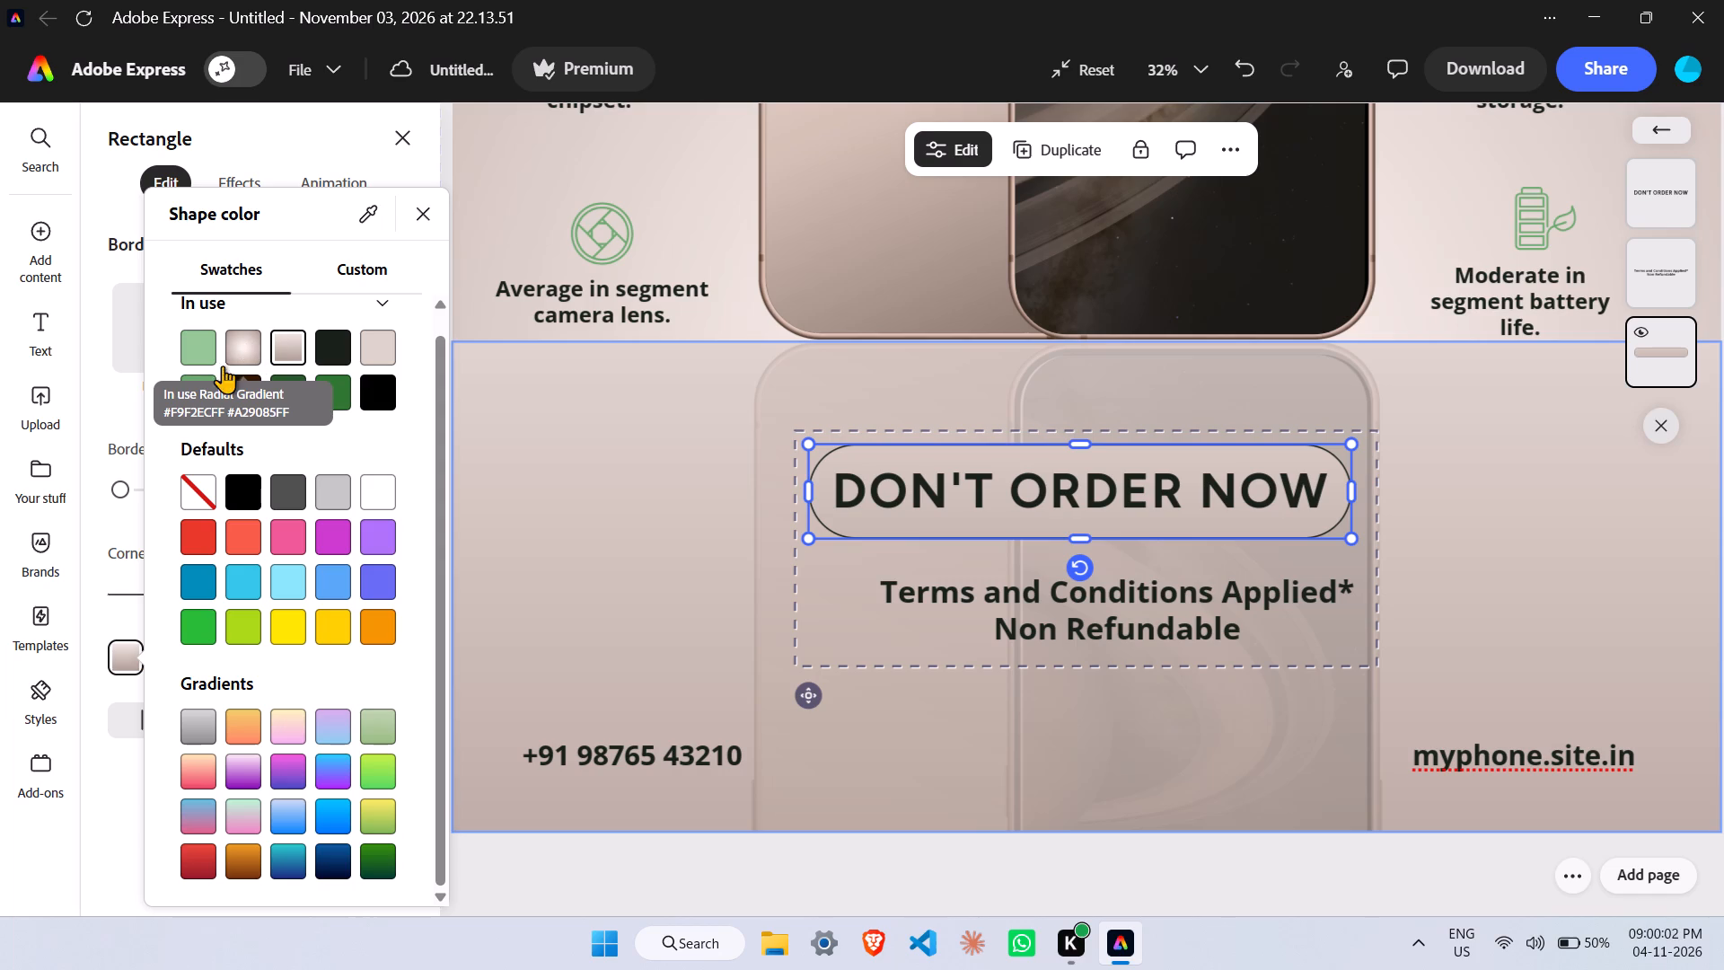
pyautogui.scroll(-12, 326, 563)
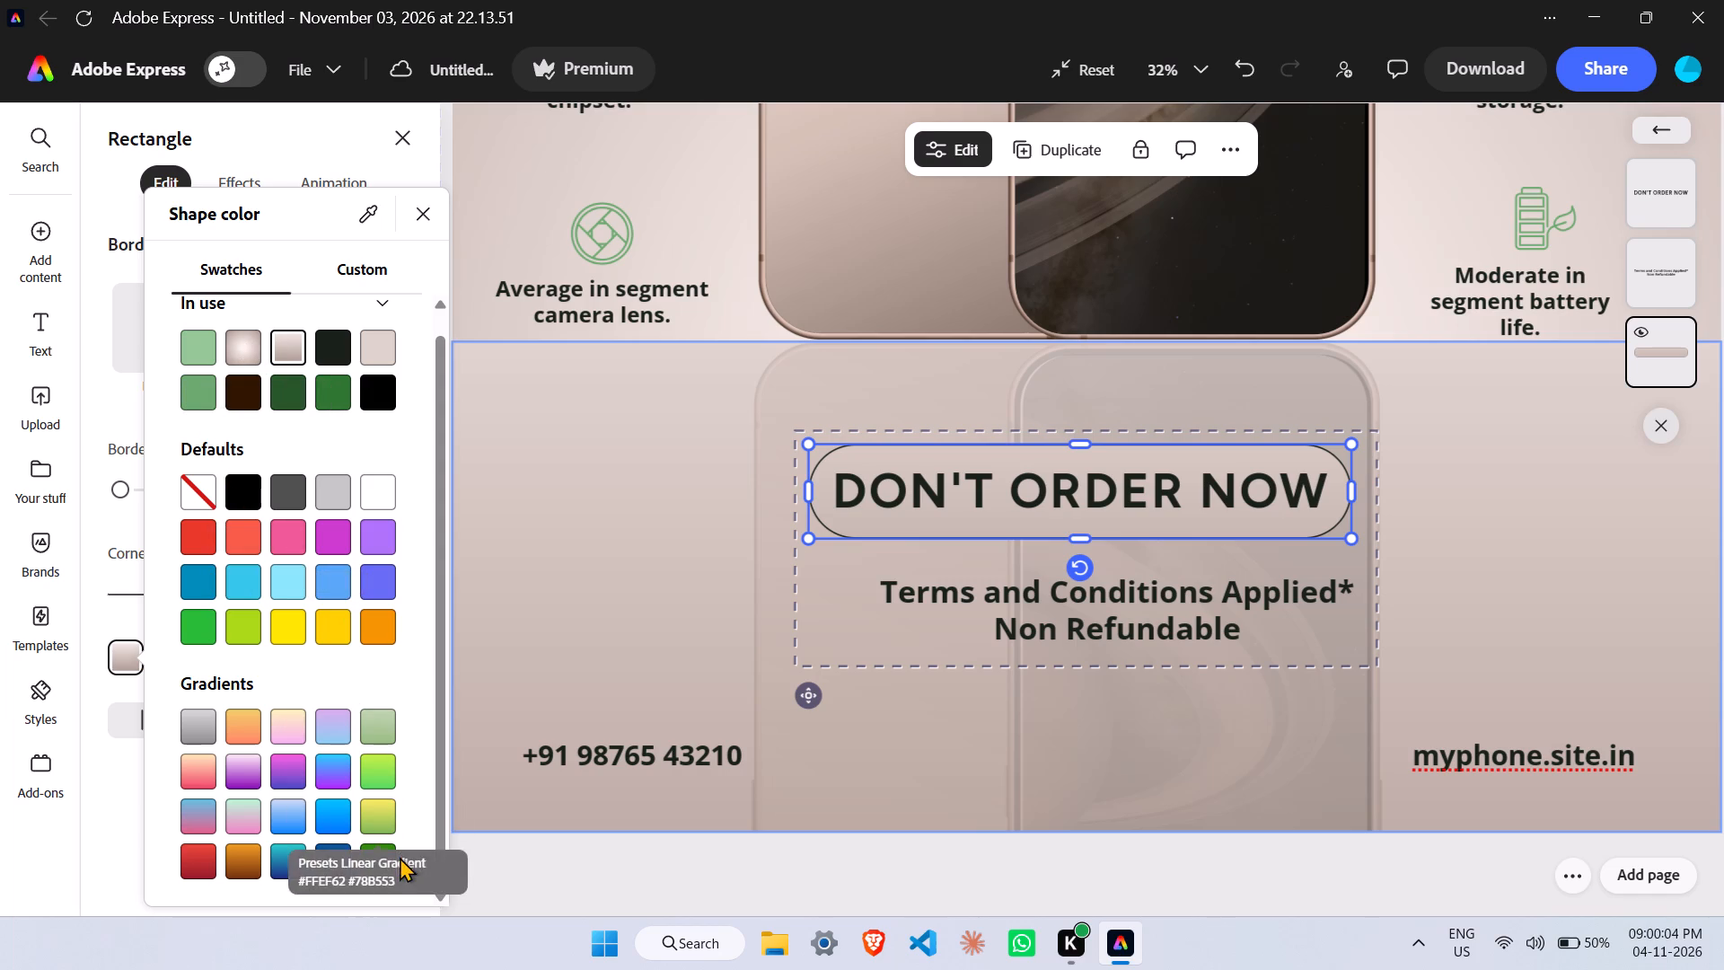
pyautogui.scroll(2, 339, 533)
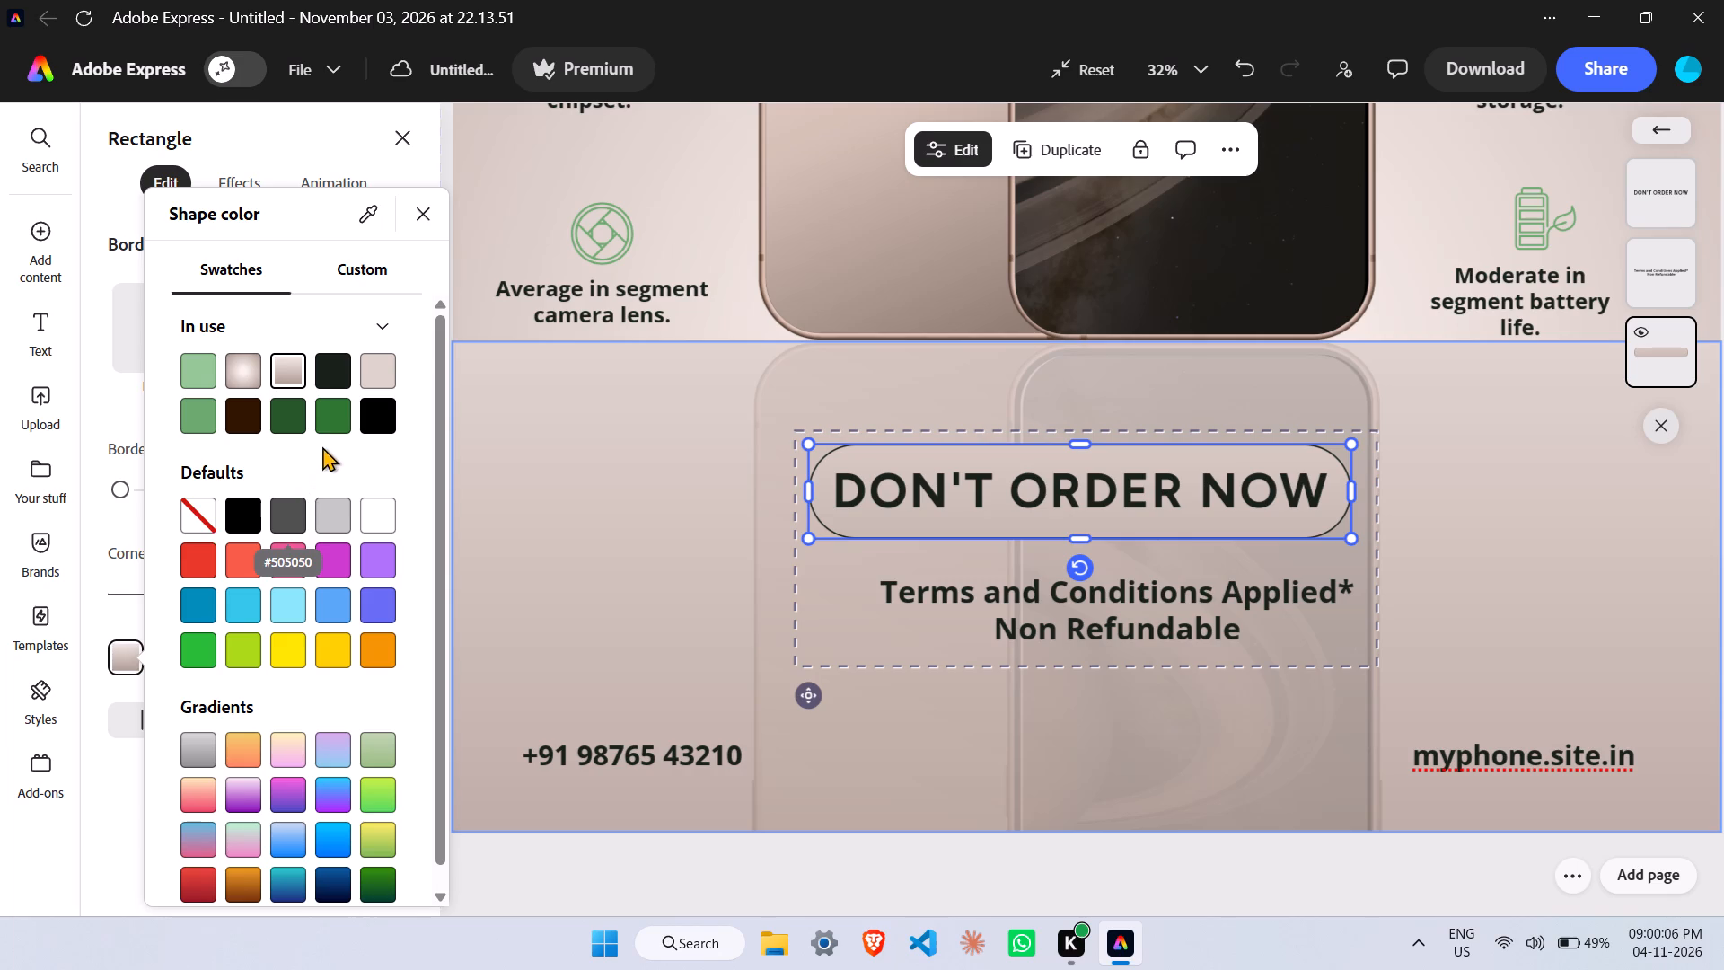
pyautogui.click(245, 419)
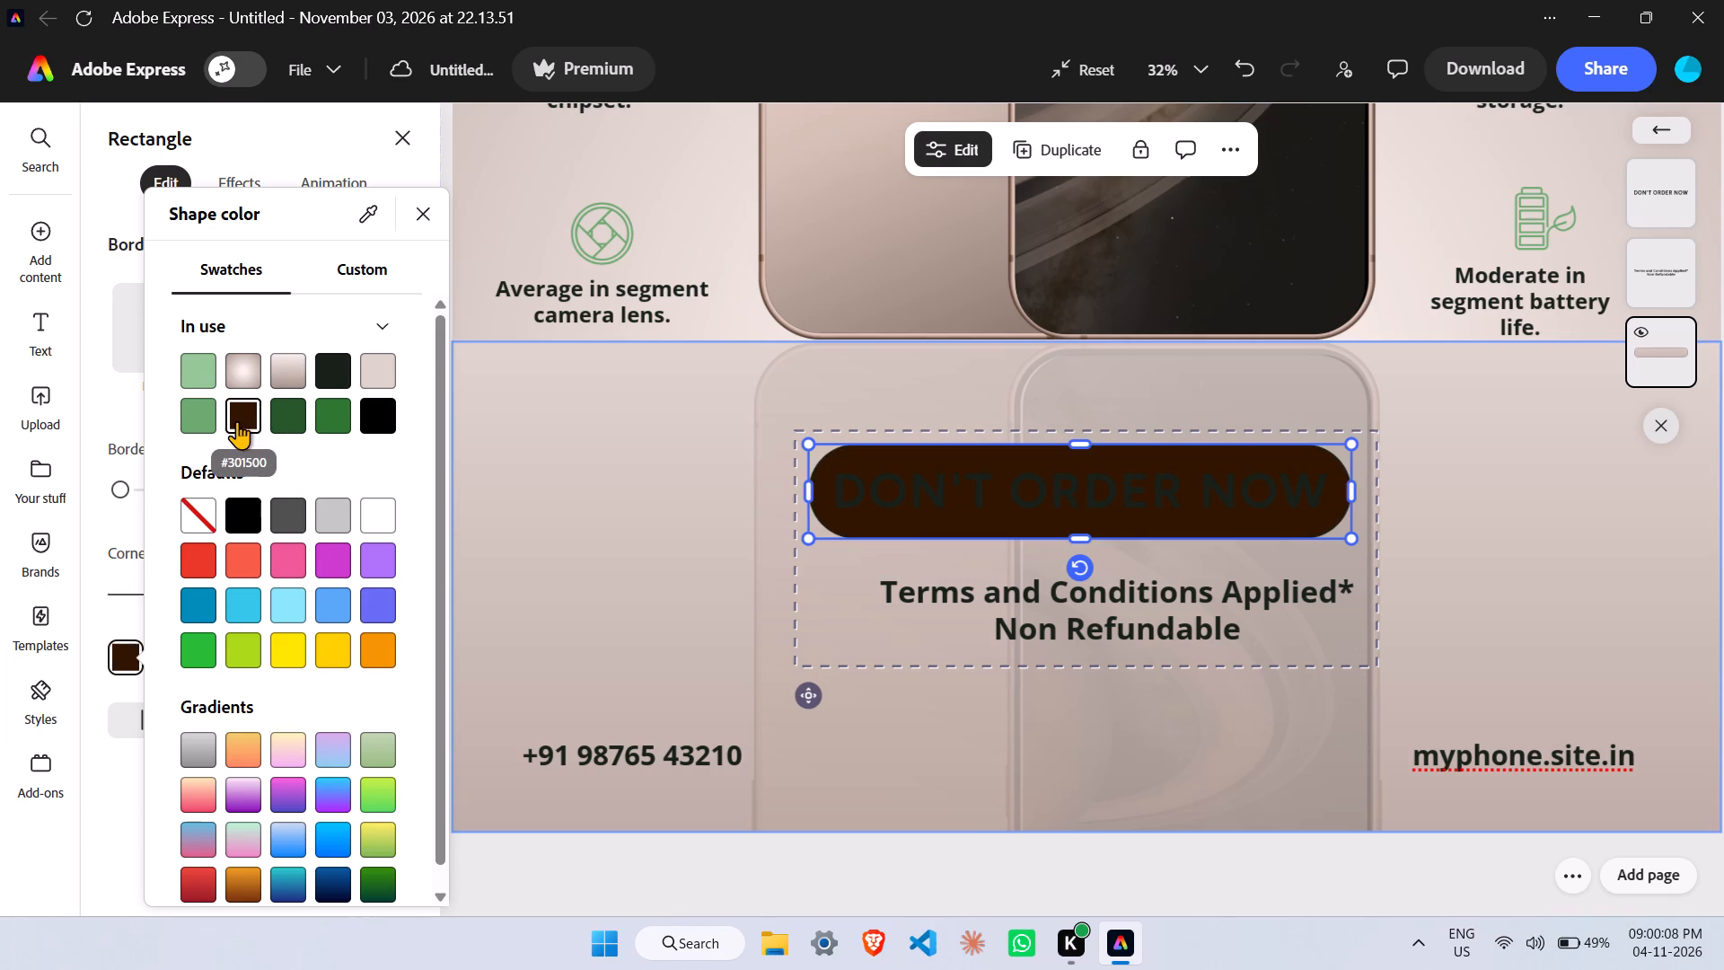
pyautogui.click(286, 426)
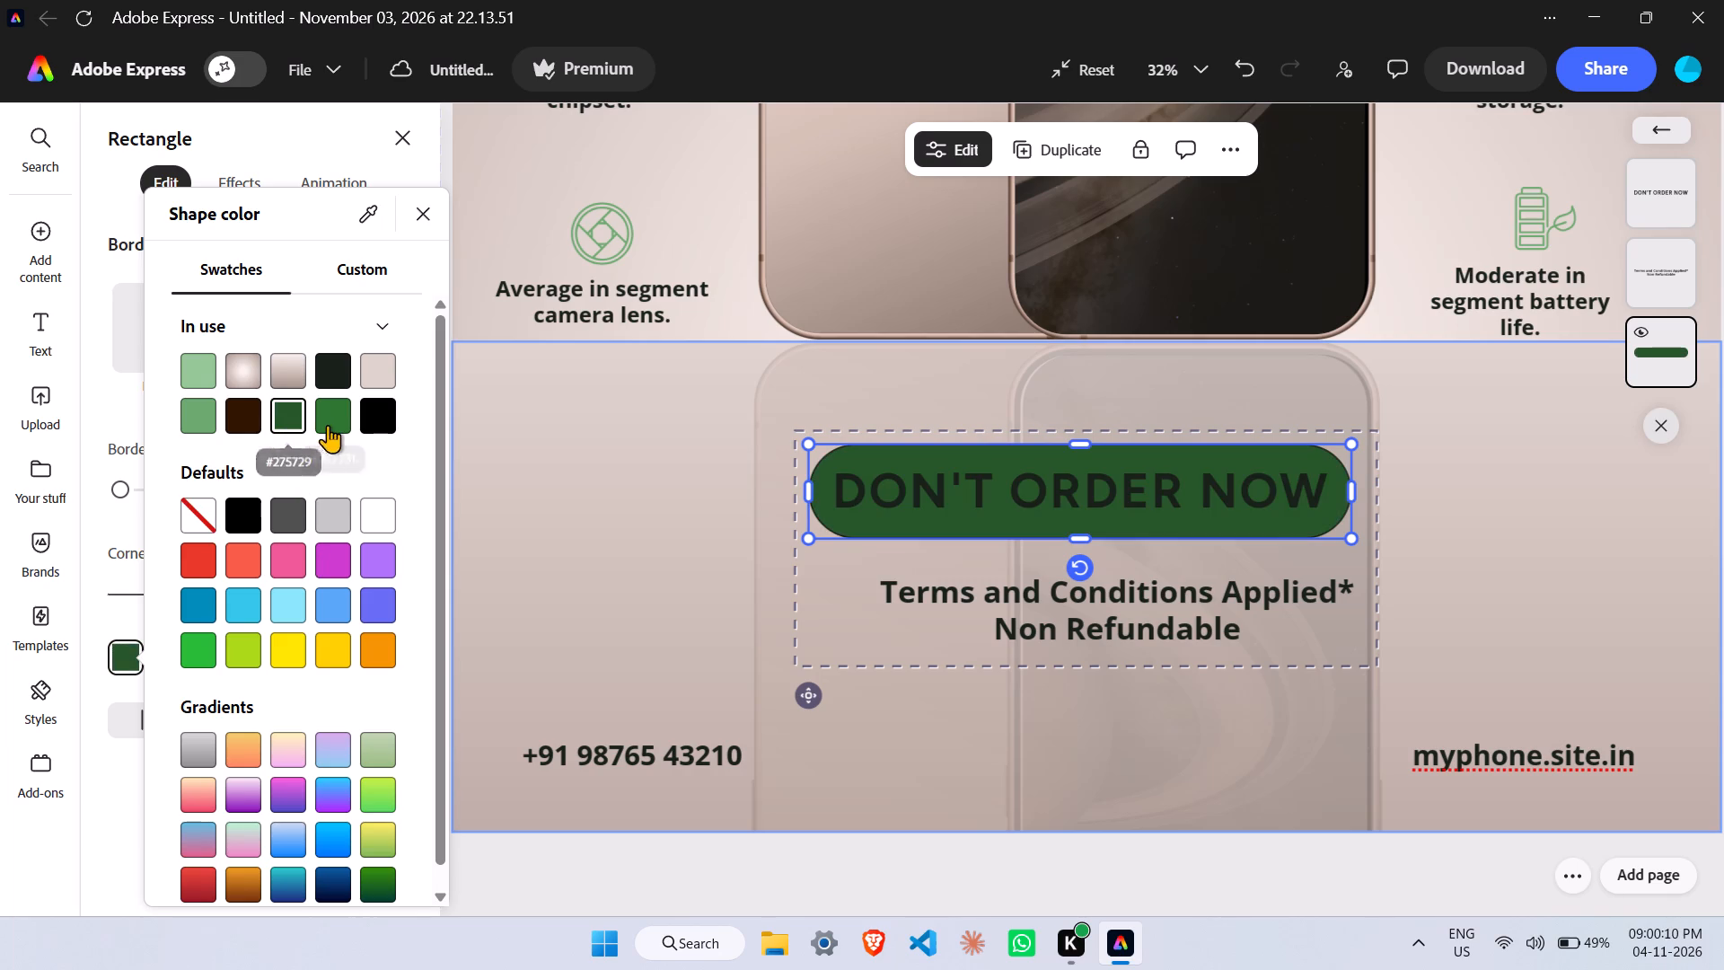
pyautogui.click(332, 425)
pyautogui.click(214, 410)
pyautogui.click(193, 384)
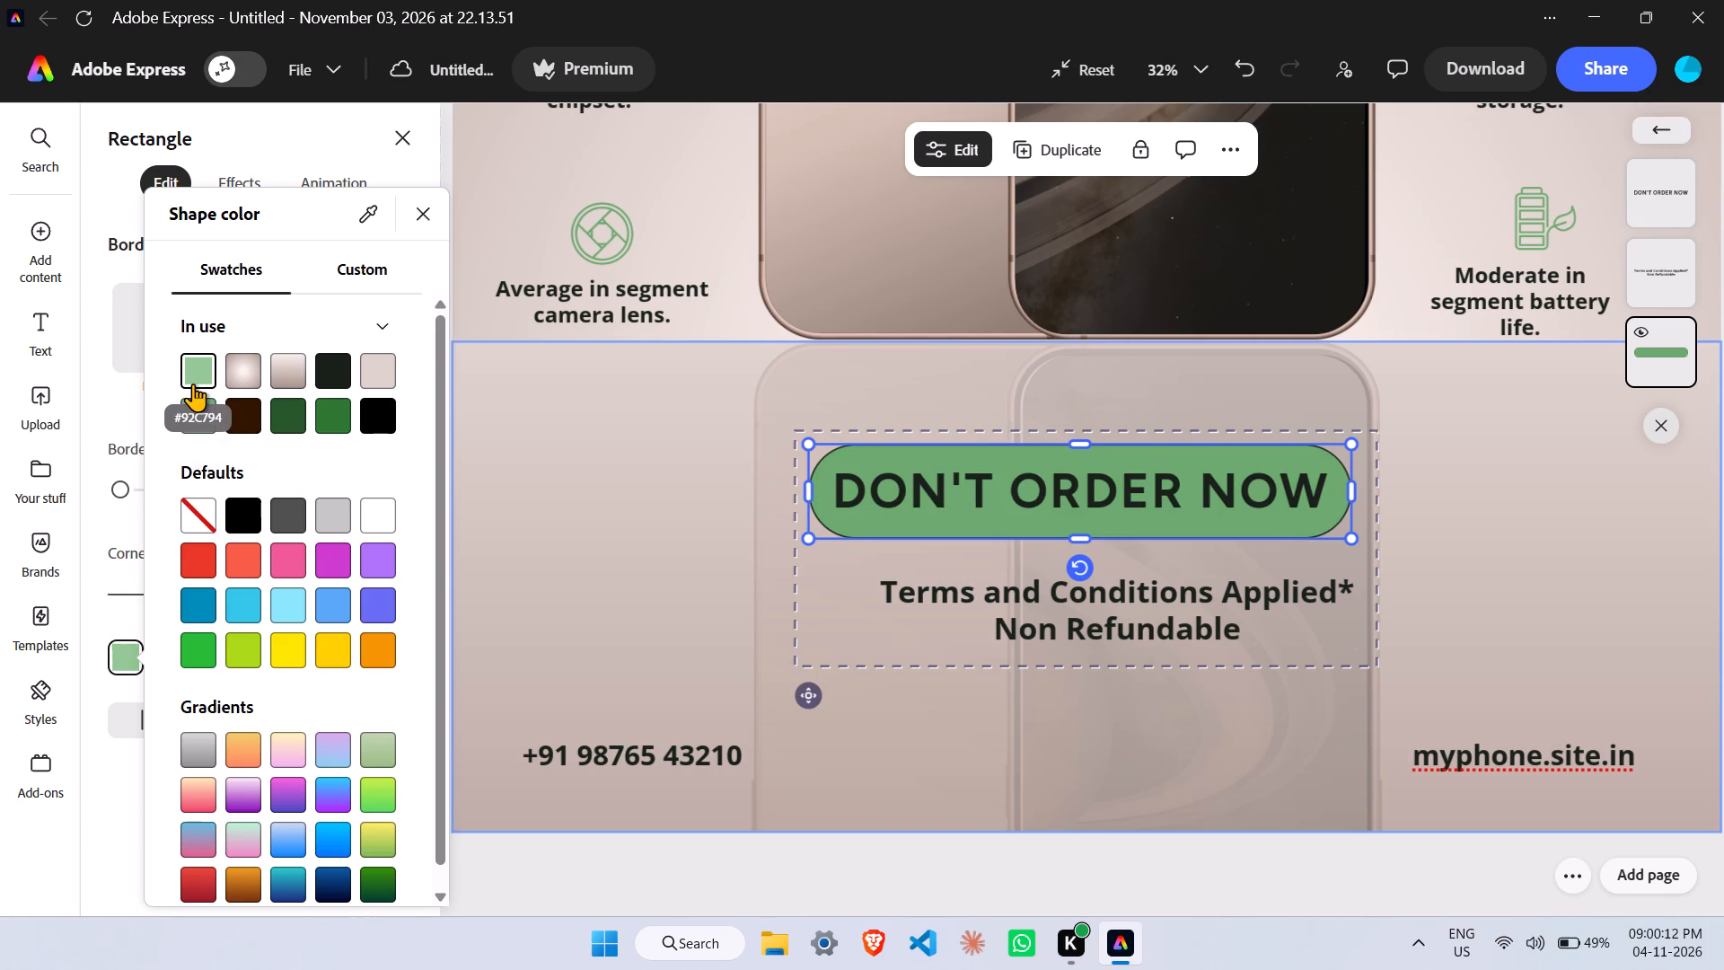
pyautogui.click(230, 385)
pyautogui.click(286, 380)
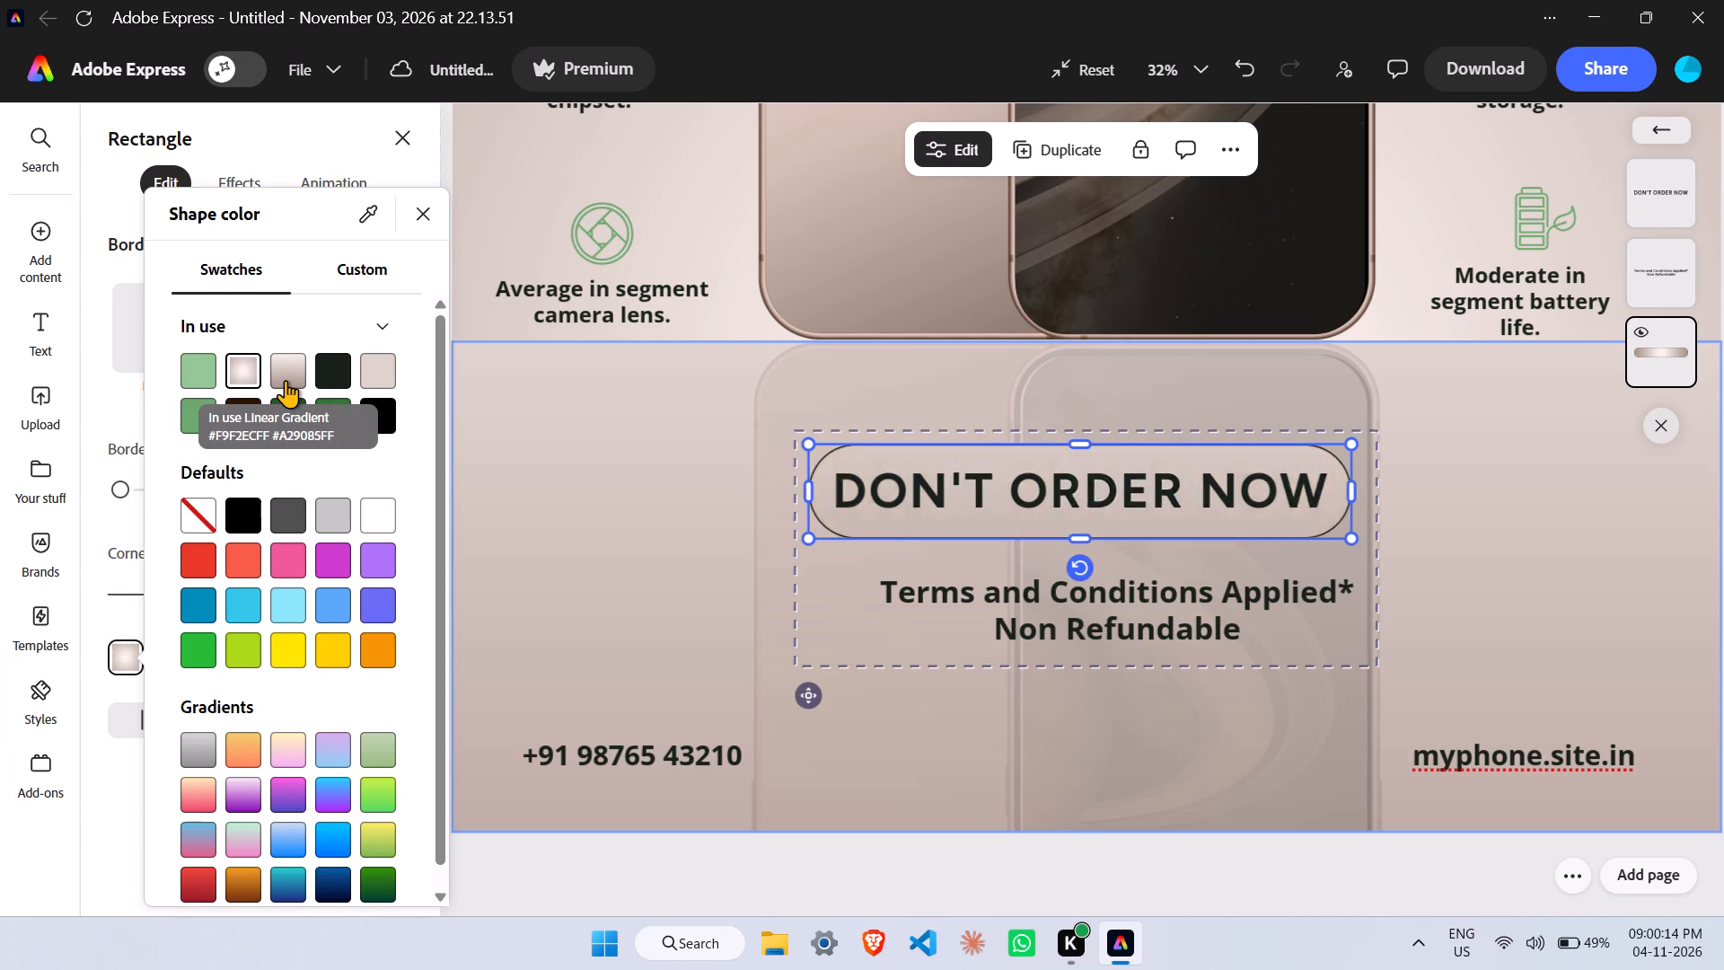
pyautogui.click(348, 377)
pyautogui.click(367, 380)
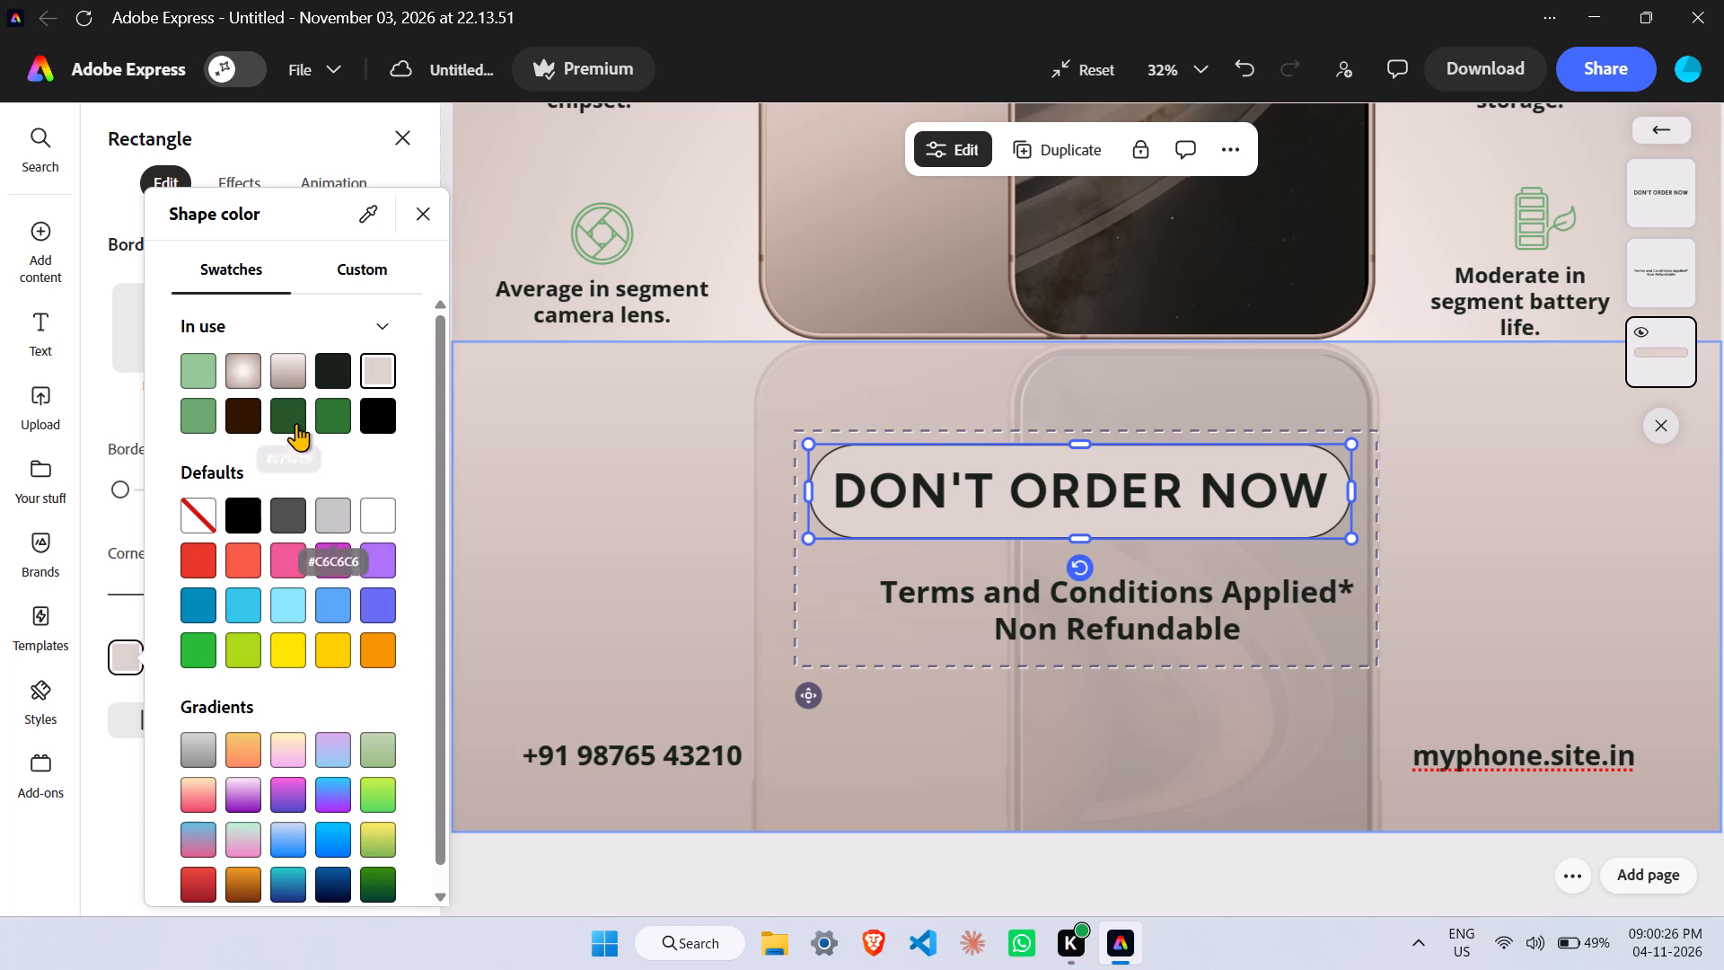
# Fill the "DON'T ORDER NOW" pill with light grey #C6C6C6 and check it against the whole poster.
pyautogui.click(325, 507)
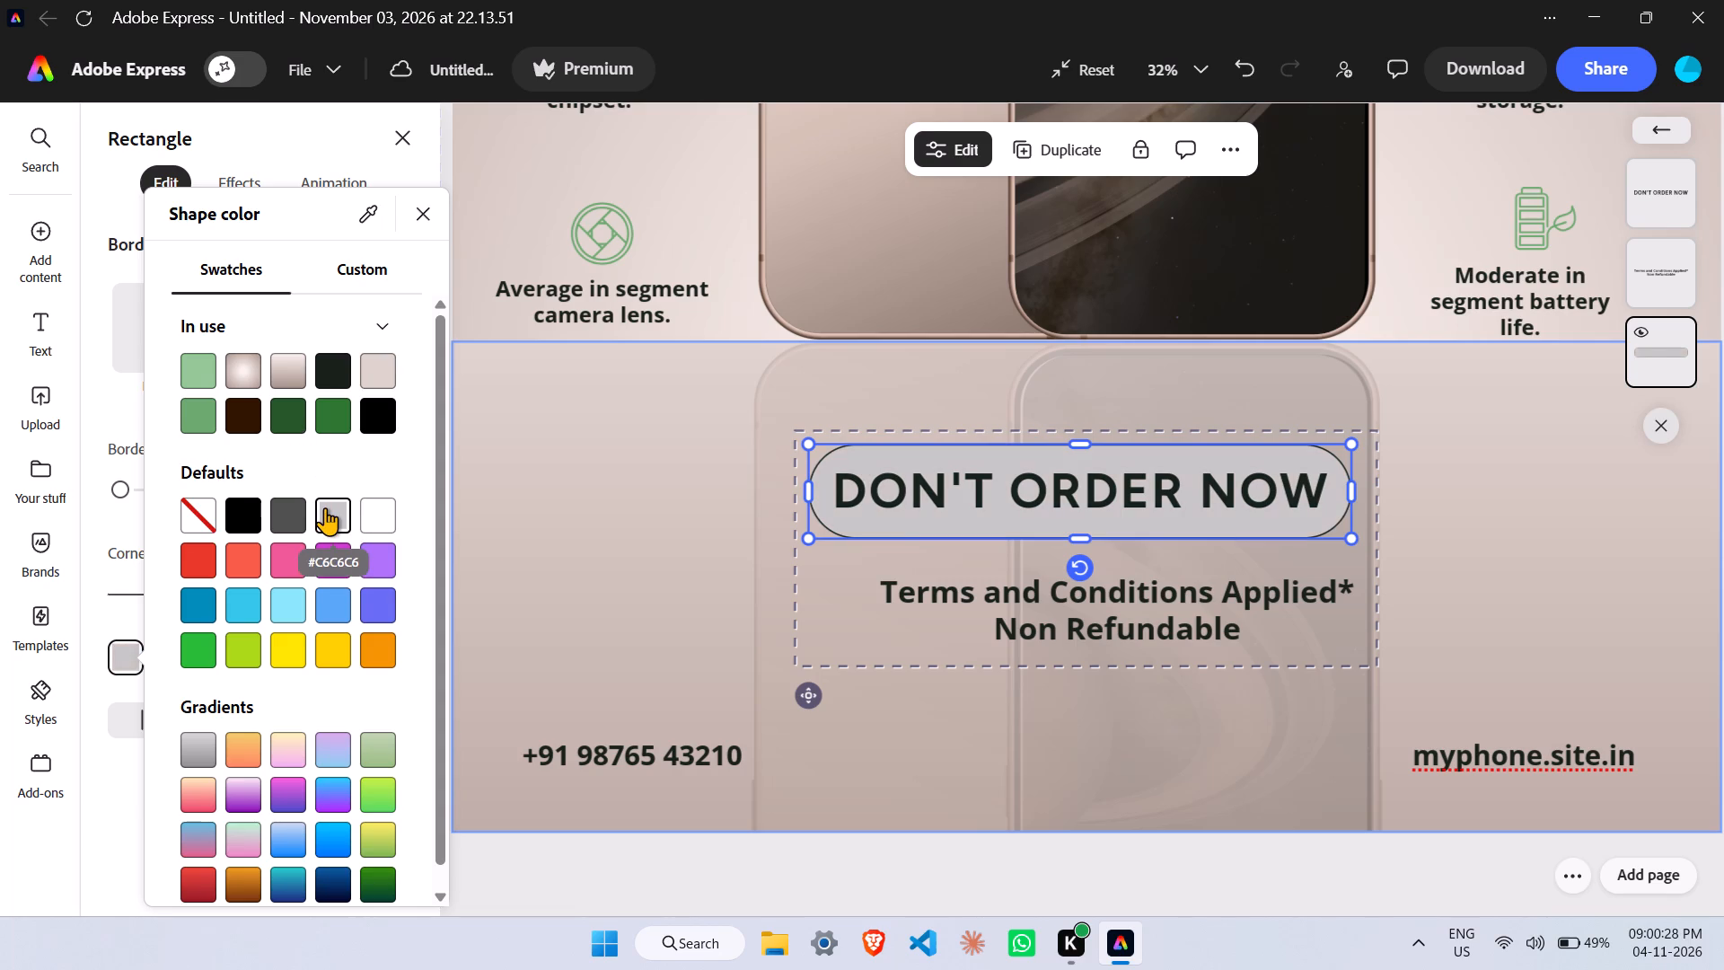
pyautogui.click(937, 727)
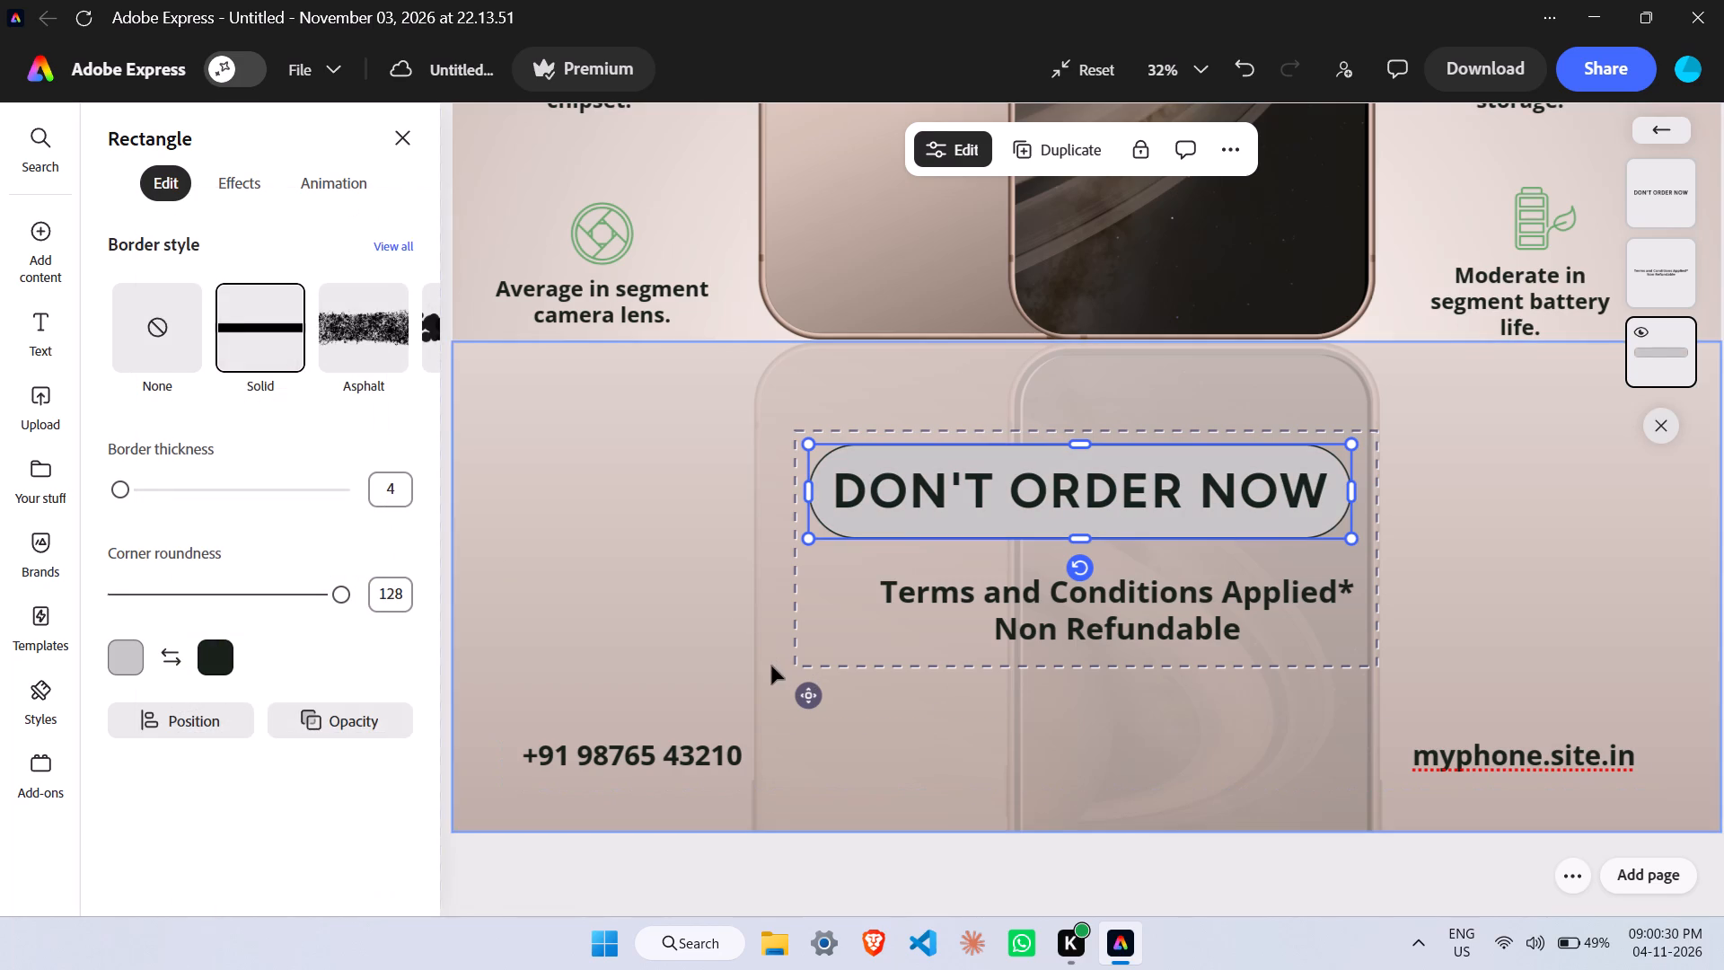
pyautogui.click(771, 666)
pyautogui.scroll(-6, 833, 605)
pyautogui.scroll(5, 833, 605)
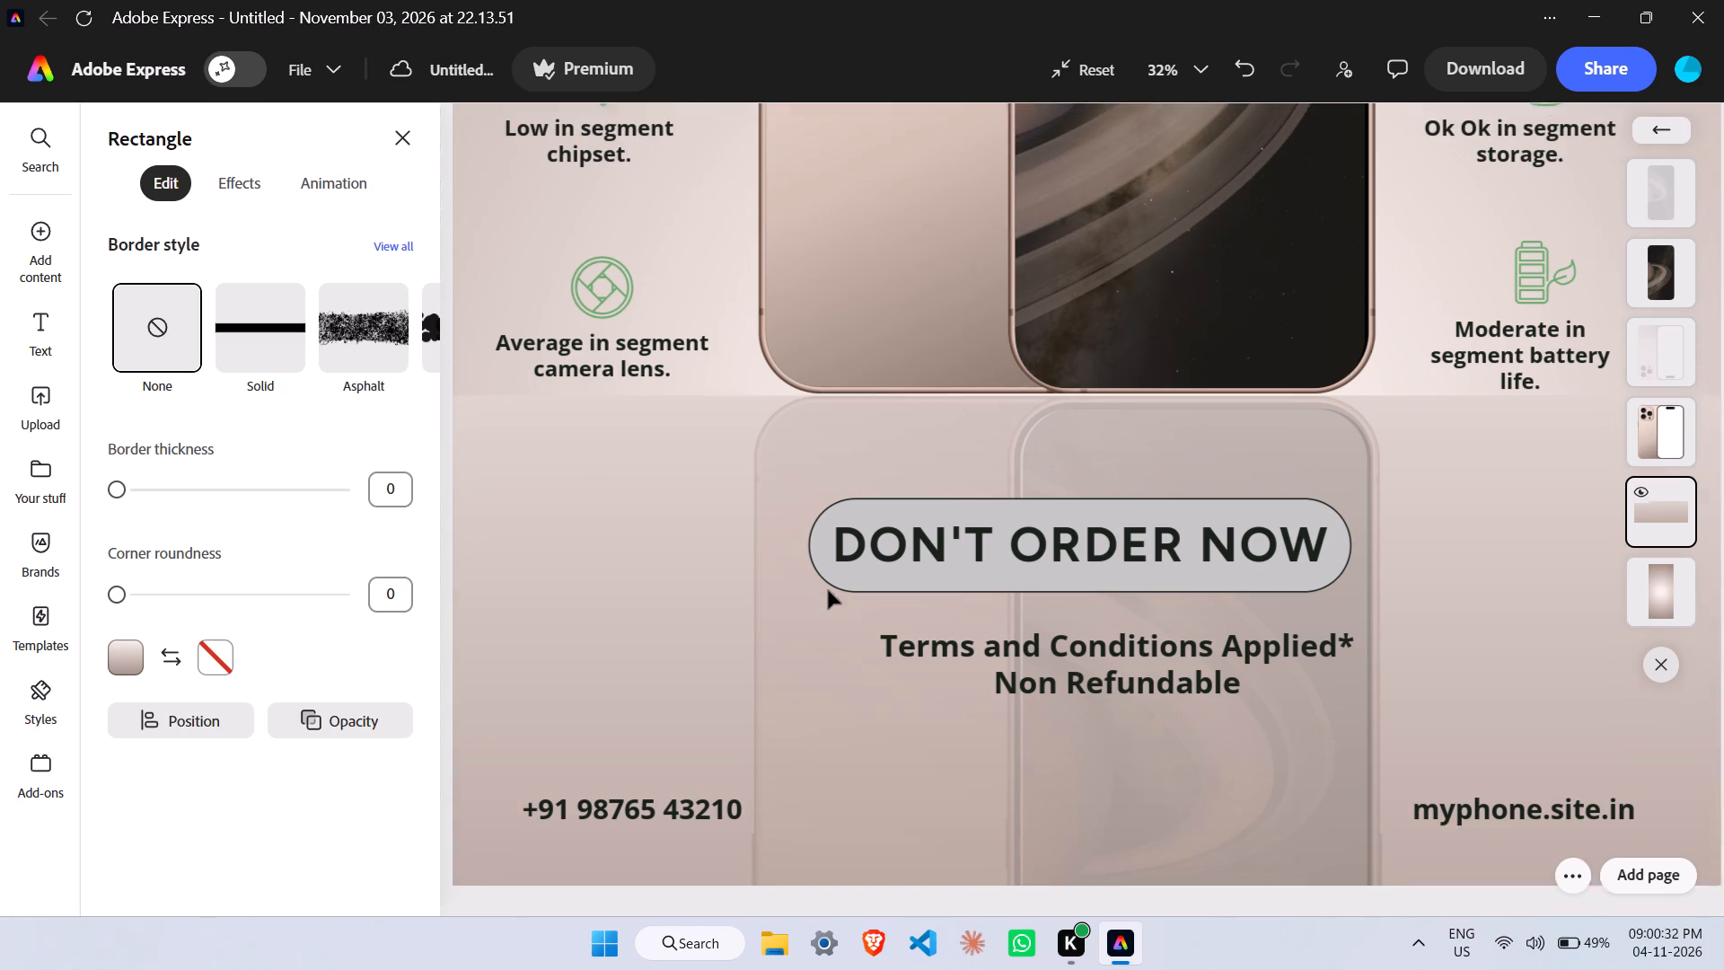
pyautogui.scroll(2, 828, 590)
pyautogui.keyDown('ctrl'); pyautogui.scroll(4, 828, 588); pyautogui.keyUp('ctrl')
pyautogui.keyDown('ctrl'); pyautogui.scroll(-7, 828, 588); pyautogui.keyUp('ctrl')
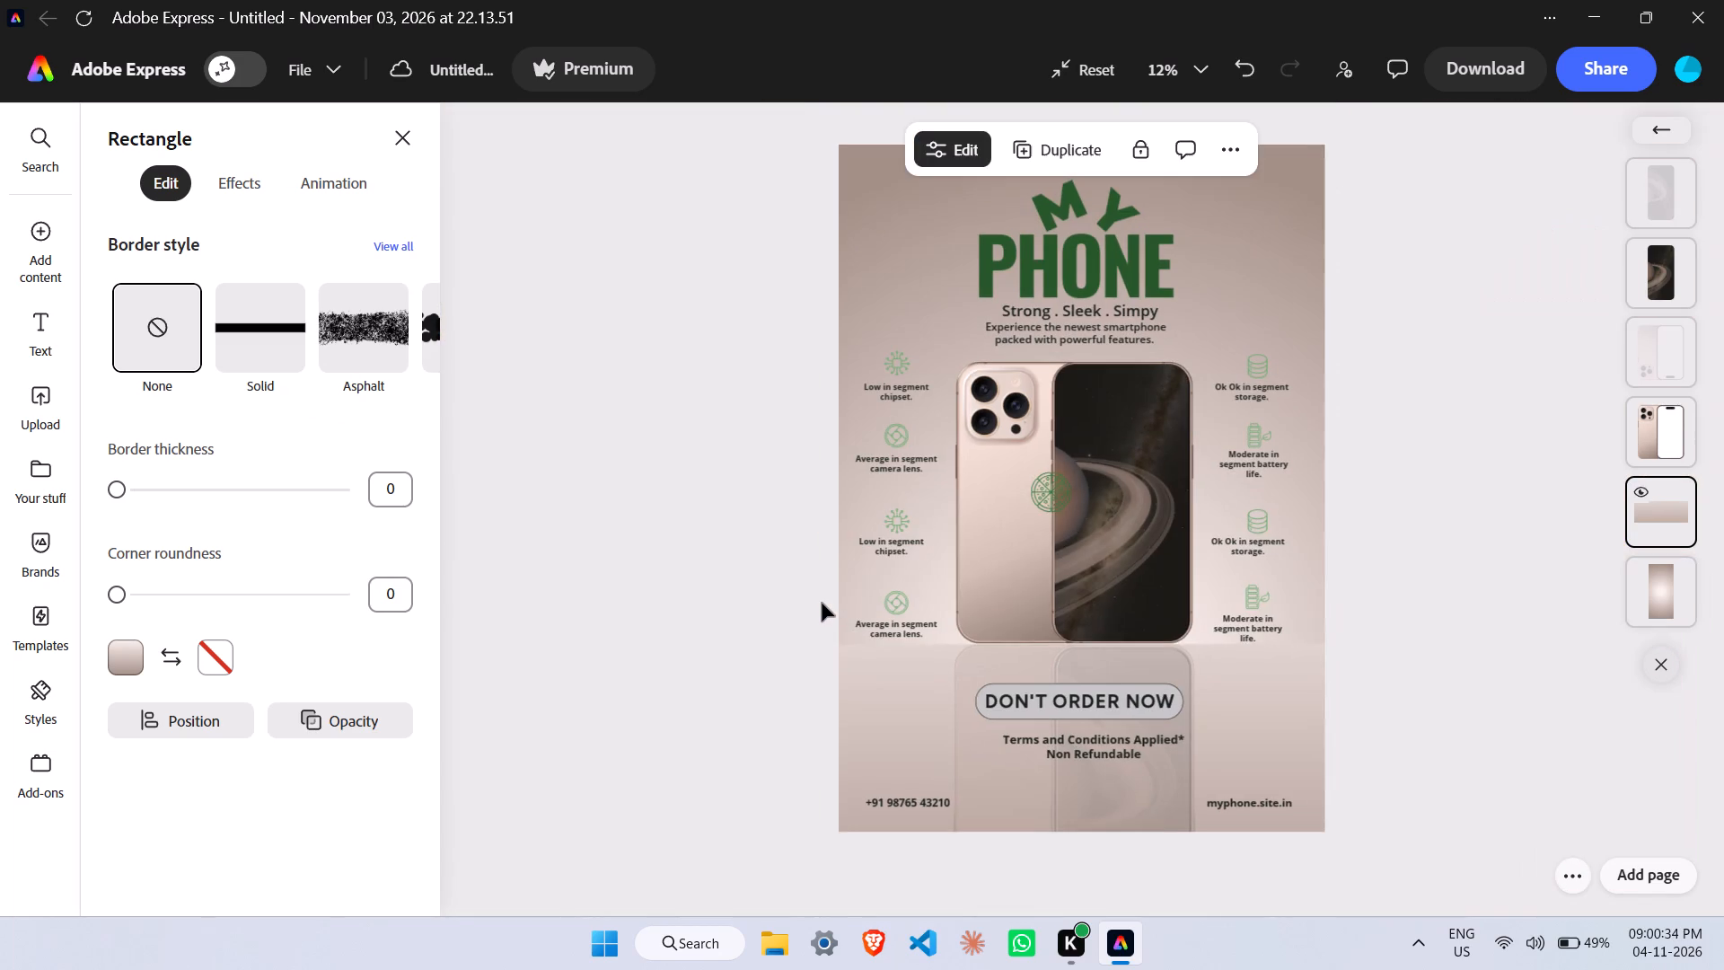
pyautogui.keyDown('ctrl'); pyautogui.scroll(1, 822, 603); pyautogui.keyUp('ctrl')
pyautogui.click(727, 666)
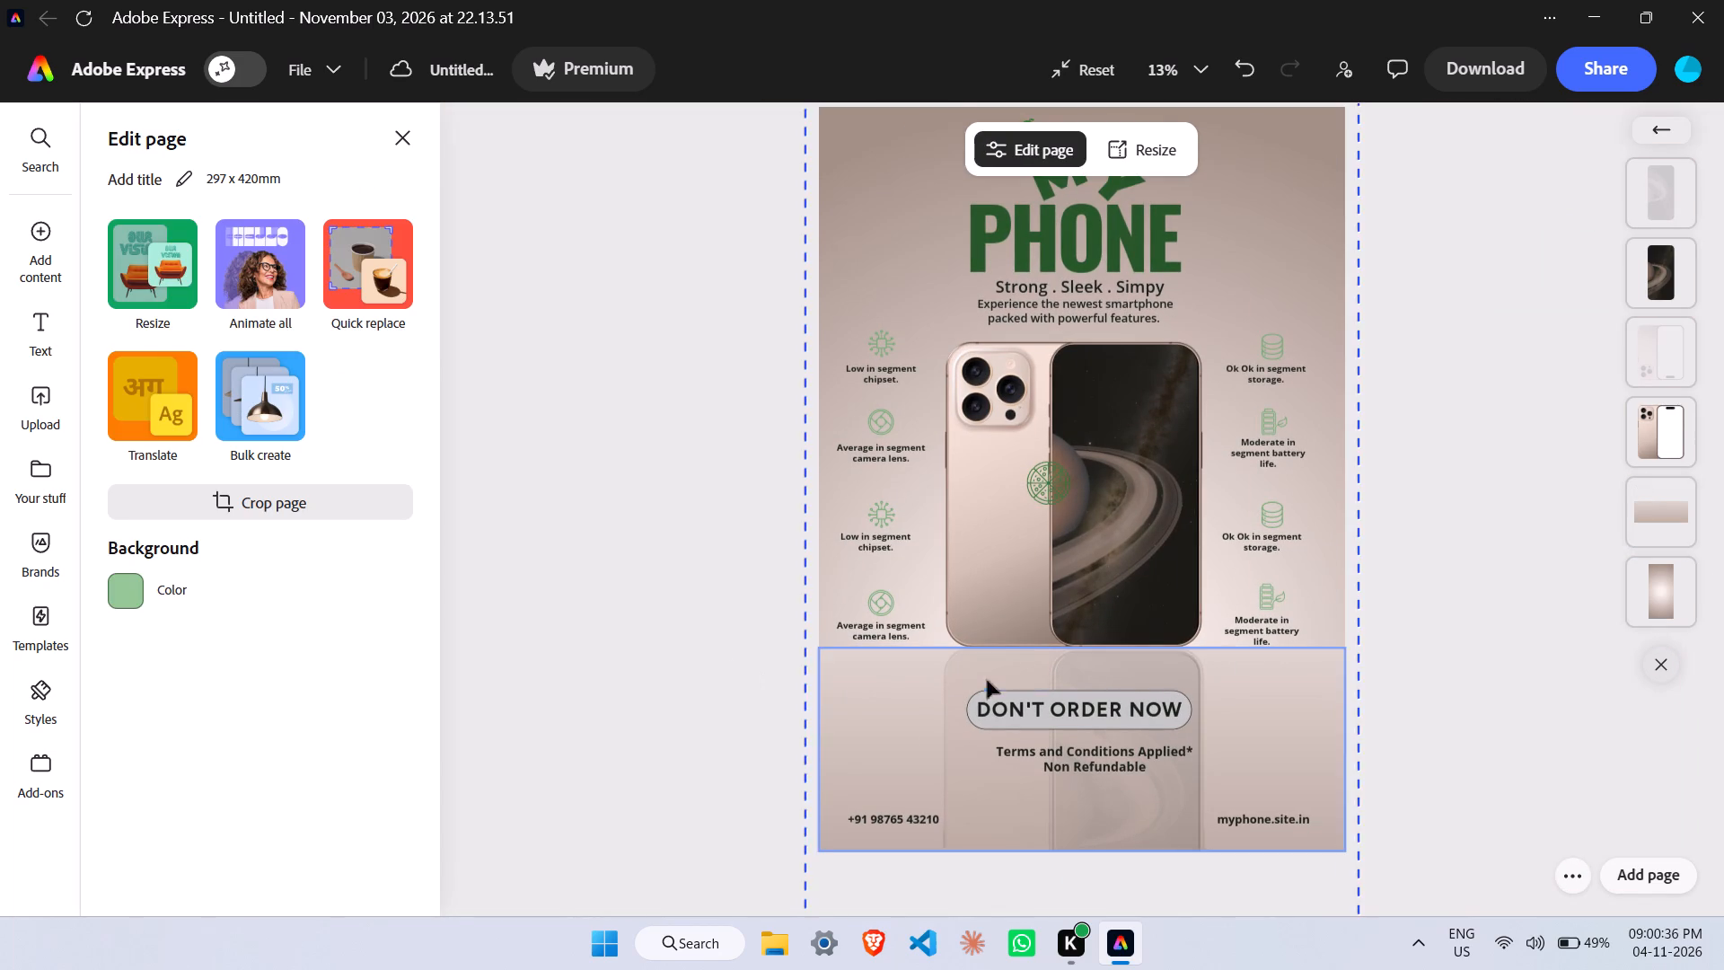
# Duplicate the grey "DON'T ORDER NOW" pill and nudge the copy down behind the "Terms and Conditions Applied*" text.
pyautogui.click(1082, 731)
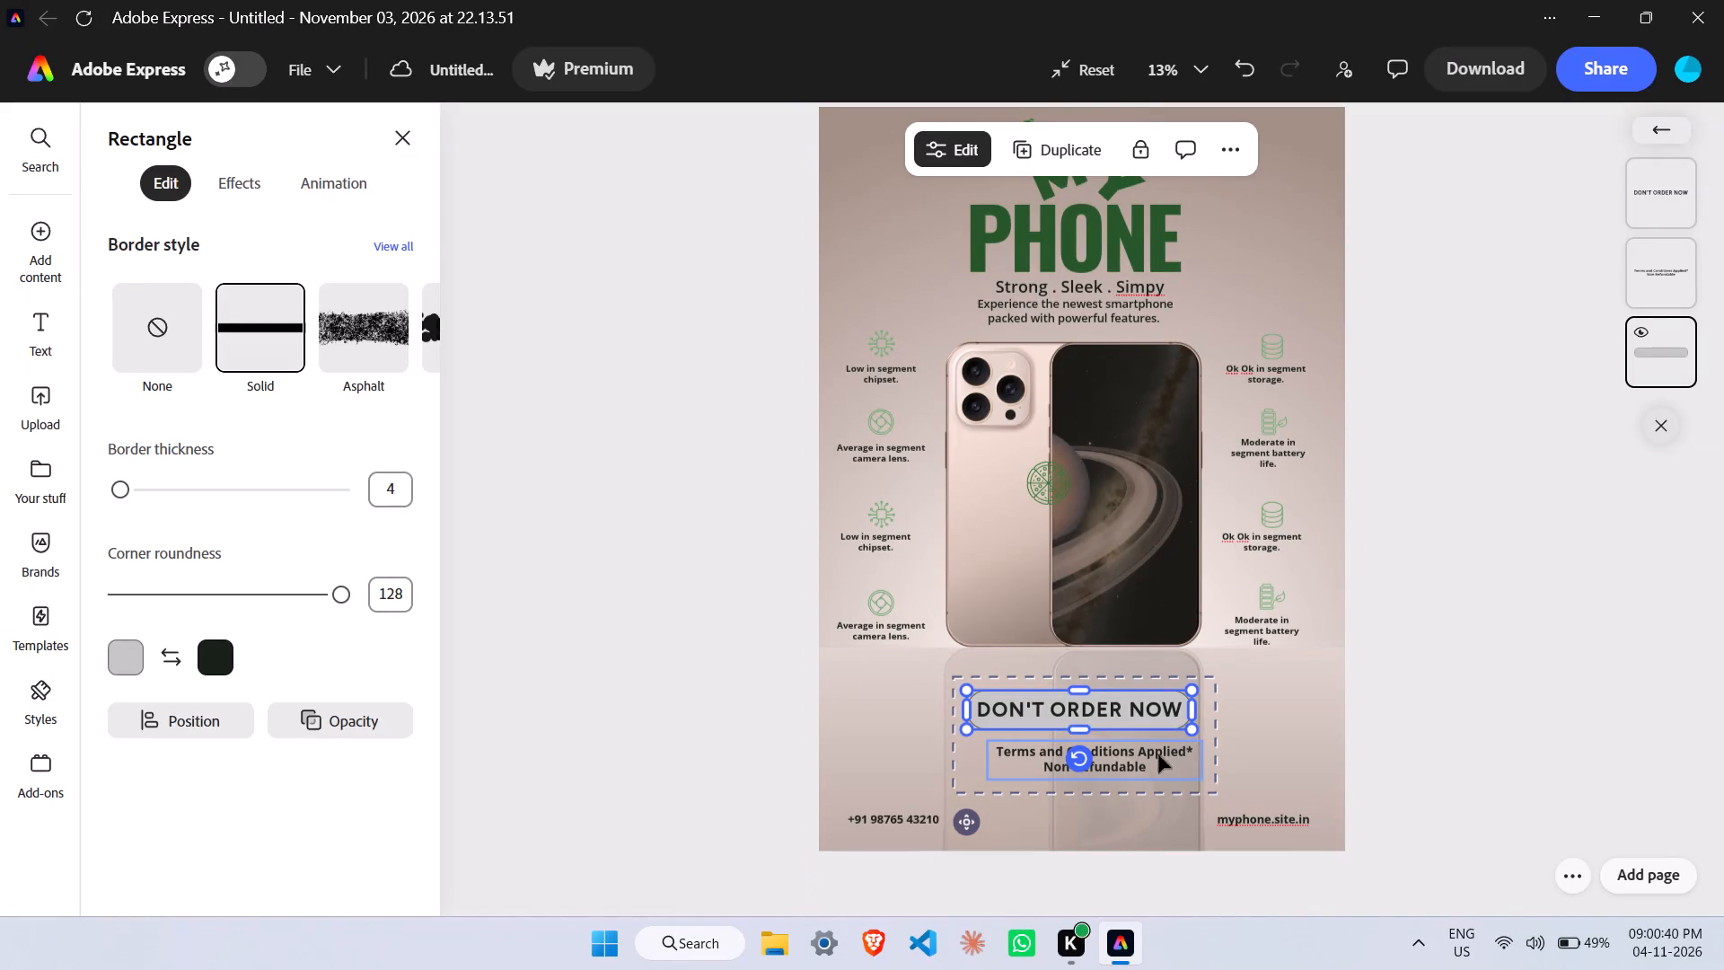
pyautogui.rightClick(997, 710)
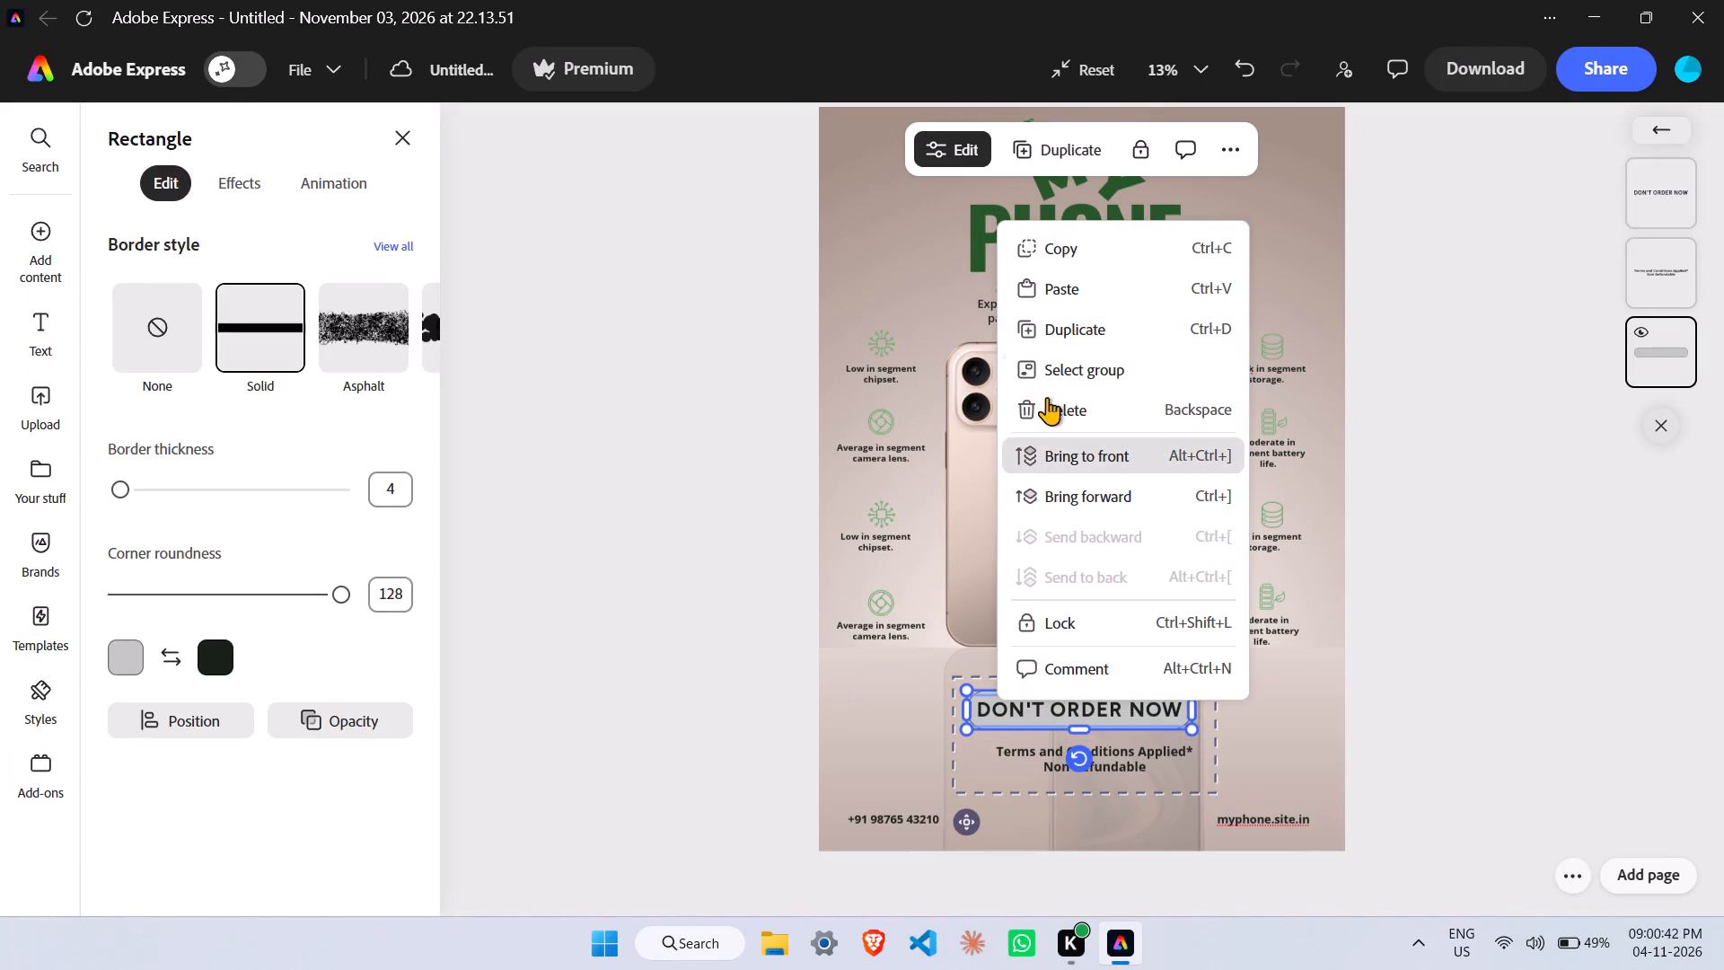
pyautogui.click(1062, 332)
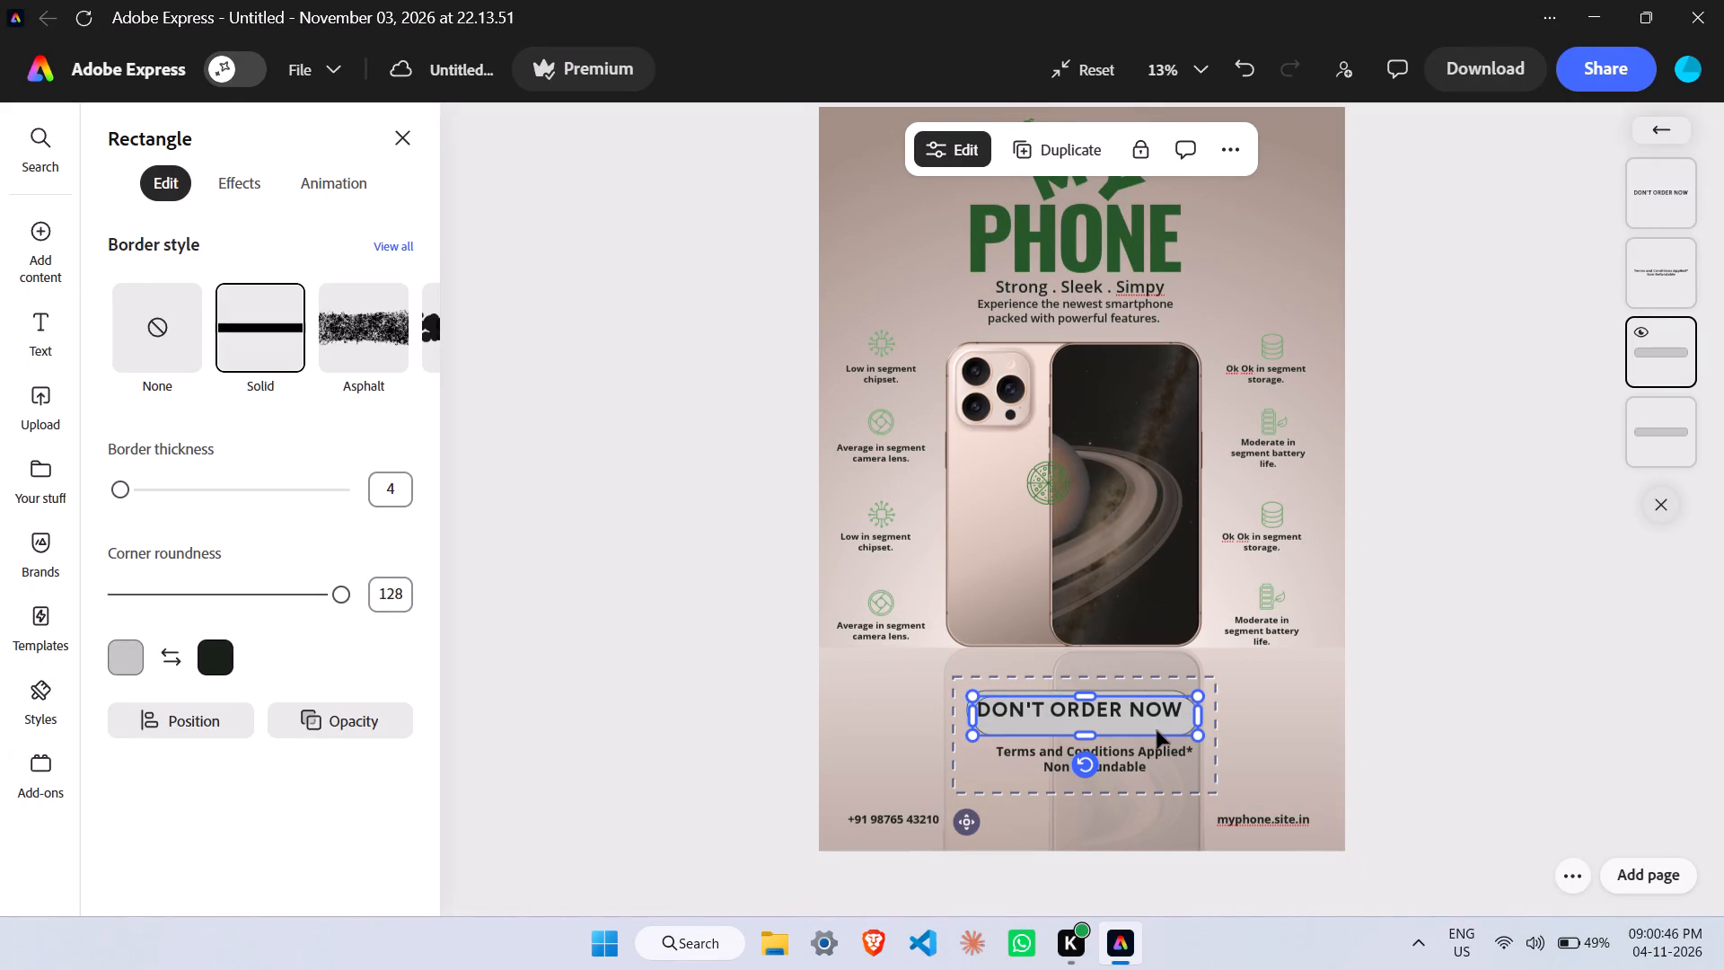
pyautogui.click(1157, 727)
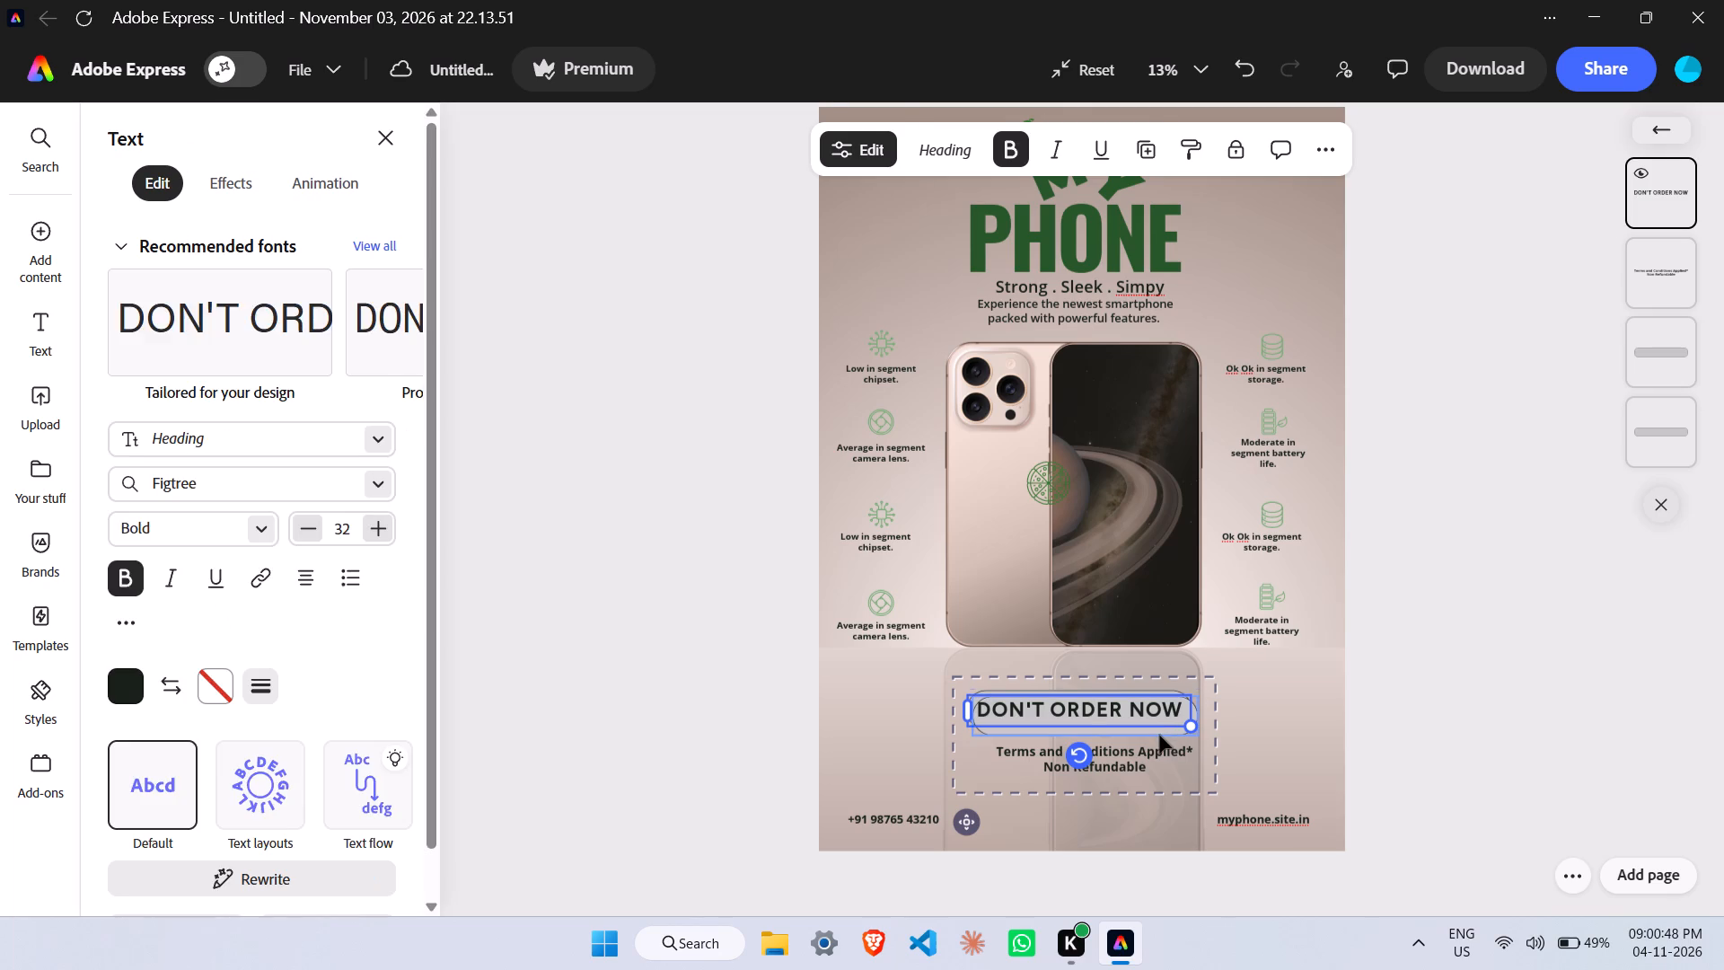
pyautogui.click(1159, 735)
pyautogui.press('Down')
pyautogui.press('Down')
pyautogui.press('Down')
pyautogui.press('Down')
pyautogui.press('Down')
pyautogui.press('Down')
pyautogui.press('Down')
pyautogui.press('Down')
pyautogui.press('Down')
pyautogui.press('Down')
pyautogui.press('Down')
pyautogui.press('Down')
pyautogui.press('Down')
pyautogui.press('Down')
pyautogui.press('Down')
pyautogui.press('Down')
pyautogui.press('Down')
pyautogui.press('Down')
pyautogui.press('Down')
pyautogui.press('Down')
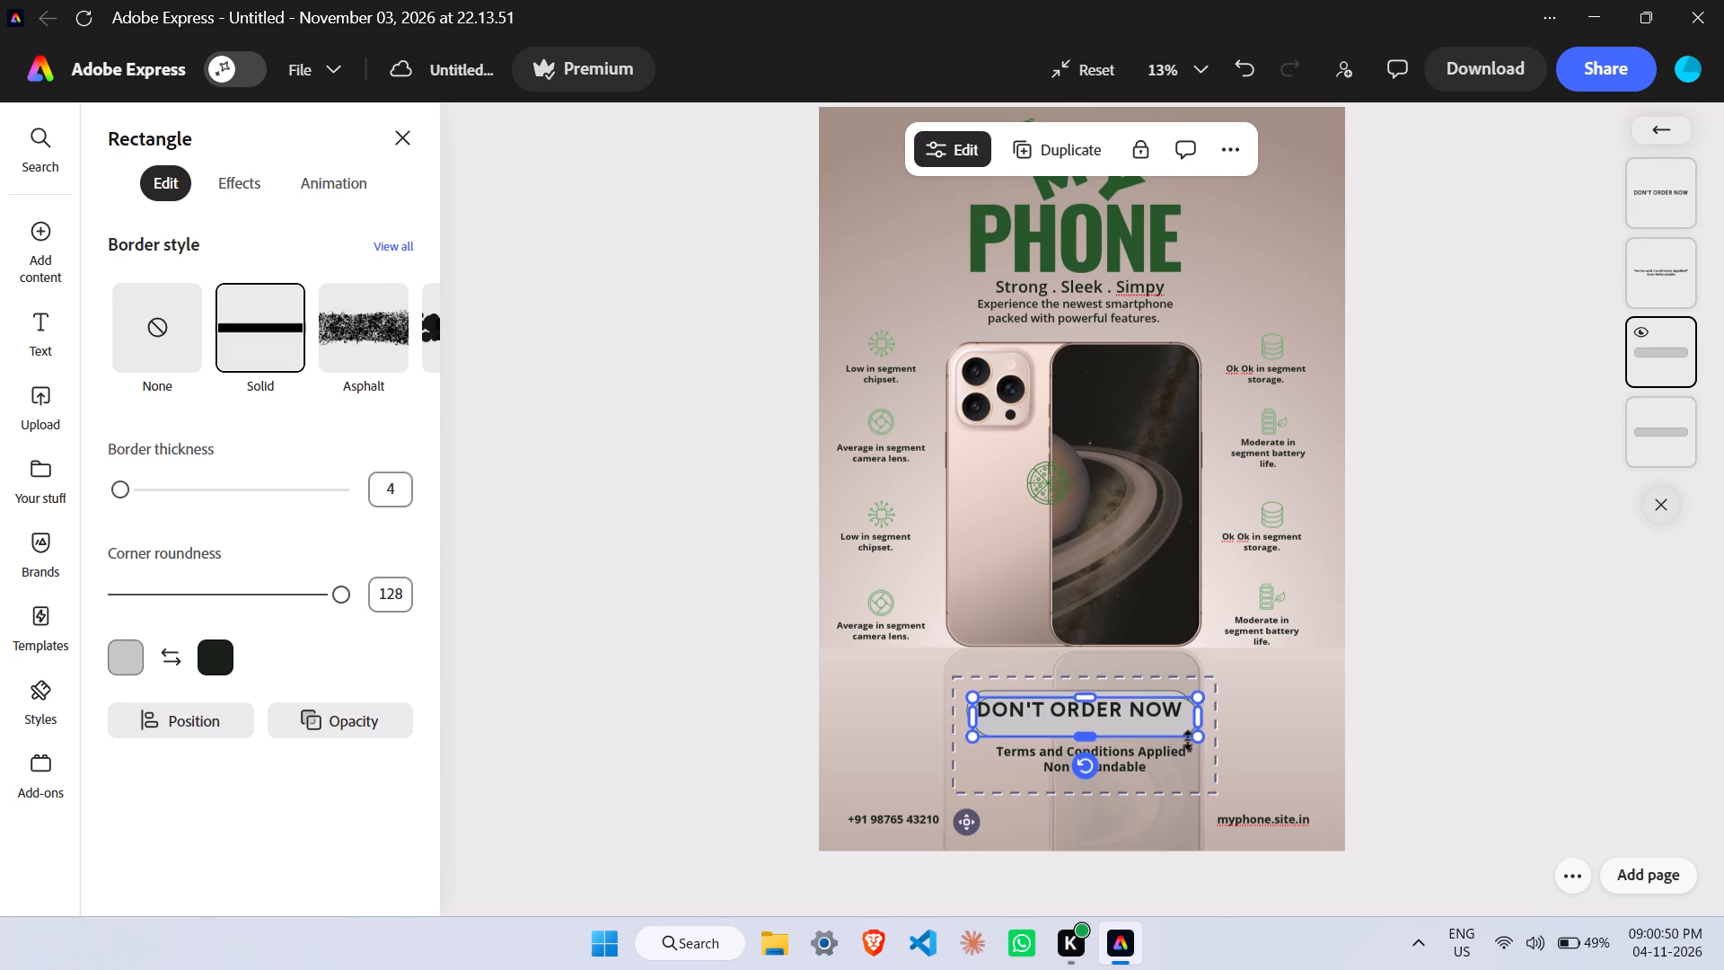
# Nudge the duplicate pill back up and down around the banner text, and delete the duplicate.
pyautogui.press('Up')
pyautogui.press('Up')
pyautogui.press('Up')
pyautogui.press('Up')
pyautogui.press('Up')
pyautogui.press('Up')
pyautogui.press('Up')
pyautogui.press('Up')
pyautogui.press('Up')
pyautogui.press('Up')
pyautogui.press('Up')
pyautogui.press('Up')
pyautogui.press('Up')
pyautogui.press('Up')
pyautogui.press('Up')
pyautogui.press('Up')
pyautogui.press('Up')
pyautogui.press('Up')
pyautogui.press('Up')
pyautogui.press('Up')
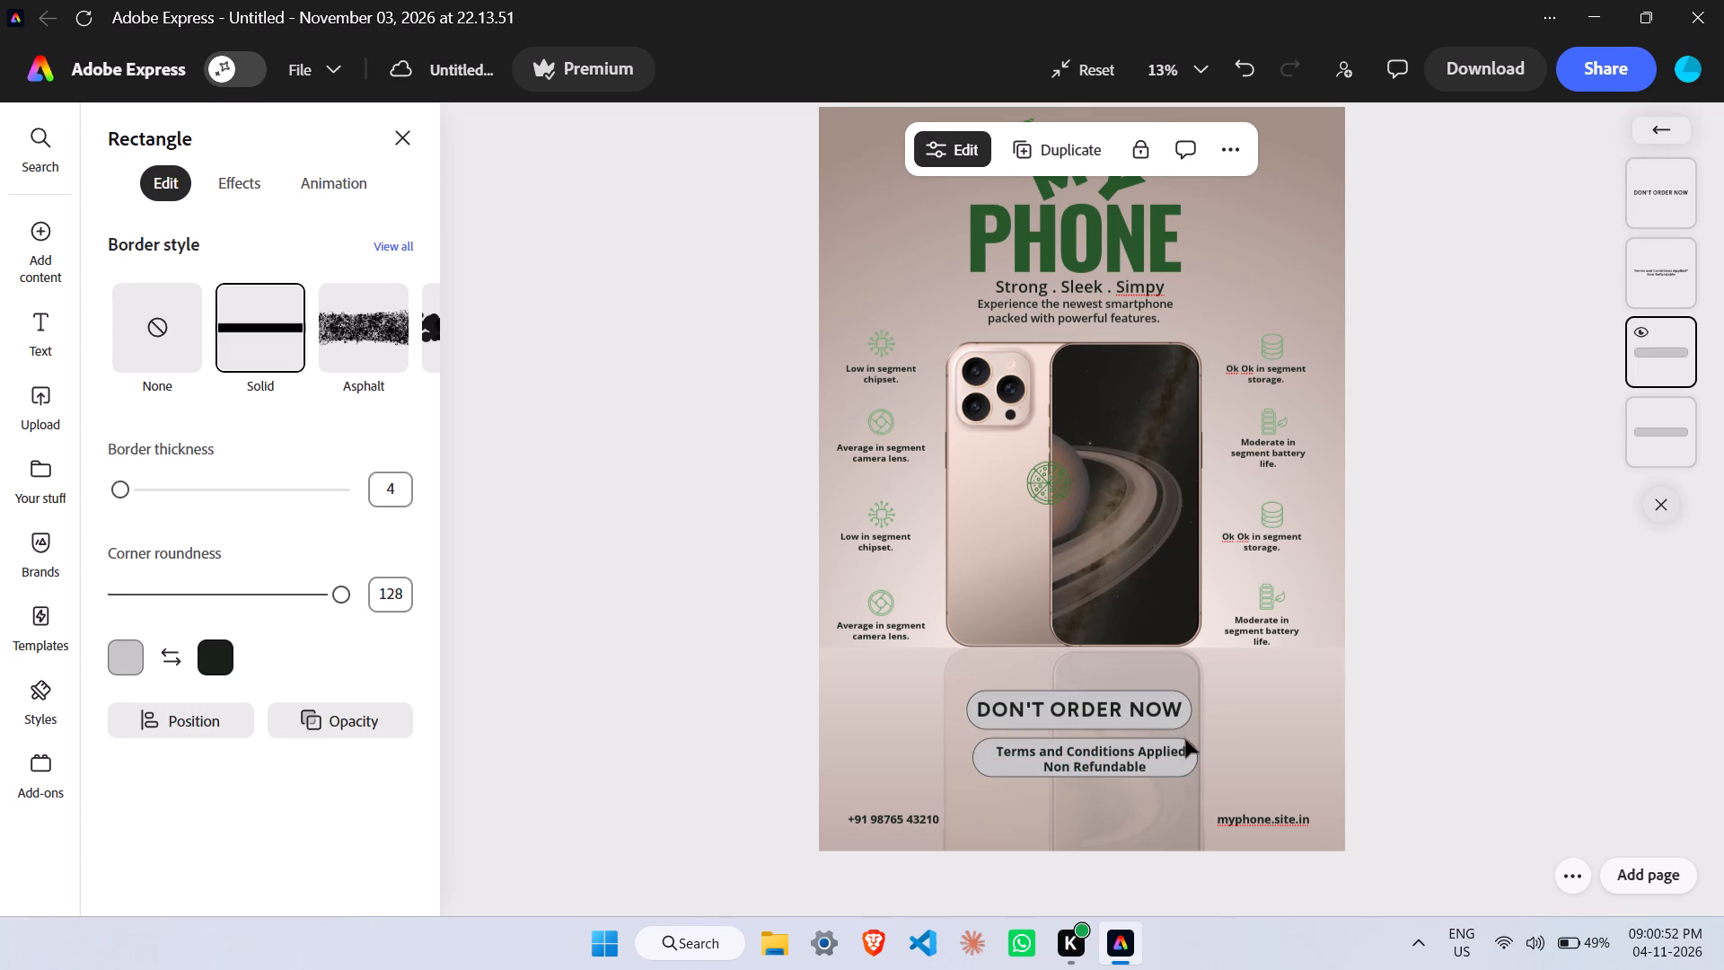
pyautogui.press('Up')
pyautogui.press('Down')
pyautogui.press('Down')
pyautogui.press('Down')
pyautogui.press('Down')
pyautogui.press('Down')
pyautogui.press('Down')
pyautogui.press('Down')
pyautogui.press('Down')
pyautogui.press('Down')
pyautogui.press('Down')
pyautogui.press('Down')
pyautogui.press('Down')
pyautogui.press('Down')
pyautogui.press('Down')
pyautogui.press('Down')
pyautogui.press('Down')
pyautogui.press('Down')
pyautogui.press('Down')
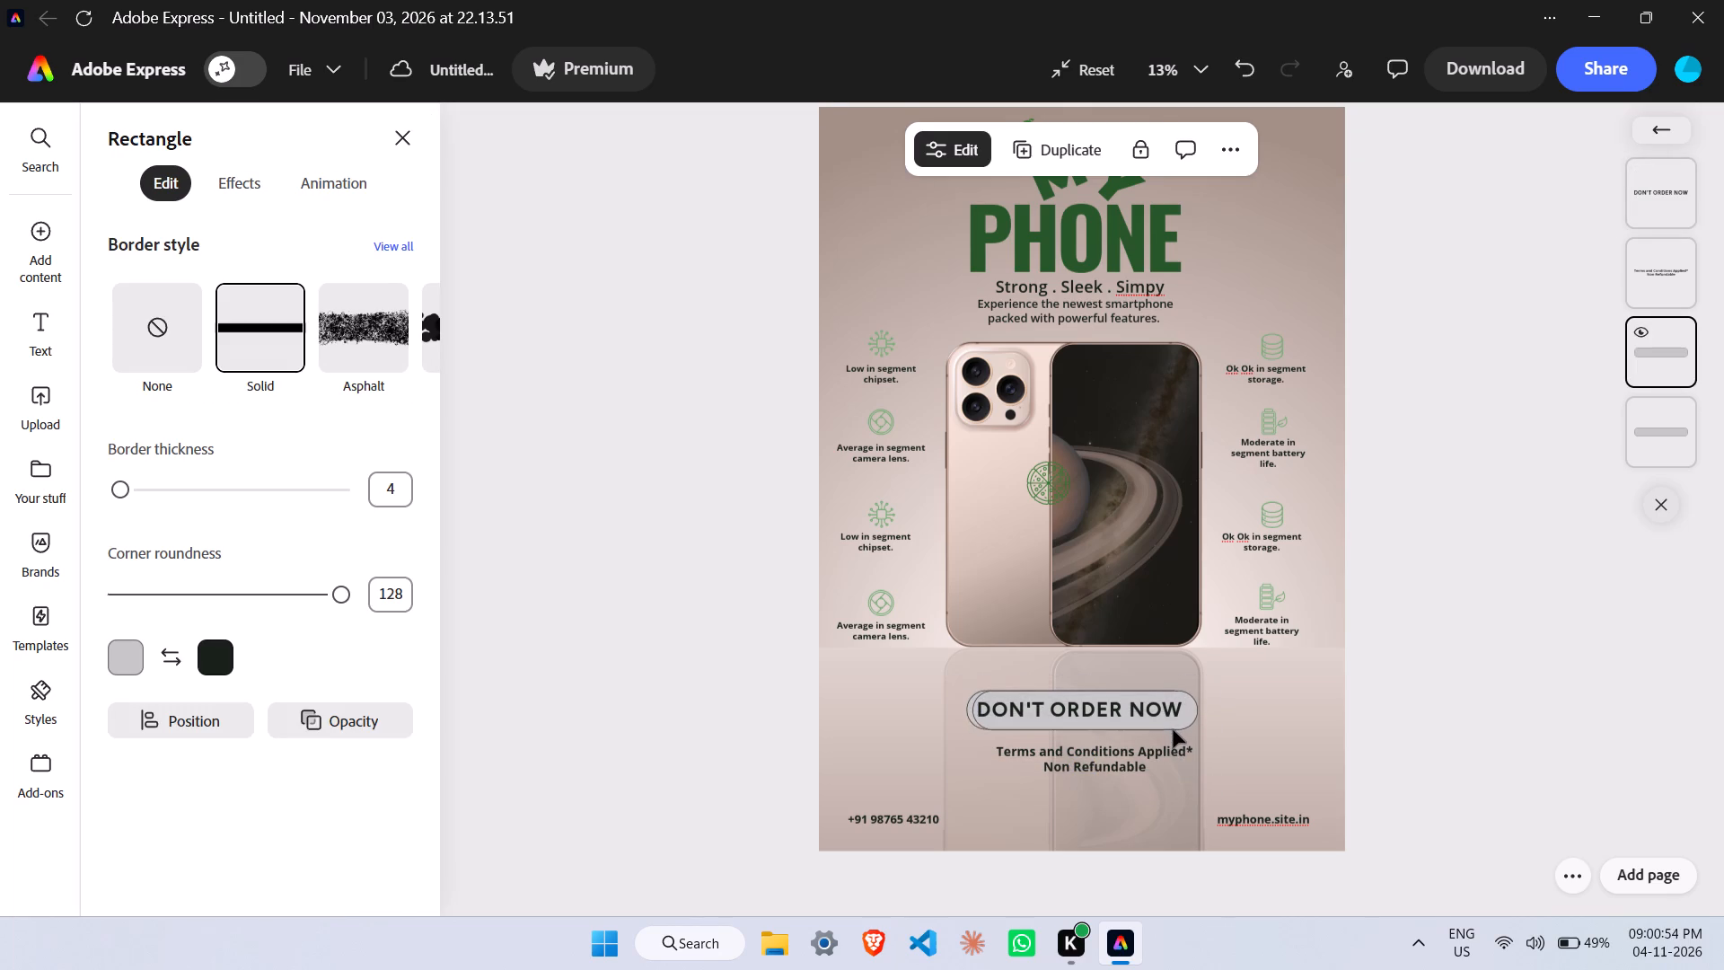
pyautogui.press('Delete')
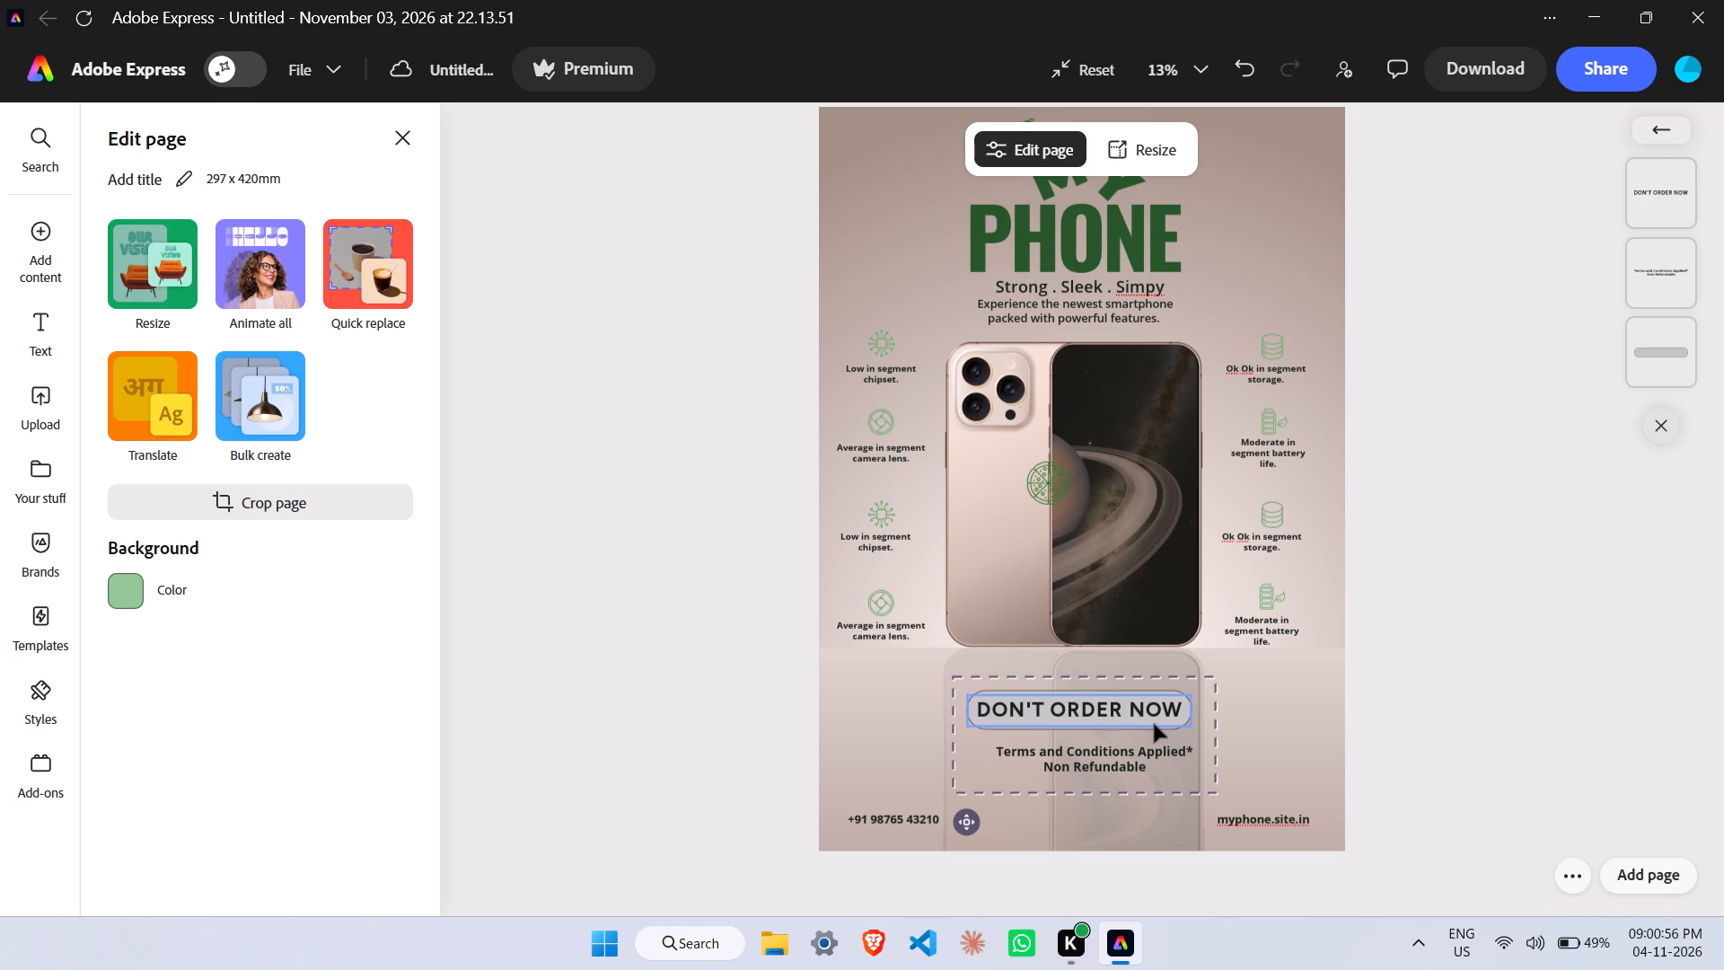
# Move the group with the "DON'T ORDER NOW" banner and the terms text slightly up and to the left on the poster.
pyautogui.click(1157, 732)
pyautogui.moveTo(1173, 736); pyautogui.dragTo(1164, 731)
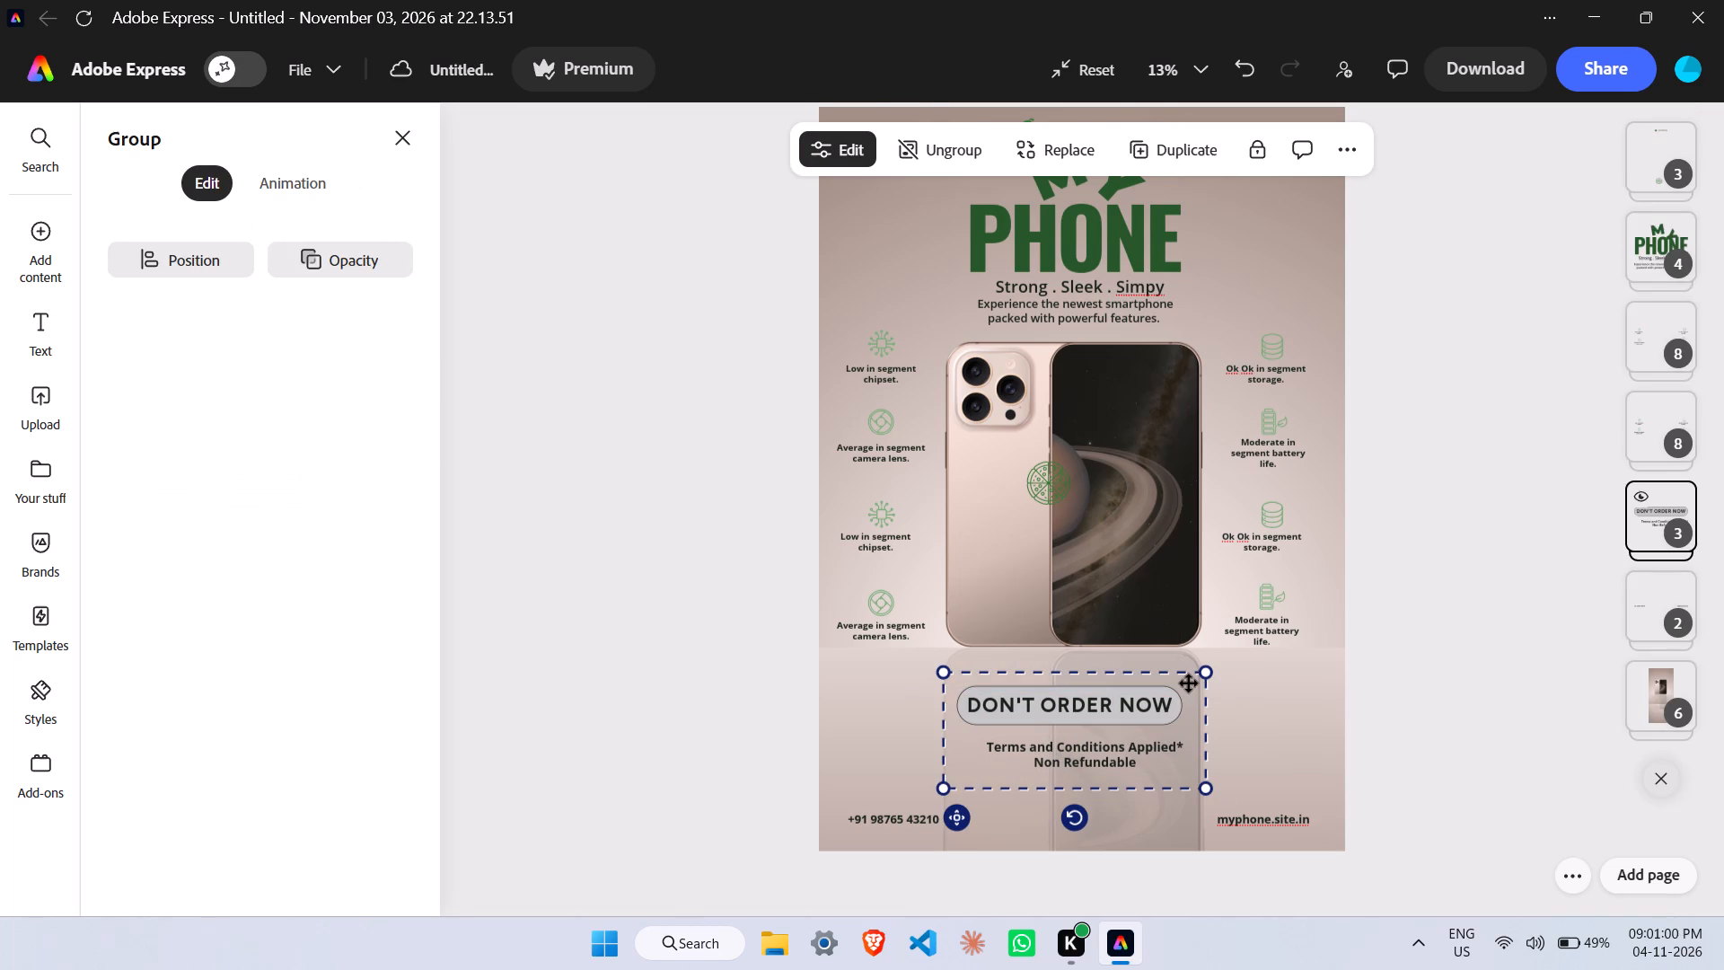
# Nudge the group with the "DON'T ORDER NOW" banner and the terms text slightly up on the poster.
pyautogui.click(1189, 683)
pyautogui.keyDown('ctrl'); pyautogui.click(1188, 685); pyautogui.keyUp('ctrl')
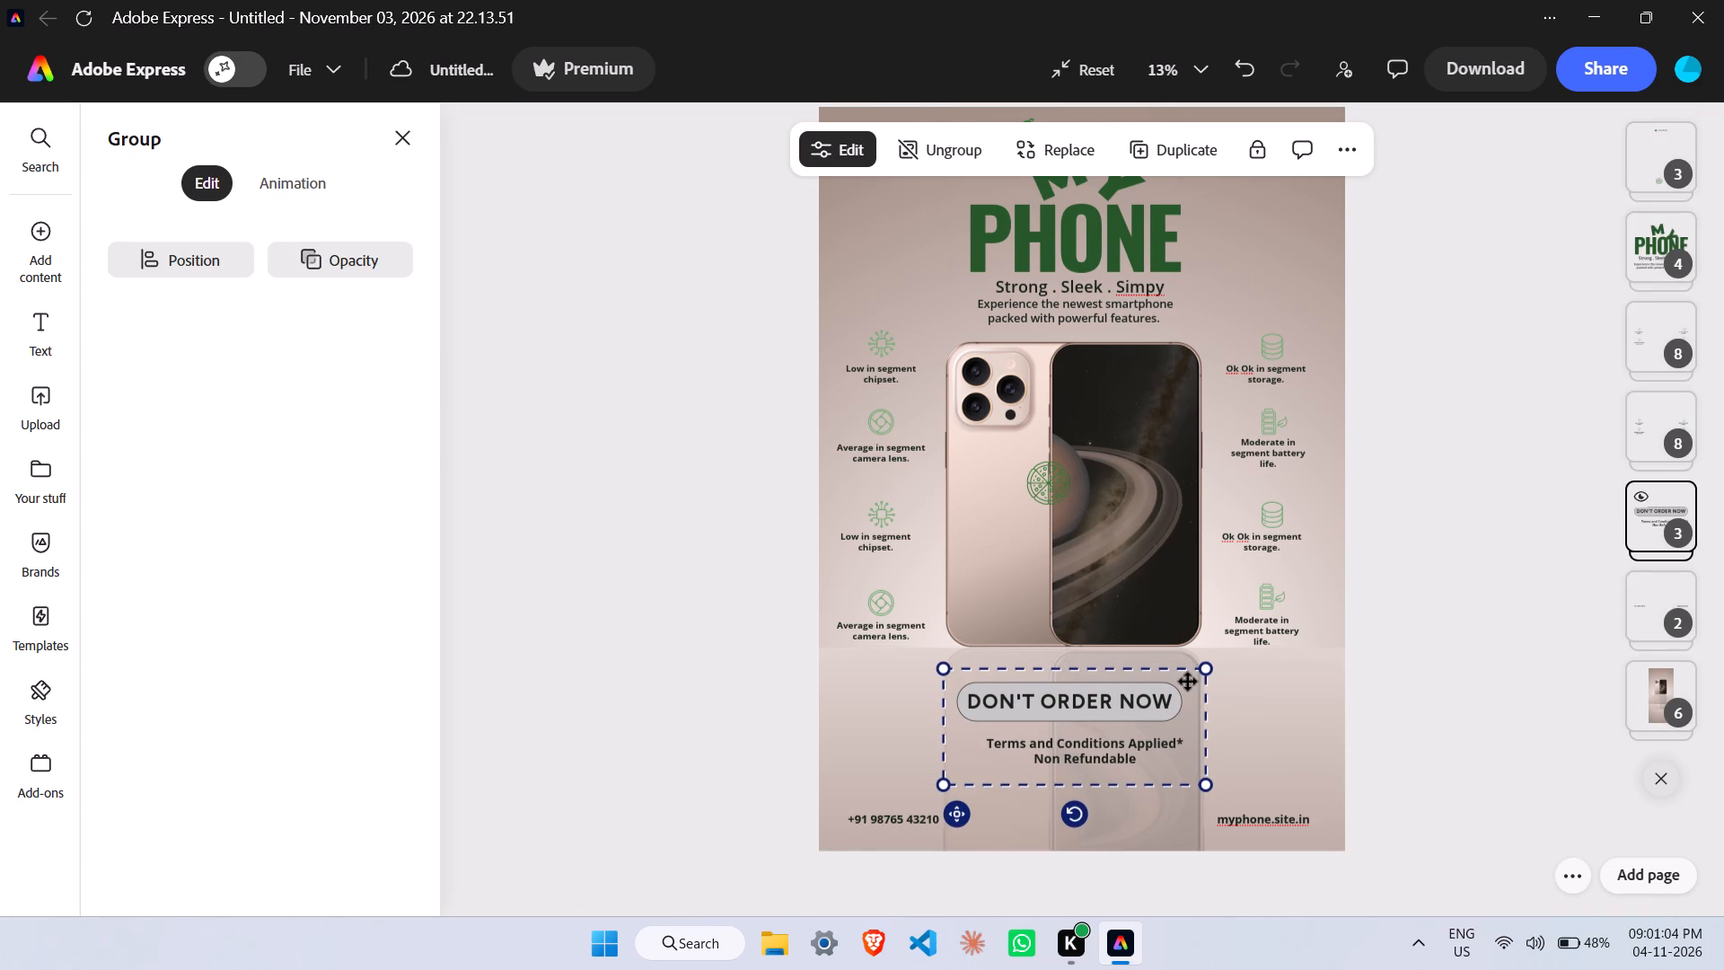
pyautogui.click(1188, 682)
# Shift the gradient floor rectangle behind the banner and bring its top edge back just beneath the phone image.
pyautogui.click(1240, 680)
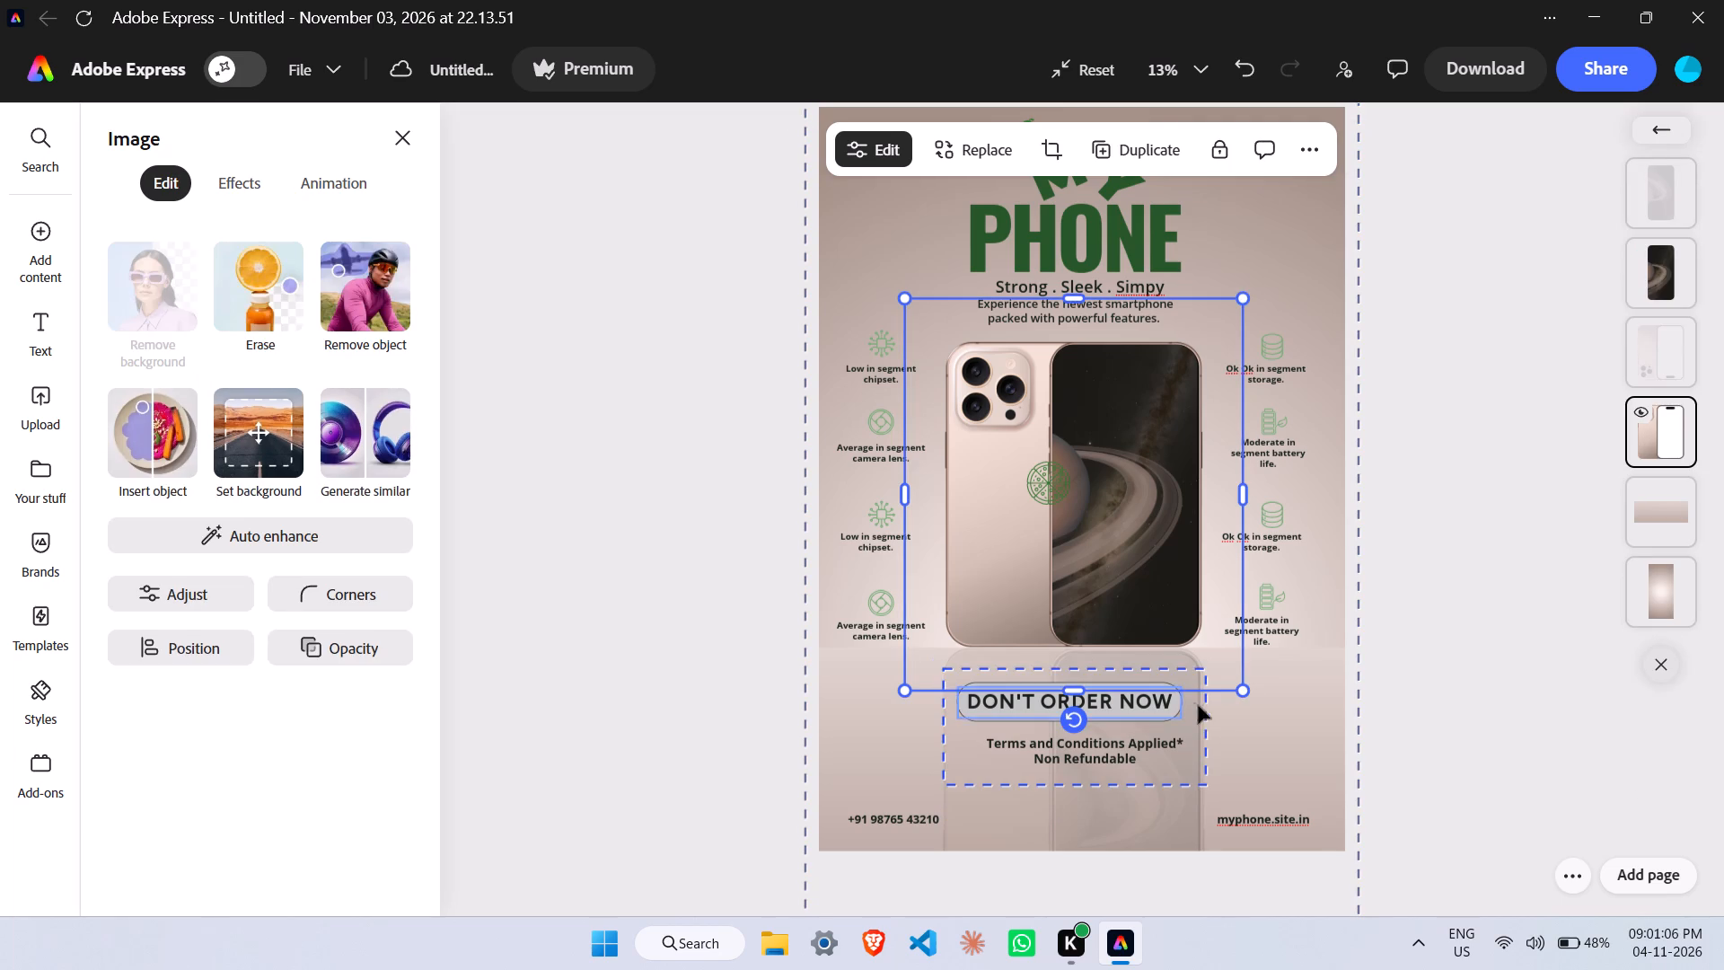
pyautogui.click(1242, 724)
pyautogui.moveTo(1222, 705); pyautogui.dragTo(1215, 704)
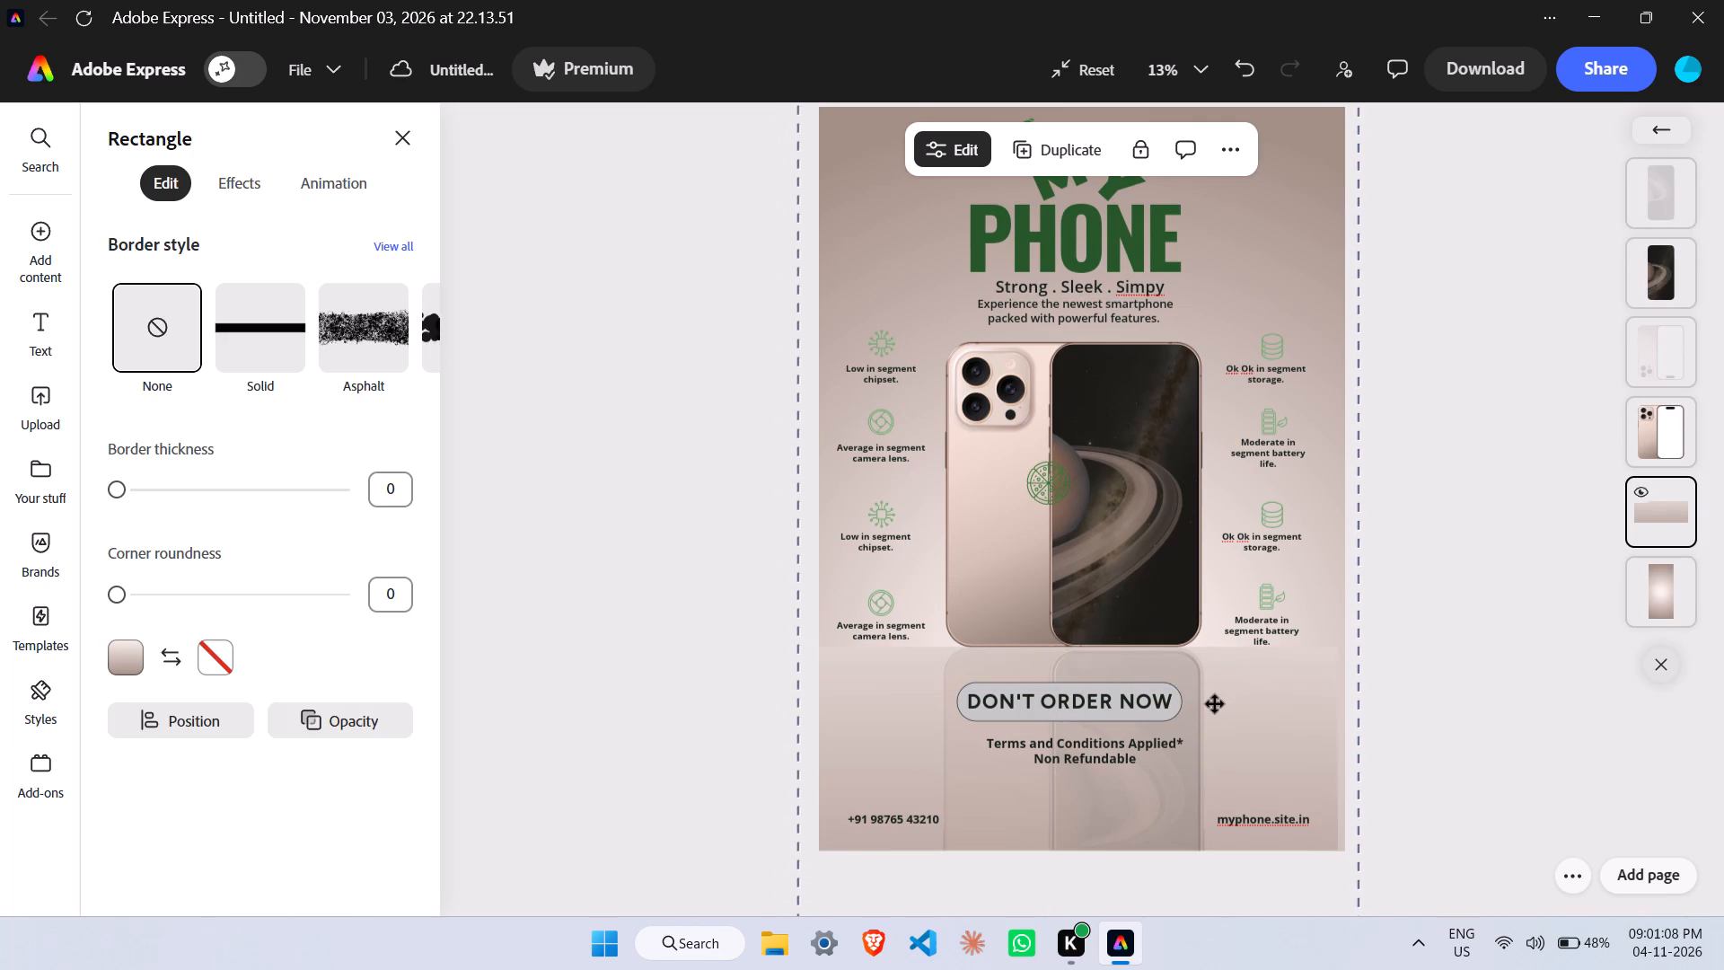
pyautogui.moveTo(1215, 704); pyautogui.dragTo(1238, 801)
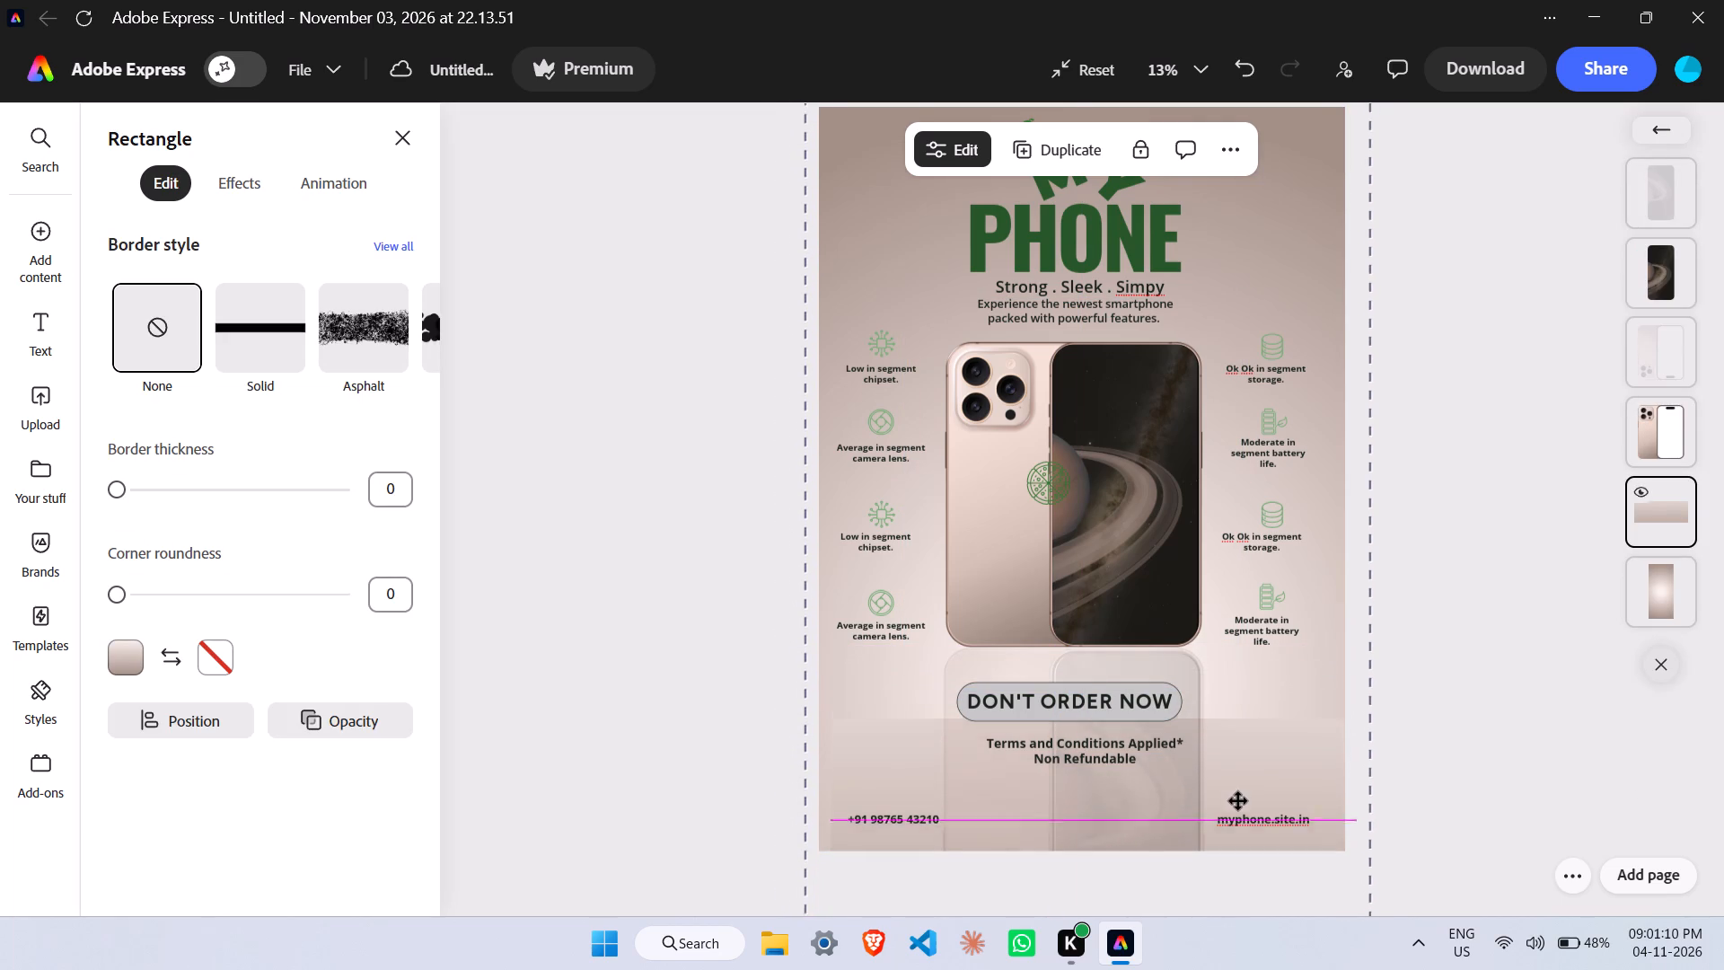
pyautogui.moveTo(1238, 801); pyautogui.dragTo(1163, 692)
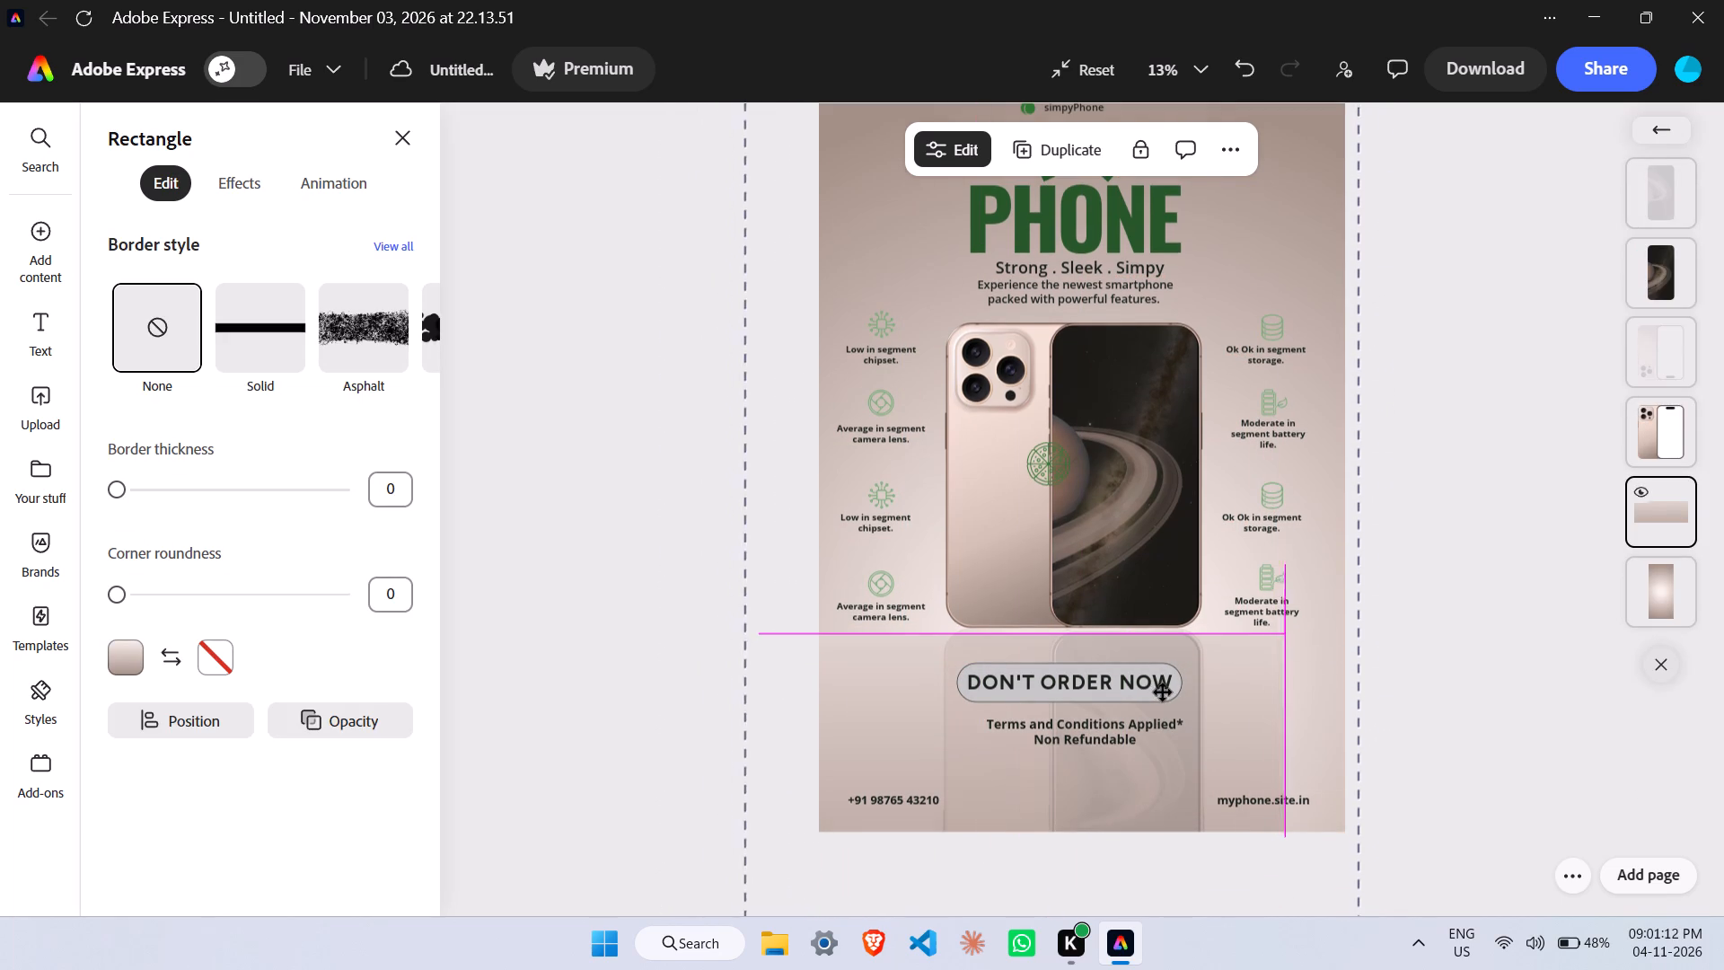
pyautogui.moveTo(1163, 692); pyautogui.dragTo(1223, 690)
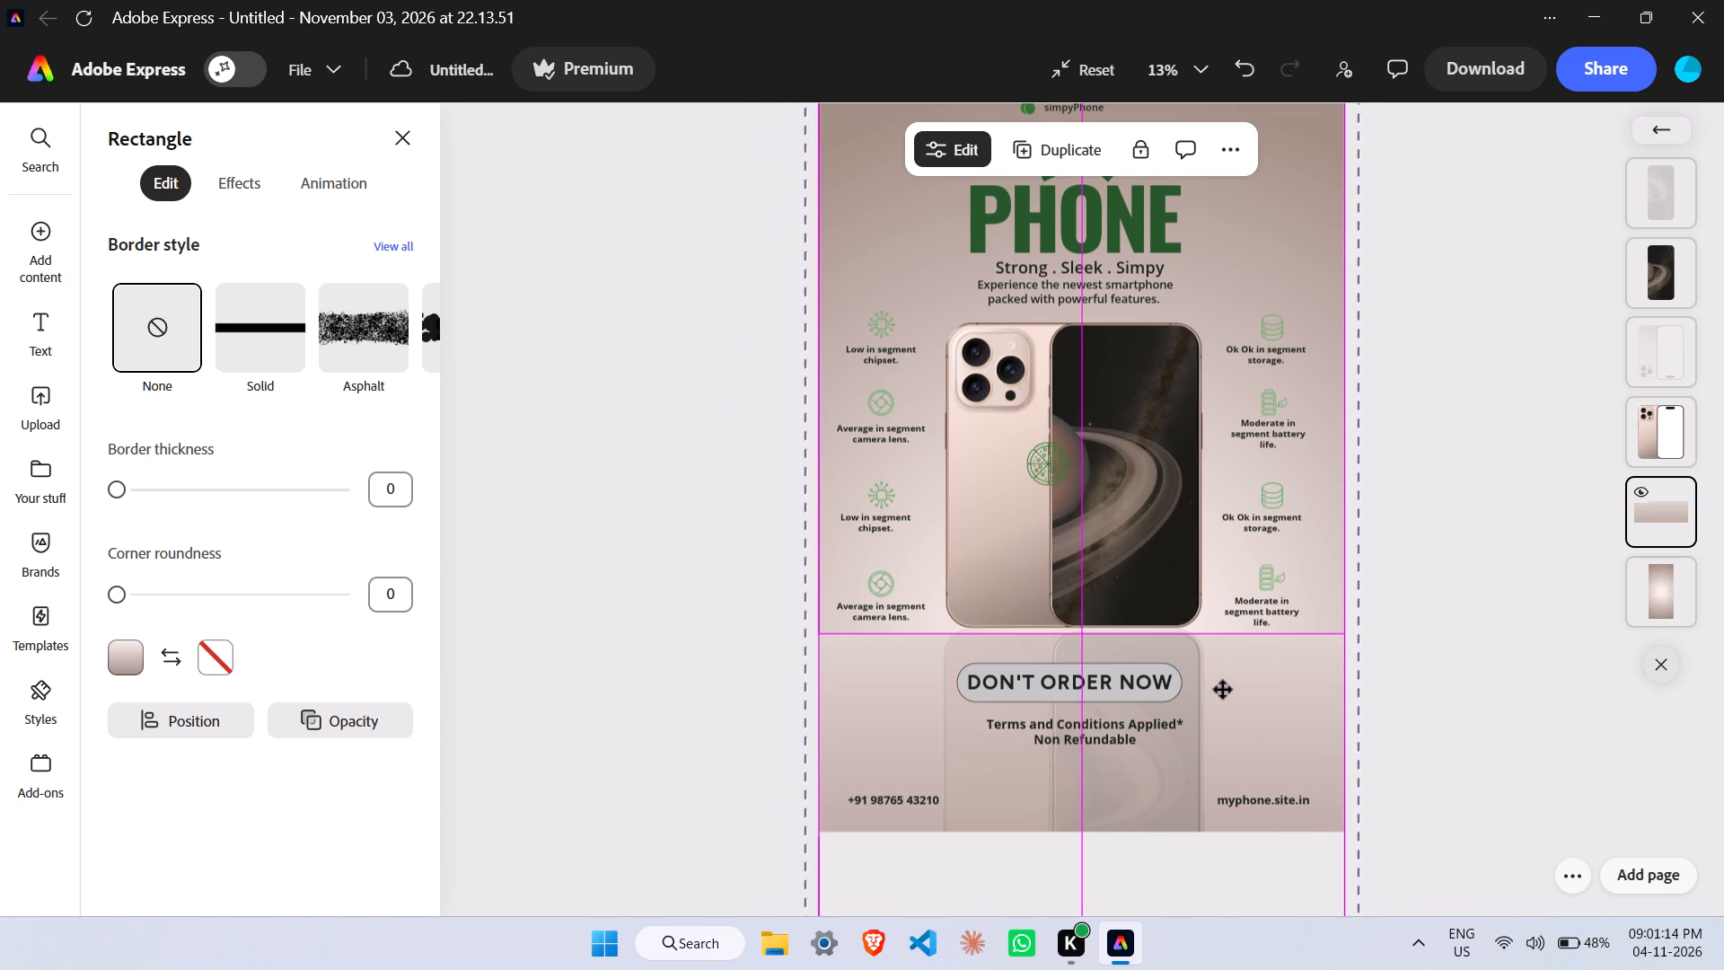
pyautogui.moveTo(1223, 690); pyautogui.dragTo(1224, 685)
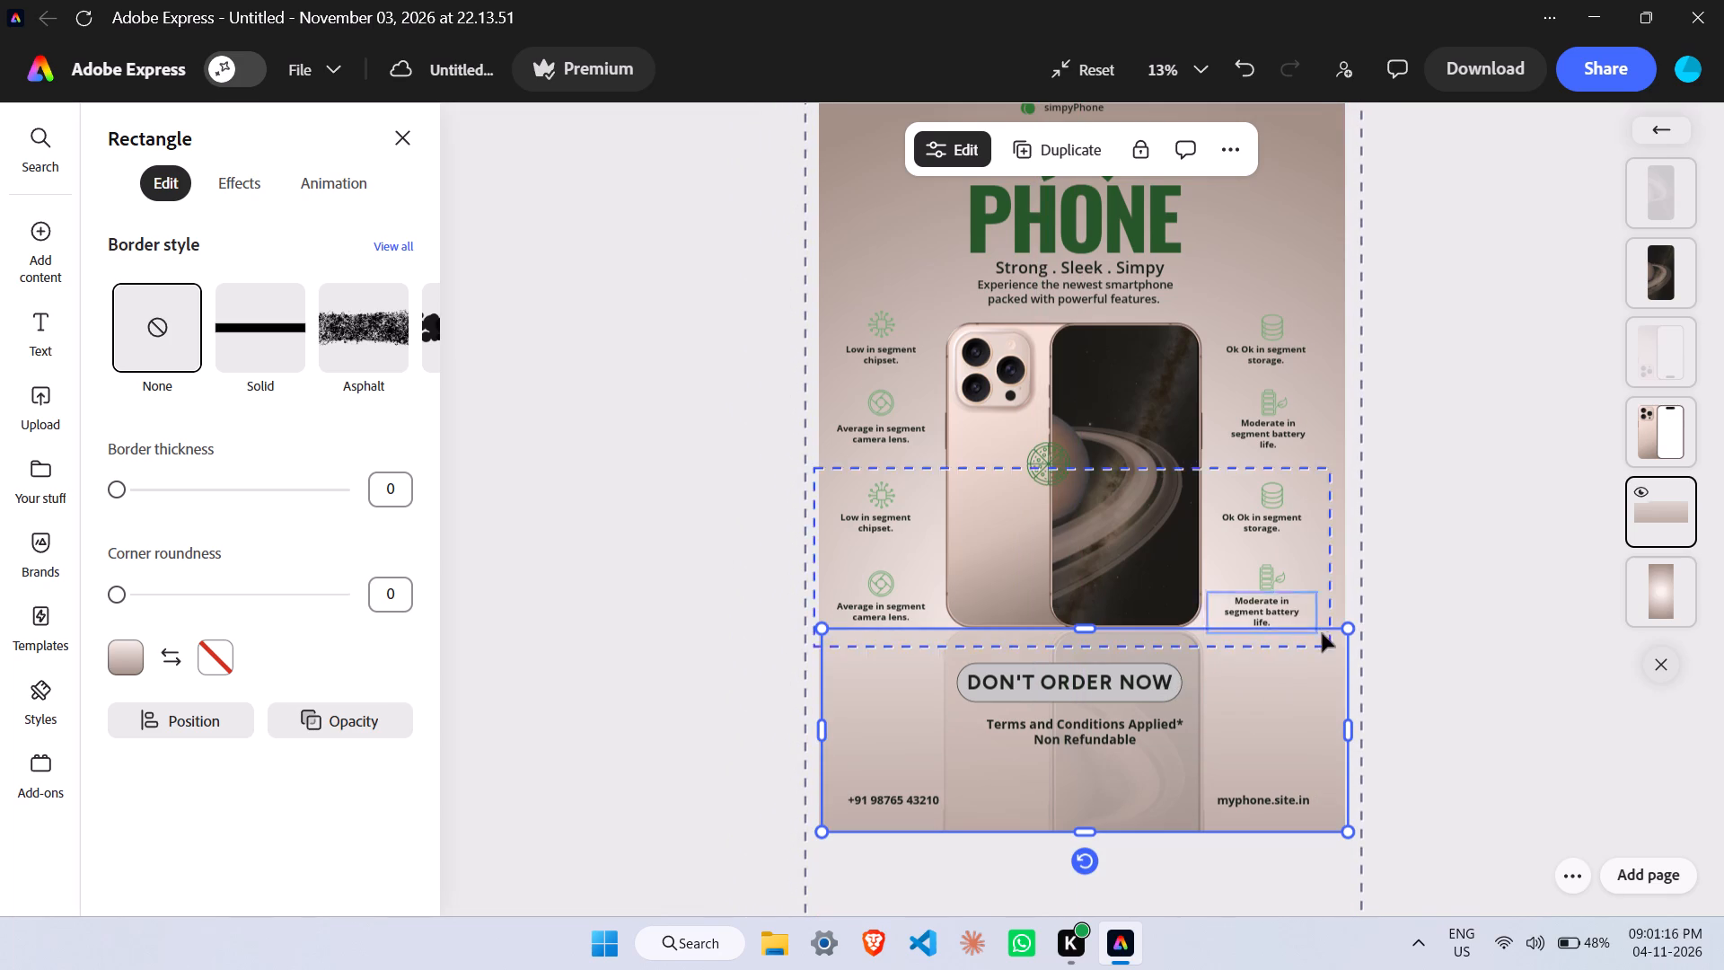
# Select the group with the "DON'T ORDER NOW" banner and the terms text and nudge it slightly to the left.
pyautogui.click(1461, 600)
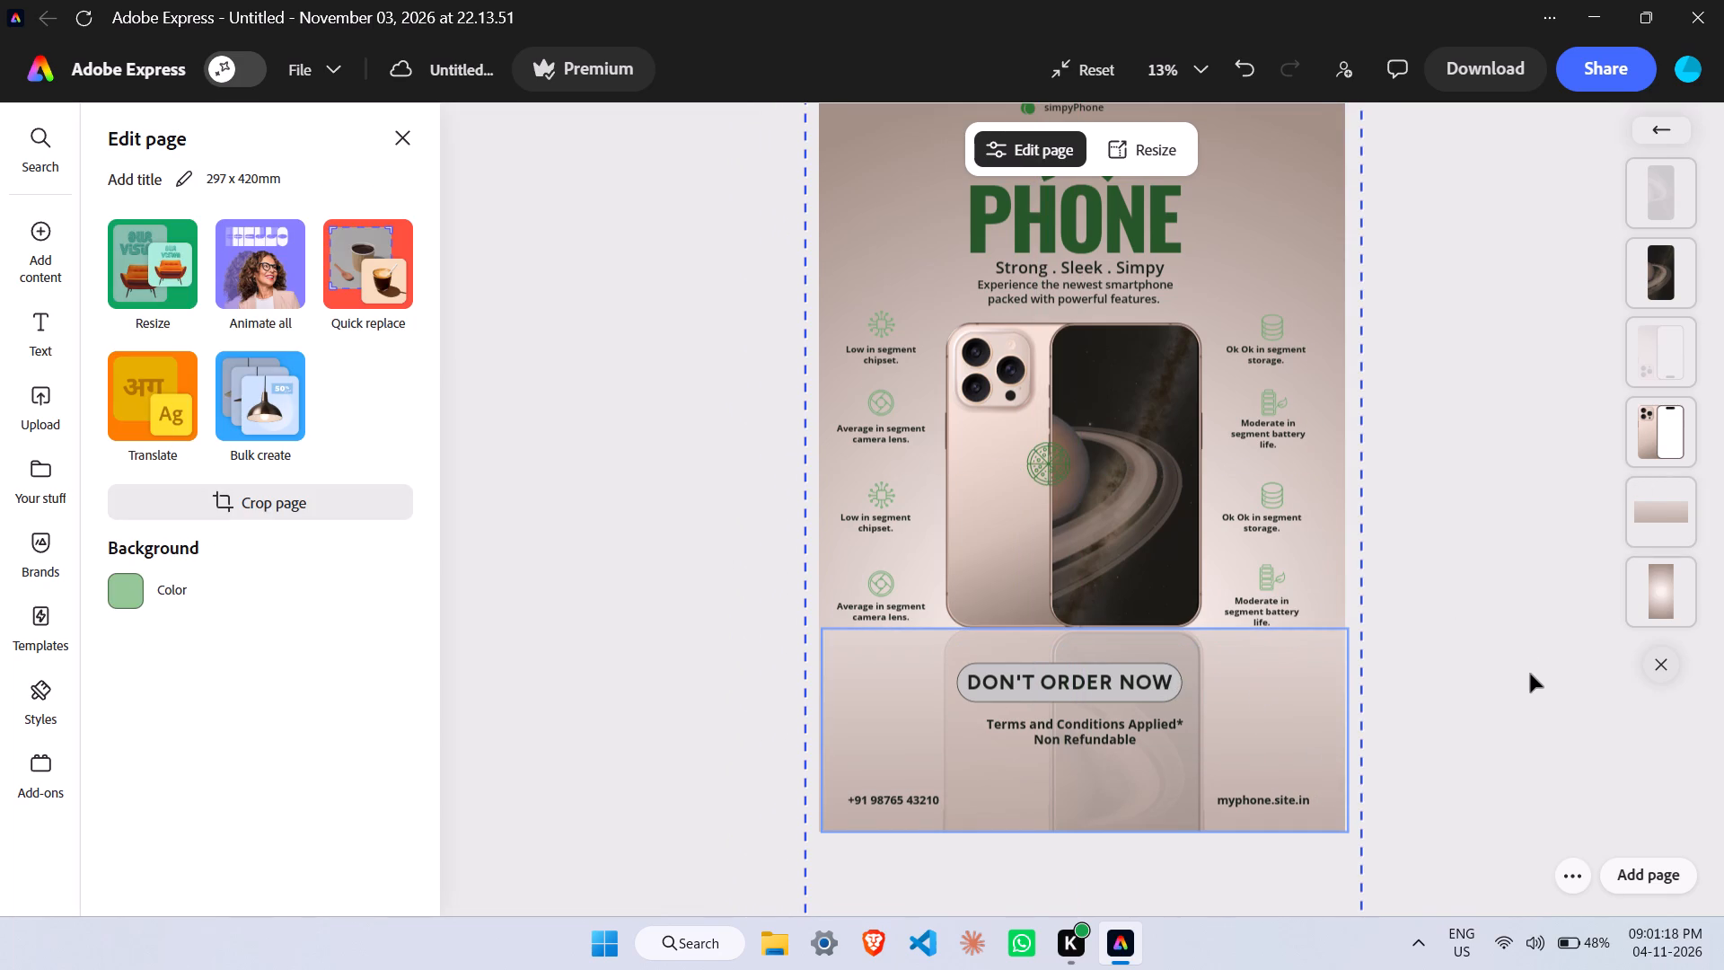
pyautogui.click(1530, 657)
pyautogui.moveTo(1404, 655); pyautogui.dragTo(1176, 700)
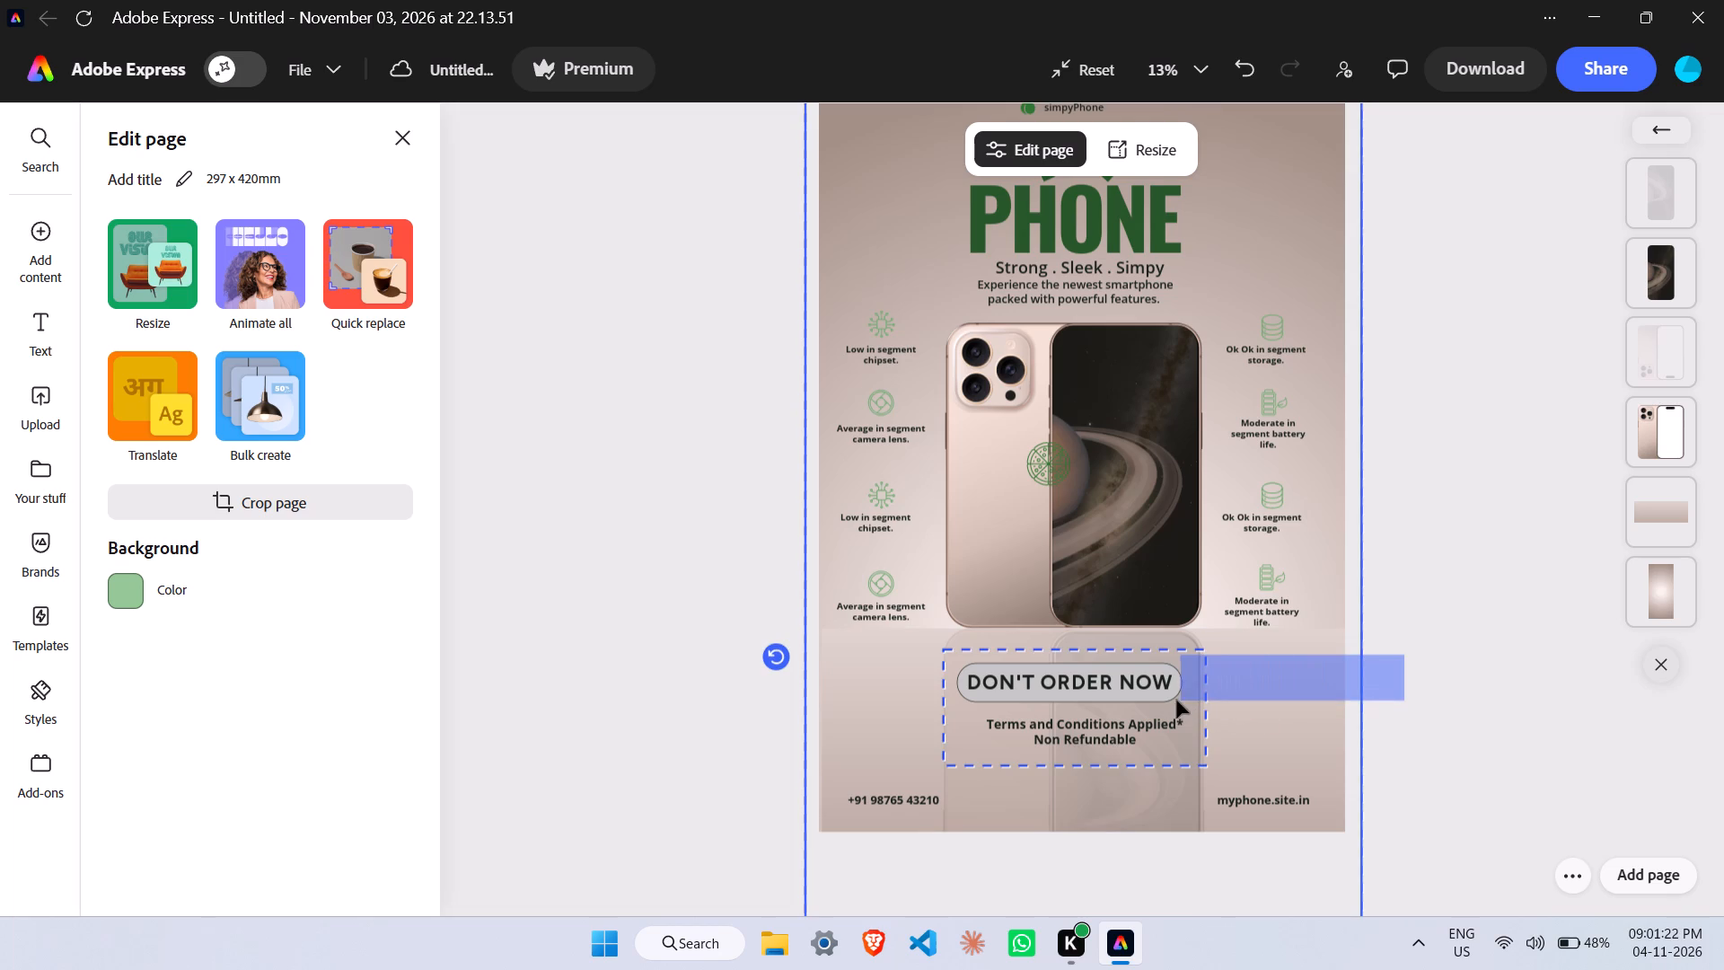
pyautogui.moveTo(1176, 700); pyautogui.dragTo(1283, 674)
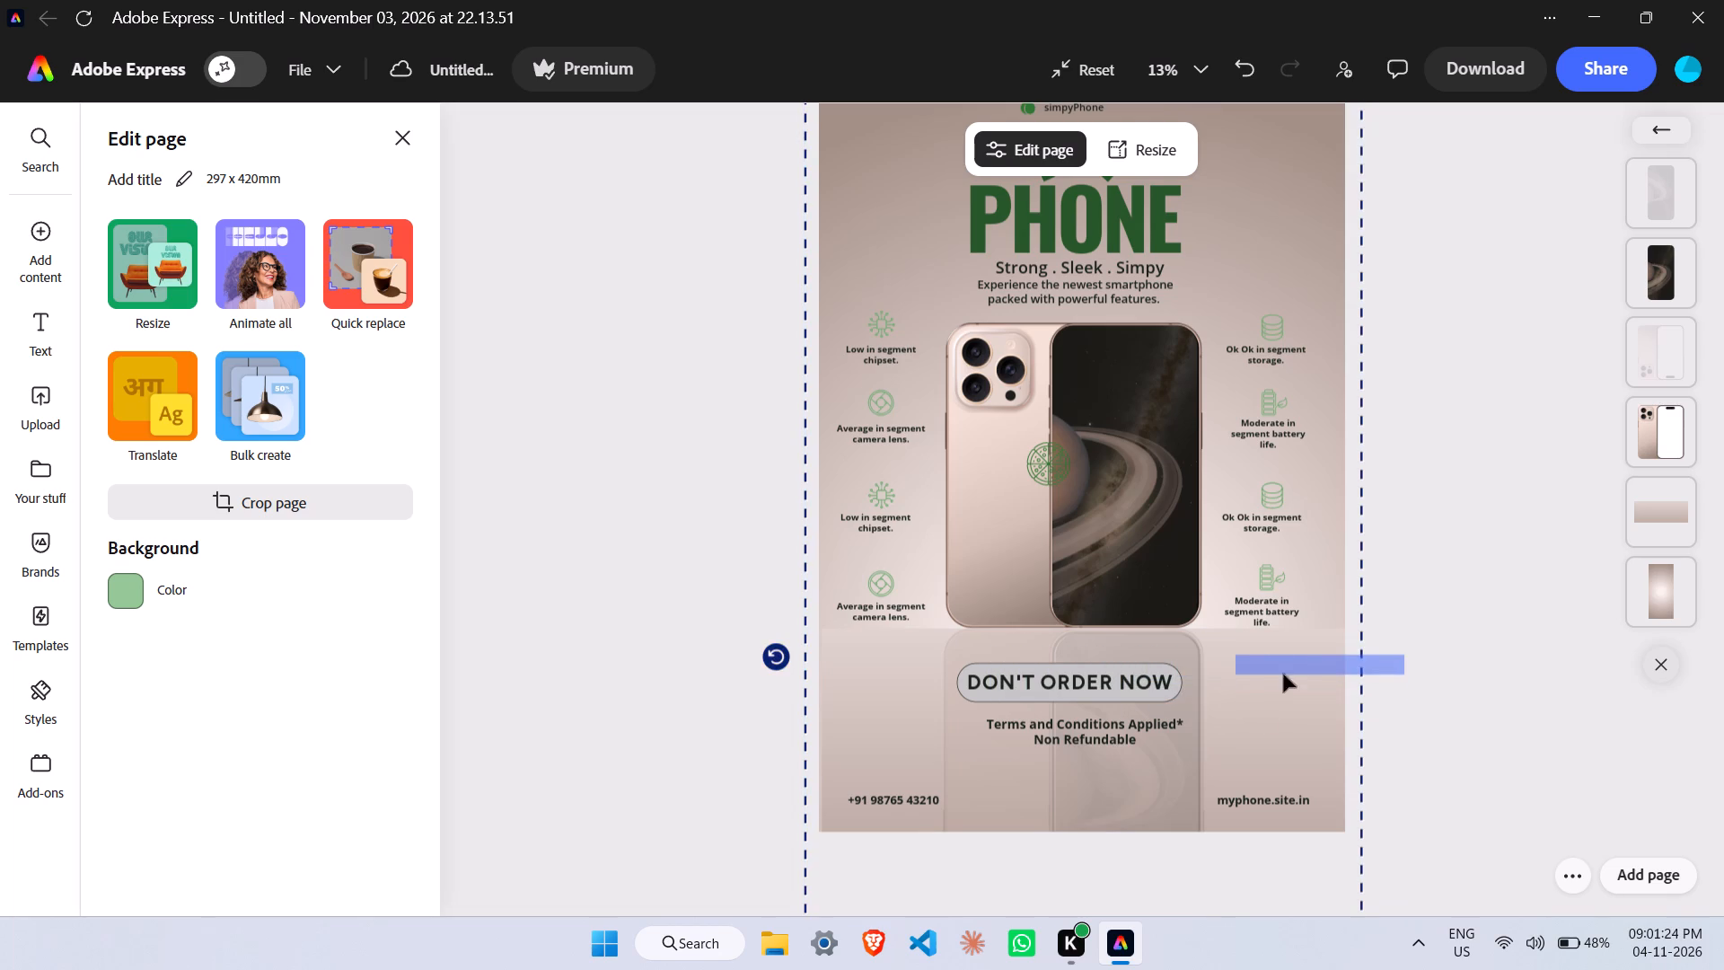
pyautogui.moveTo(1283, 674); pyautogui.dragTo(1315, 666)
pyautogui.click(1174, 694)
pyautogui.click(1200, 708)
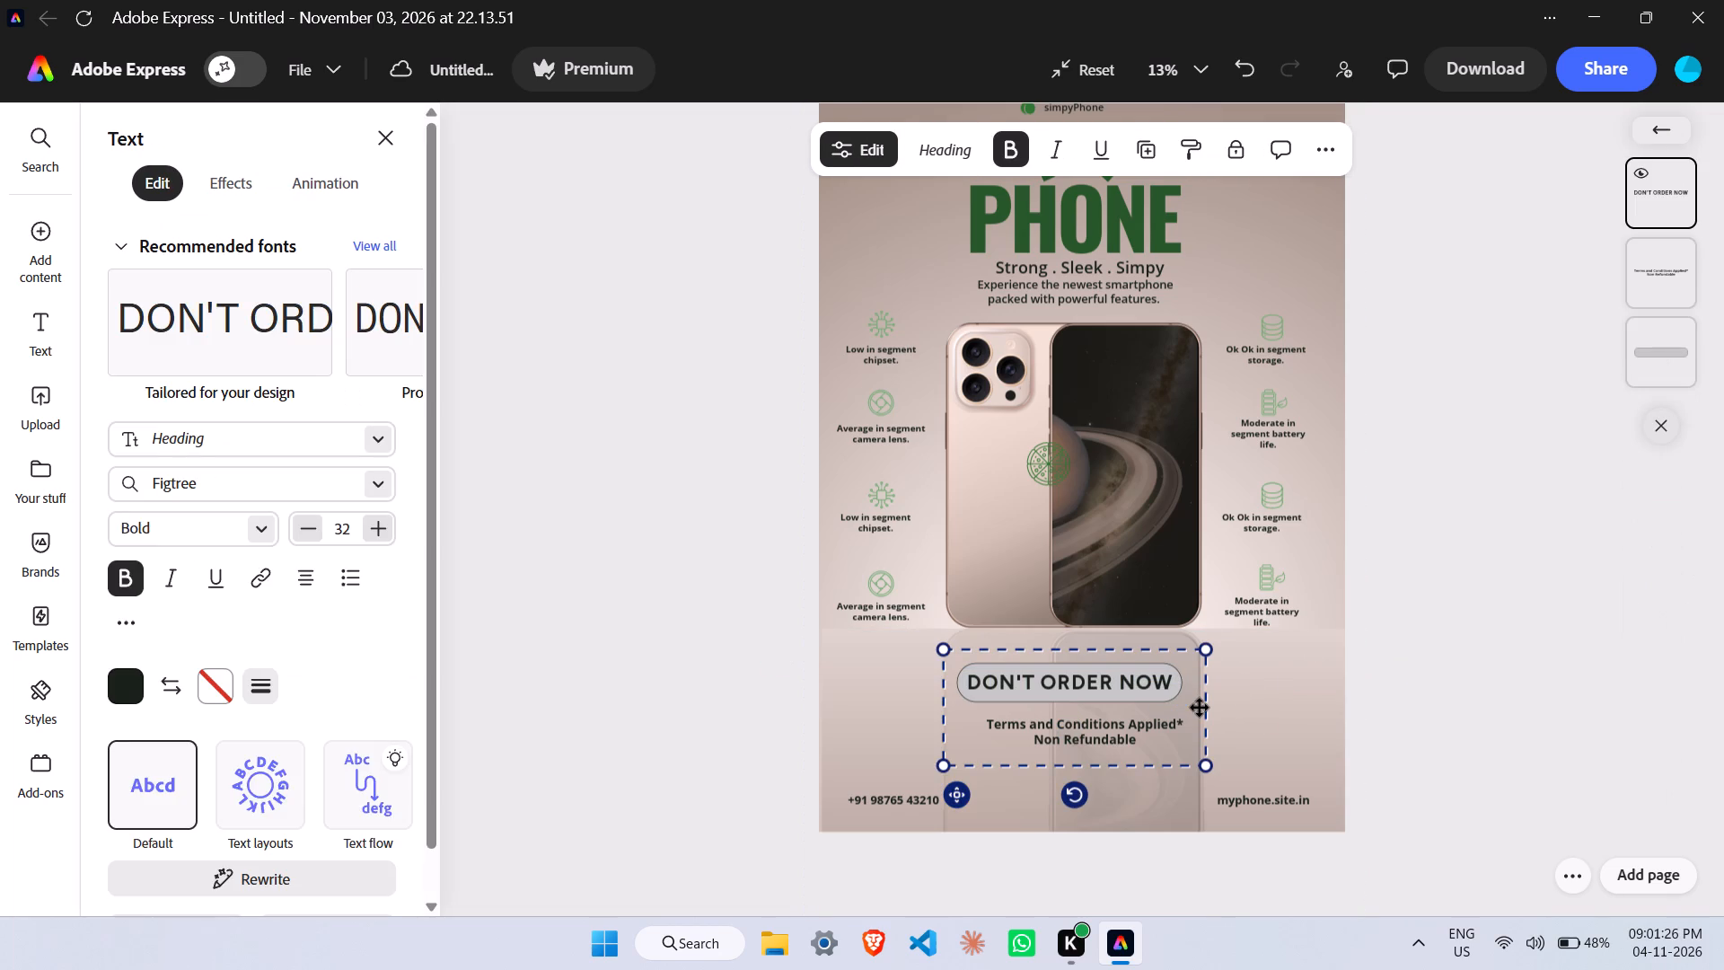
pyautogui.click(1185, 696)
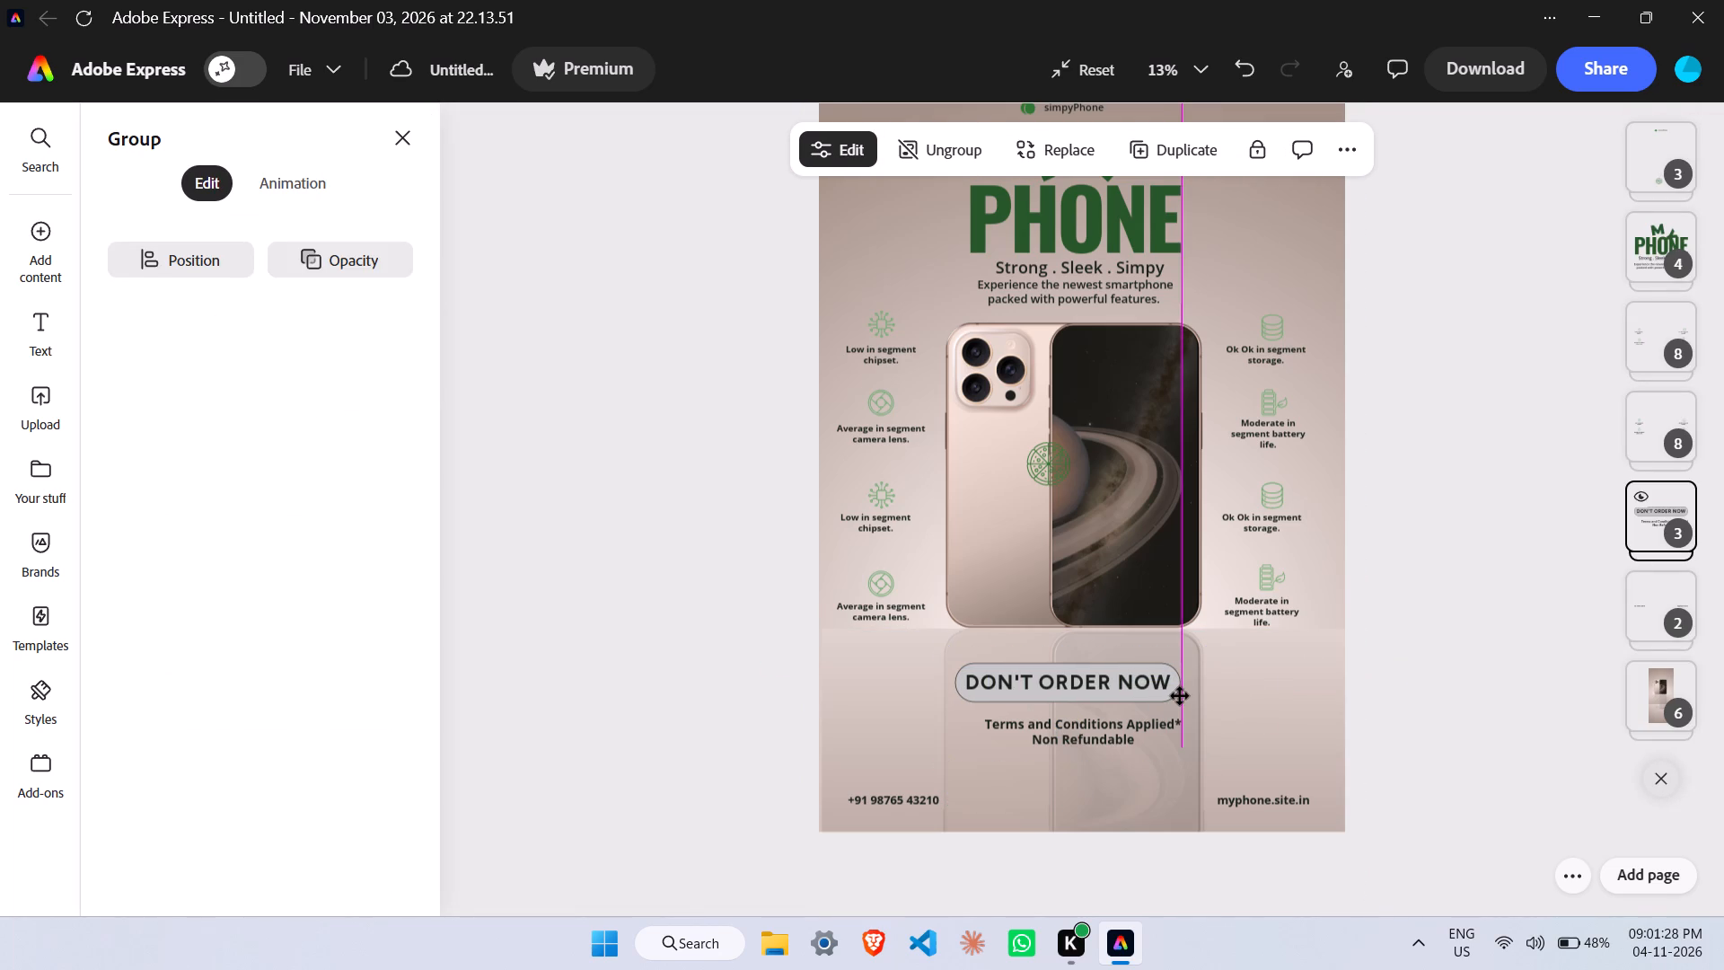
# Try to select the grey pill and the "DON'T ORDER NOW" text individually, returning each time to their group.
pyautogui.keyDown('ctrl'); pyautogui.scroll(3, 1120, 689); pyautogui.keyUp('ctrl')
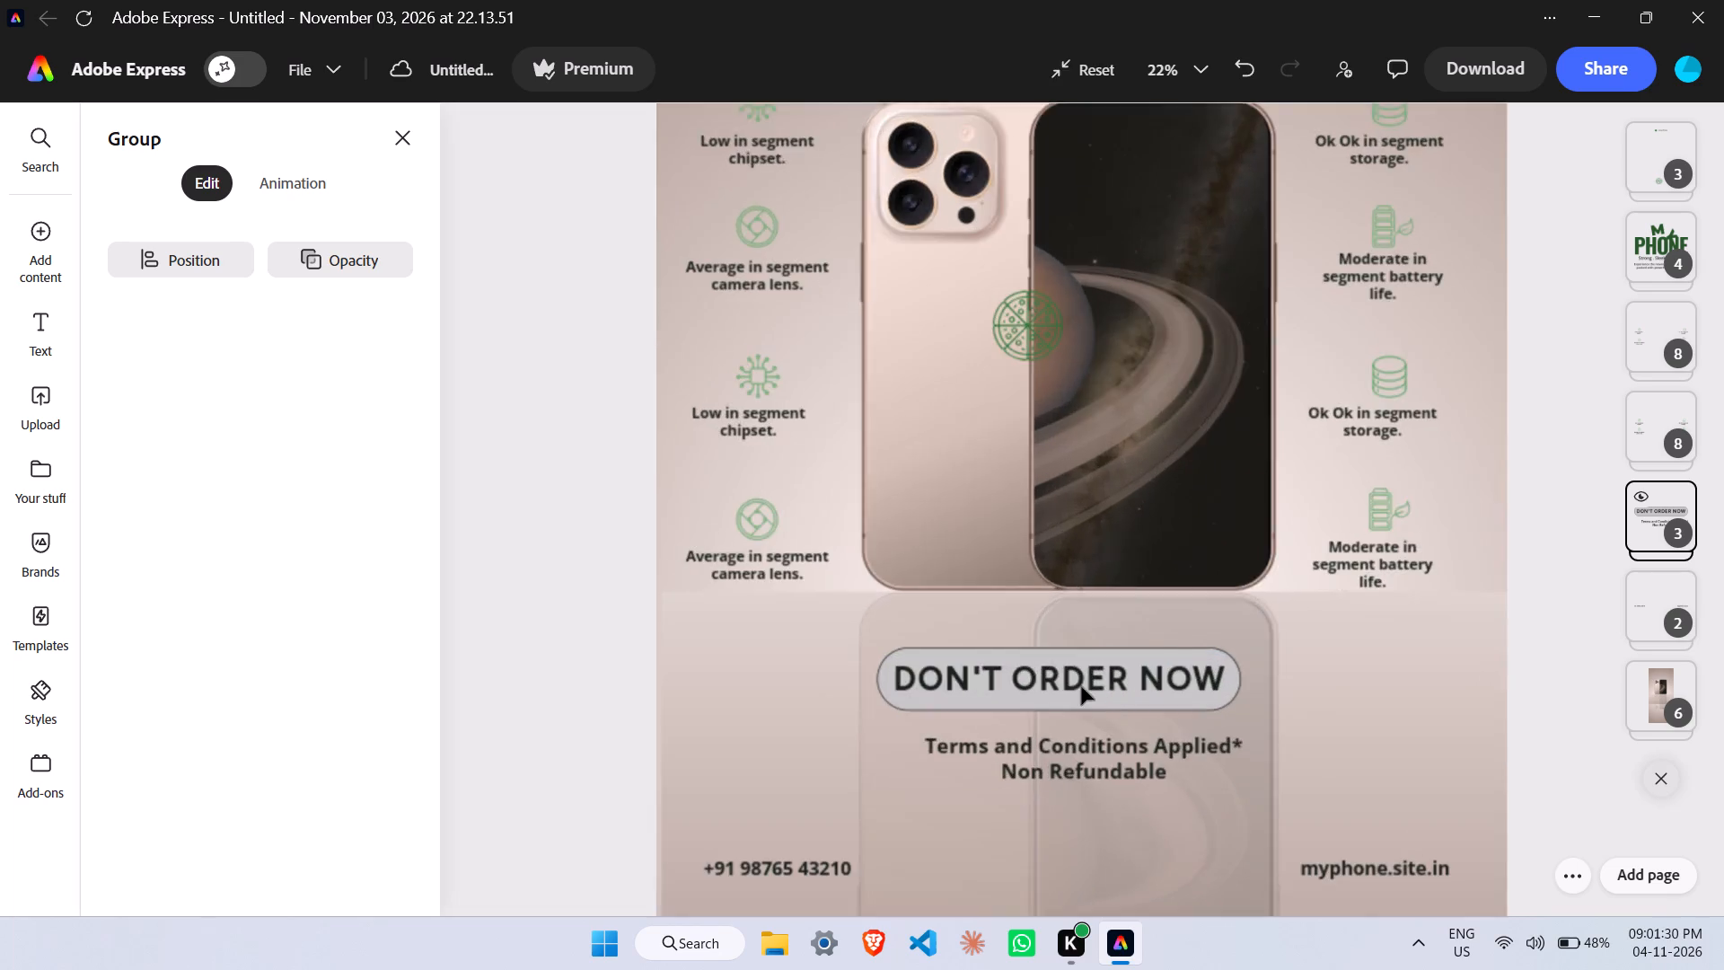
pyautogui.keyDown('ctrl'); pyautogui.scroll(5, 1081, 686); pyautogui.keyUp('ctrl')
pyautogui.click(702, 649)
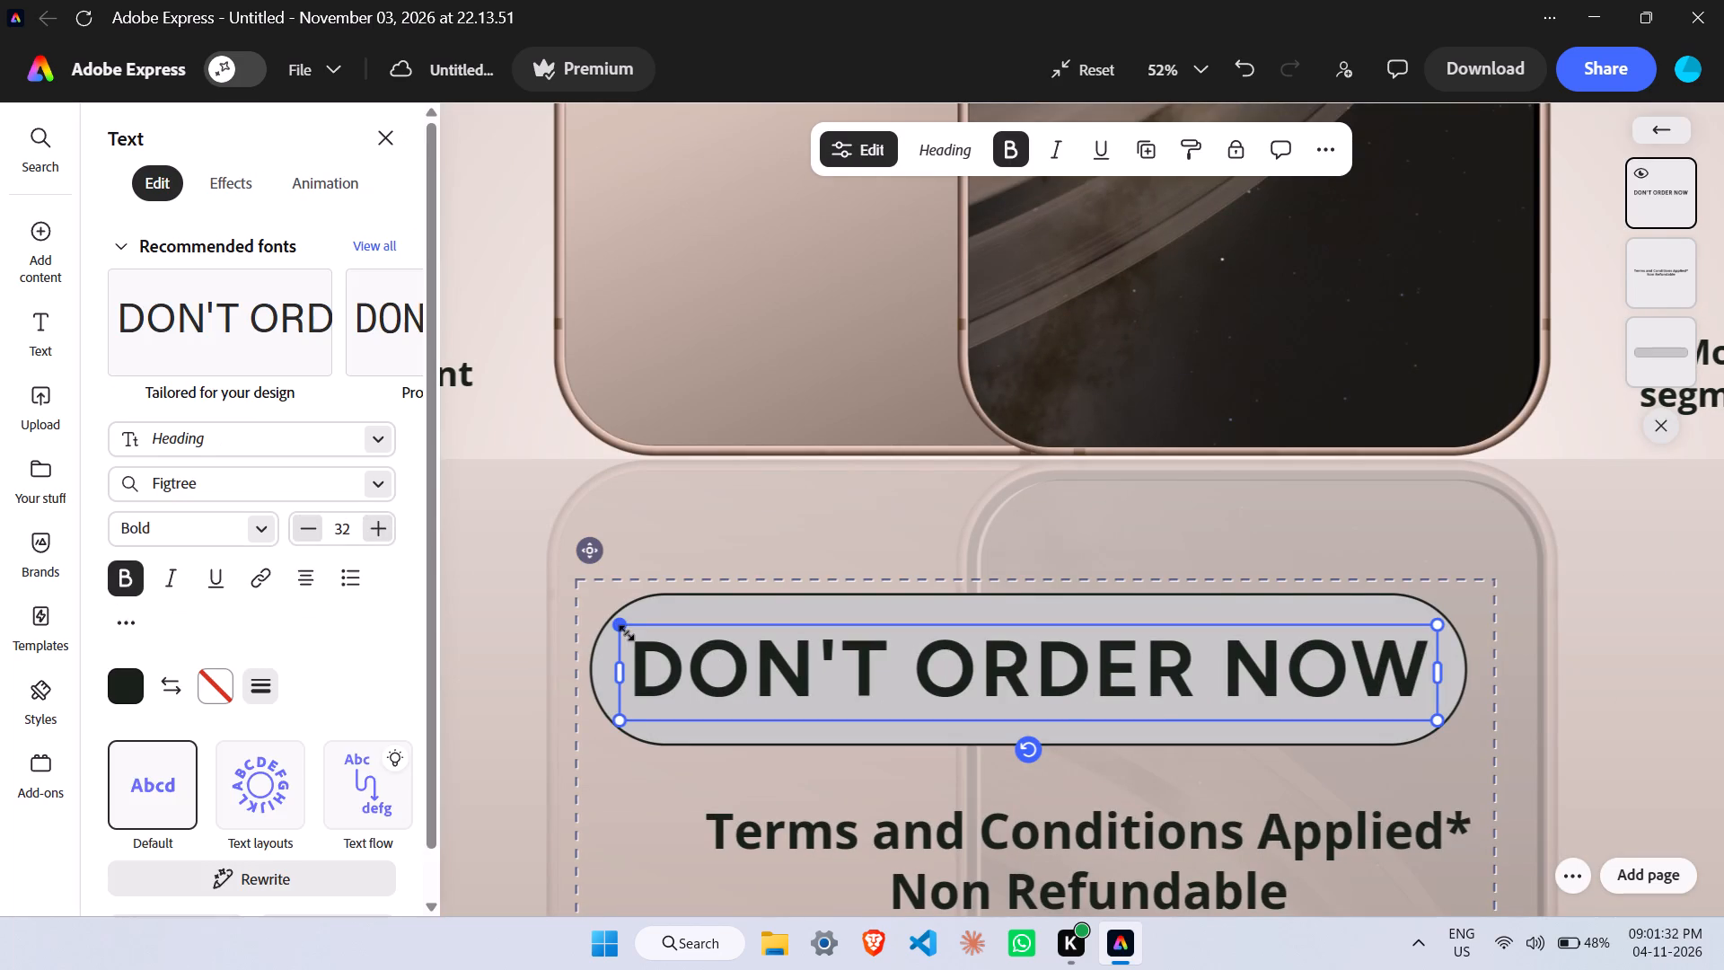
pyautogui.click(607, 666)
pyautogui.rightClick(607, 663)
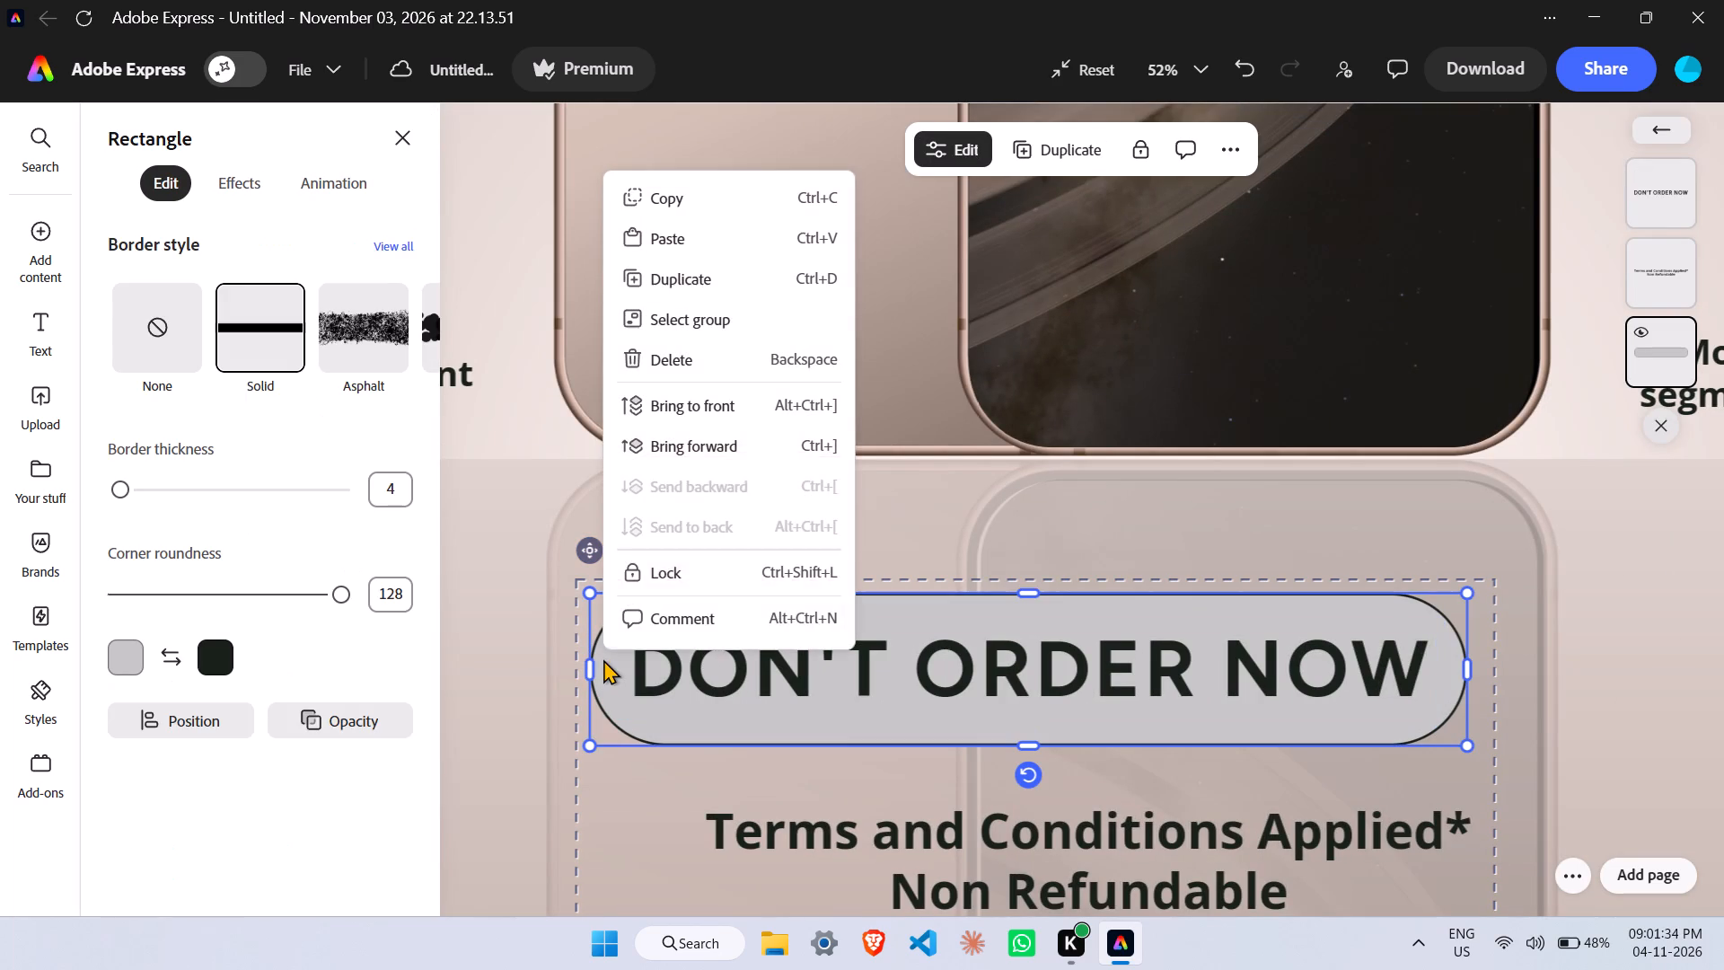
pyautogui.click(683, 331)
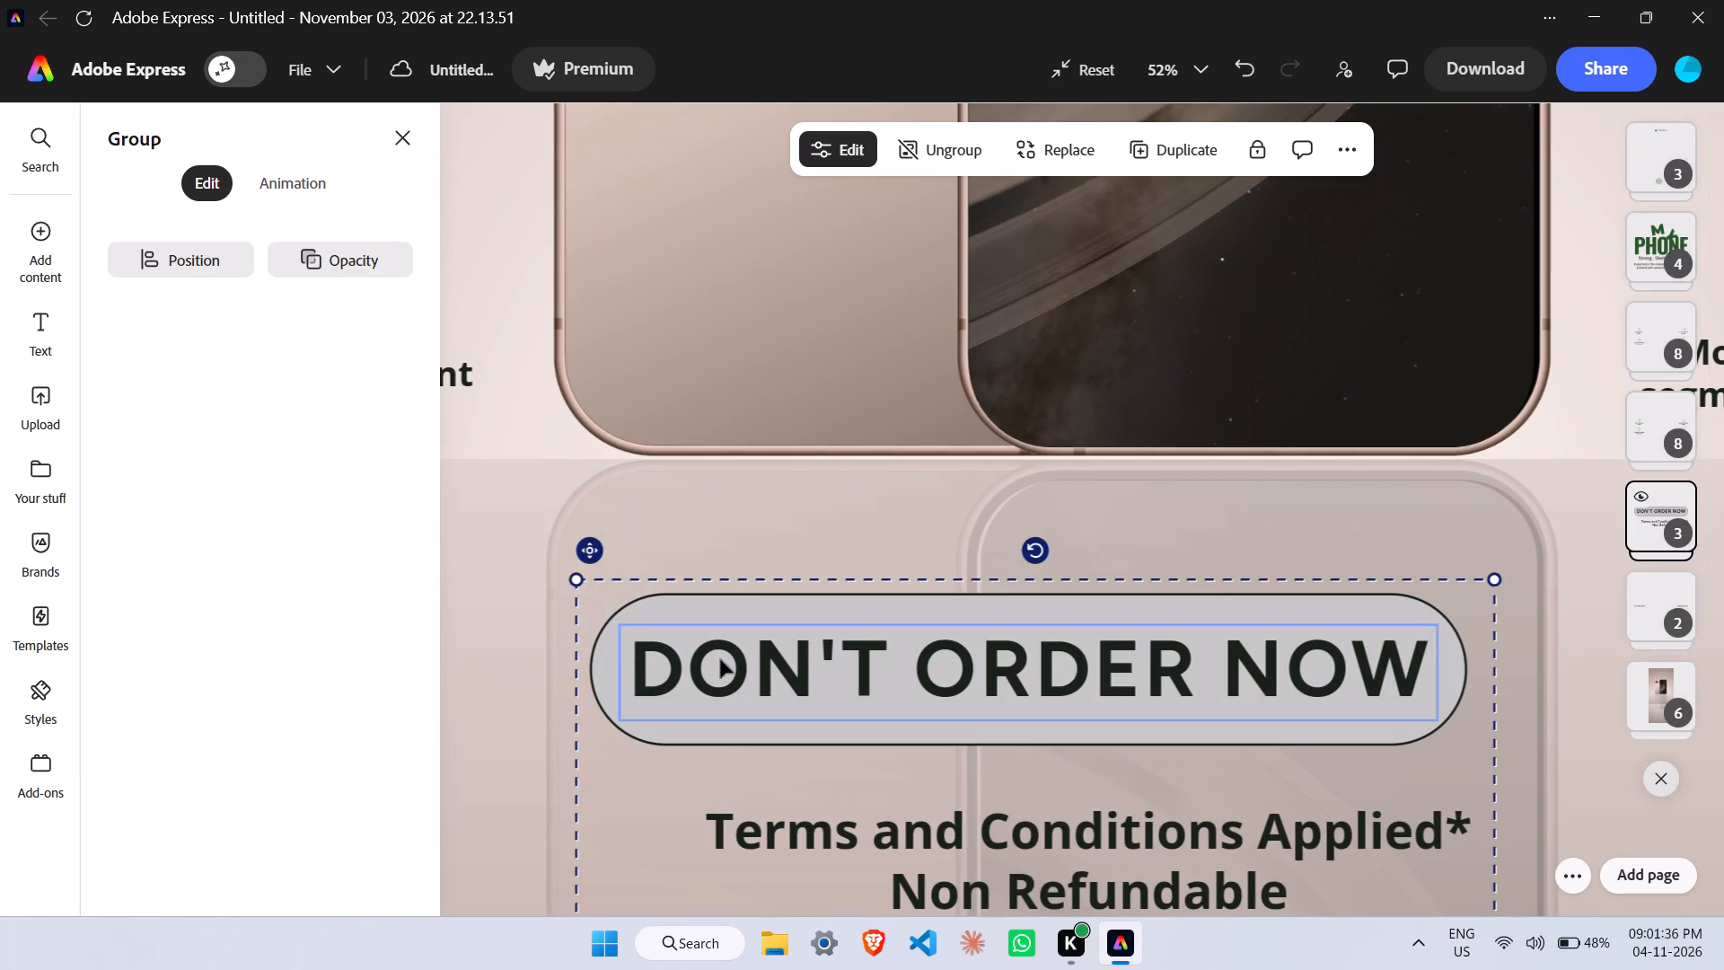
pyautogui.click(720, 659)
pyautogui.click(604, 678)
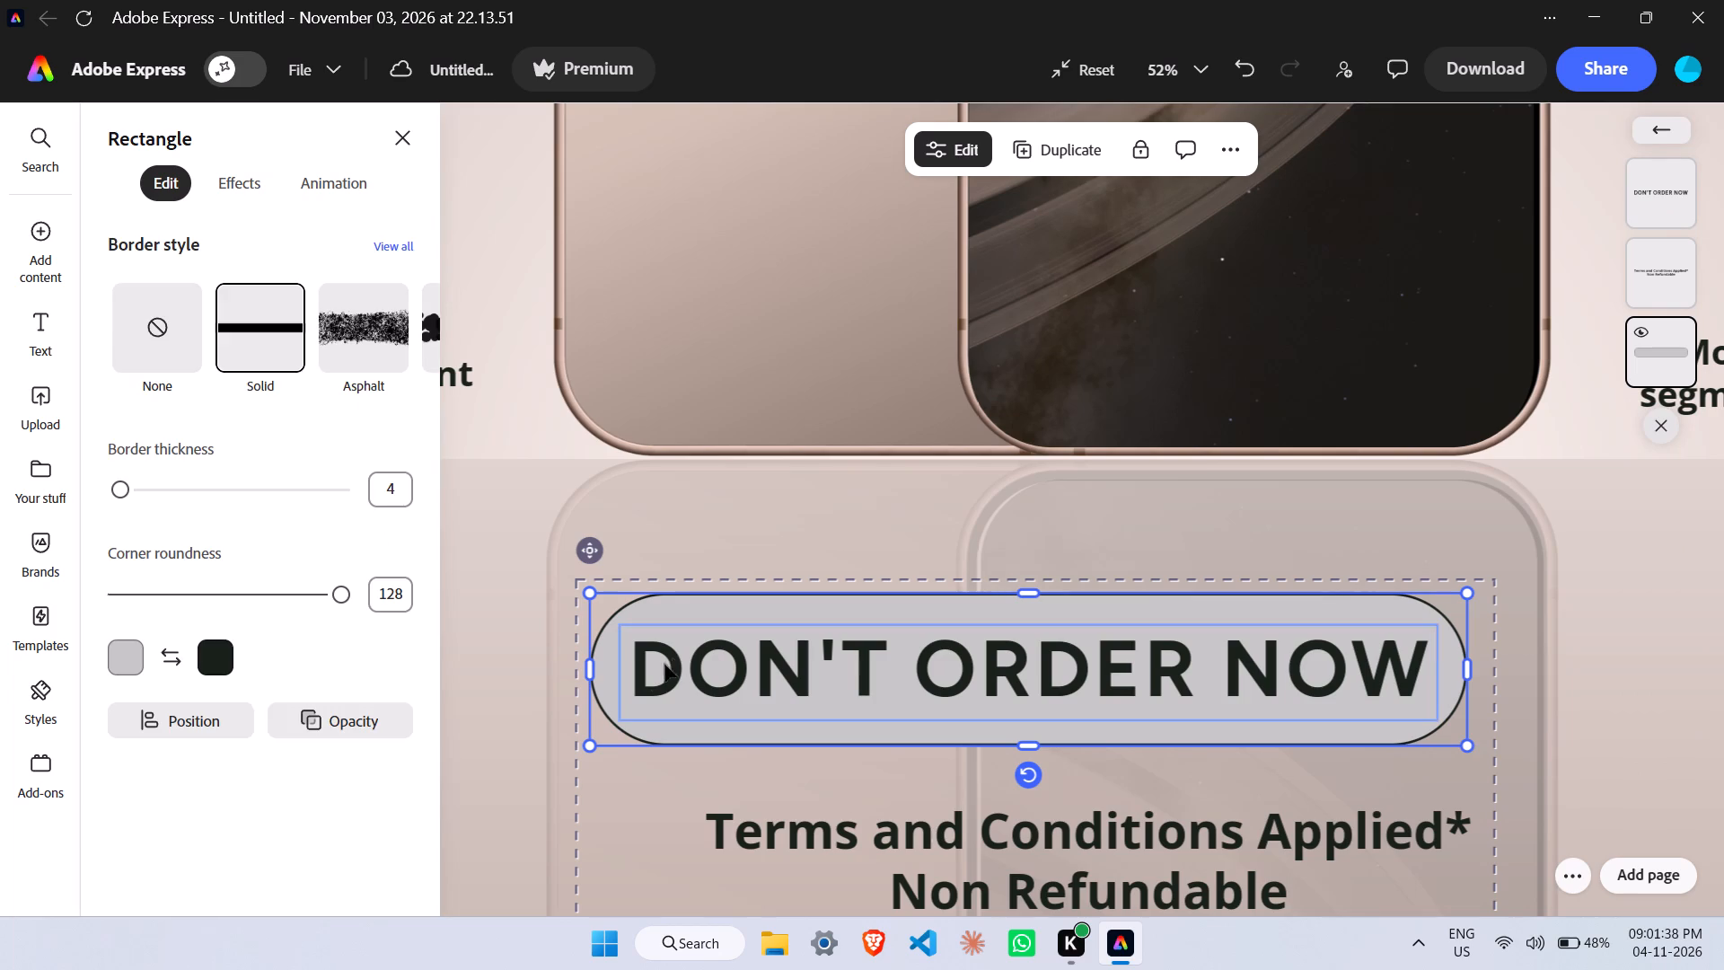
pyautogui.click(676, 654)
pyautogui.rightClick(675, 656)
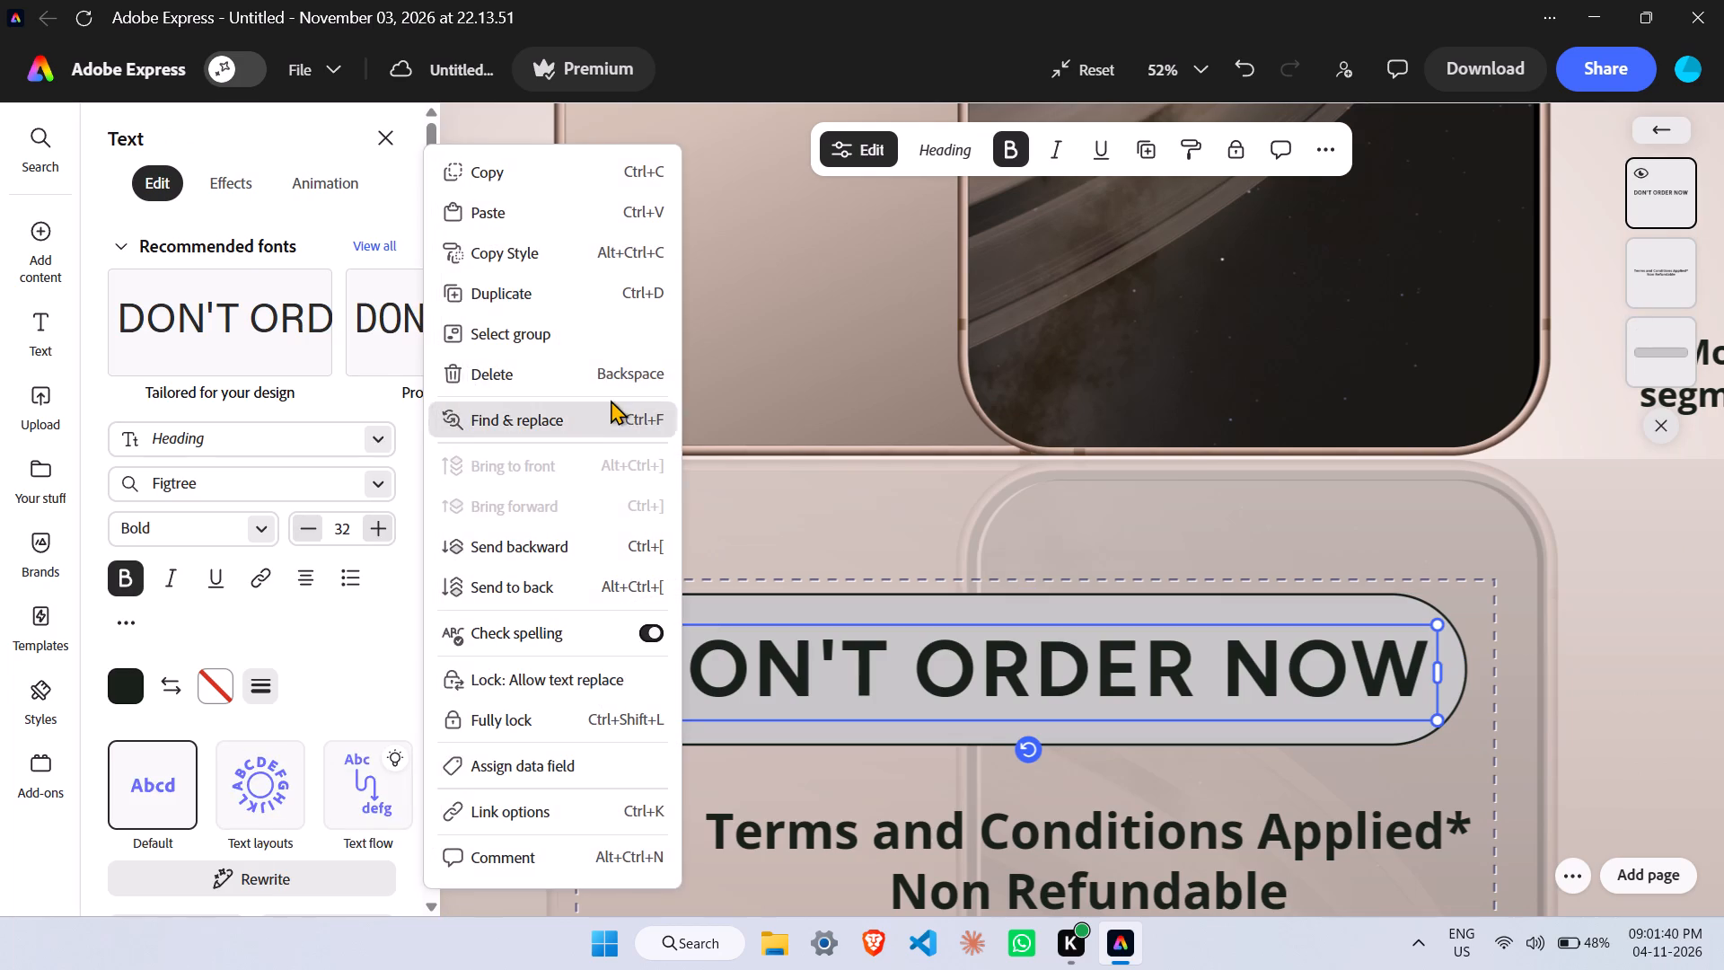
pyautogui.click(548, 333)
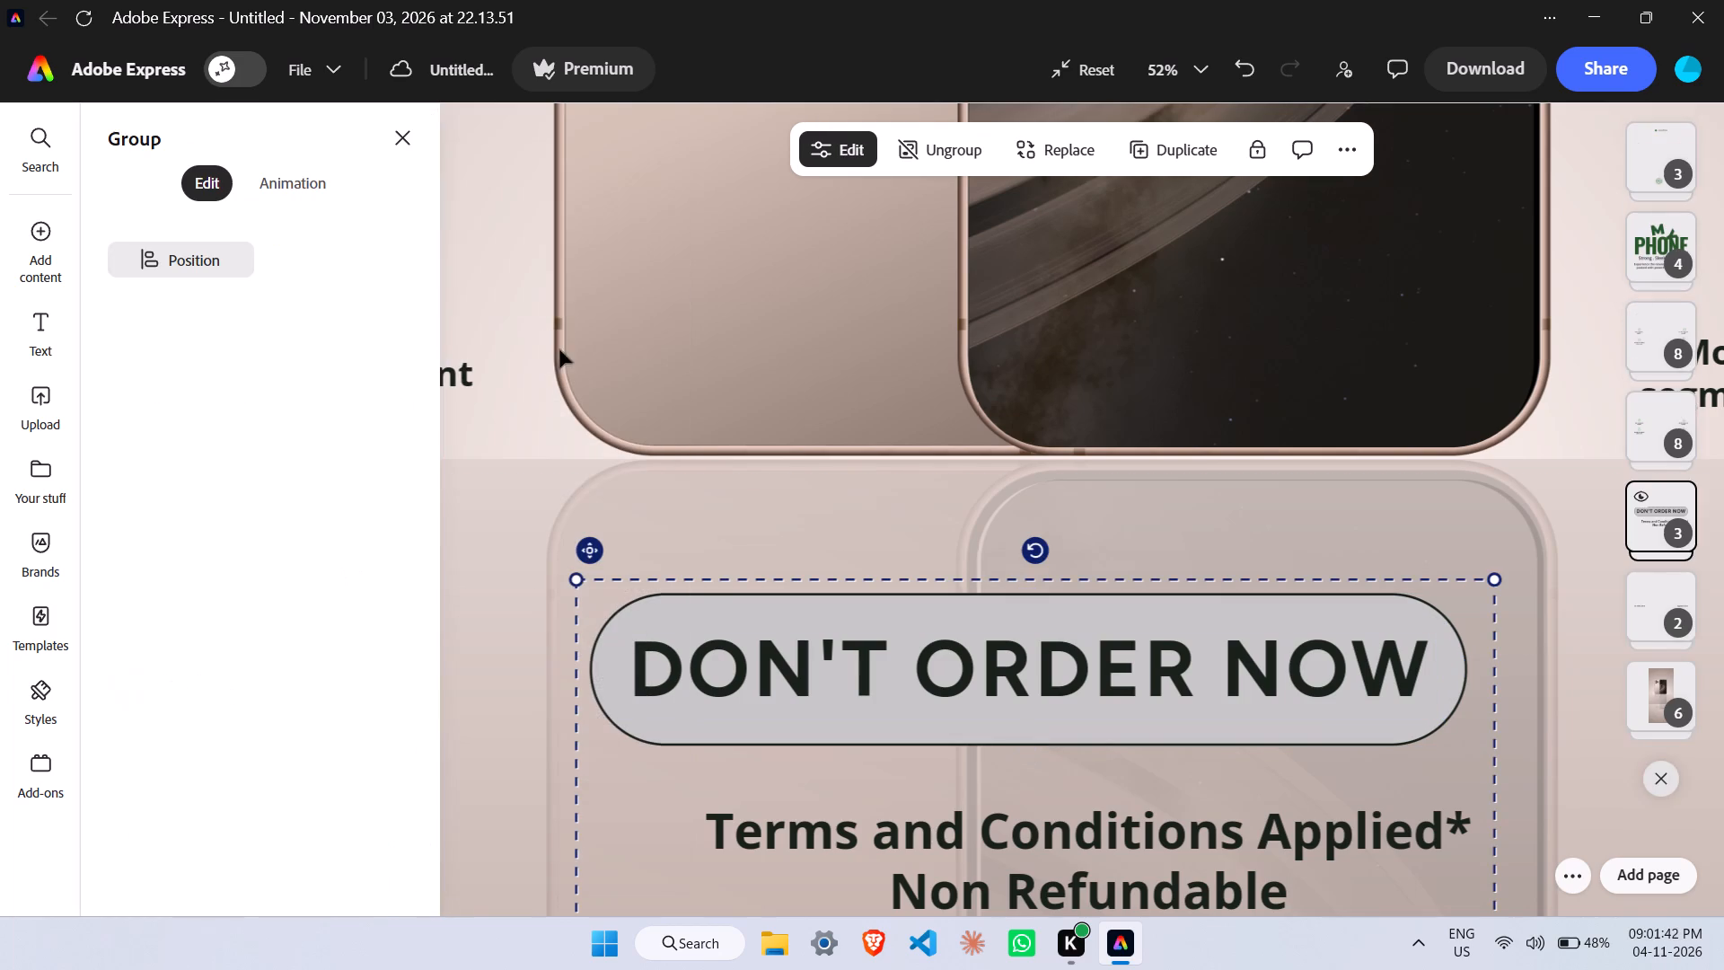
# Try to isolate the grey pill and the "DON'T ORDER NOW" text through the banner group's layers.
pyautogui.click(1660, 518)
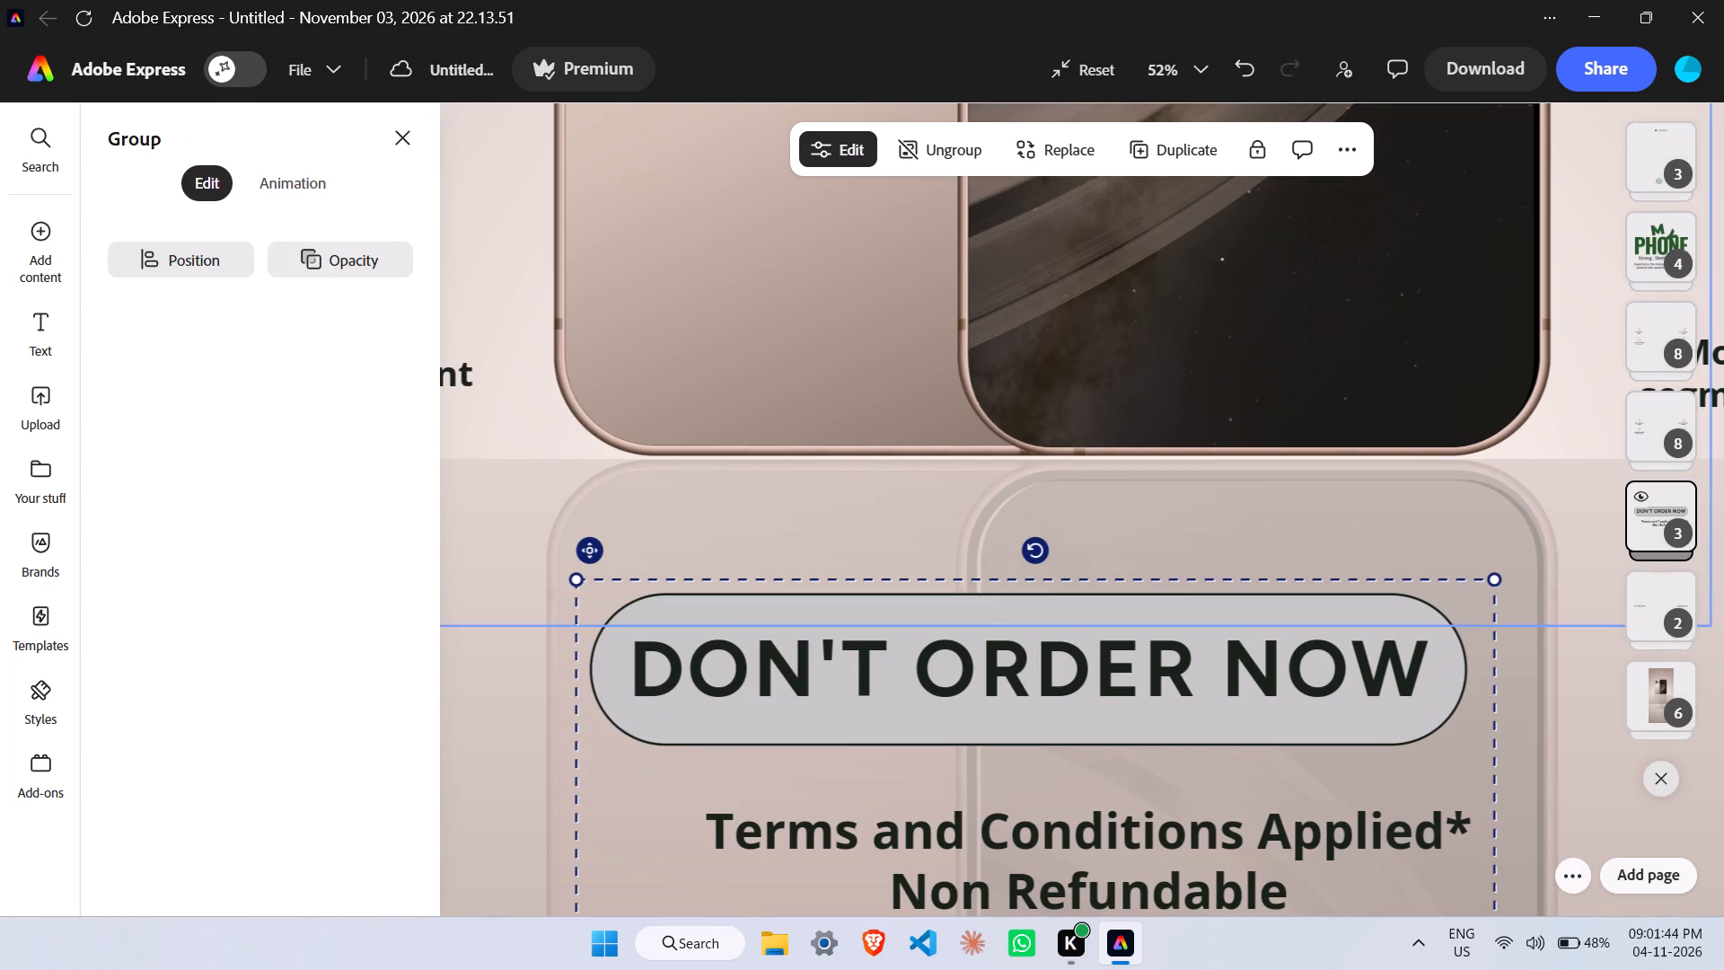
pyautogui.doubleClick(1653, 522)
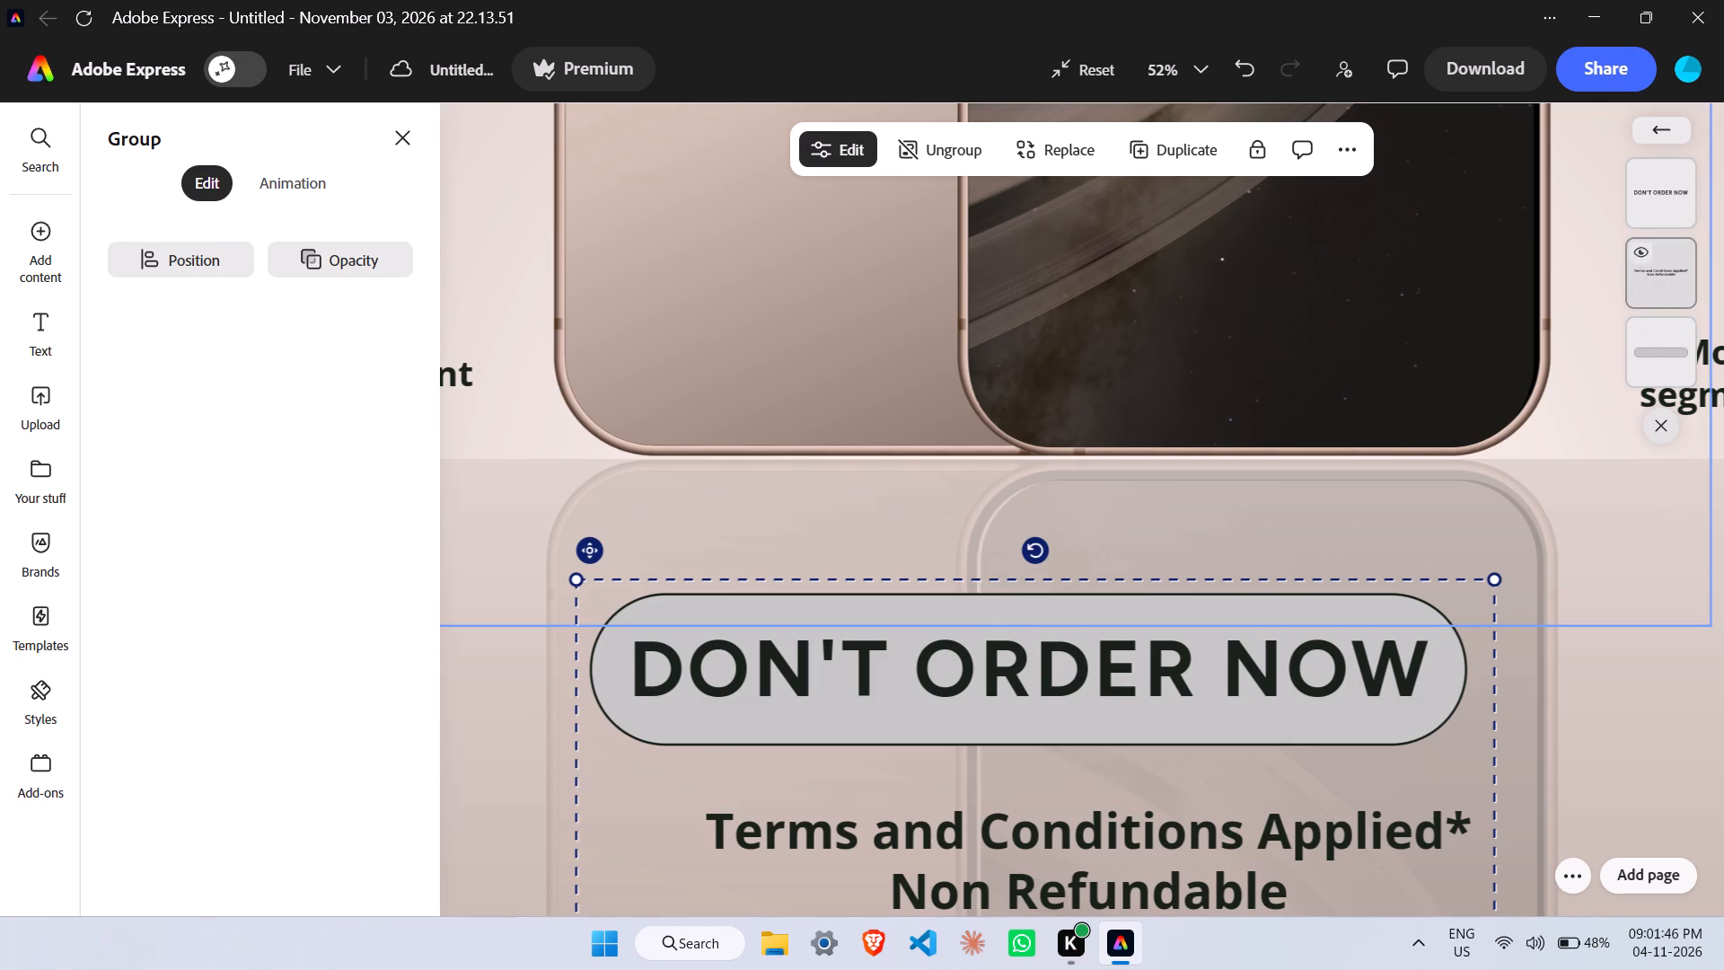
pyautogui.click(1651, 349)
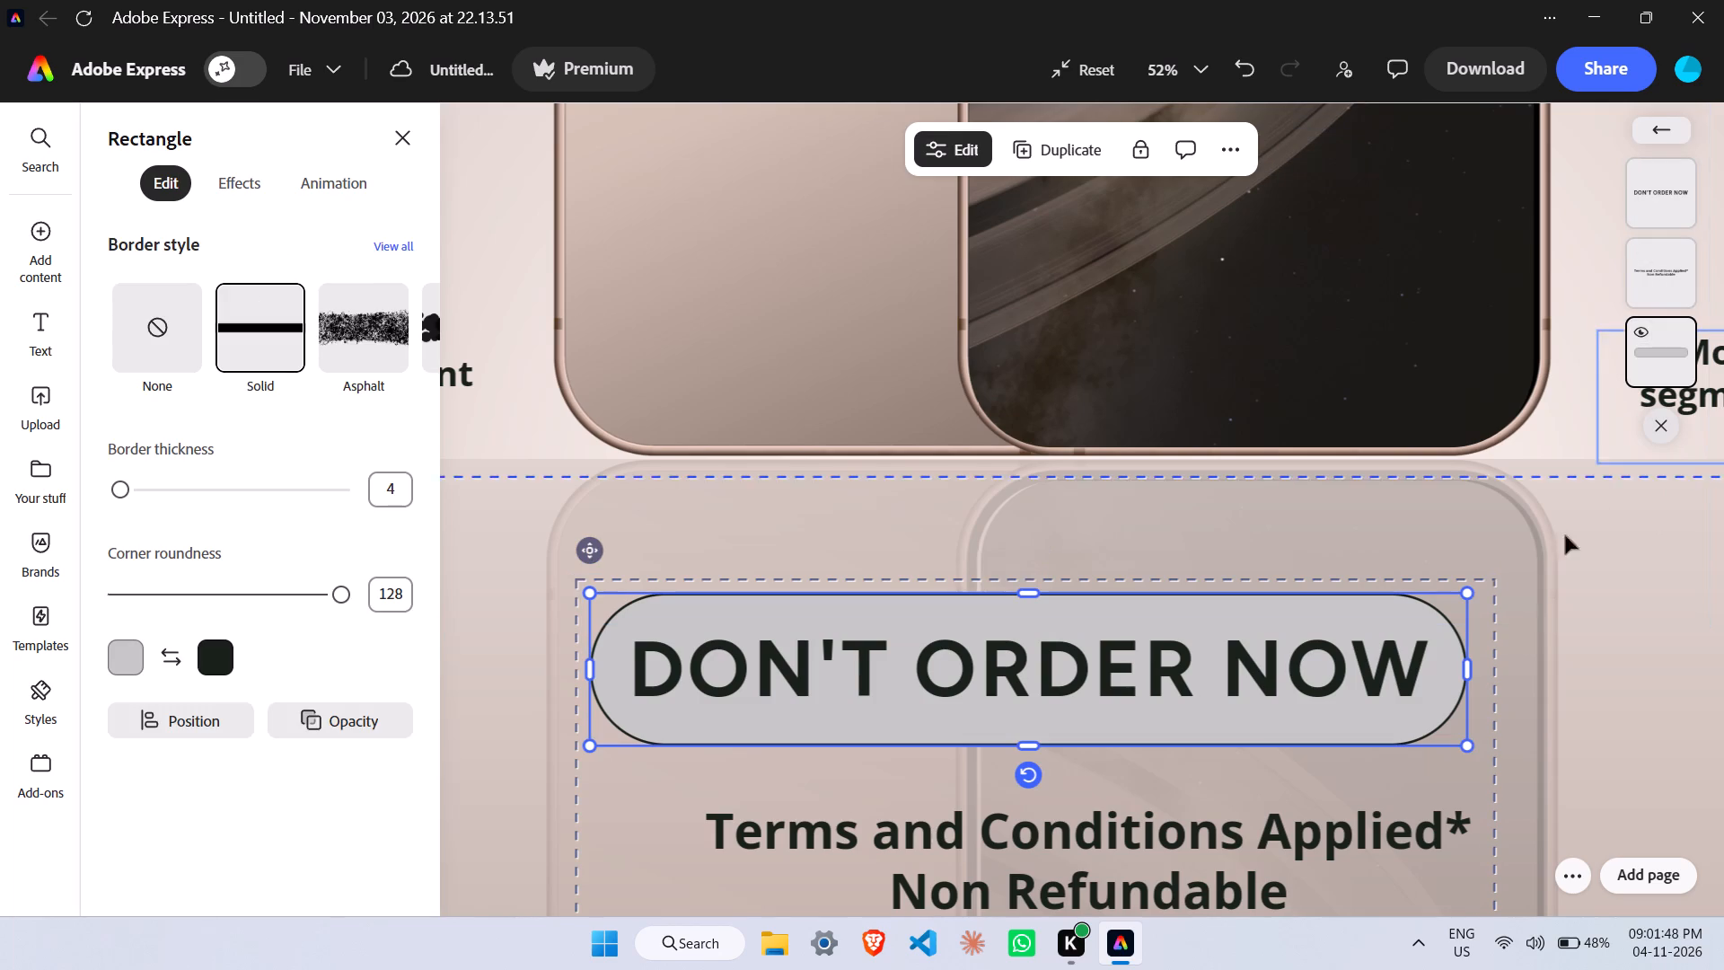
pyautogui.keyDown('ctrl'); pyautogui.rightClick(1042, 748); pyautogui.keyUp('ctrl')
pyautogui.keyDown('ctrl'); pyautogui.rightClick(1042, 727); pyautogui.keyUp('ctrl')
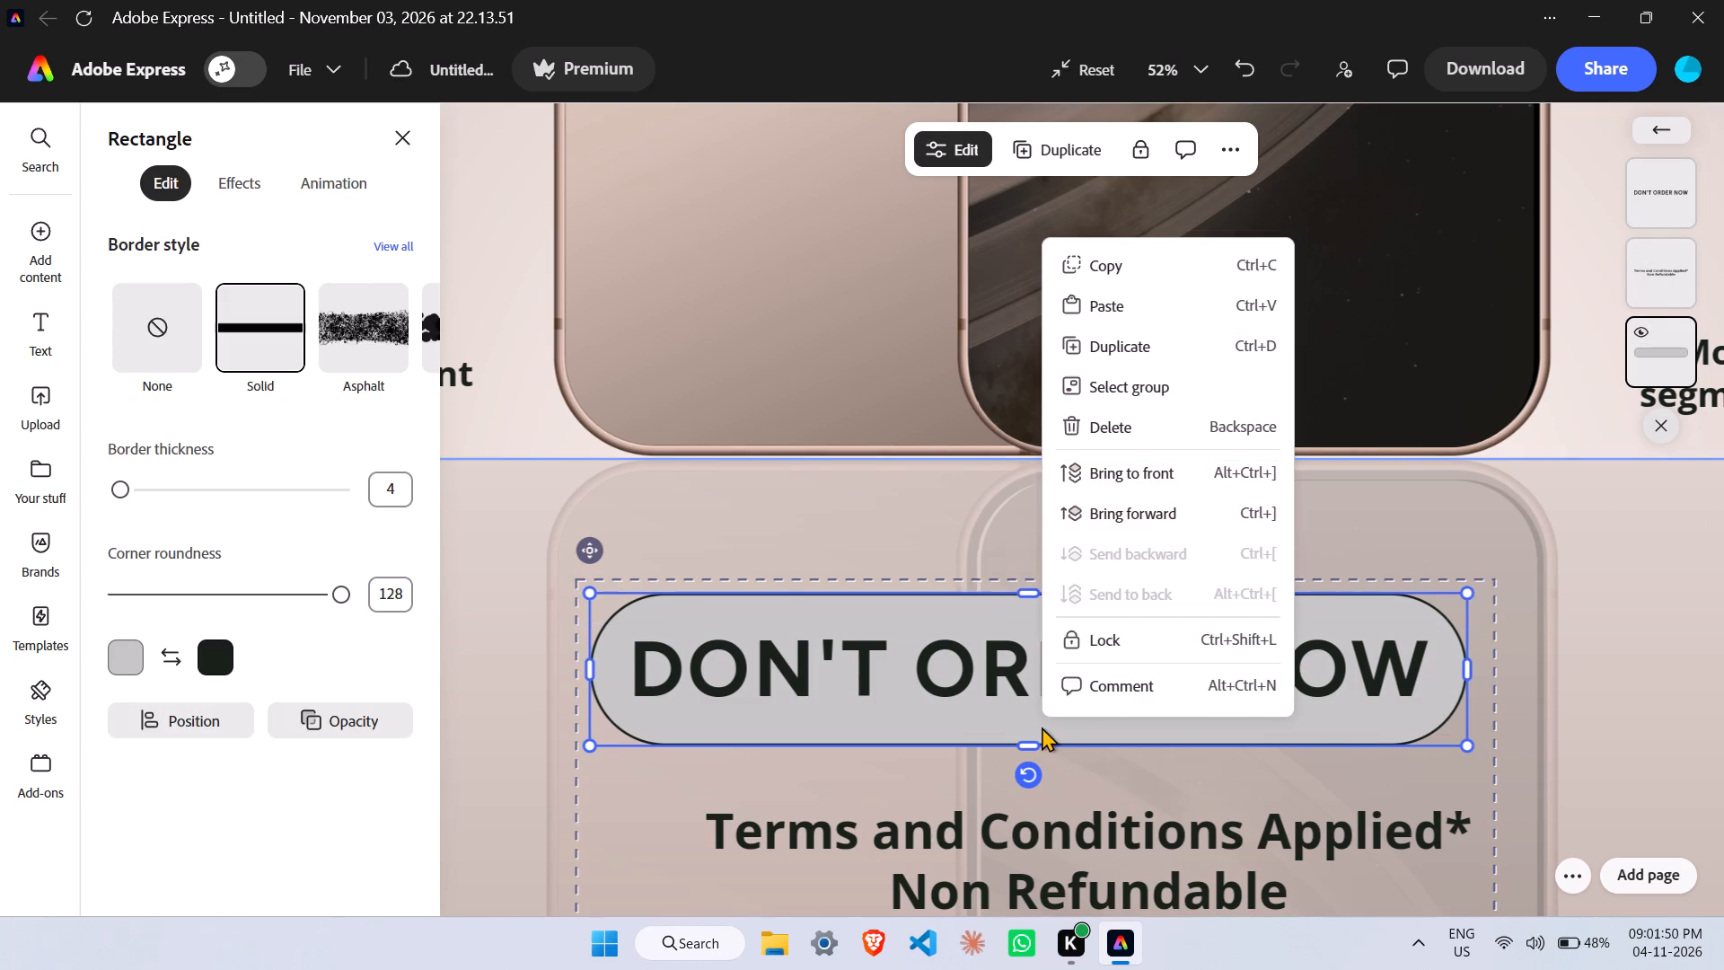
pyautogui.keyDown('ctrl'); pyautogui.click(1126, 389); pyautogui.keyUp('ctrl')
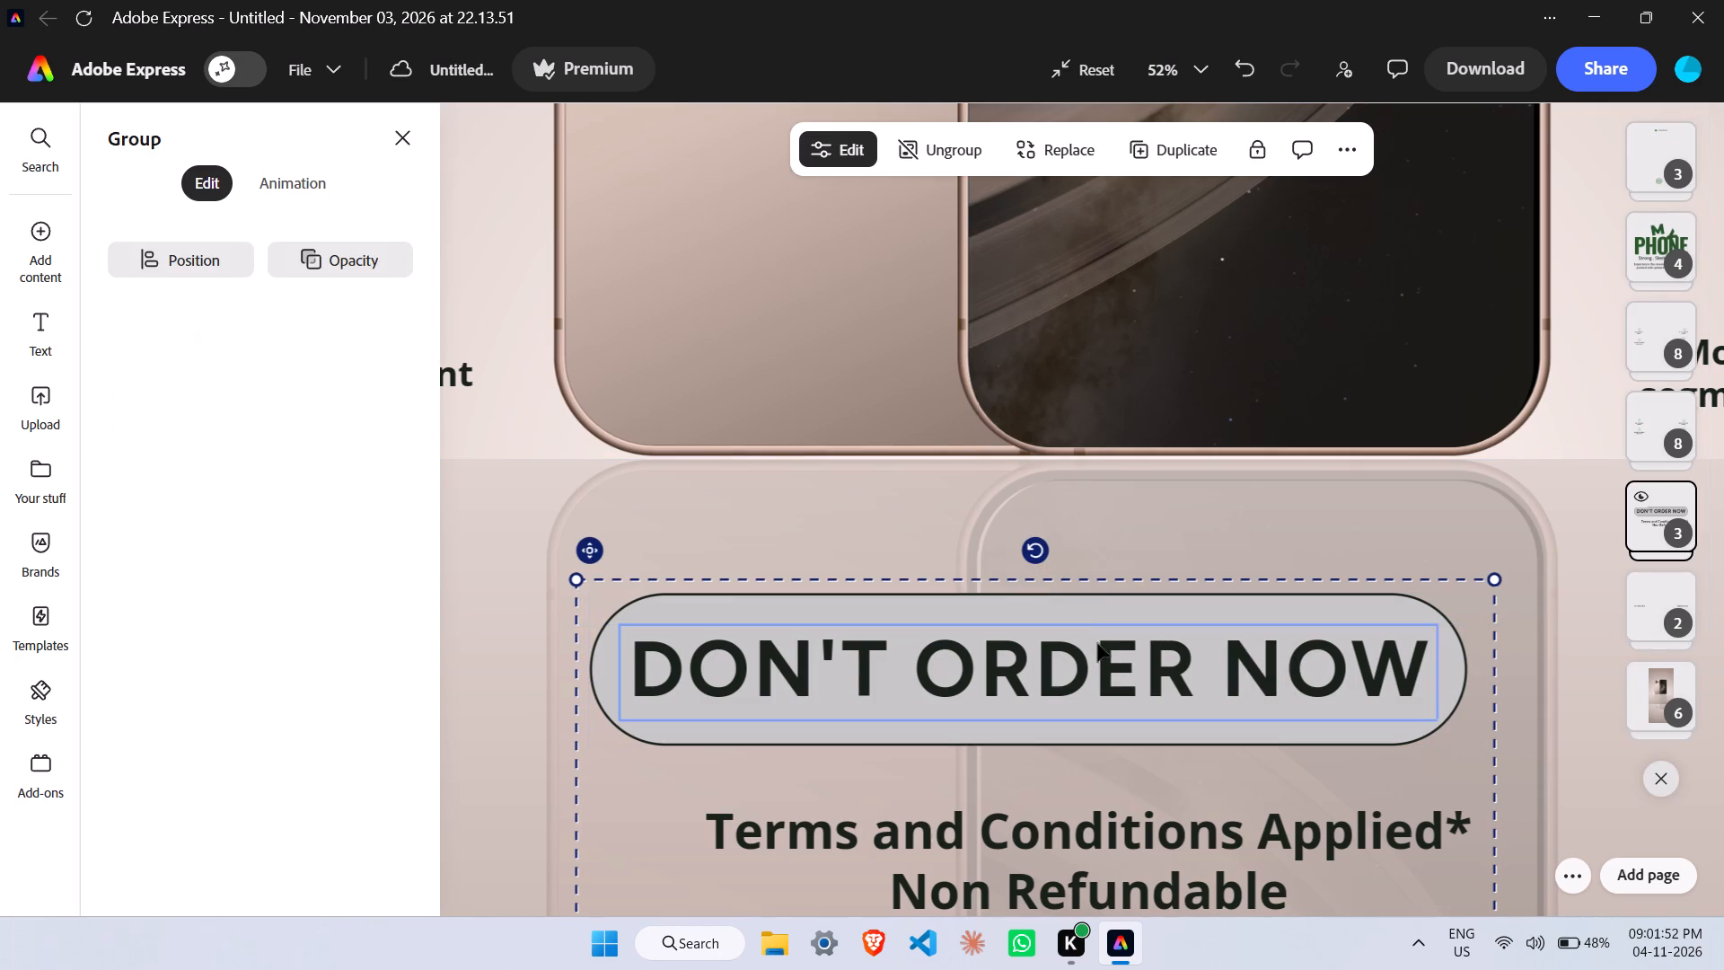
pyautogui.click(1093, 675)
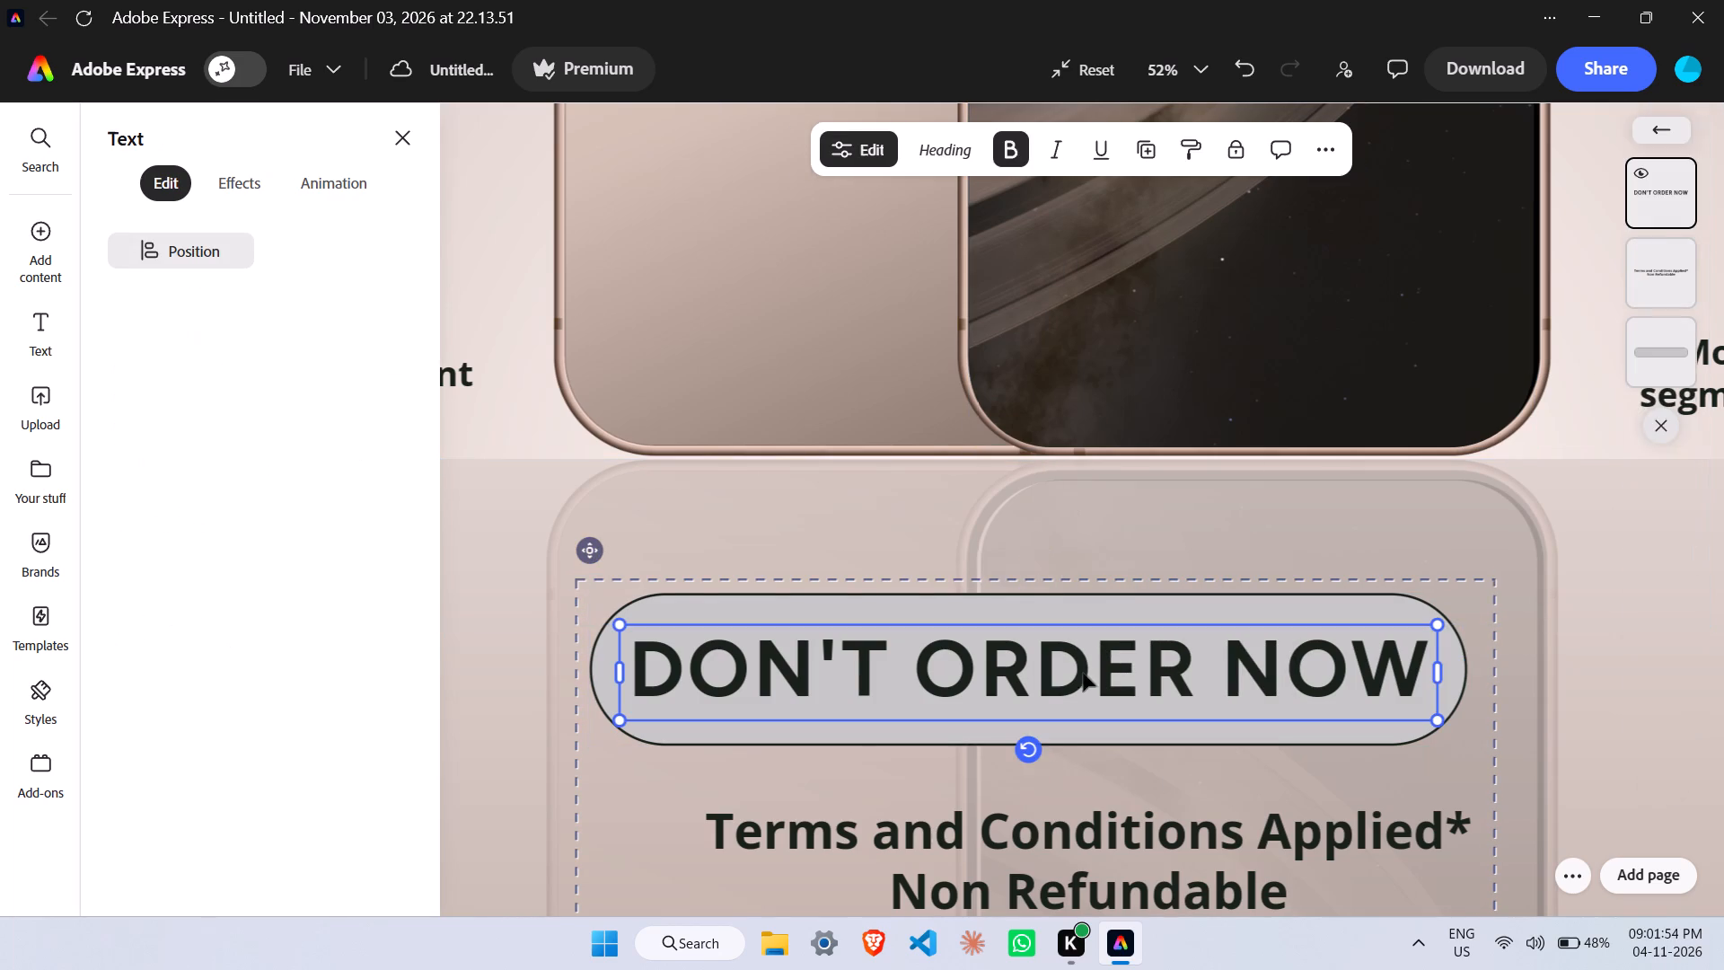
# Move the group with the "DON'T ORDER NOW" banner and the terms text slightly to the right.
pyautogui.click(716, 774)
pyautogui.moveTo(700, 764); pyautogui.dragTo(704, 746)
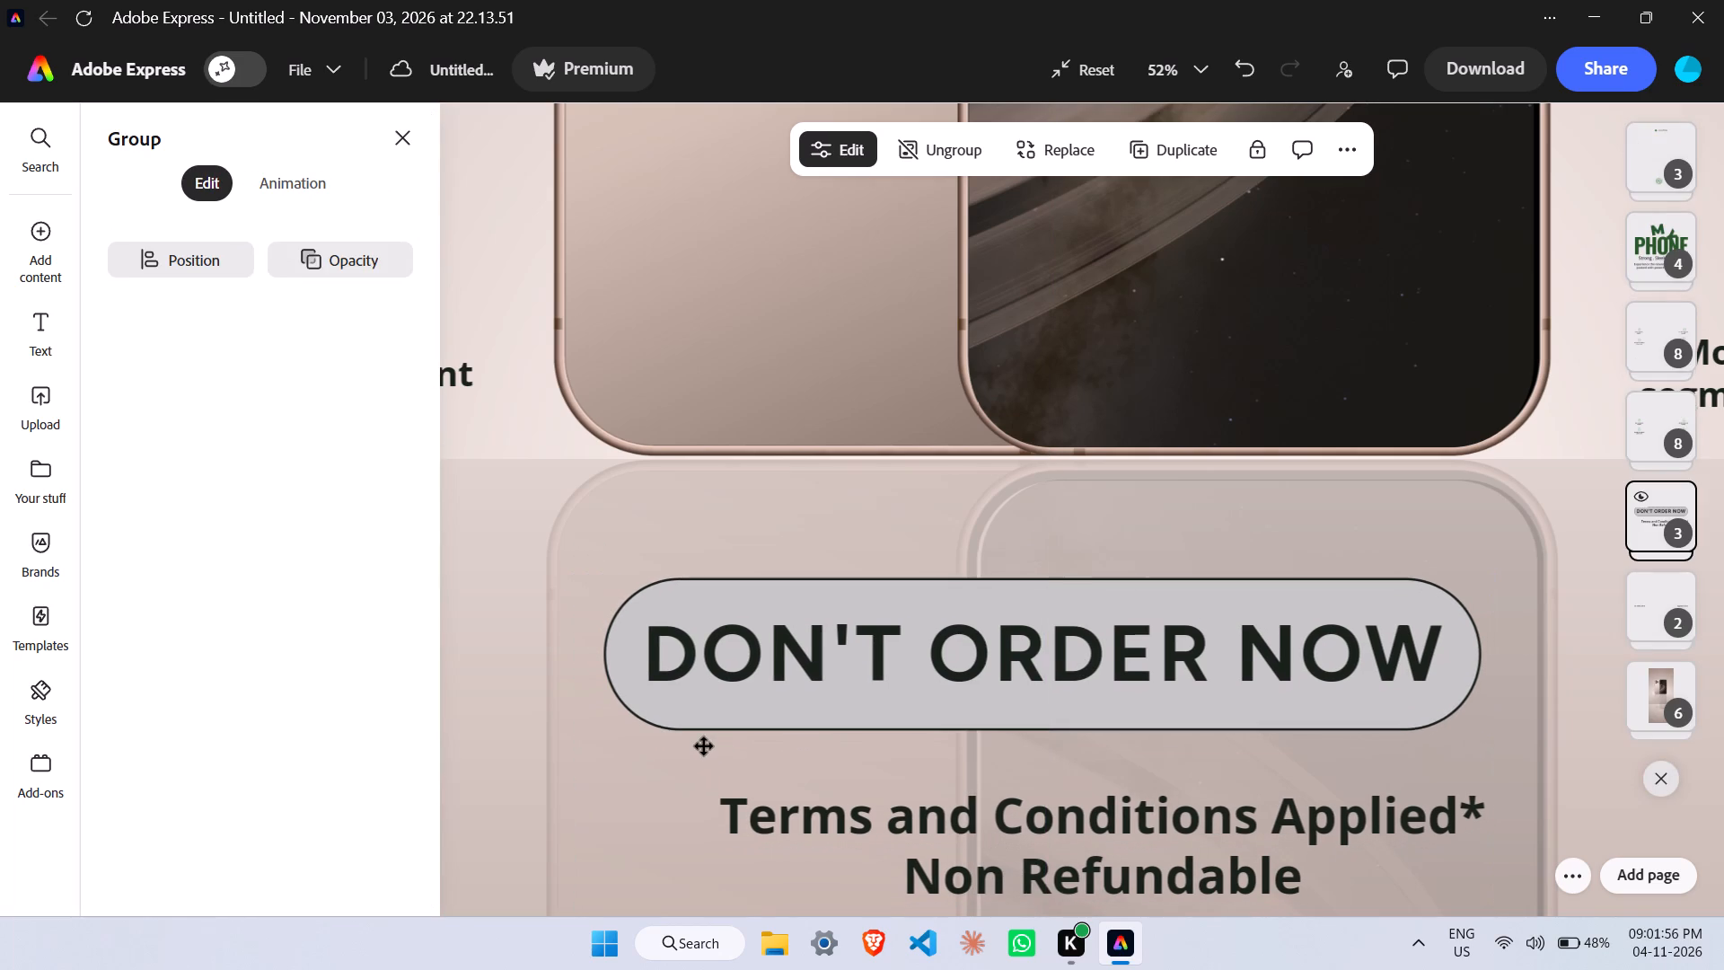
pyautogui.moveTo(704, 746); pyautogui.dragTo(717, 763)
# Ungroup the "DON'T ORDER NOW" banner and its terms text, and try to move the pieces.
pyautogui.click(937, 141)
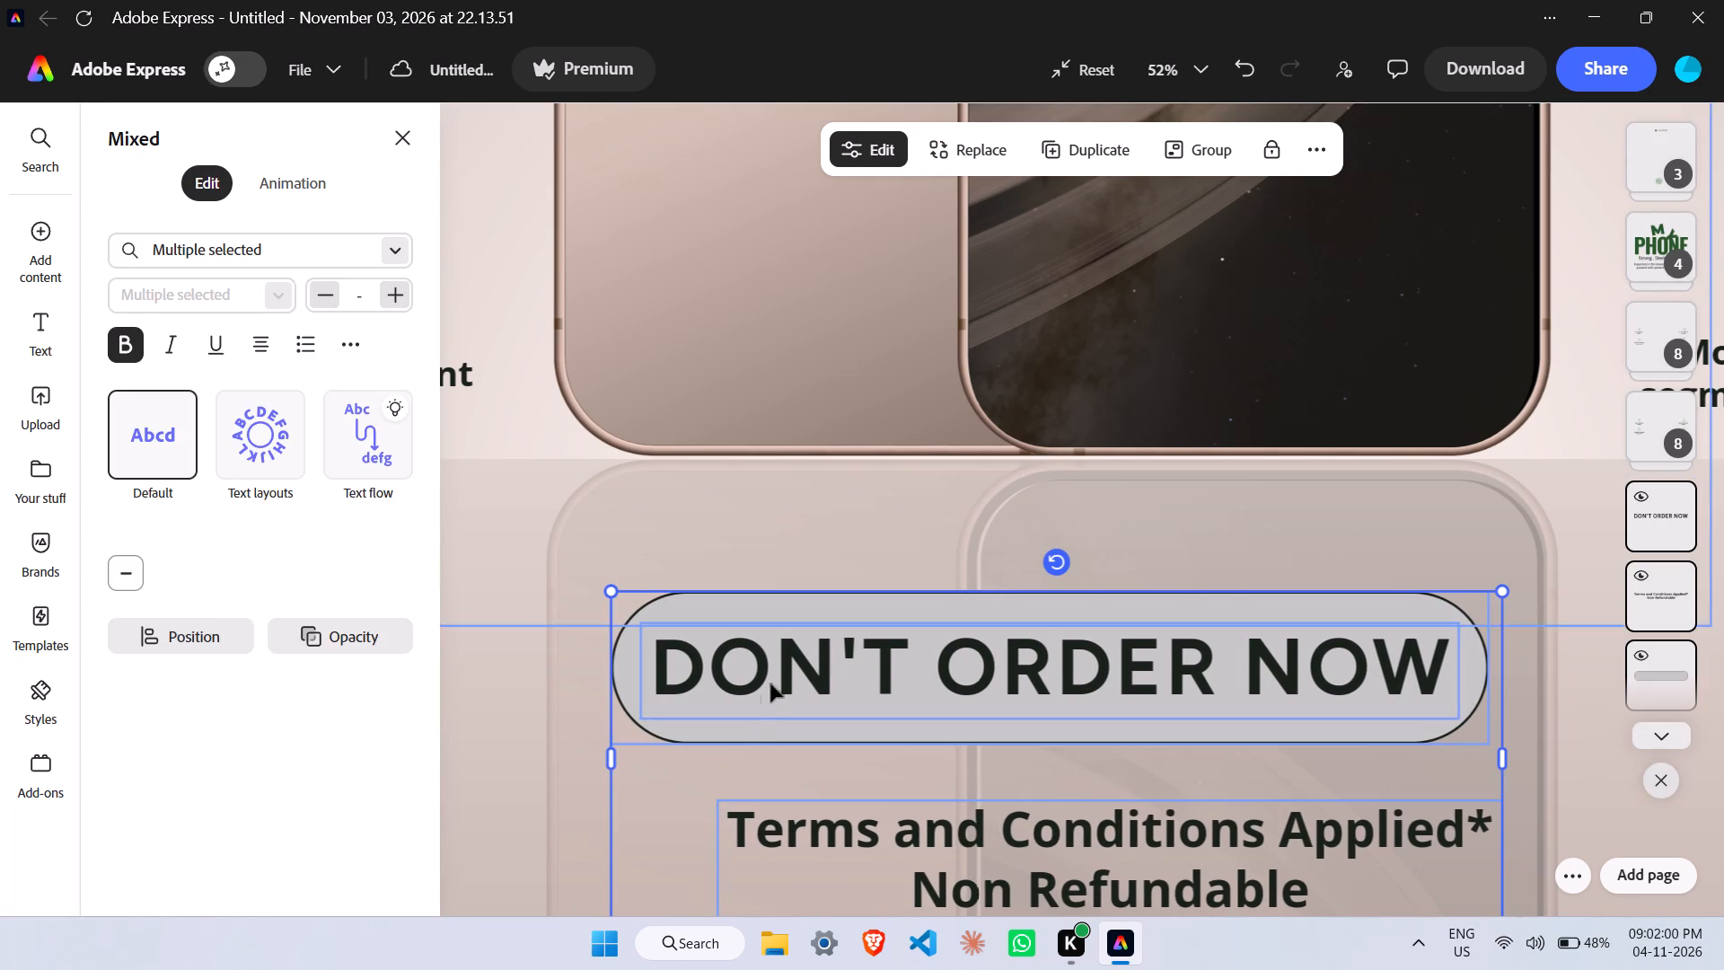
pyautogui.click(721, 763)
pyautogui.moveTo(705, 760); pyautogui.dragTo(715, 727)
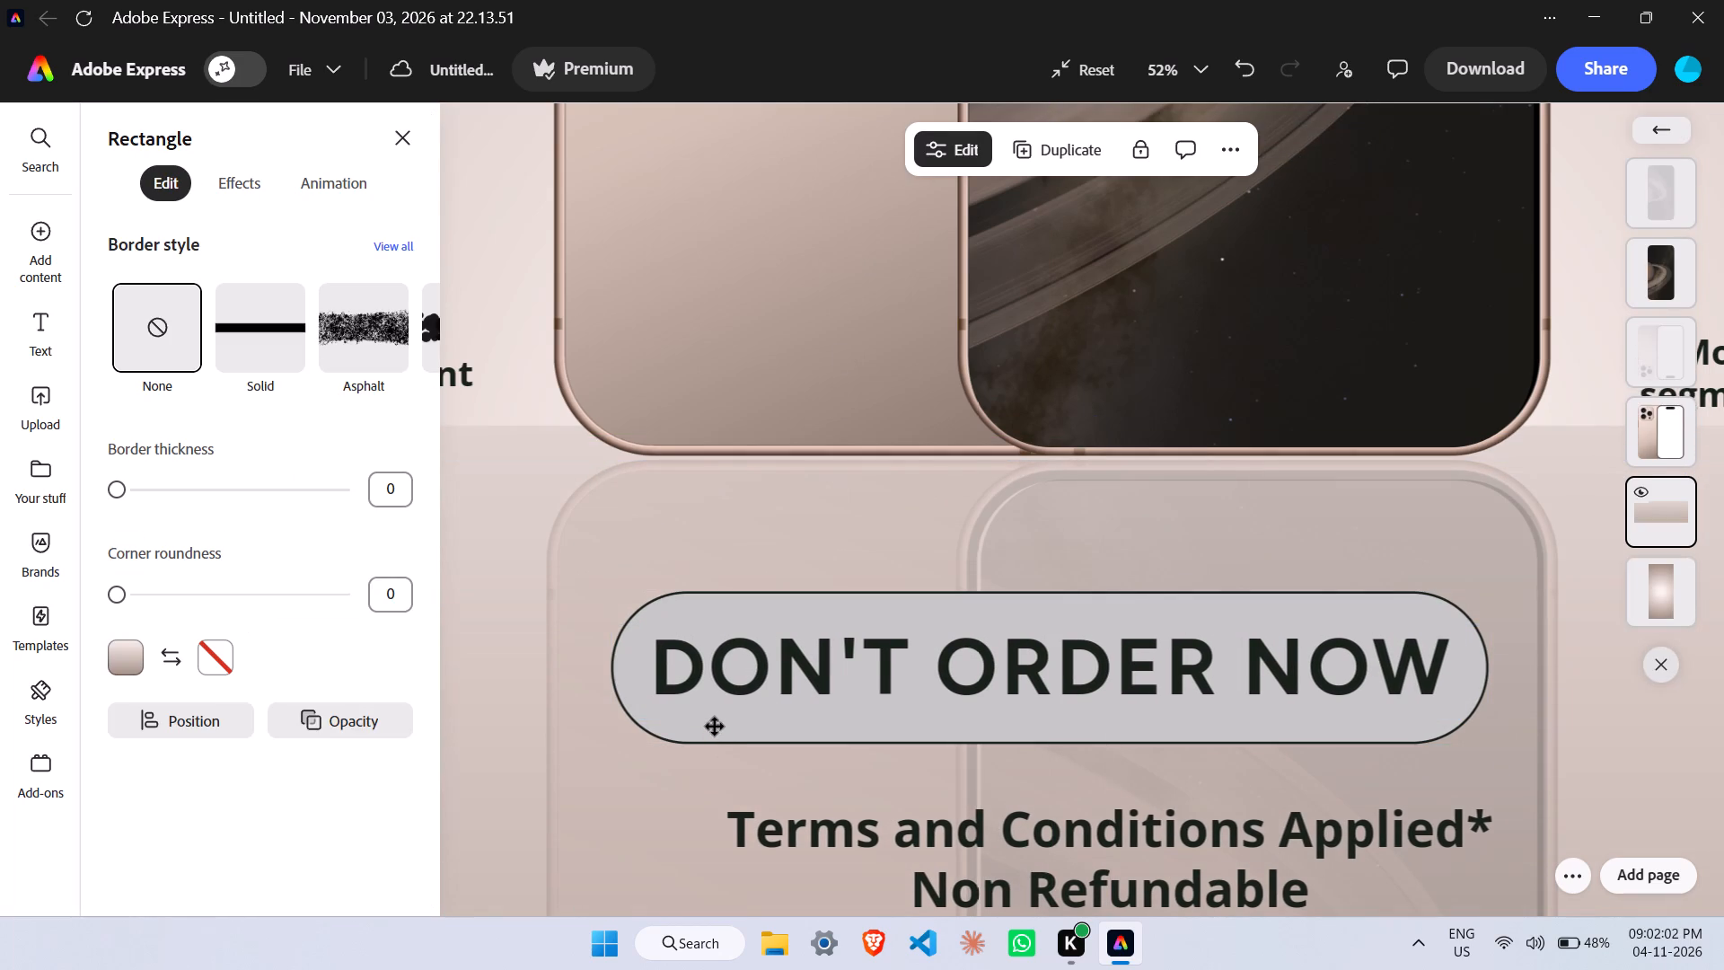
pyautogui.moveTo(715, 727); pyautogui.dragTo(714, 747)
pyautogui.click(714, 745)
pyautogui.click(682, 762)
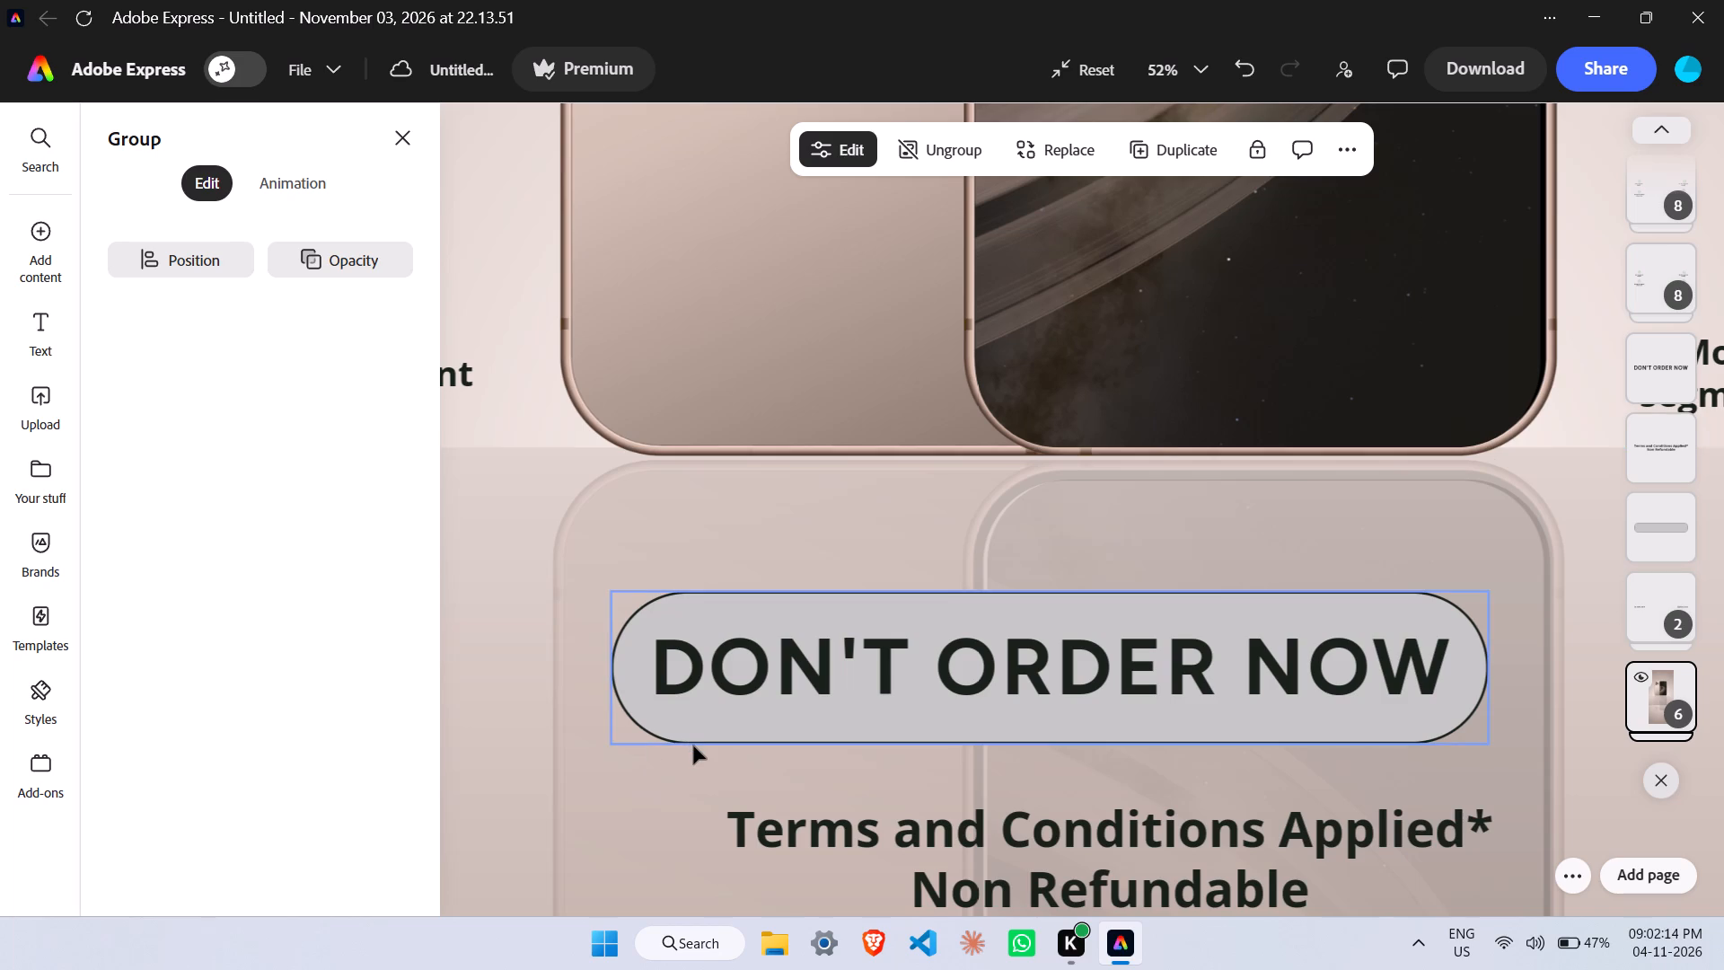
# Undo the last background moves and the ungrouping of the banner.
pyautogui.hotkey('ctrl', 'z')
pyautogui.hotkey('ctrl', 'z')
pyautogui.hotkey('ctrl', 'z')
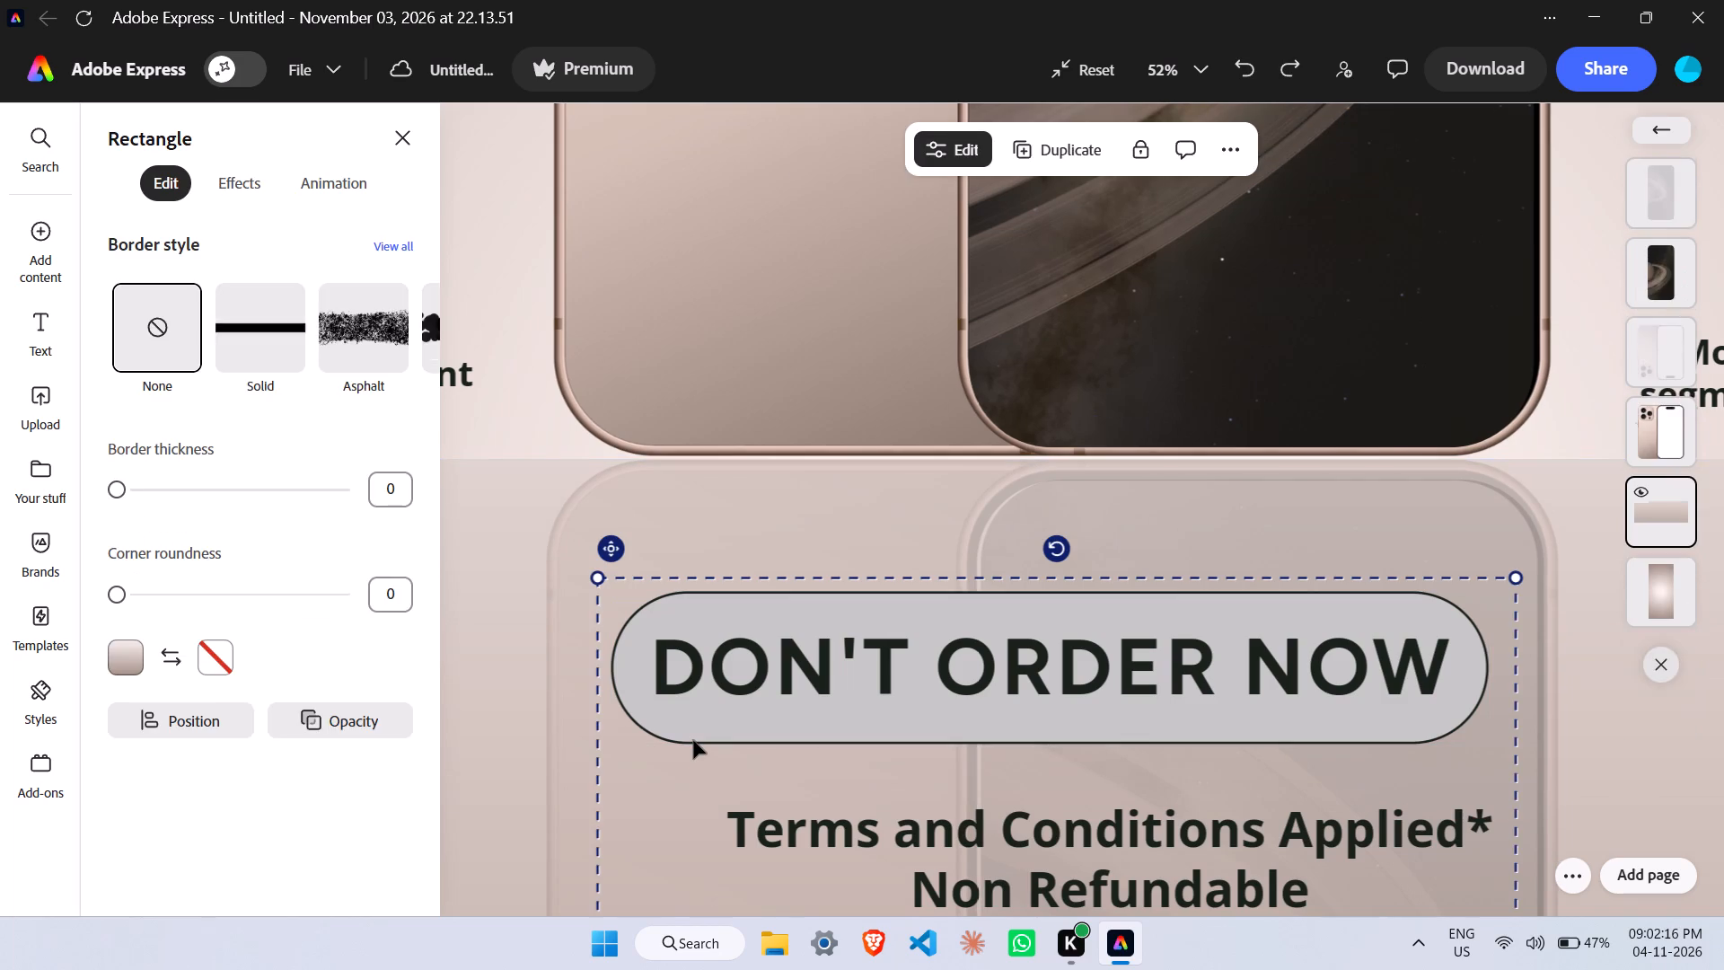
# Duplicate the grey pill and the "DON'T ORDER NOW" text inside the banner group.
pyautogui.click(805, 774)
pyautogui.click(834, 684)
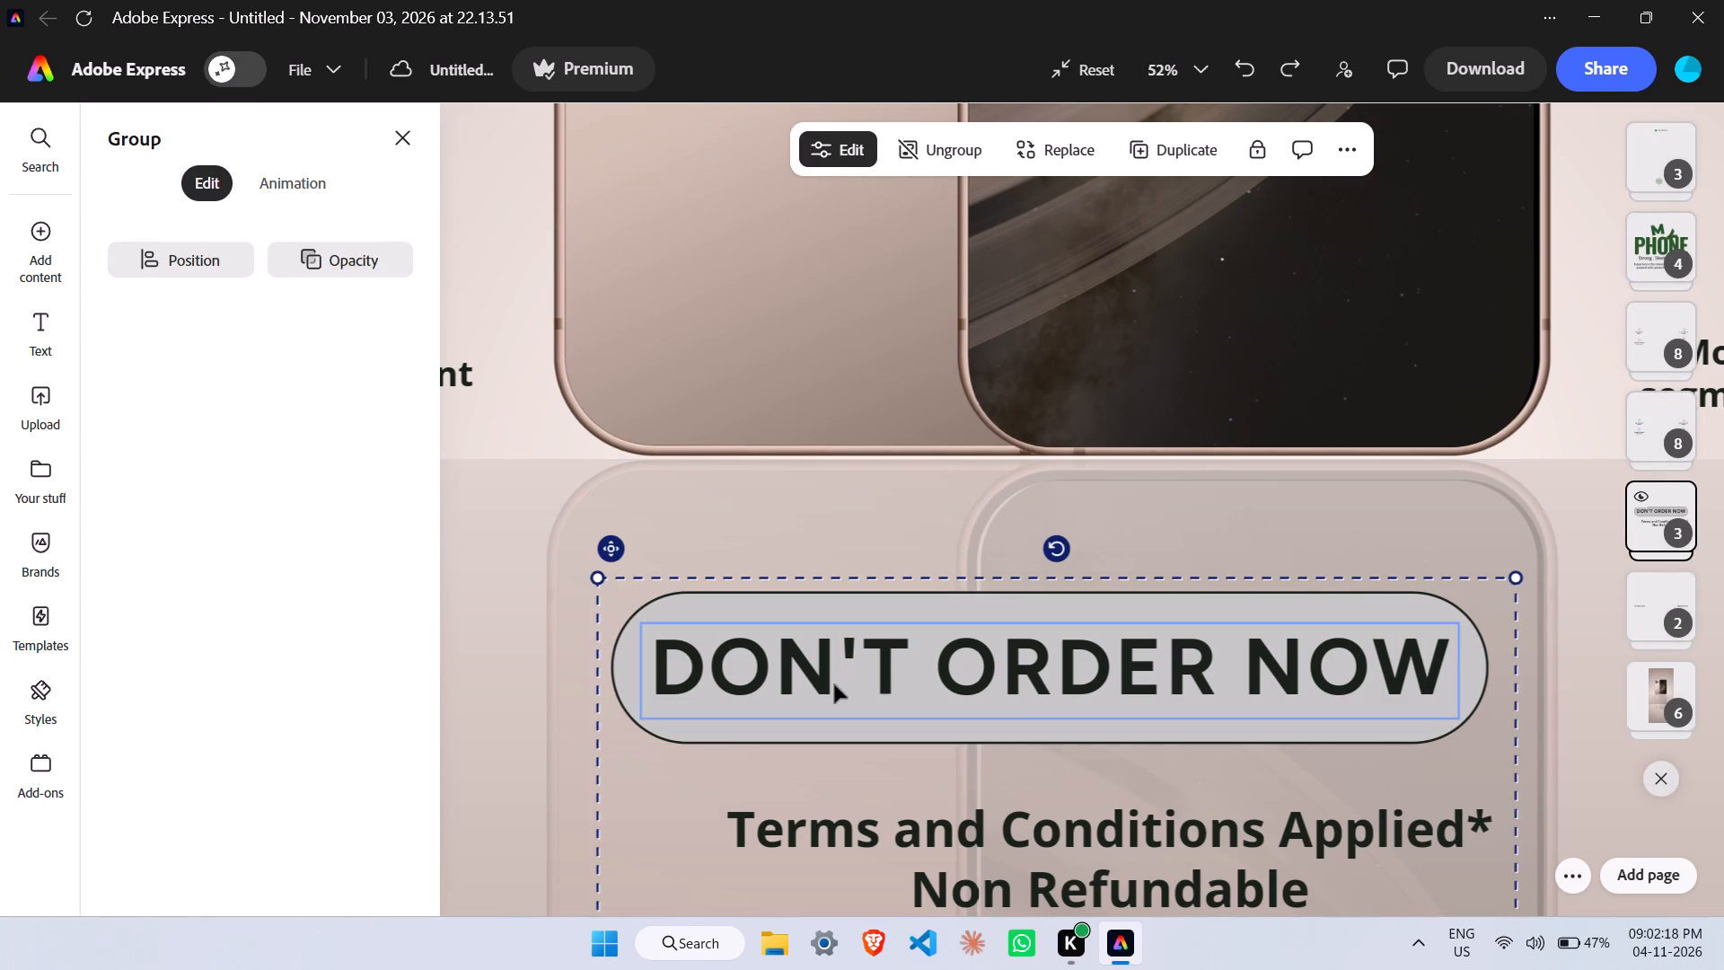
pyautogui.click(763, 725)
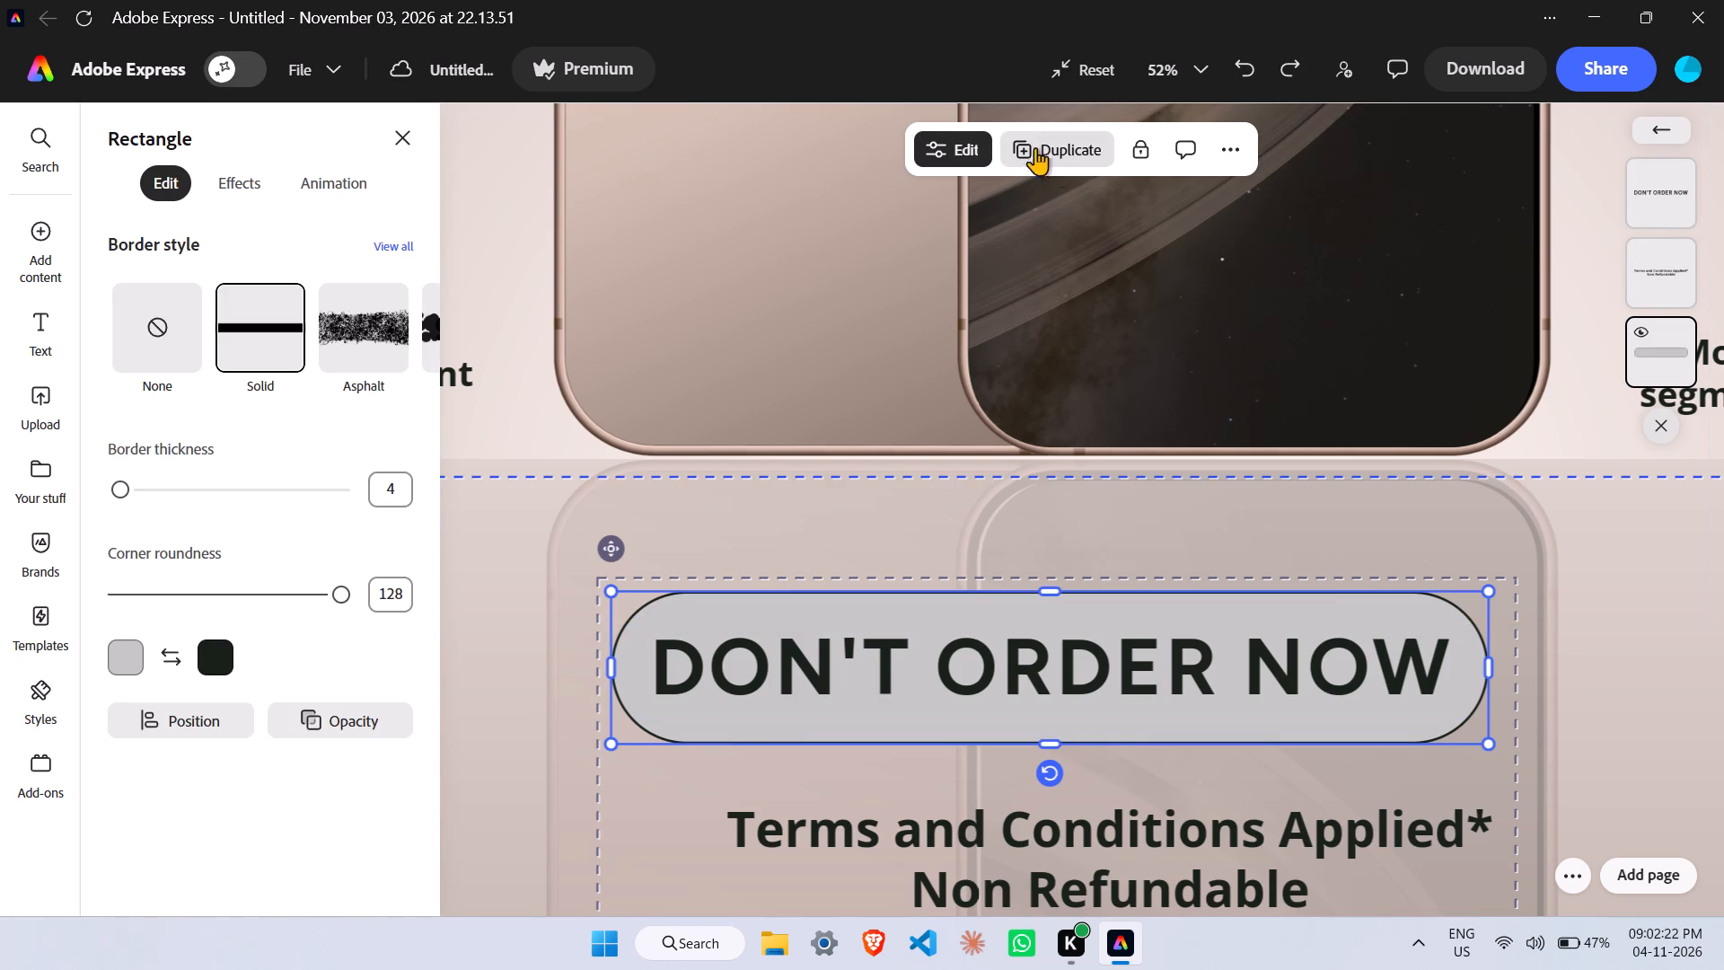
pyautogui.click(1062, 157)
pyautogui.click(858, 669)
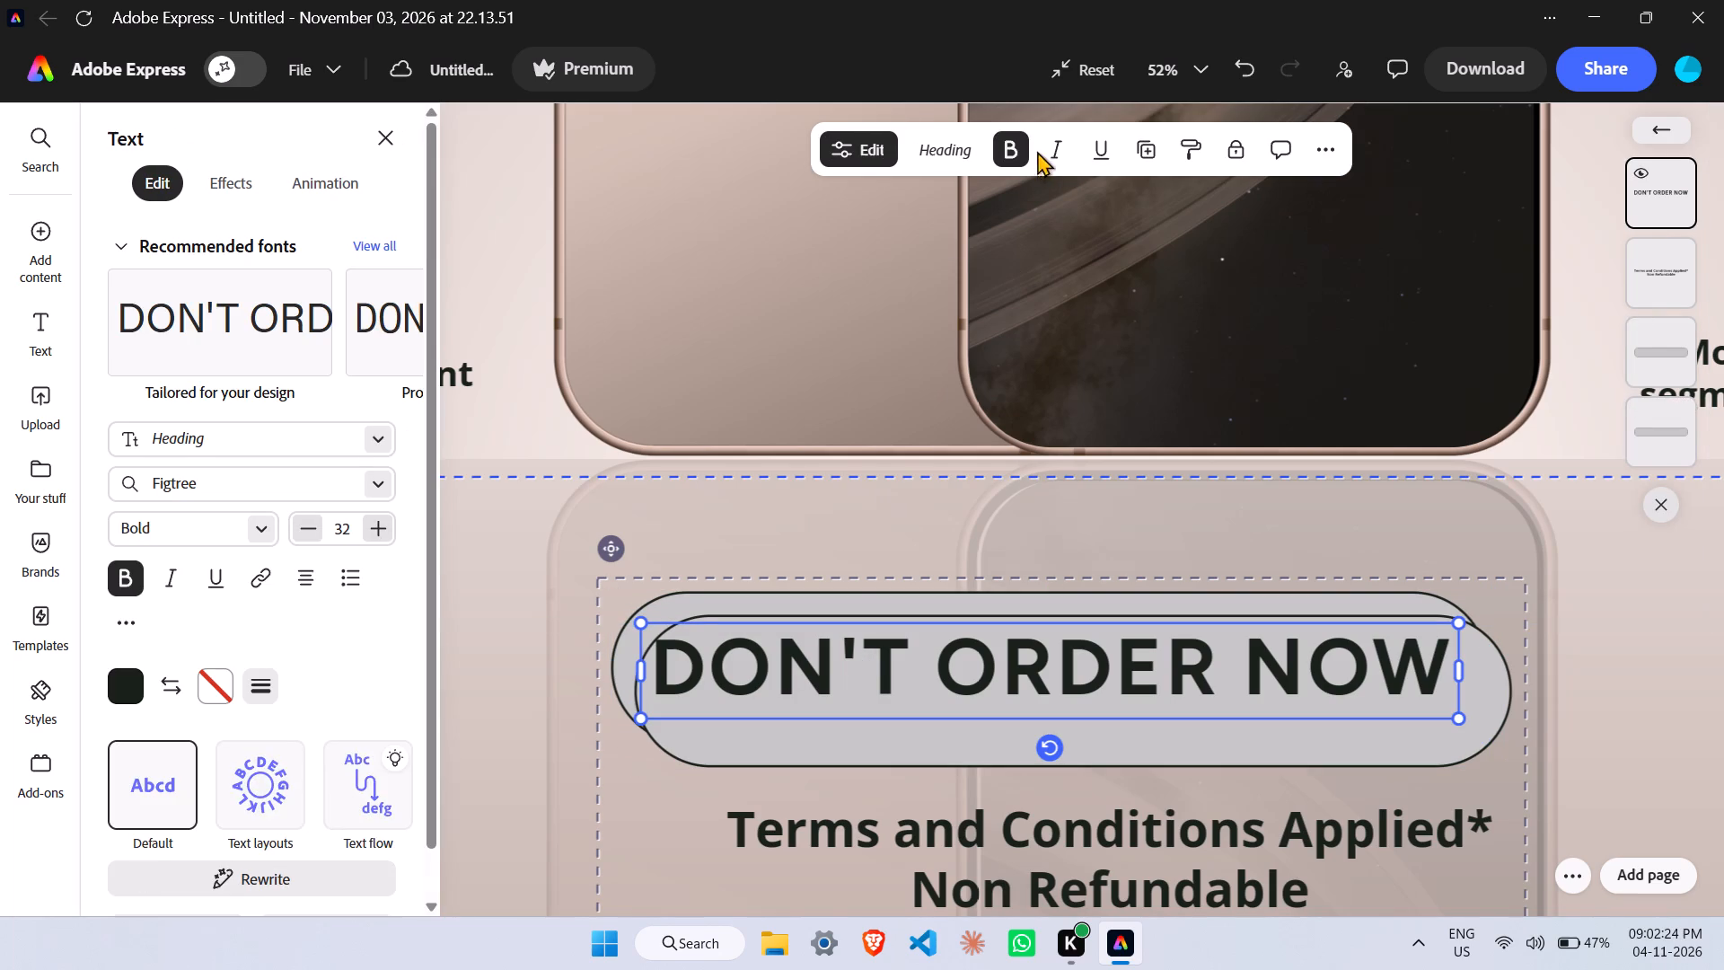
pyautogui.click(1150, 152)
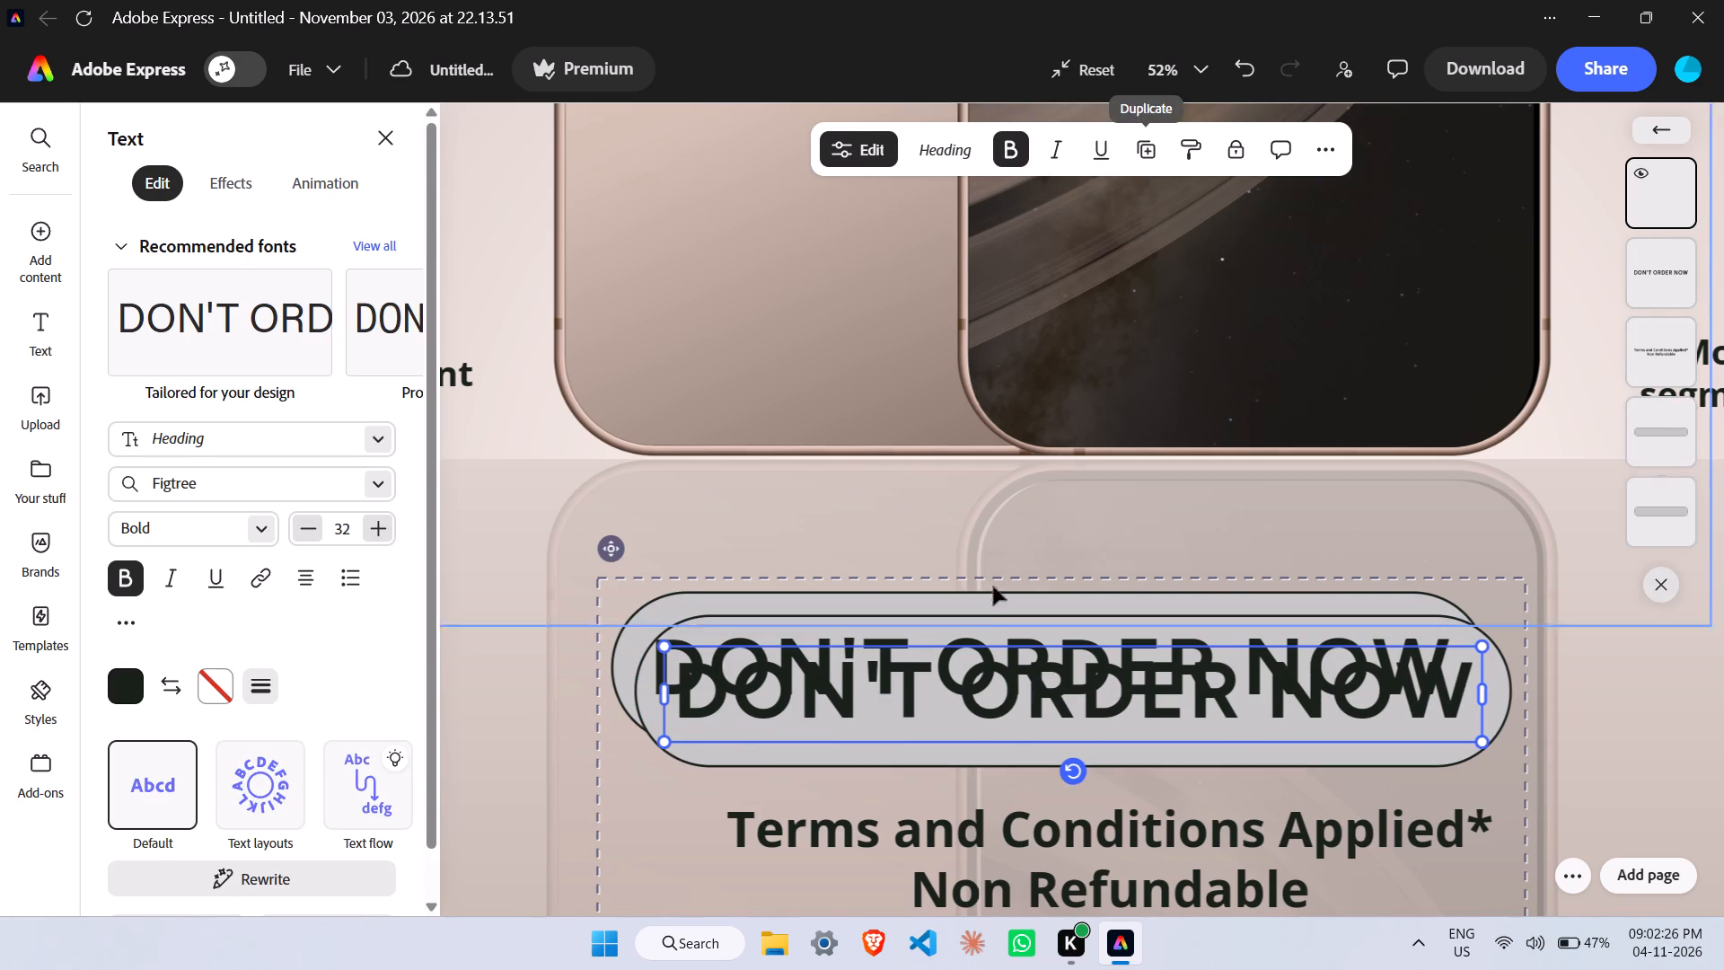
# Move the duplicated "DON'T ORDER NOW" text aside and place the duplicated grey pill directly below the original pill.
pyautogui.moveTo(949, 710); pyautogui.dragTo(1025, 666)
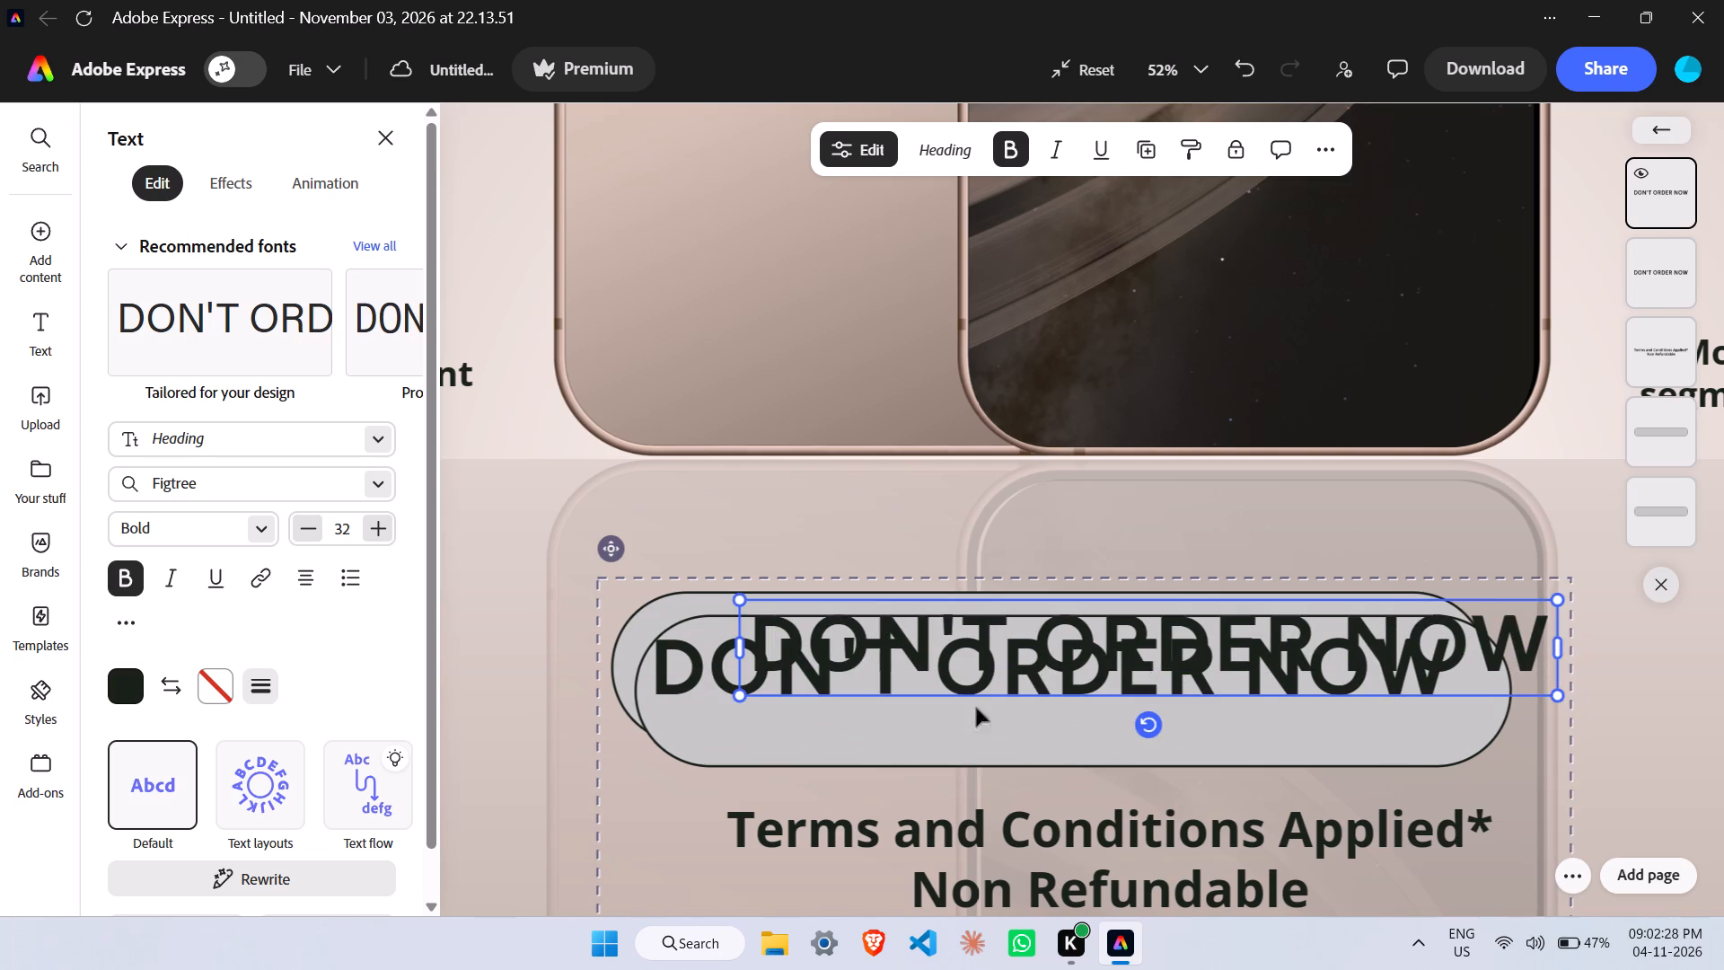
pyautogui.click(938, 753)
pyautogui.moveTo(938, 746); pyautogui.dragTo(947, 772)
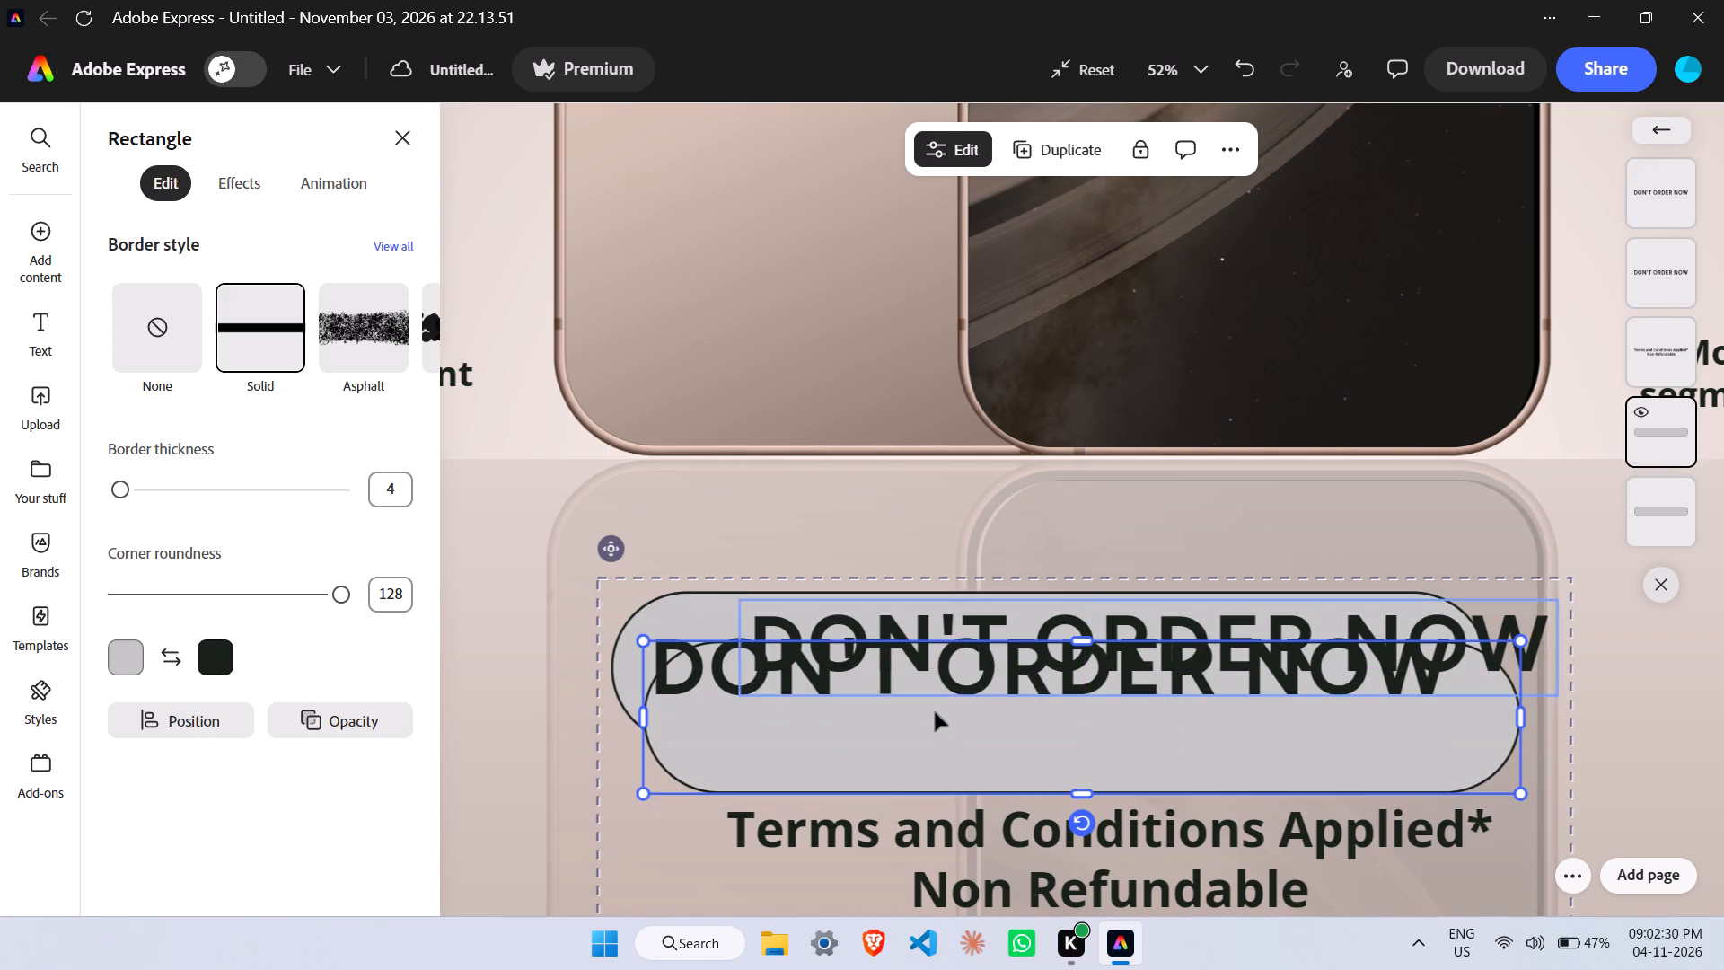
pyautogui.moveTo(930, 759); pyautogui.dragTo(899, 869)
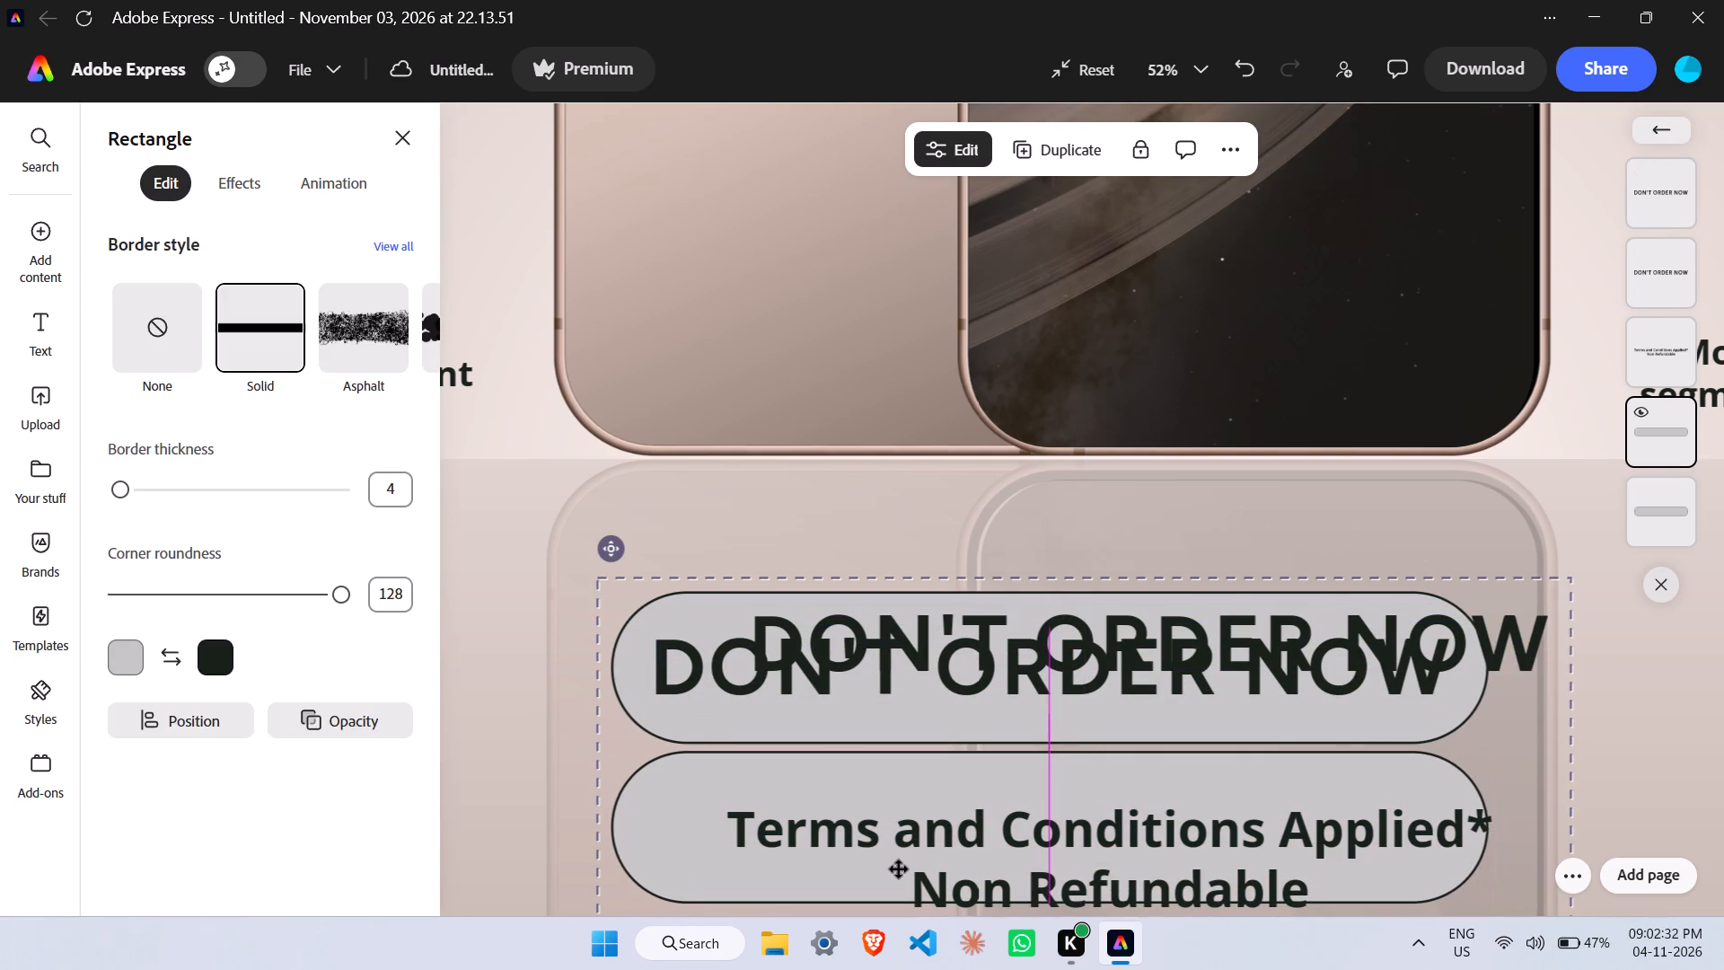
pyautogui.moveTo(899, 869); pyautogui.dragTo(899, 869)
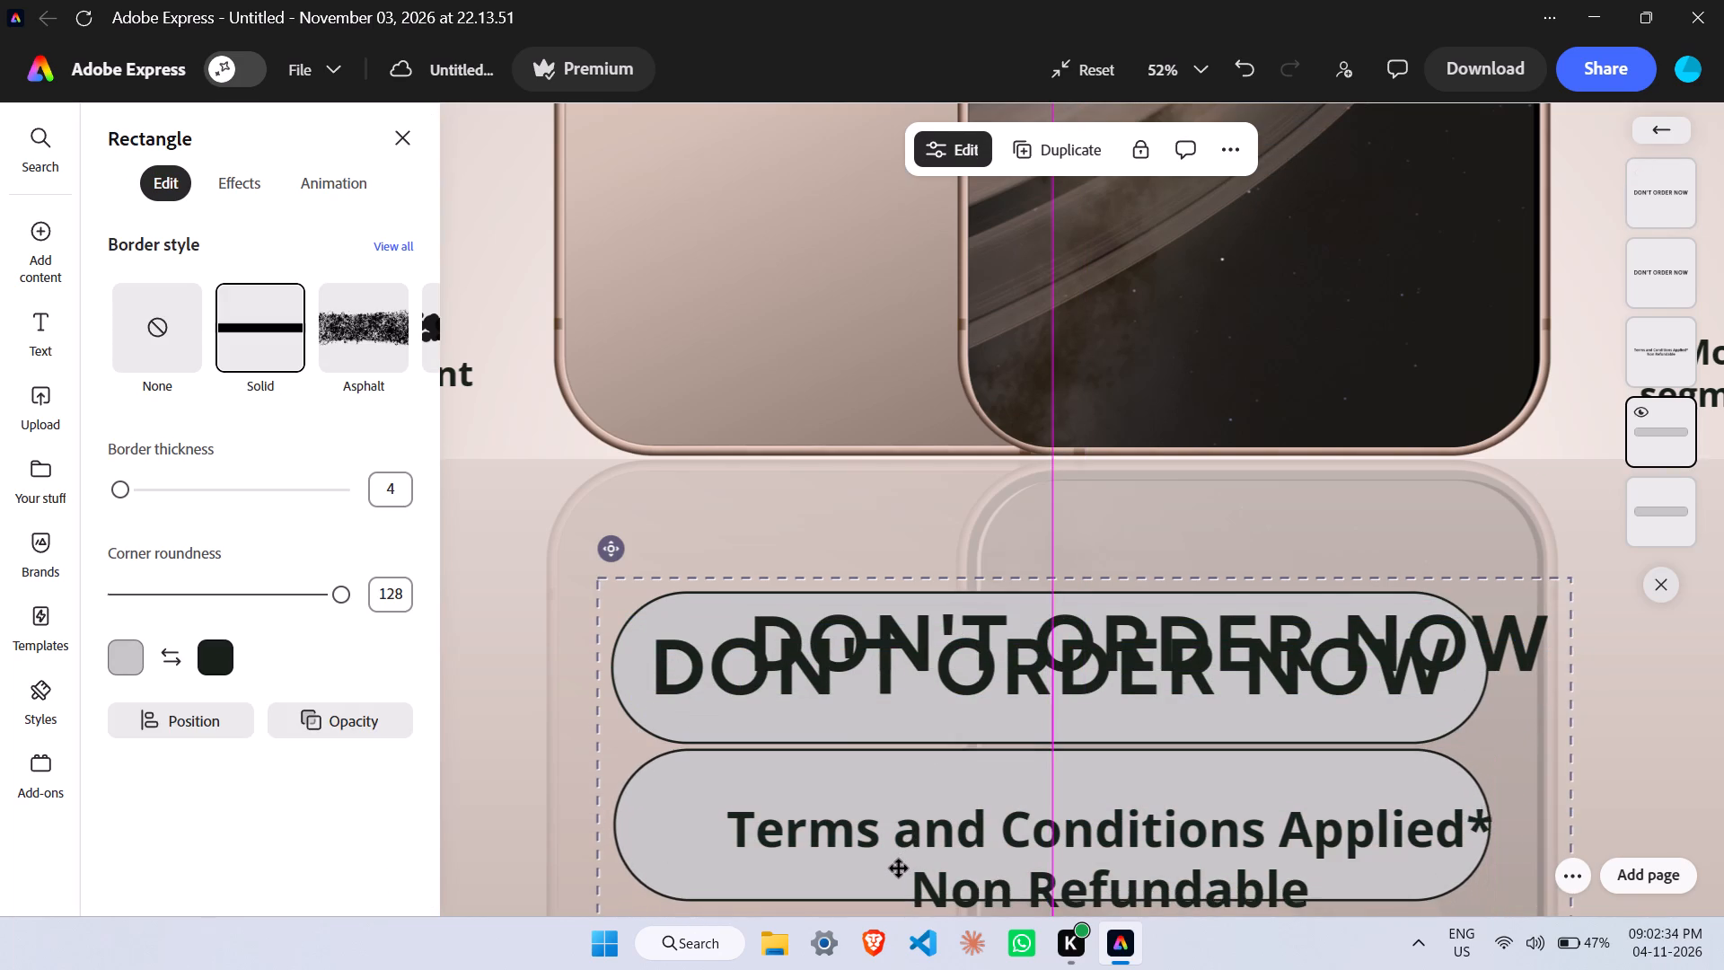
pyautogui.moveTo(899, 869); pyautogui.dragTo(905, 865)
# Move the duplicated "DON'T ORDER NOW" text down toward the lower pill.
pyautogui.click(1000, 669)
pyautogui.moveTo(1000, 669); pyautogui.dragTo(973, 703)
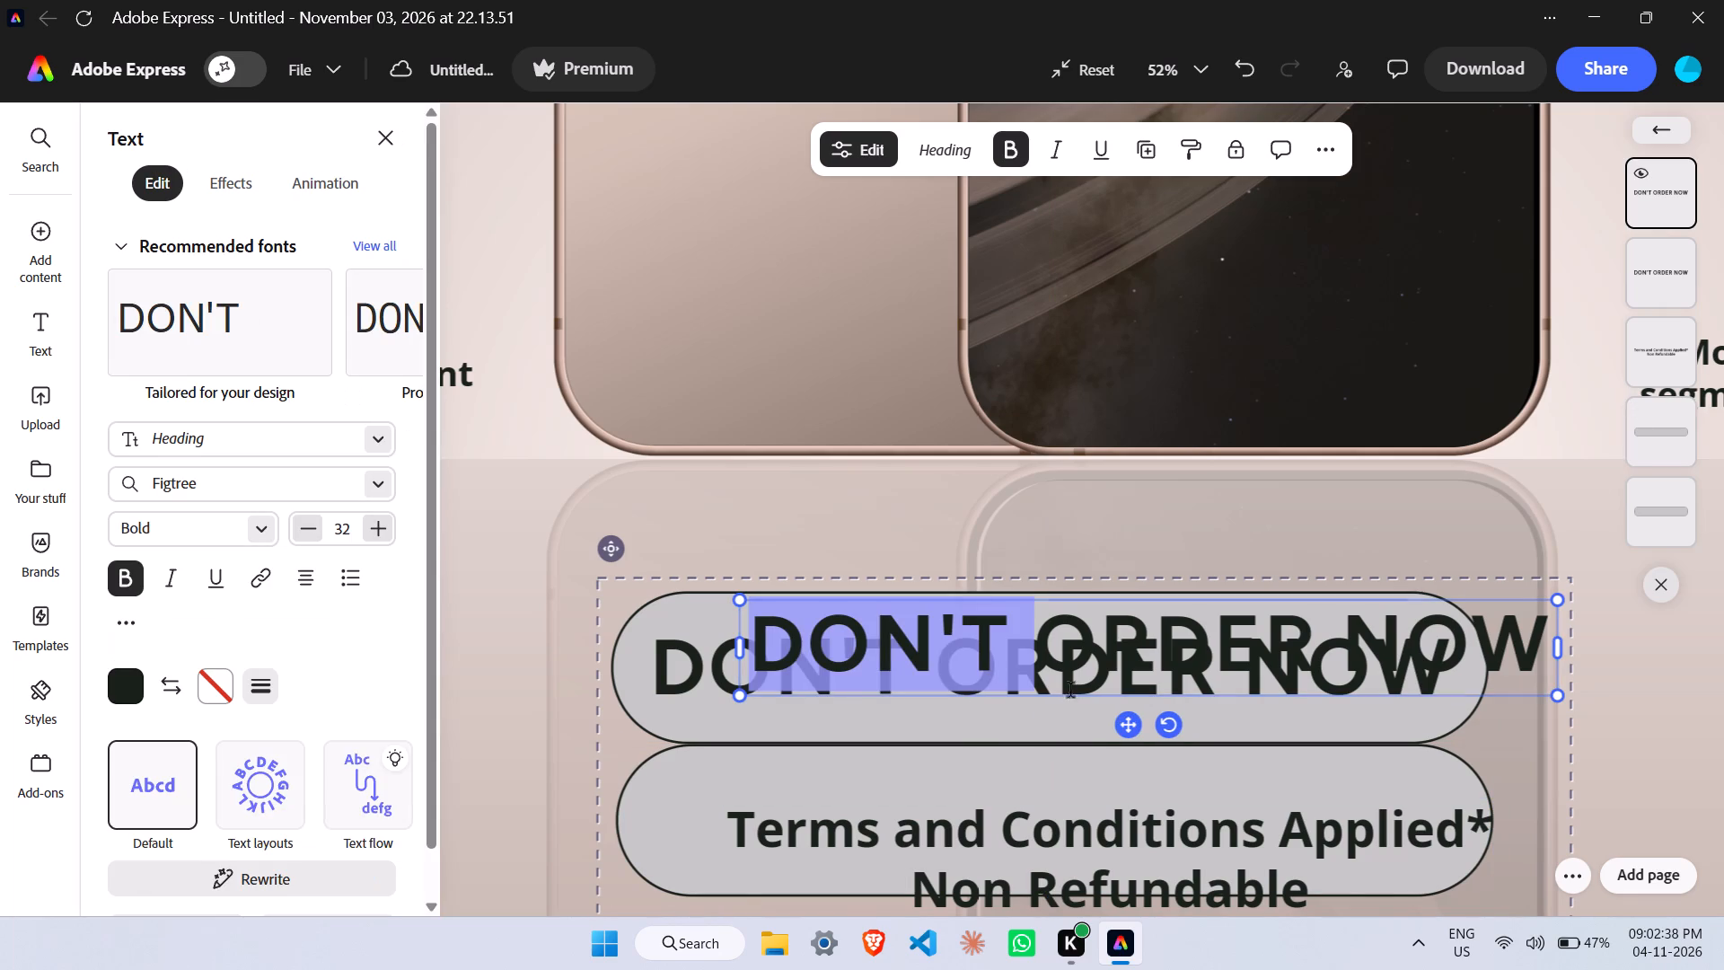
pyautogui.moveTo(1131, 724); pyautogui.dragTo(1070, 816)
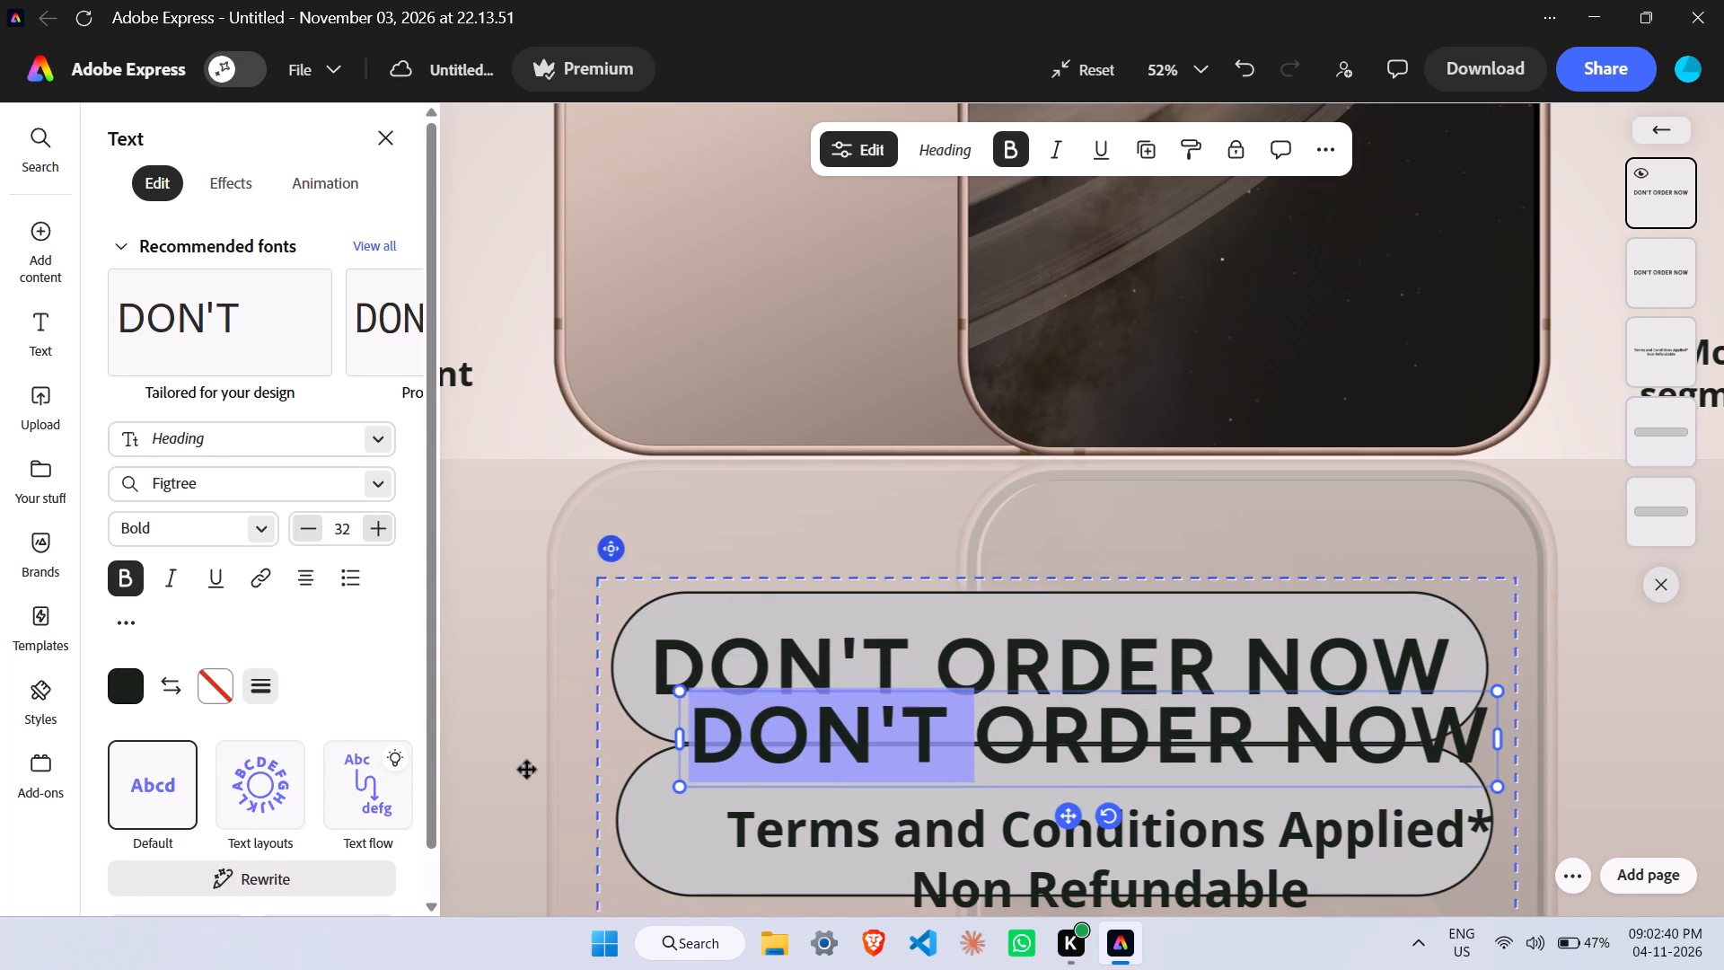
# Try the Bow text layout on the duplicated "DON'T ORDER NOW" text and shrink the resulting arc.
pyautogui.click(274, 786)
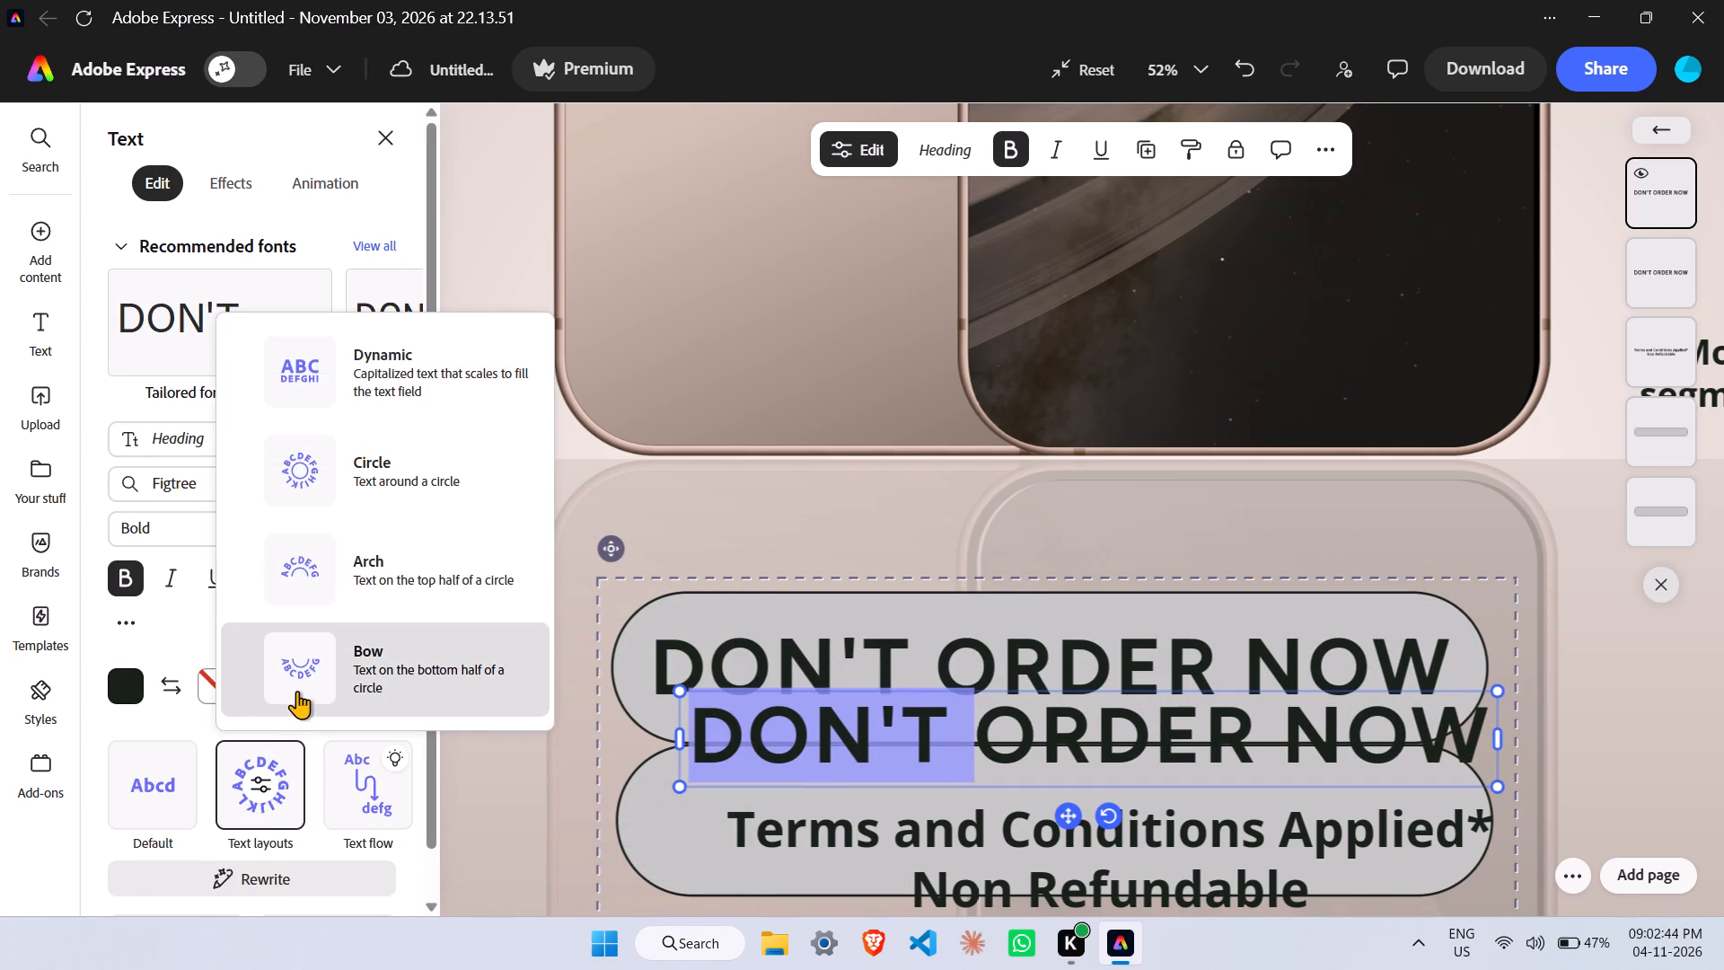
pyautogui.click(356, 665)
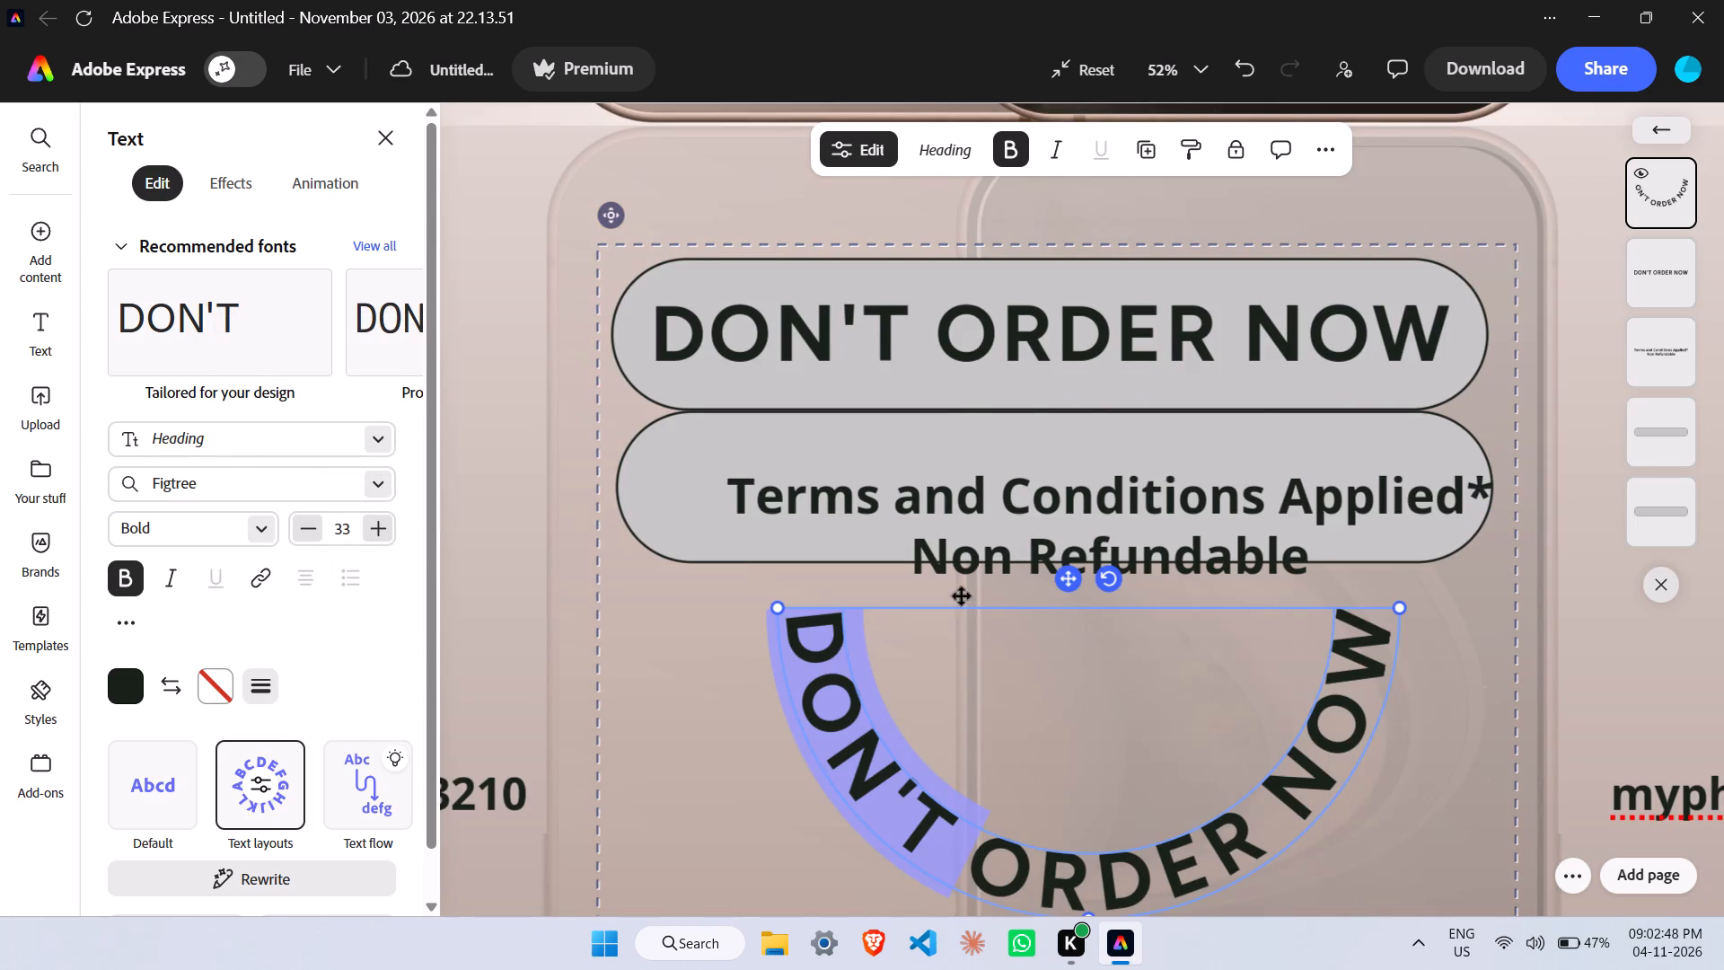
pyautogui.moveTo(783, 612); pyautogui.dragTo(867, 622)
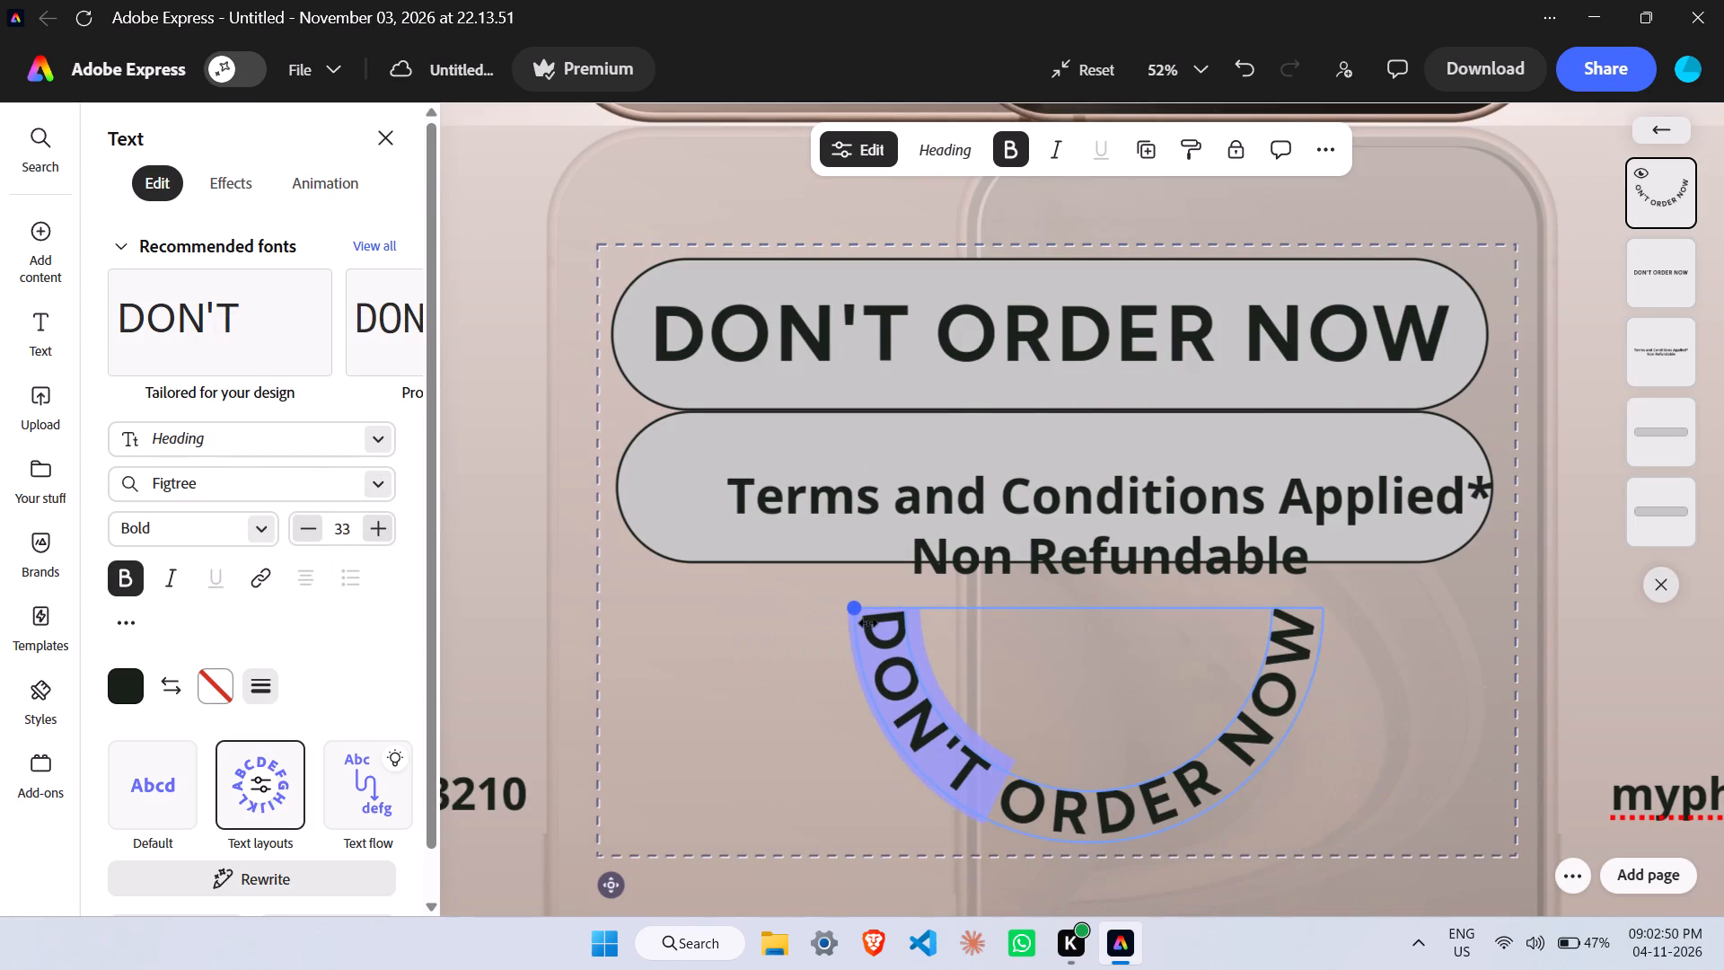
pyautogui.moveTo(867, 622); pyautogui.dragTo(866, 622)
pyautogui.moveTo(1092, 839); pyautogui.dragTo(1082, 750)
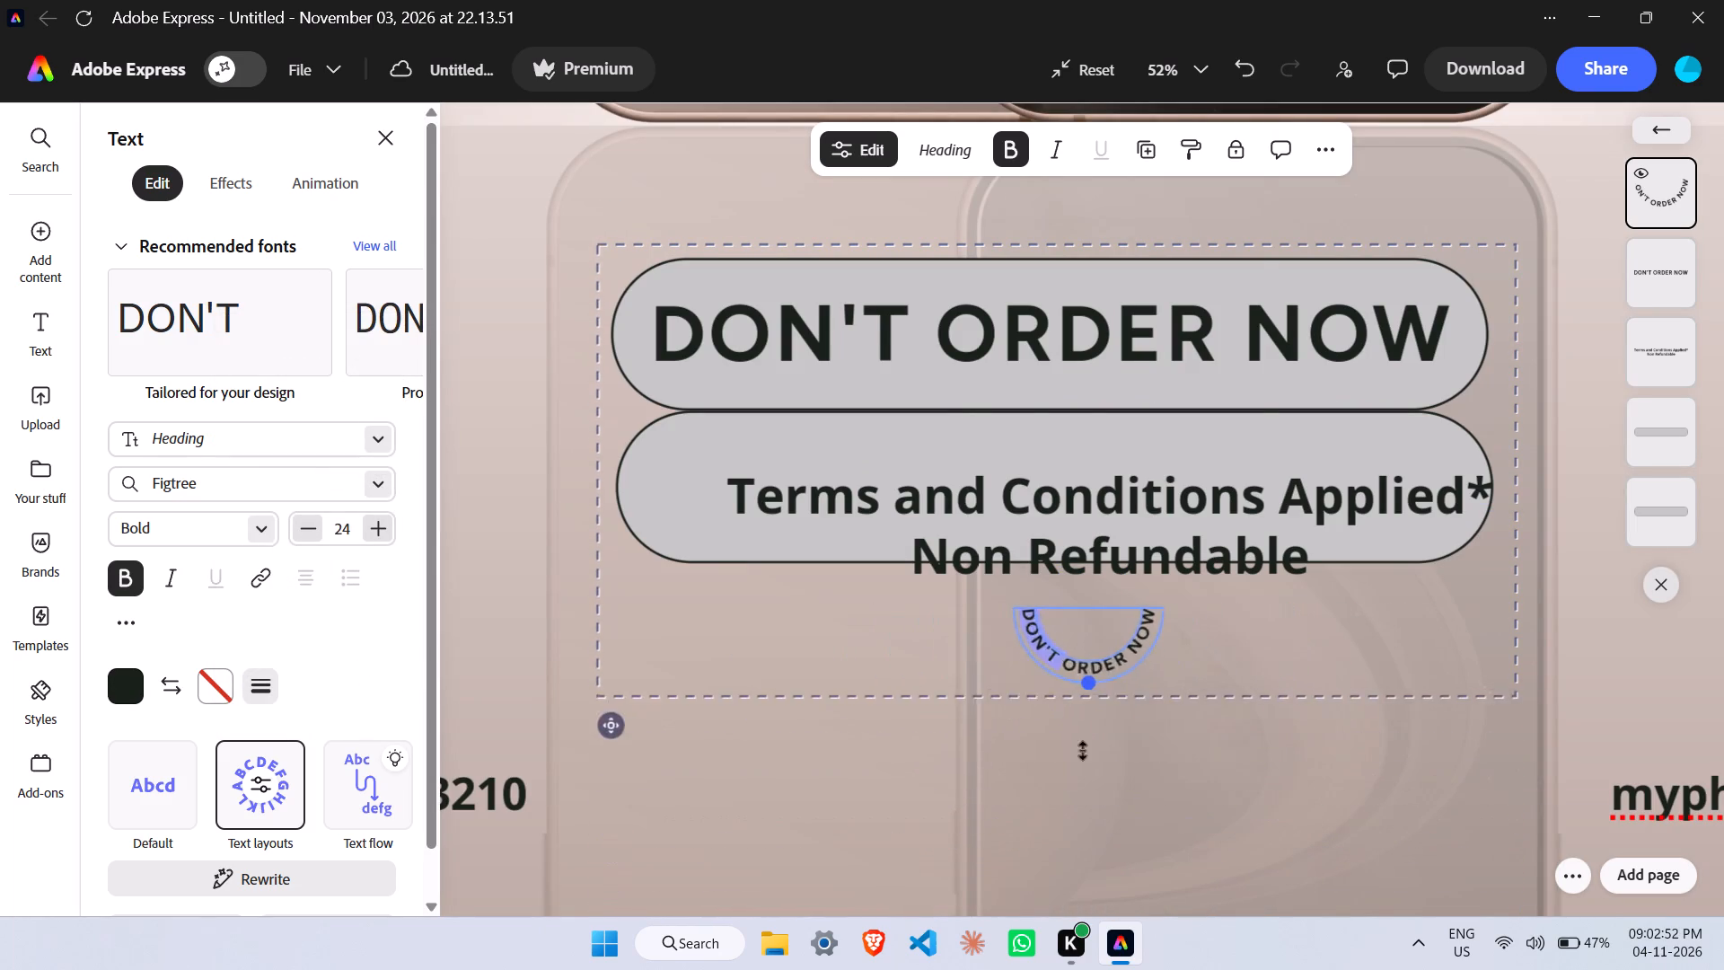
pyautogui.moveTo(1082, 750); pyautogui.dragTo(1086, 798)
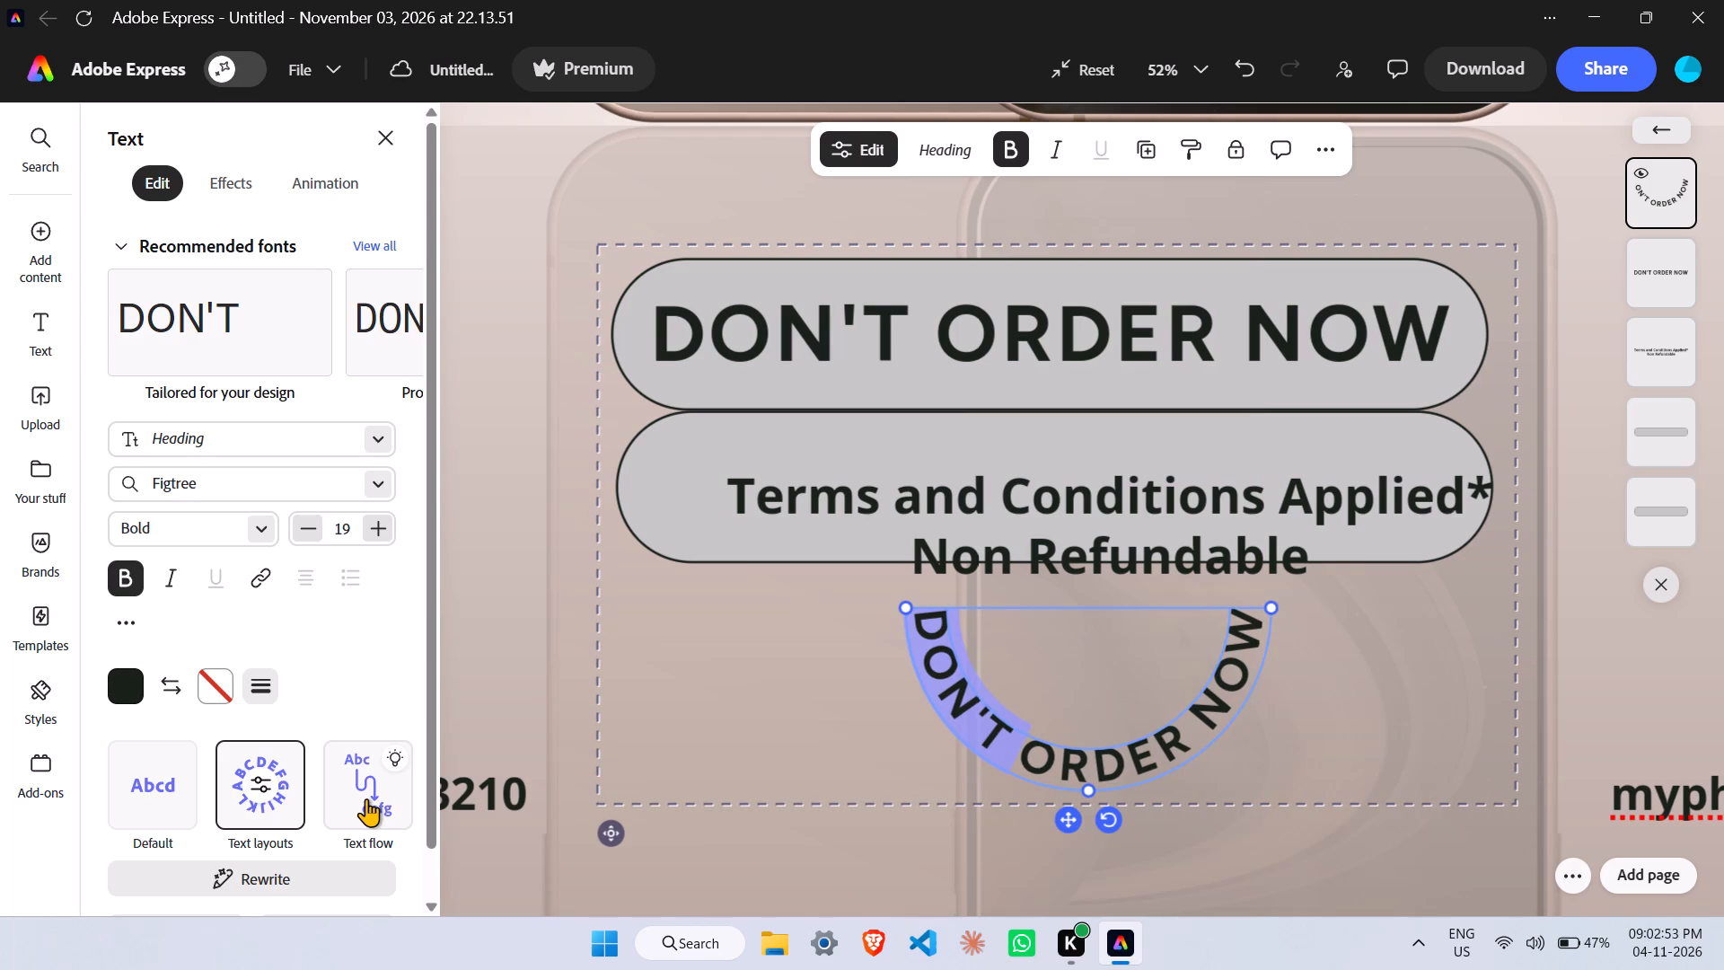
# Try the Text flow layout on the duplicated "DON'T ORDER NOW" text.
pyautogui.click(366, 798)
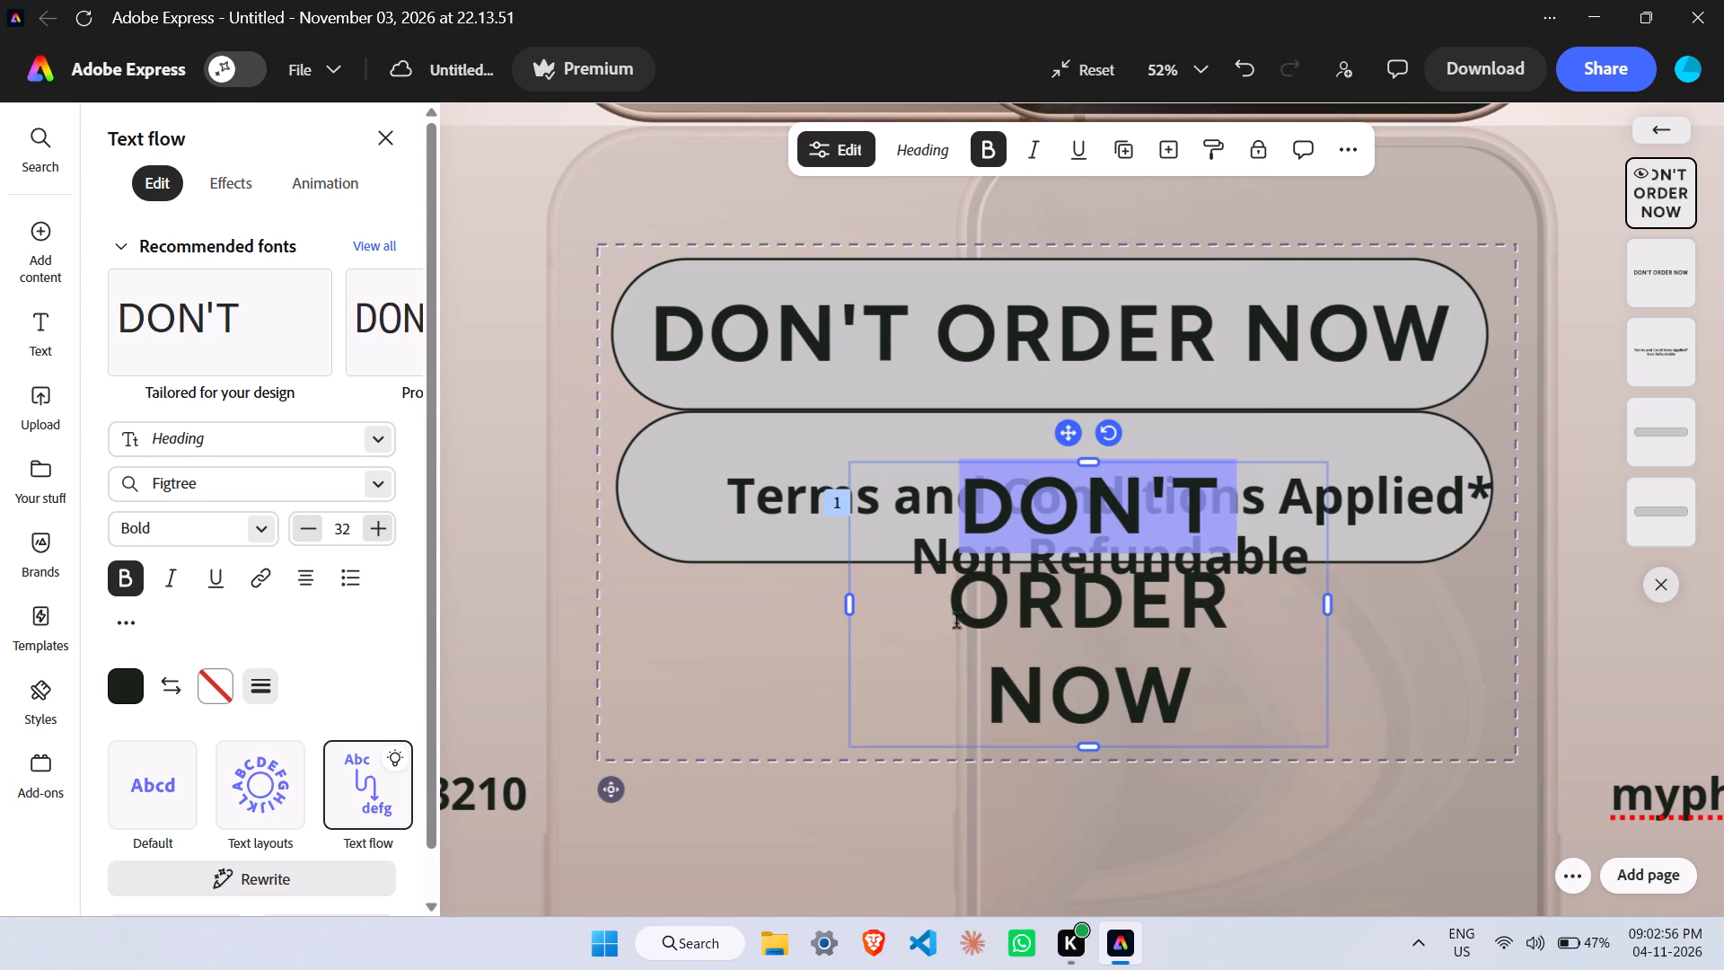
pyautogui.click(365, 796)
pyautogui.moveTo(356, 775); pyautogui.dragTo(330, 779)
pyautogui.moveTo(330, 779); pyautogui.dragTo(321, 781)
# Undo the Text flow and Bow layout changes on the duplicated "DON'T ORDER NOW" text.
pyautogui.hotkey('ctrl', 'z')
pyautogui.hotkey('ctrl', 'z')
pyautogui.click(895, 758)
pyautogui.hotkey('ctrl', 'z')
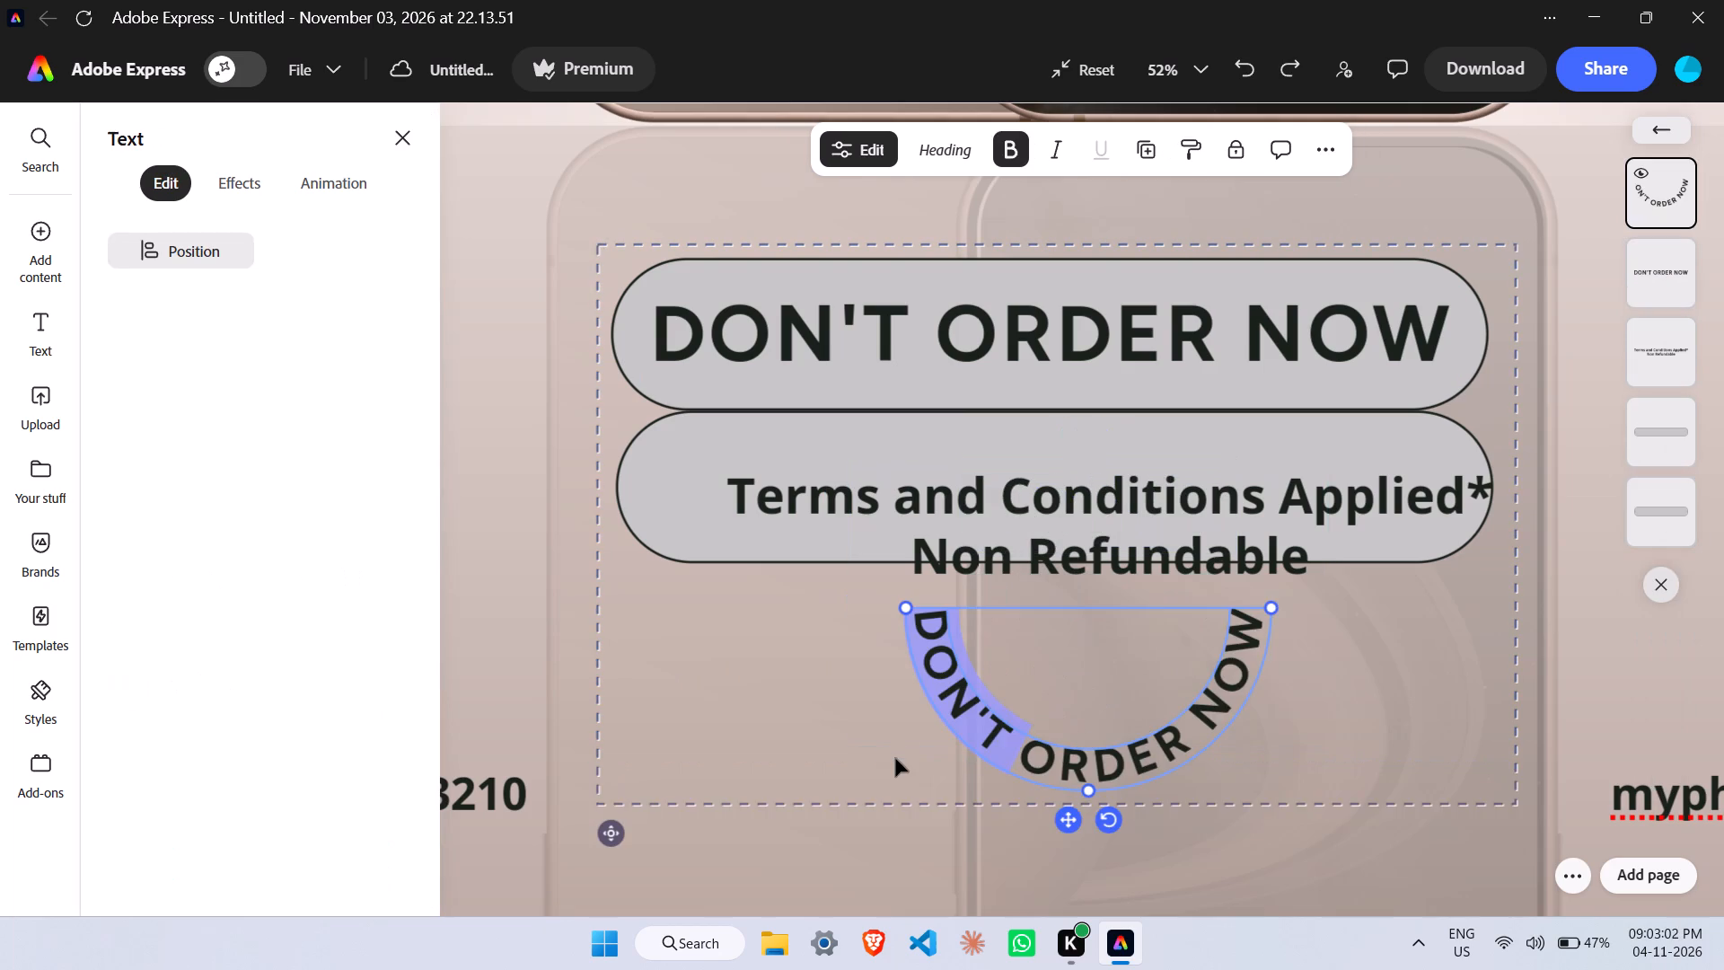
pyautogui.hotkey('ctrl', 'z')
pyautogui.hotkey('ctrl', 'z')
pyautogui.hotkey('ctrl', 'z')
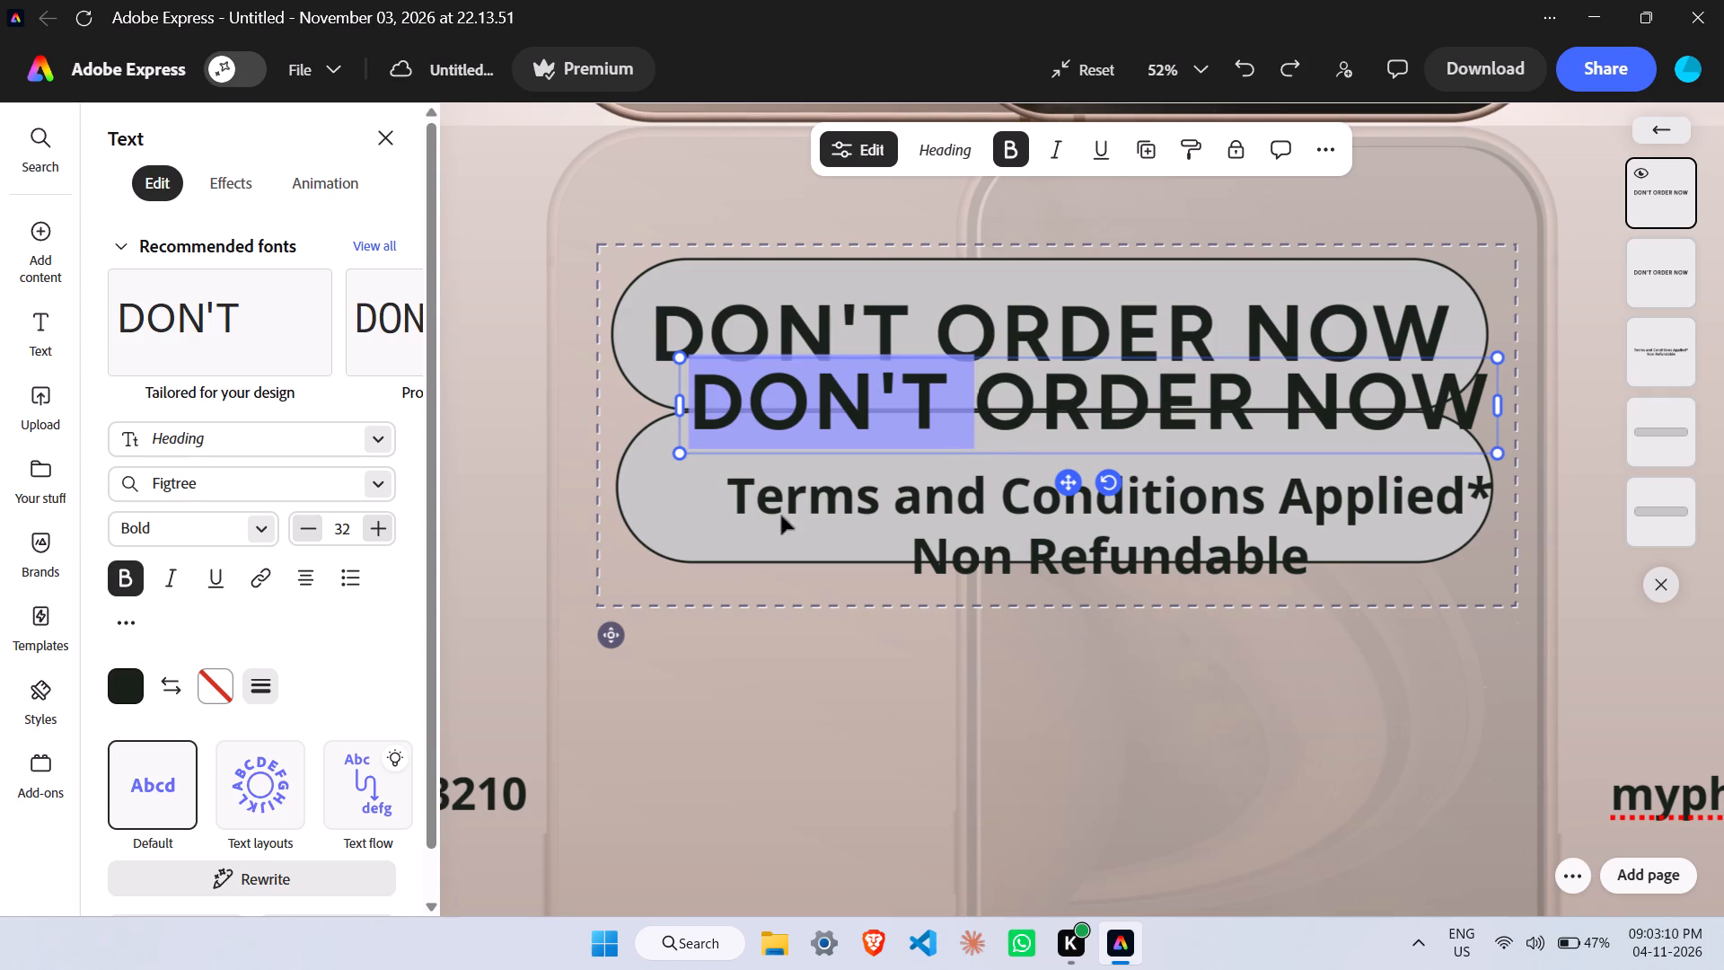
# Move the "Terms and Conditions Applied* Non Refundable" text down, clear of the lower grey pill.
pyautogui.click(991, 546)
pyautogui.click(957, 589)
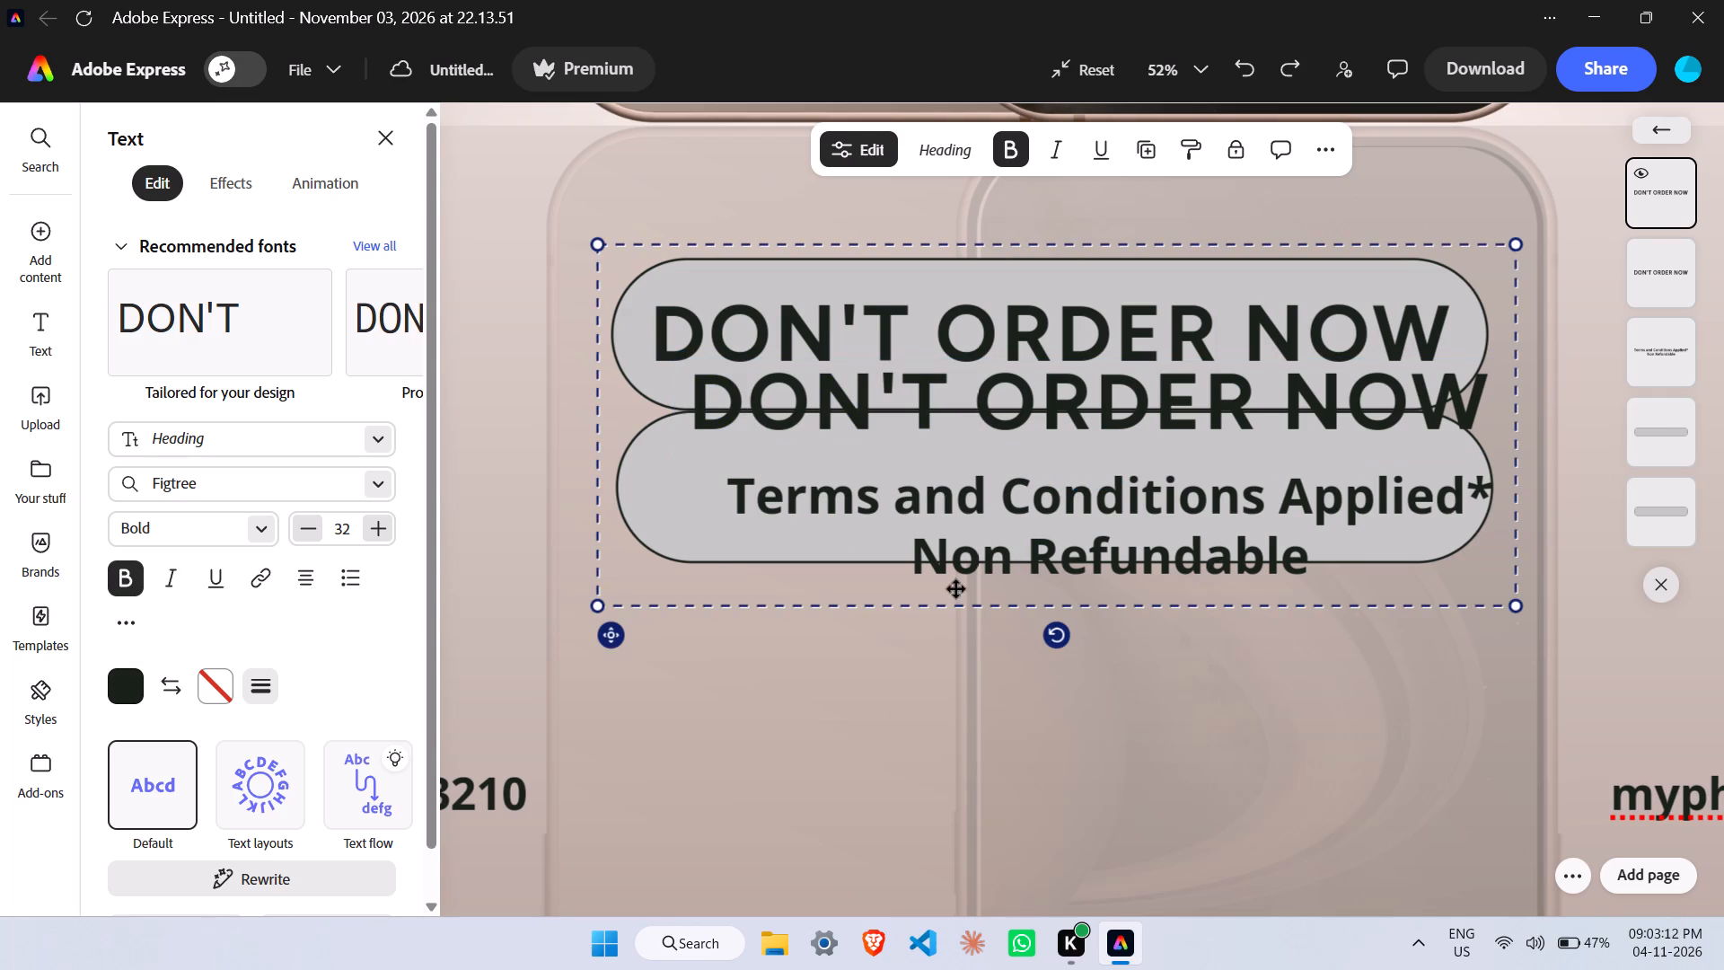
pyautogui.click(952, 566)
pyautogui.moveTo(1016, 551); pyautogui.dragTo(996, 698)
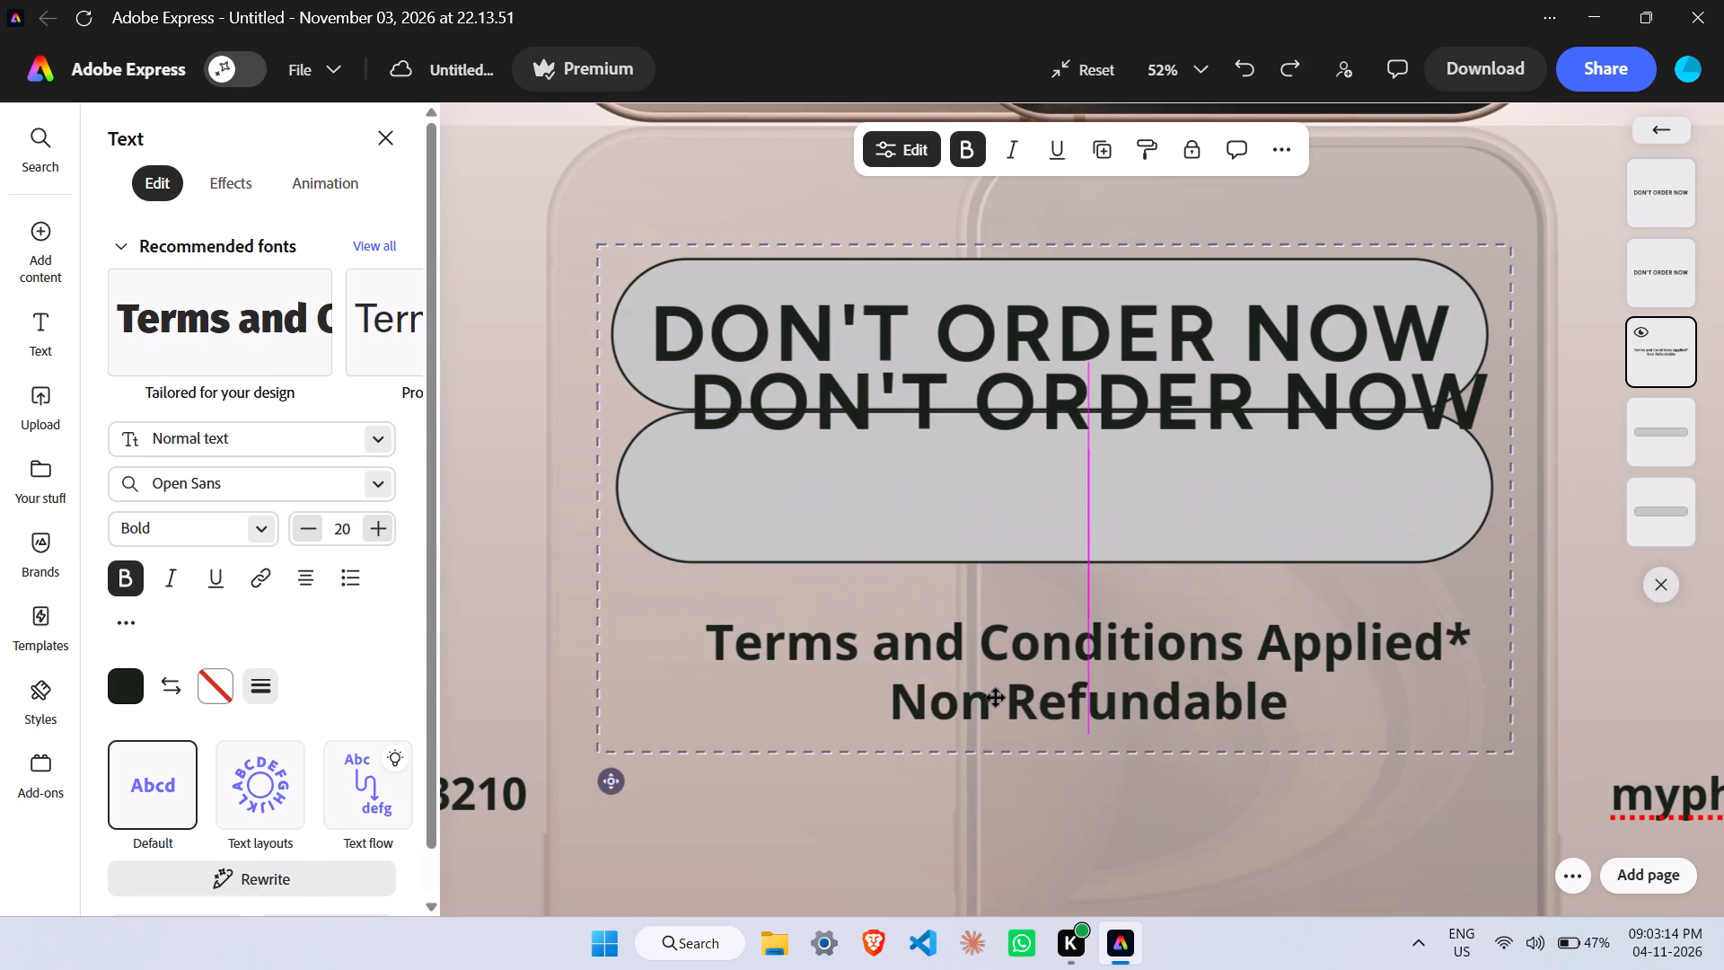
pyautogui.moveTo(996, 698); pyautogui.dragTo(993, 719)
# Move the duplicated "DON'T ORDER NOW" text down into the lower grey pill and centre it vertically there.
pyautogui.click(1061, 418)
pyautogui.moveTo(1080, 425); pyautogui.dragTo(1074, 457)
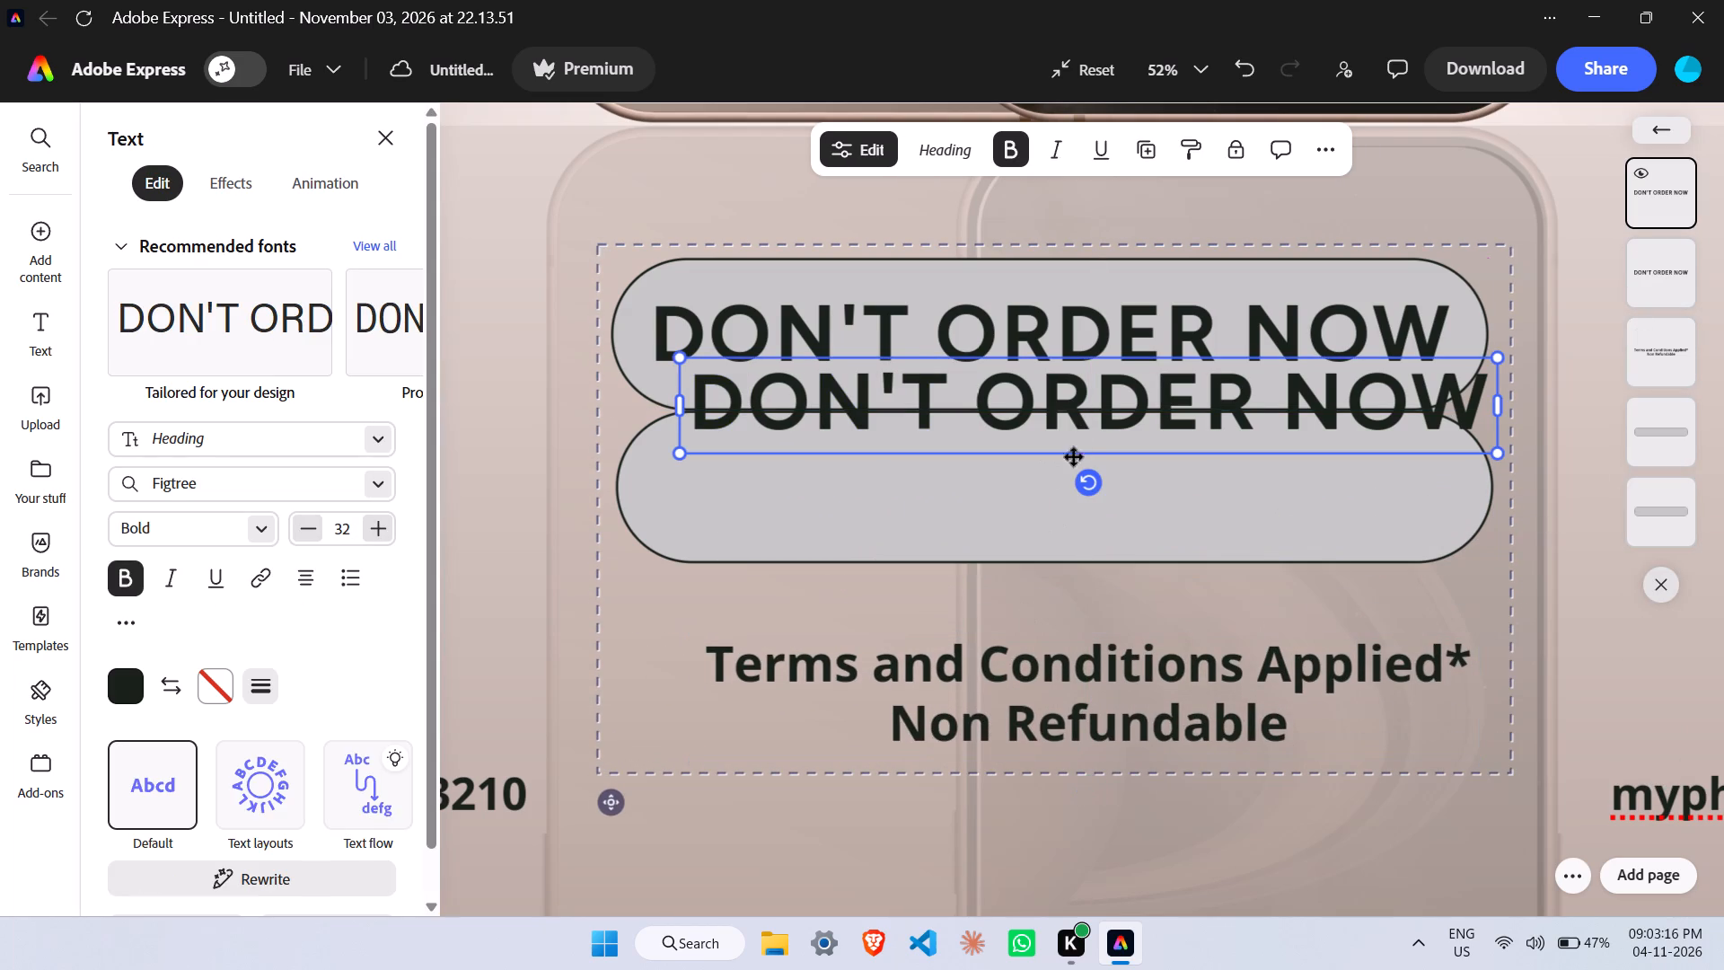
pyautogui.moveTo(1074, 457); pyautogui.dragTo(1042, 518)
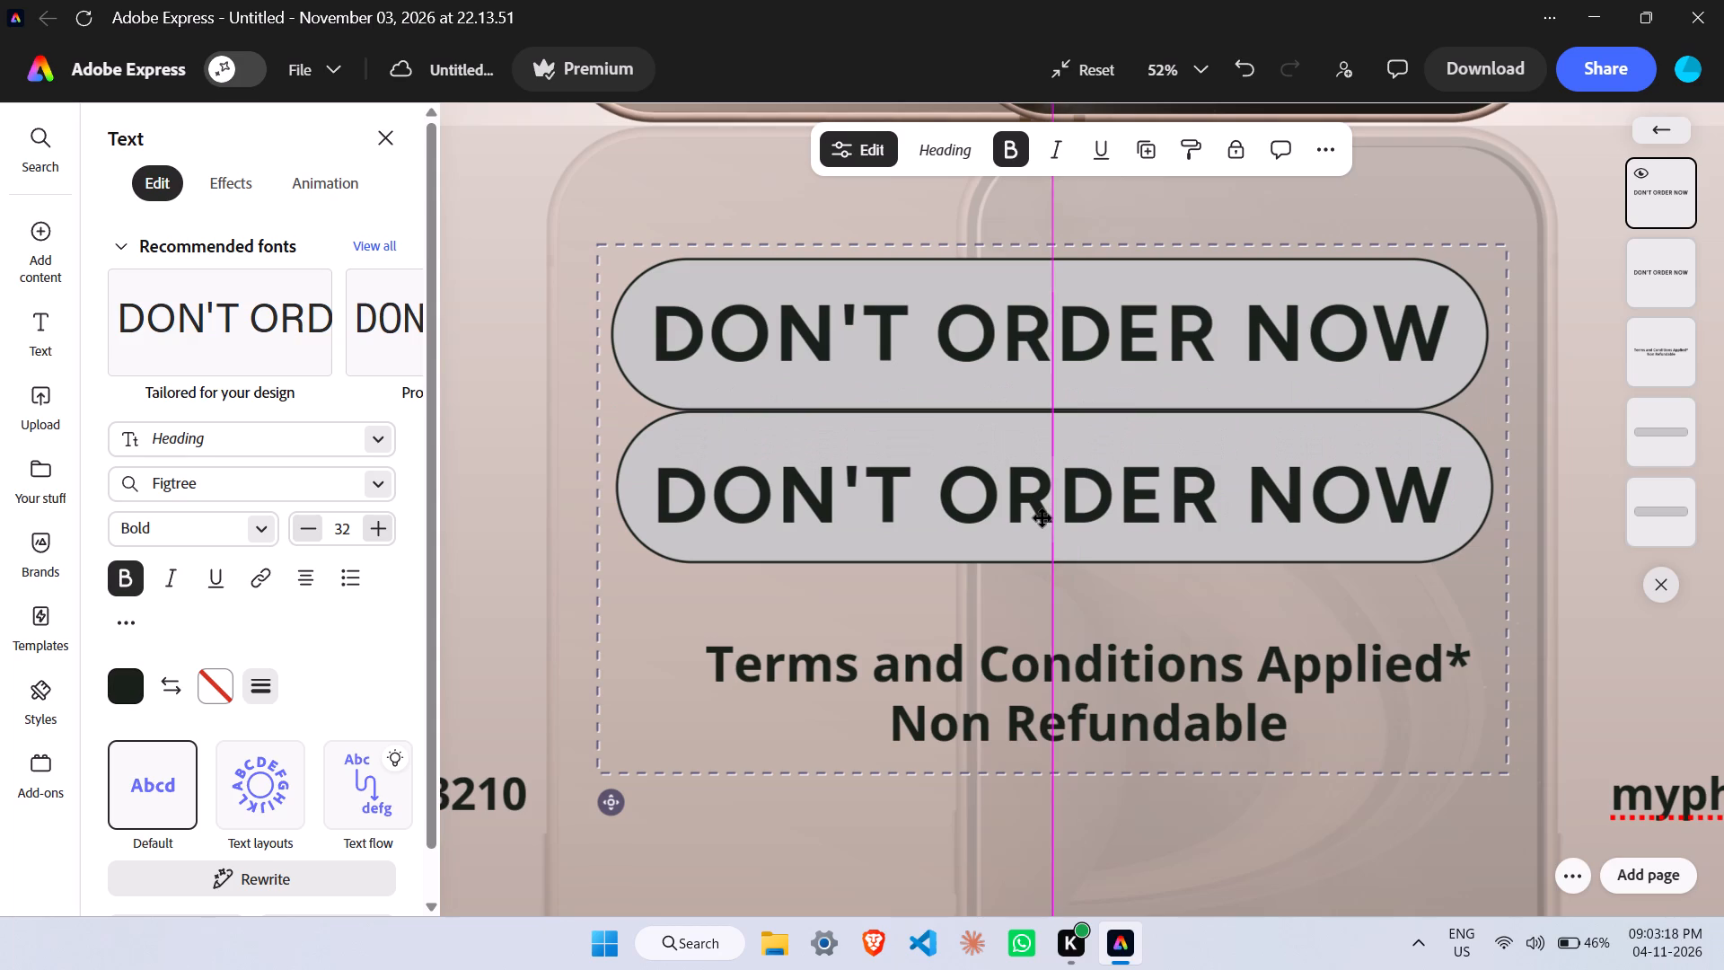
pyautogui.moveTo(1042, 518); pyautogui.dragTo(1042, 516)
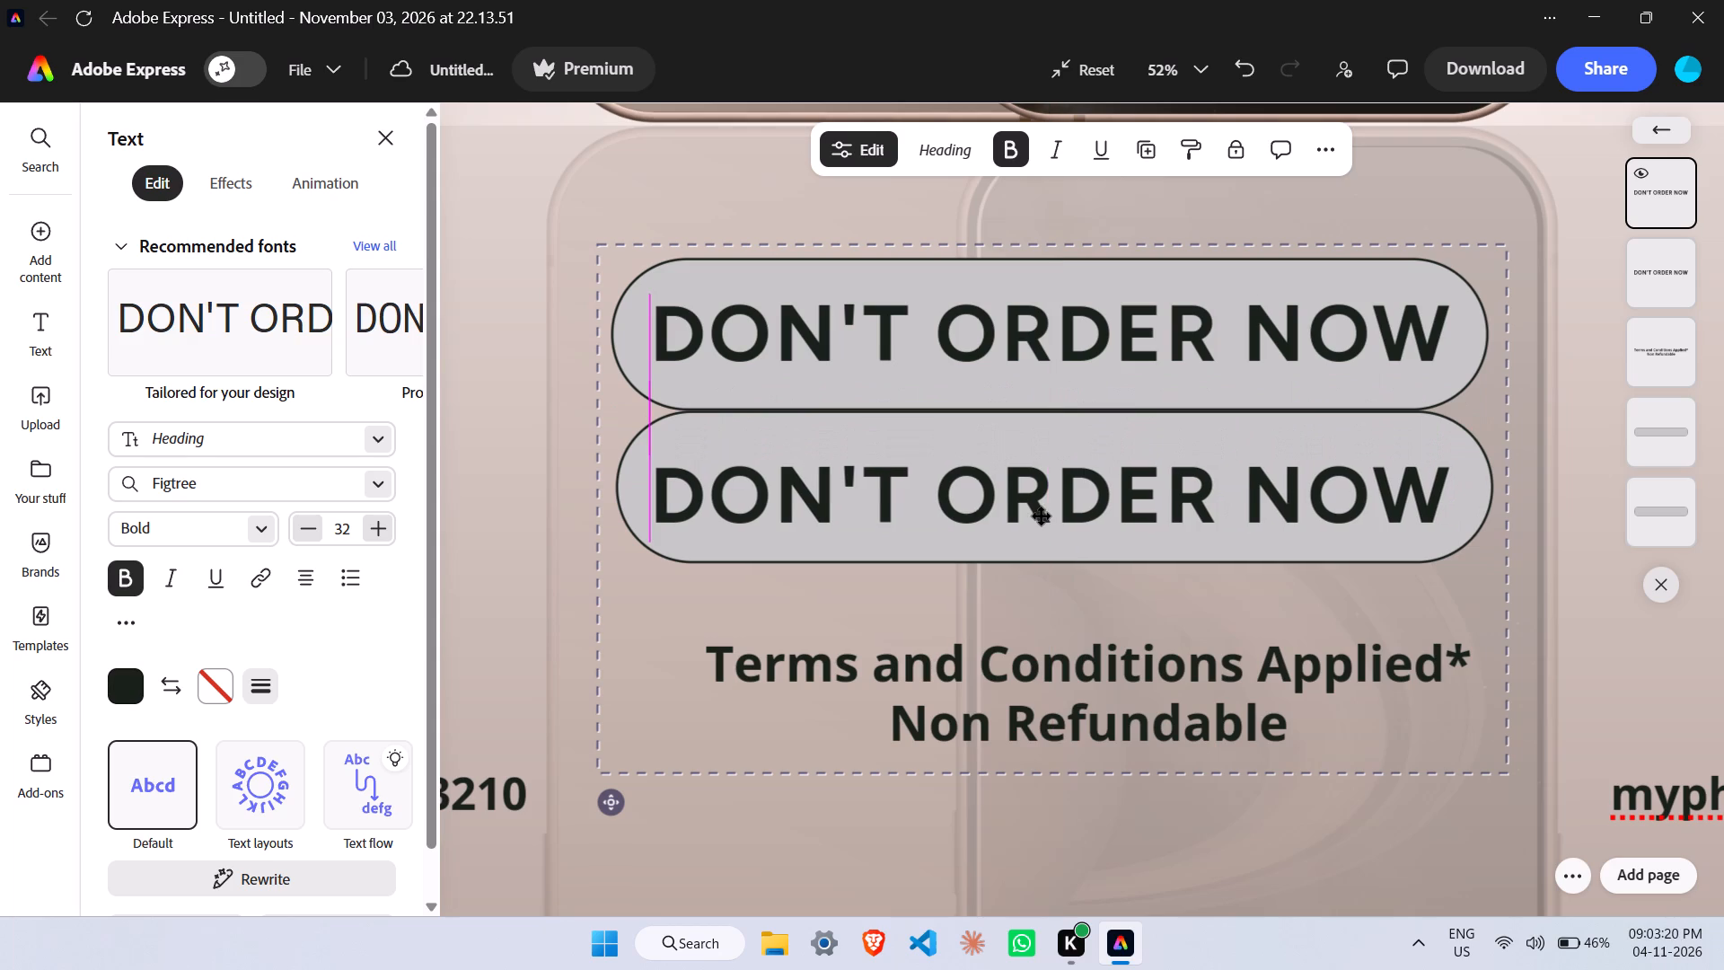
pyautogui.moveTo(1042, 516); pyautogui.dragTo(1039, 516)
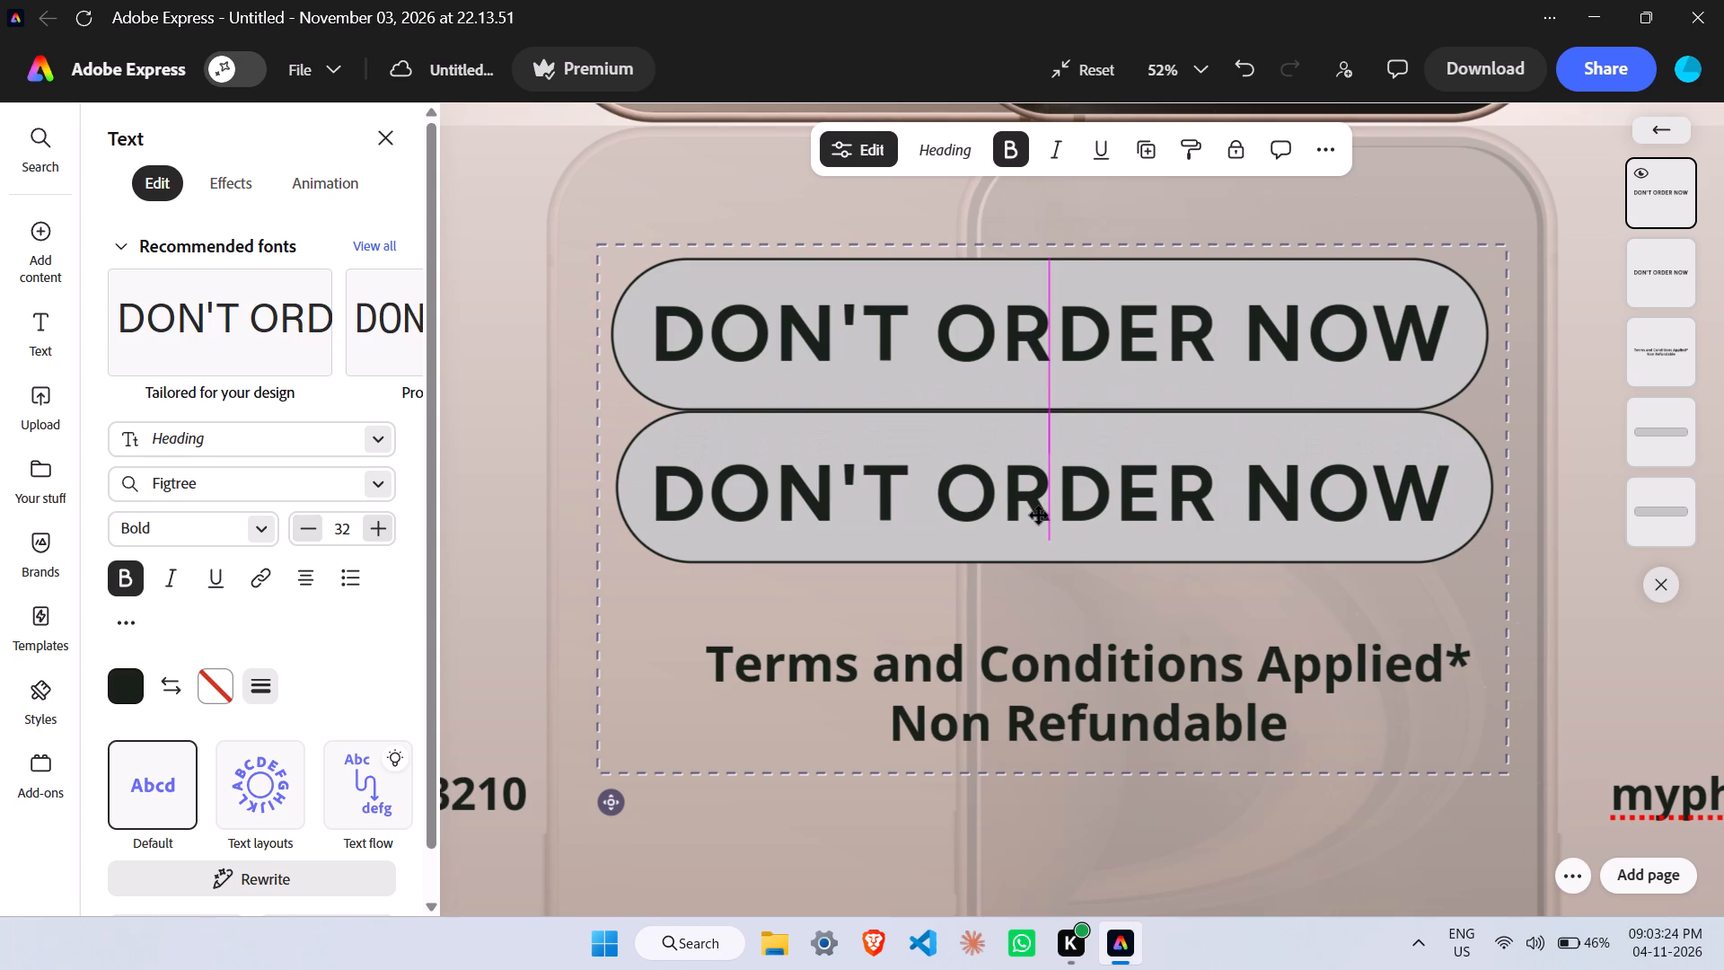
pyautogui.moveTo(1039, 516); pyautogui.dragTo(1039, 511)
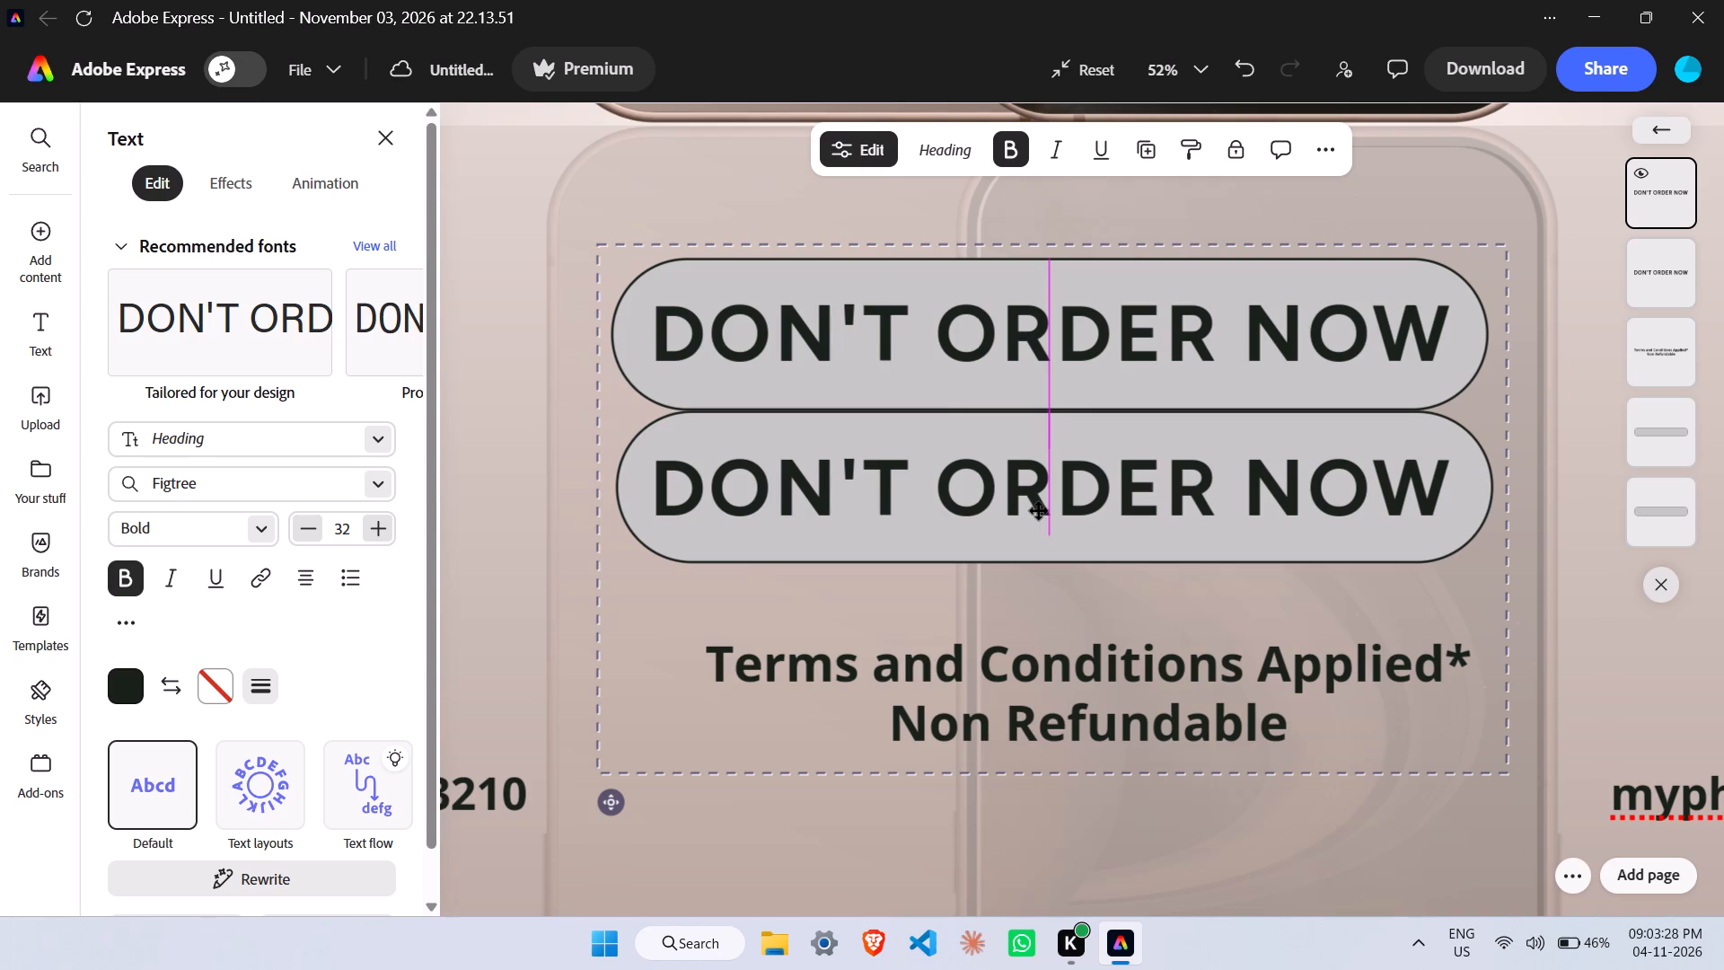
pyautogui.moveTo(1039, 511); pyautogui.dragTo(1038, 511)
pyautogui.moveTo(1038, 511); pyautogui.dragTo(1037, 508)
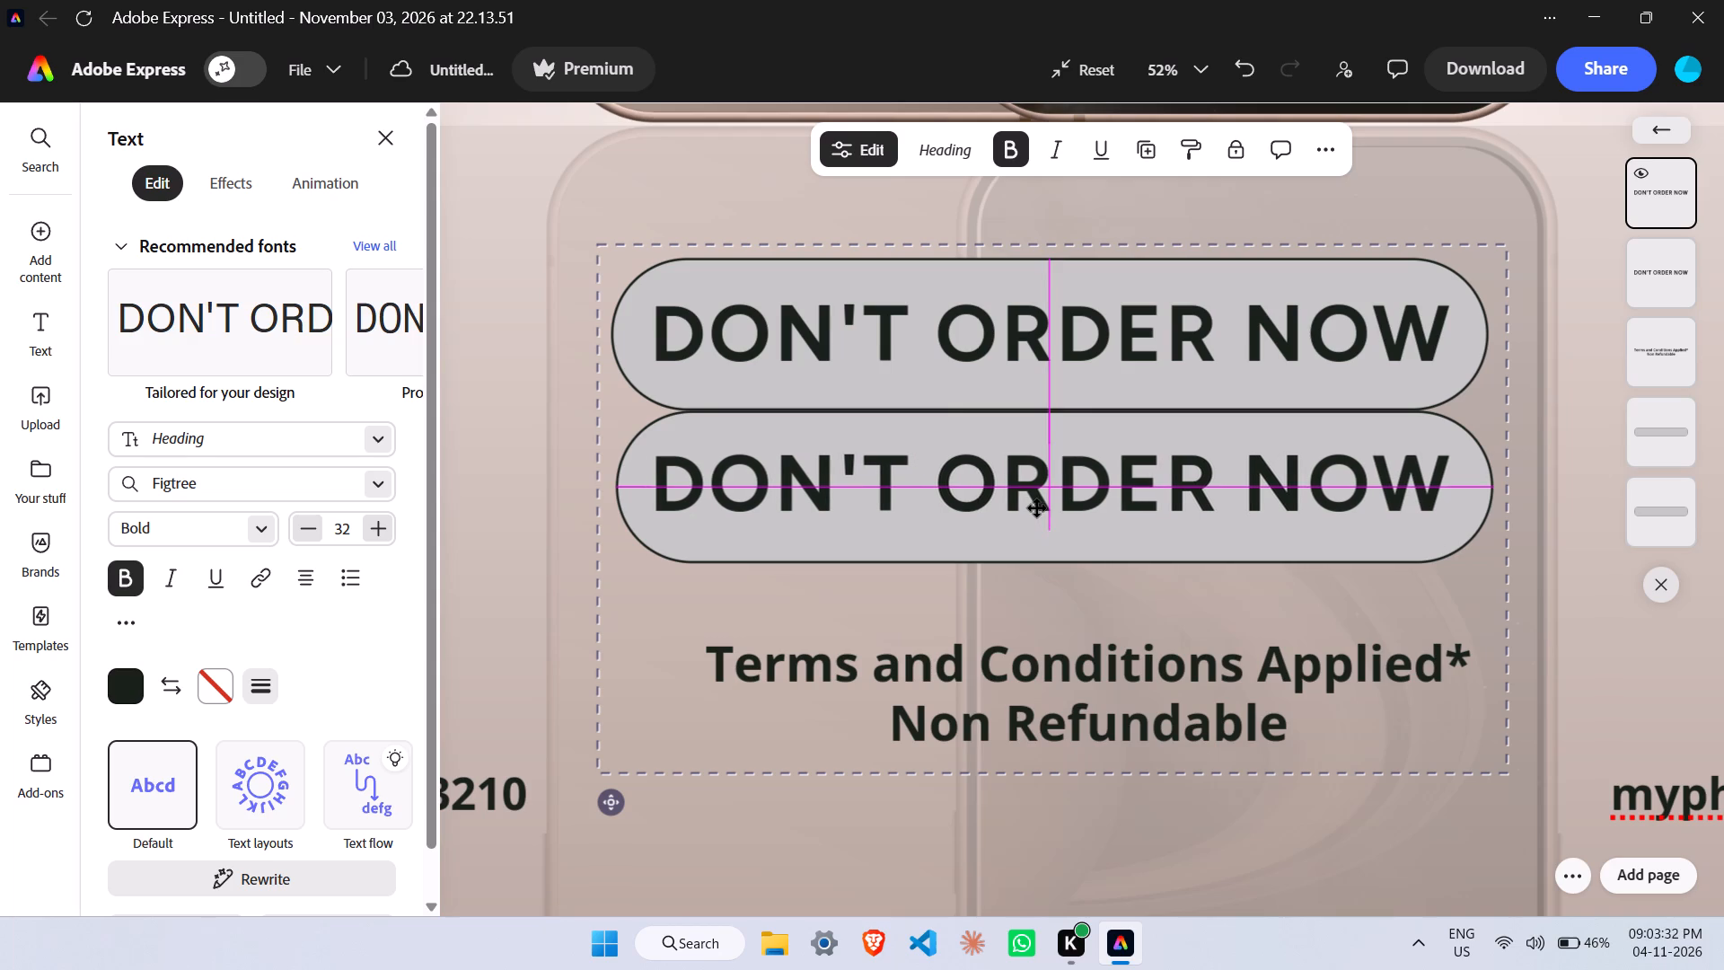
pyautogui.moveTo(1037, 508); pyautogui.dragTo(1035, 507)
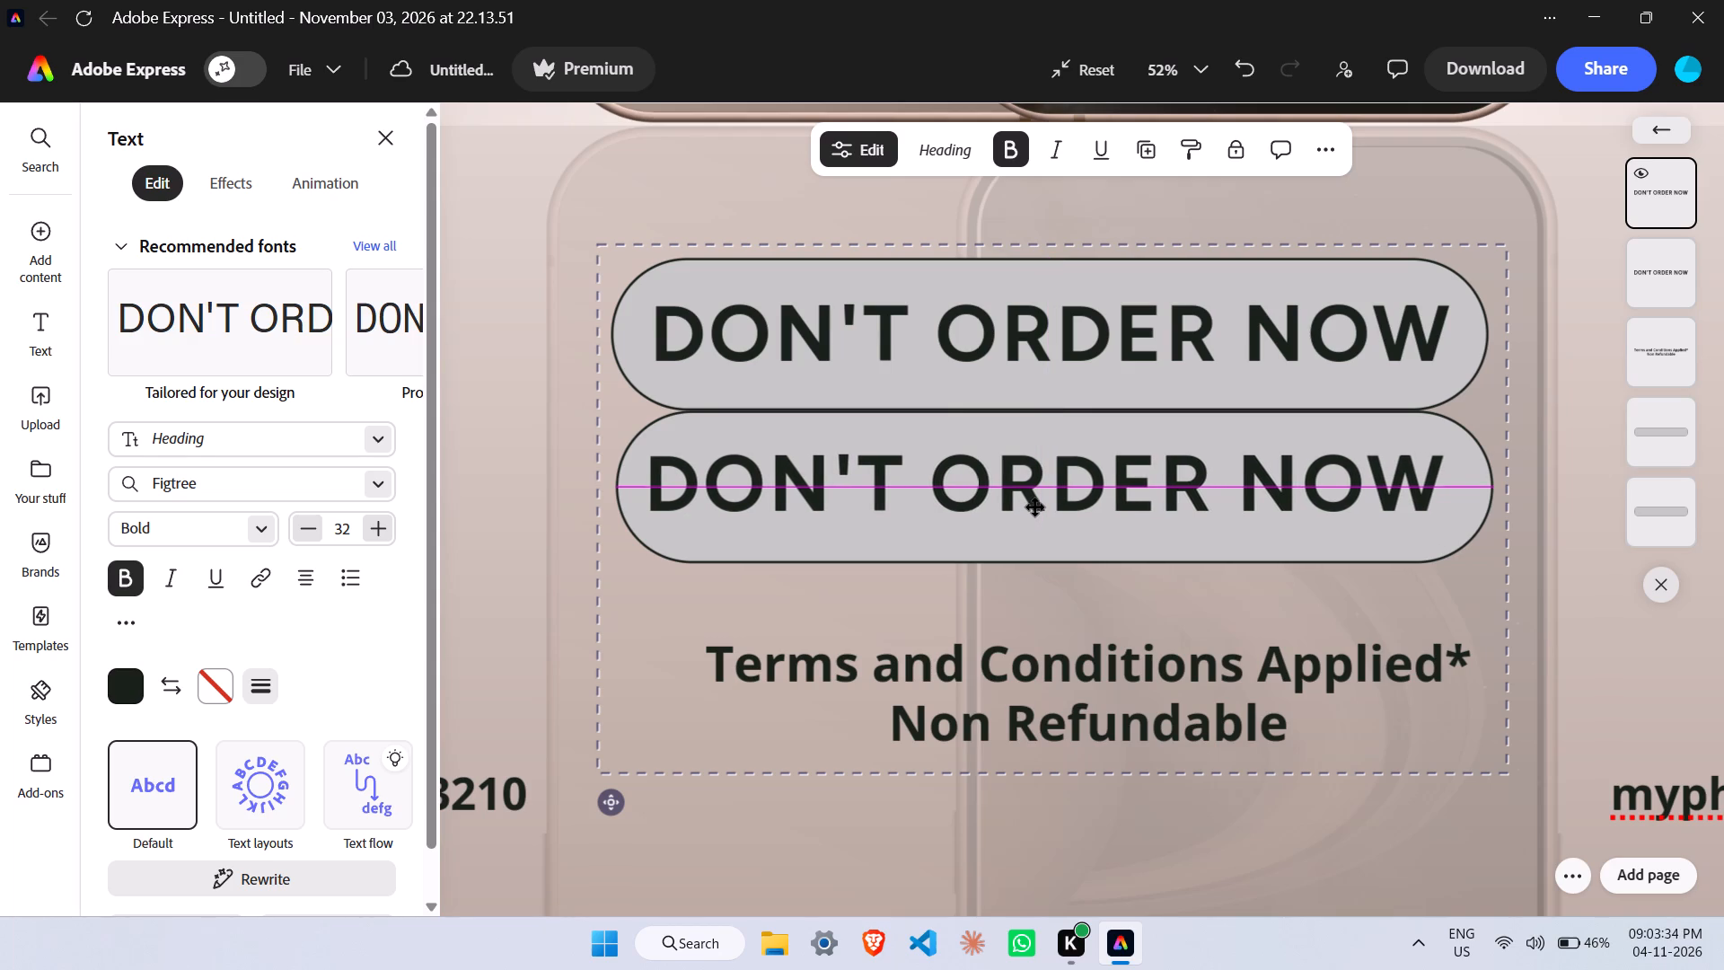
pyautogui.moveTo(1035, 507); pyautogui.dragTo(1041, 504)
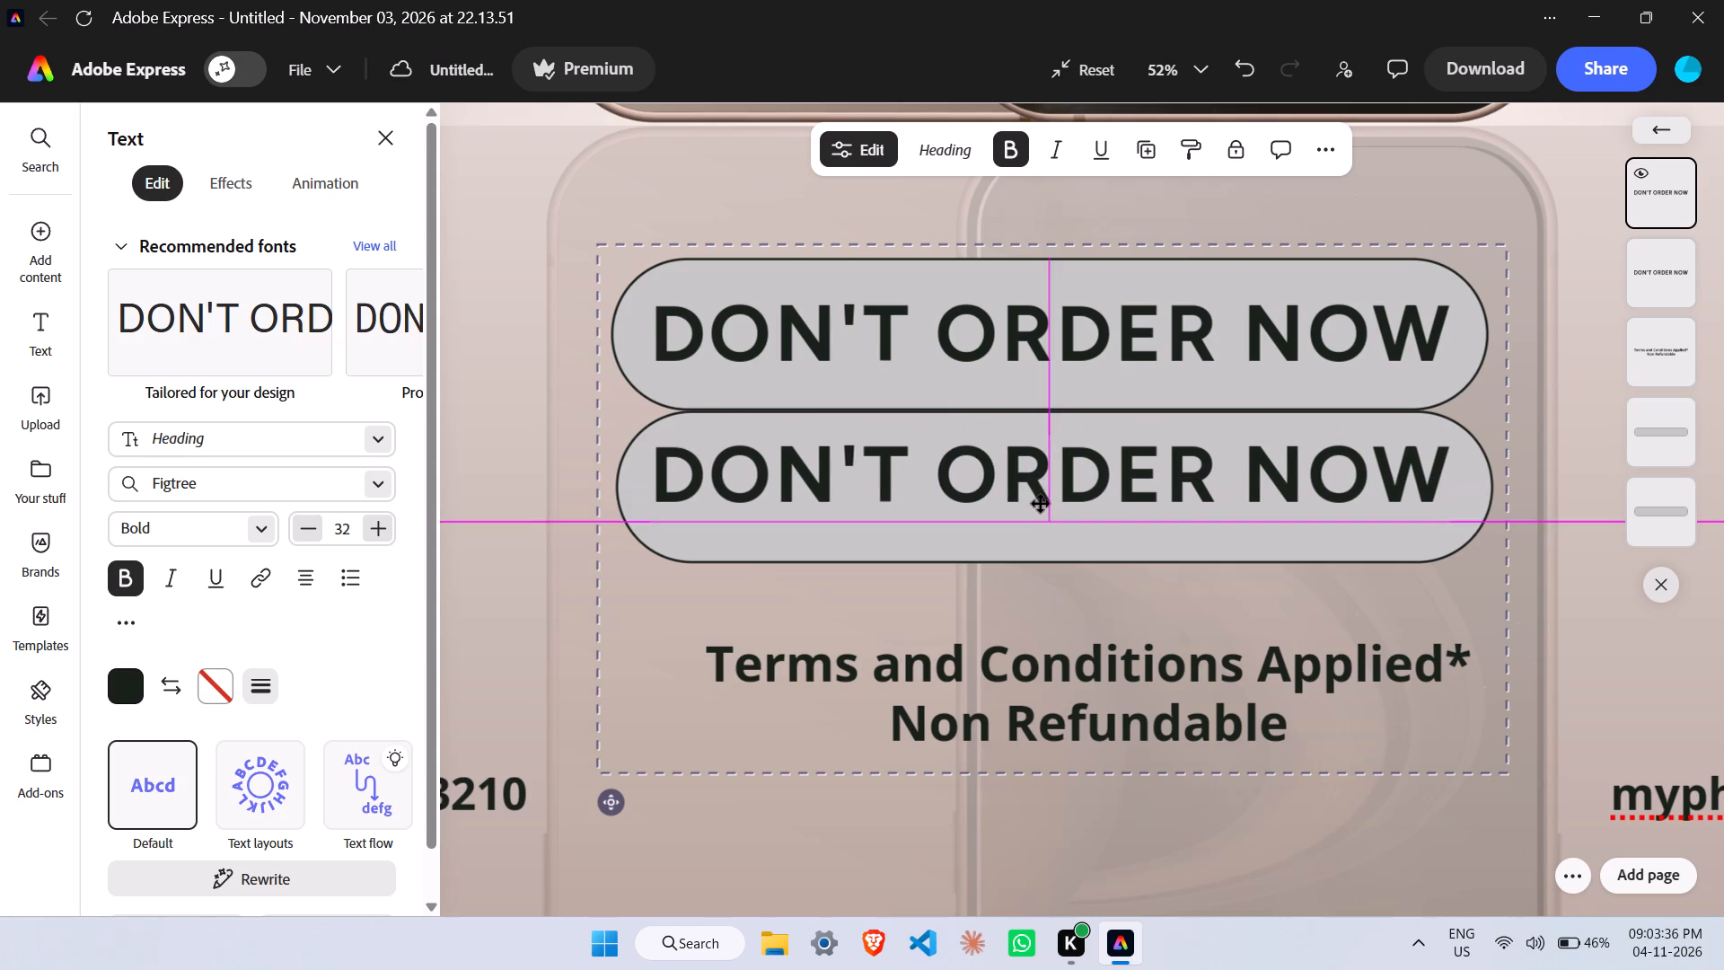
pyautogui.moveTo(1041, 504); pyautogui.dragTo(1036, 516)
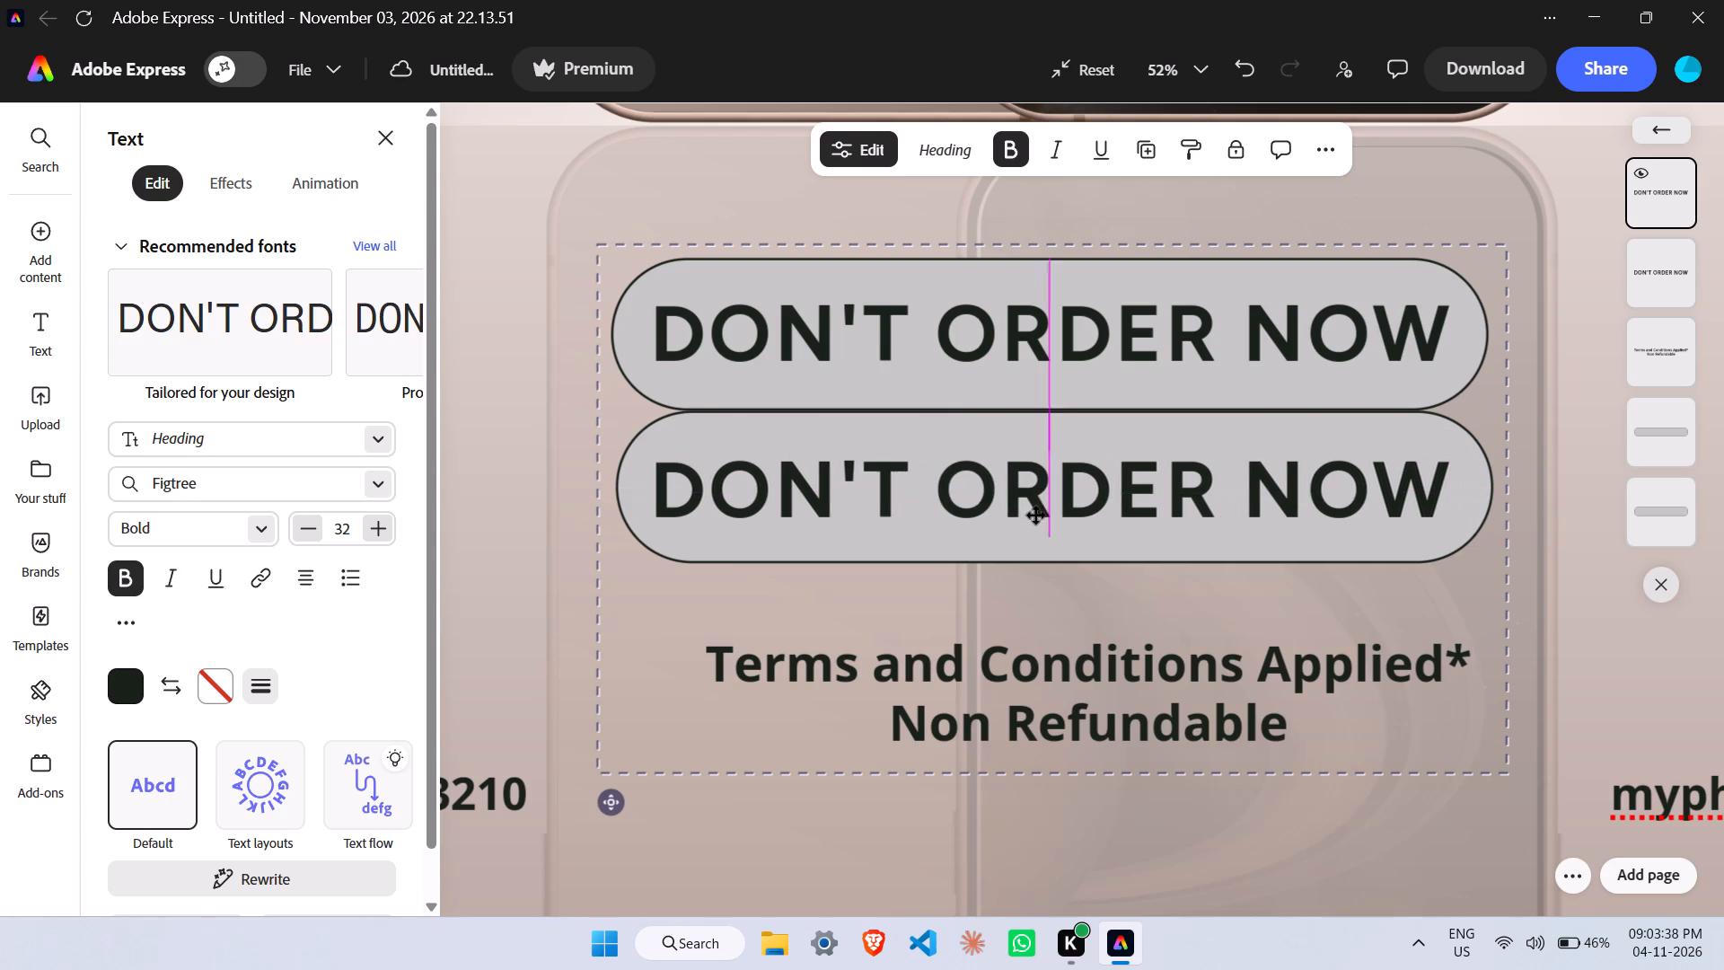
pyautogui.moveTo(1036, 516); pyautogui.dragTo(1042, 513)
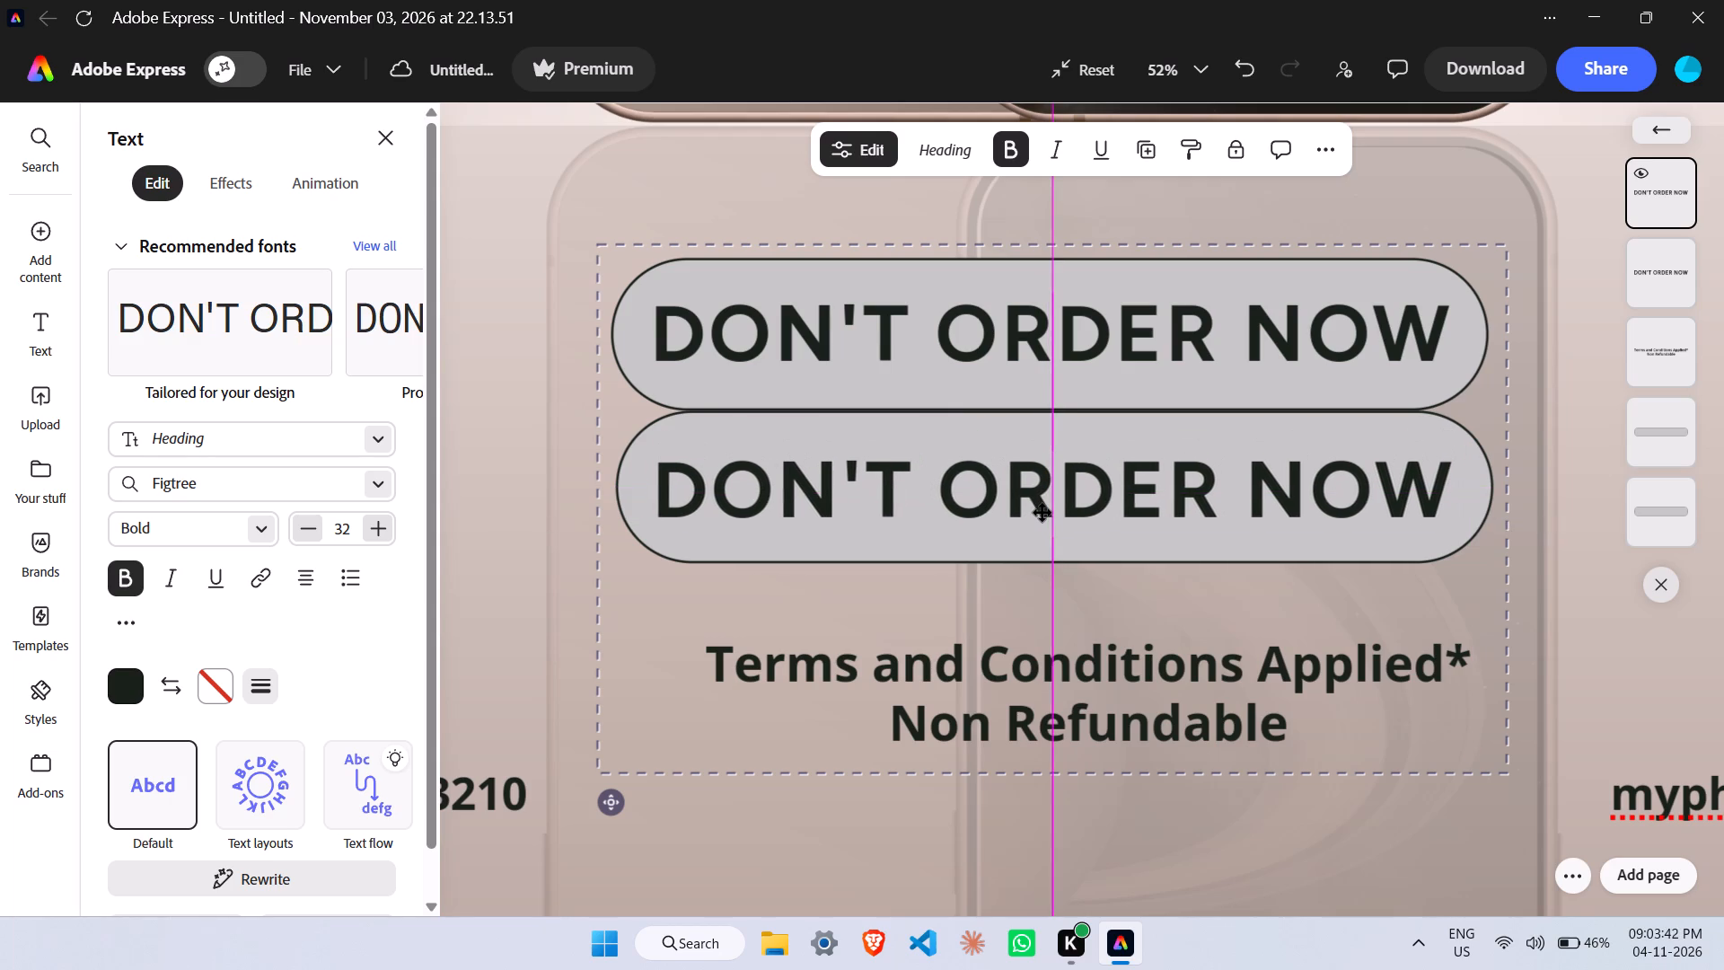
pyautogui.moveTo(1042, 513); pyautogui.dragTo(1058, 507)
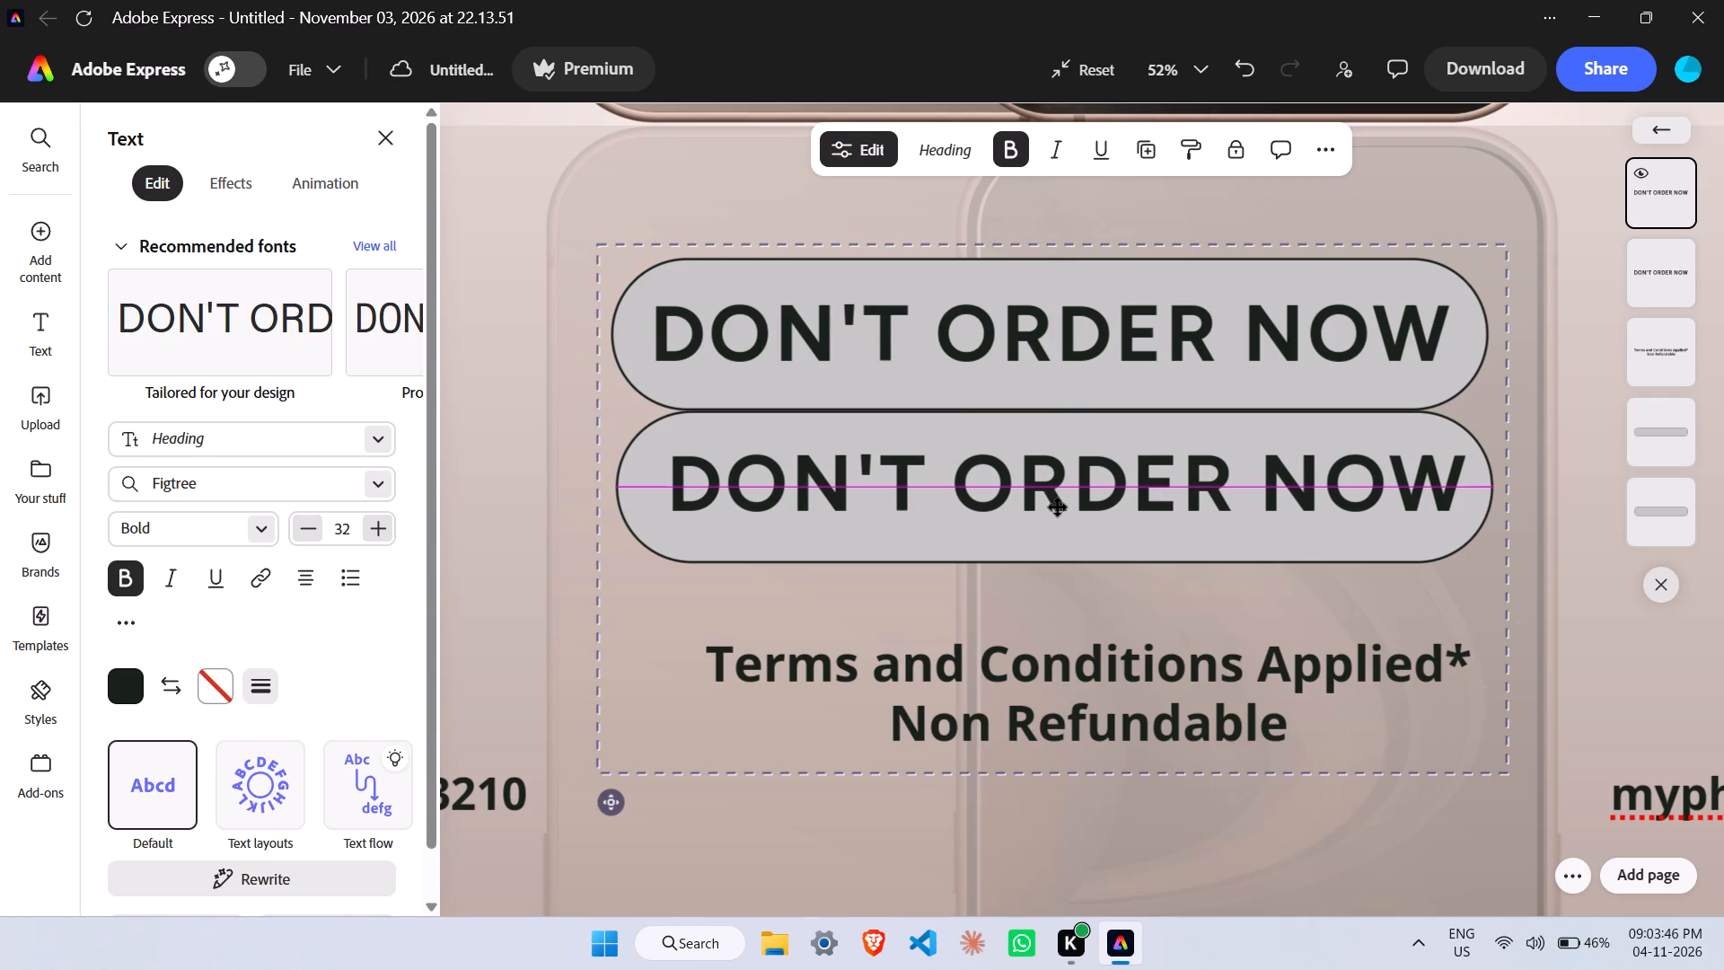
pyautogui.moveTo(1058, 507); pyautogui.dragTo(1062, 505)
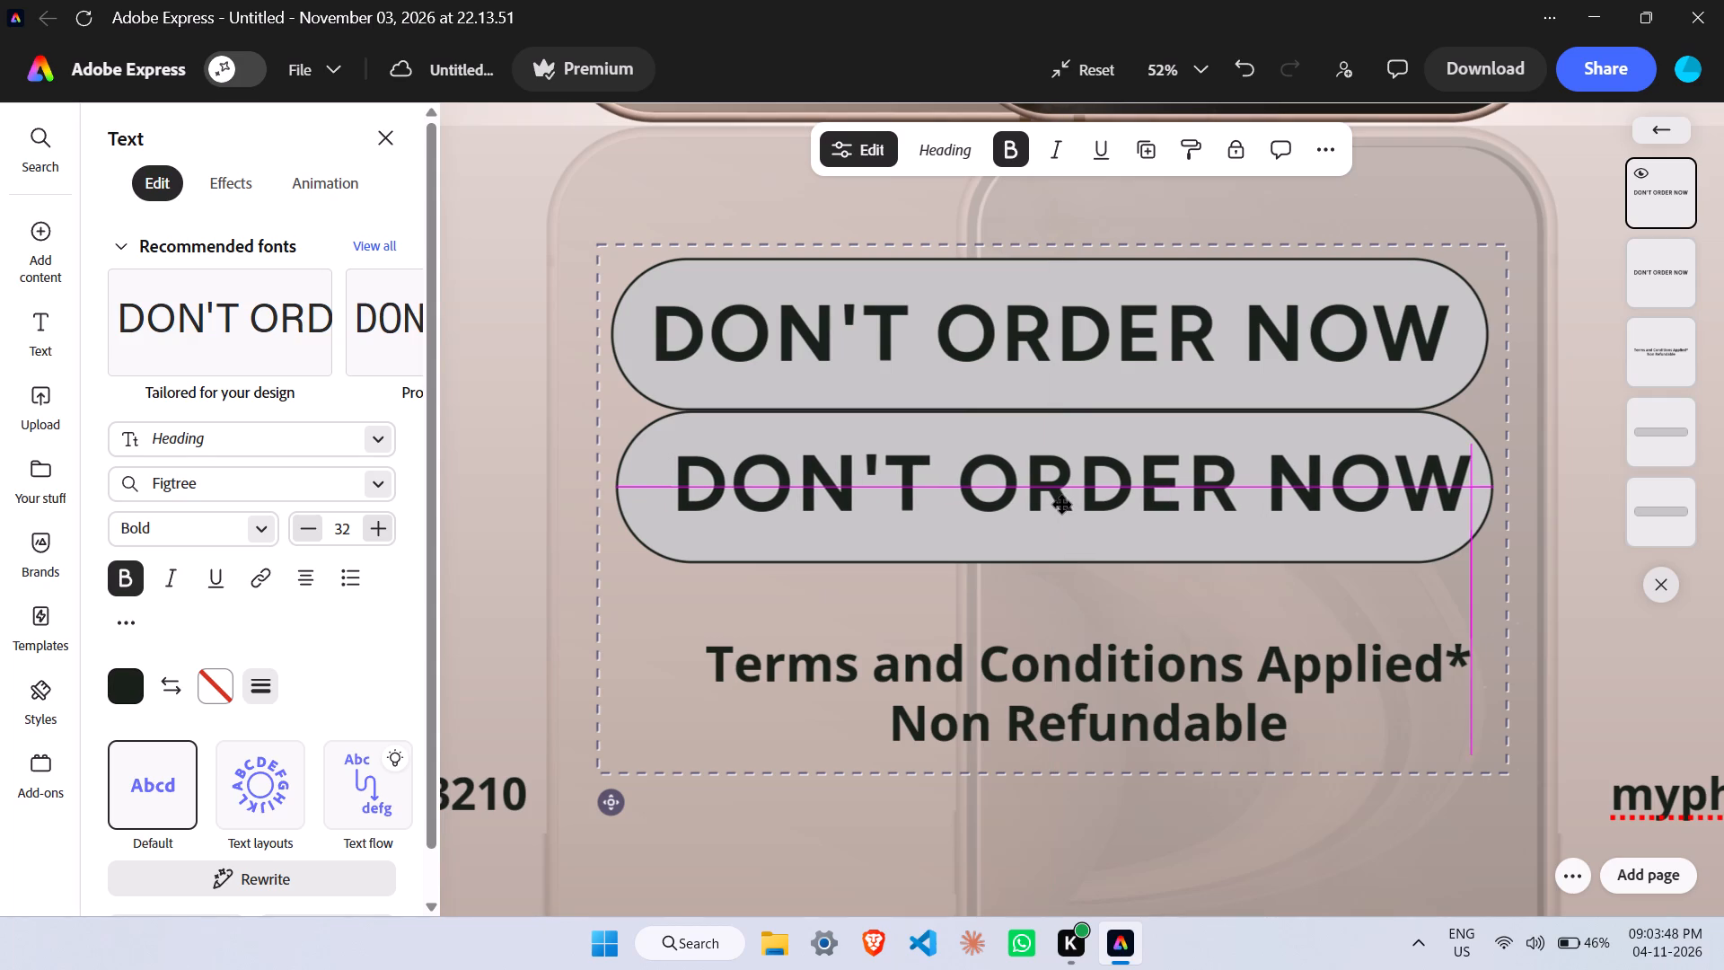
pyautogui.moveTo(1062, 505); pyautogui.dragTo(1050, 505)
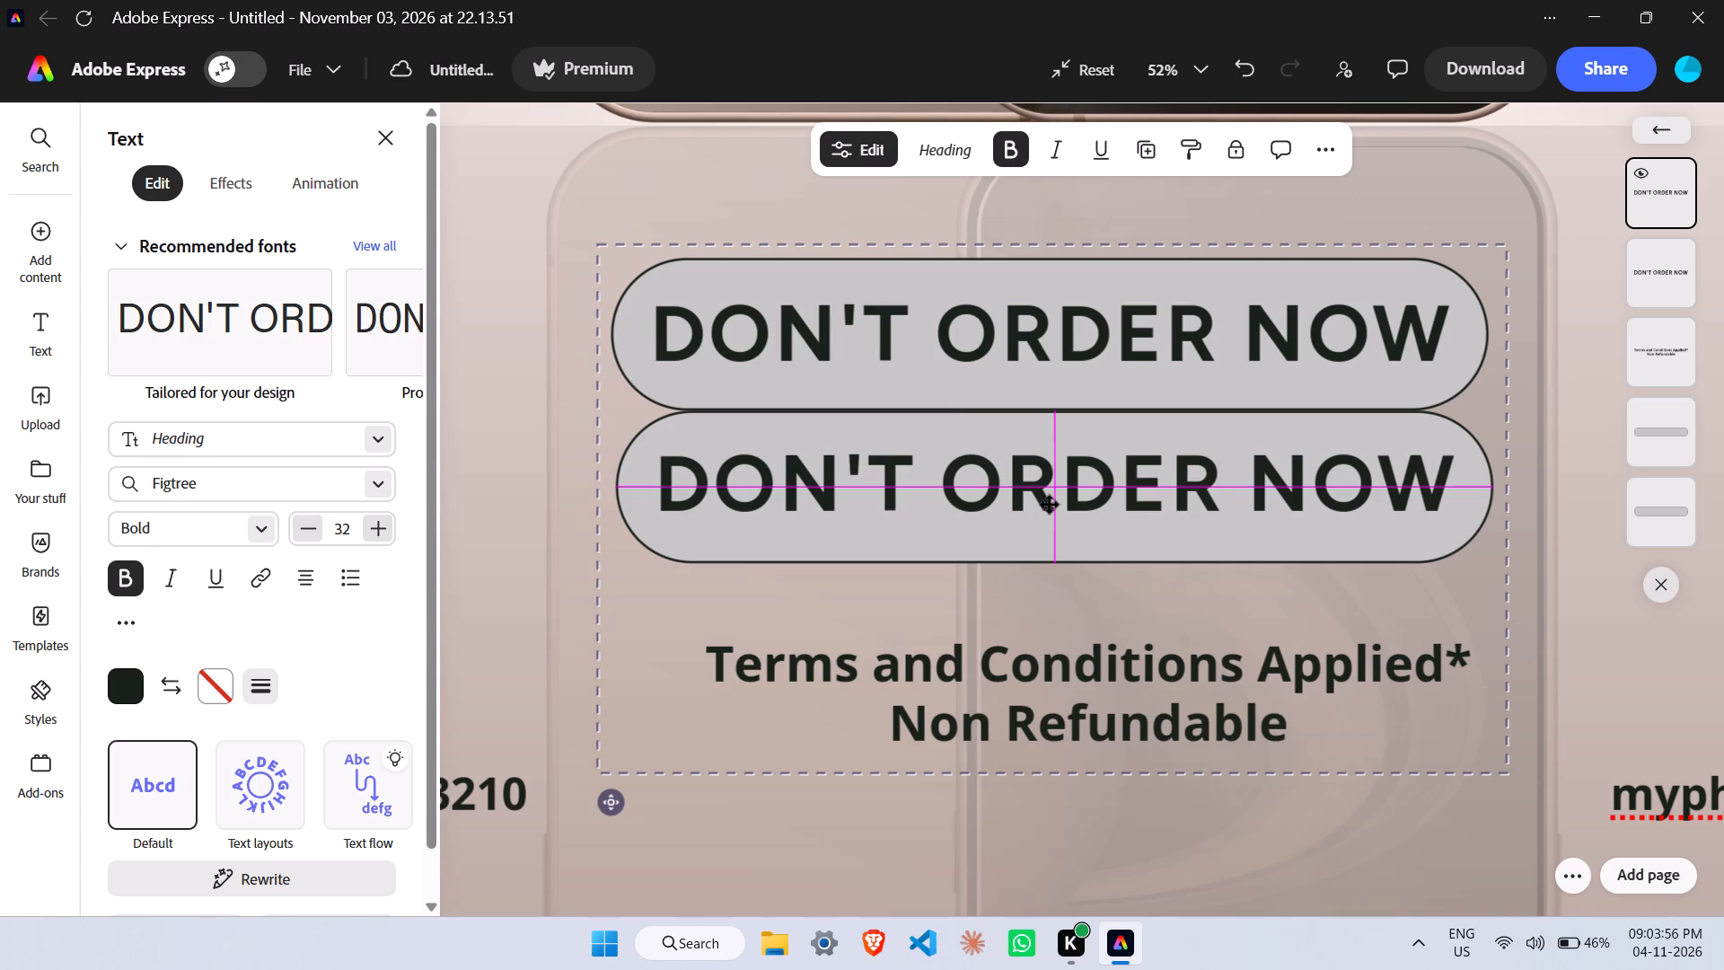
pyautogui.moveTo(1050, 505); pyautogui.dragTo(1050, 504)
pyautogui.moveTo(1050, 504); pyautogui.dragTo(1051, 508)
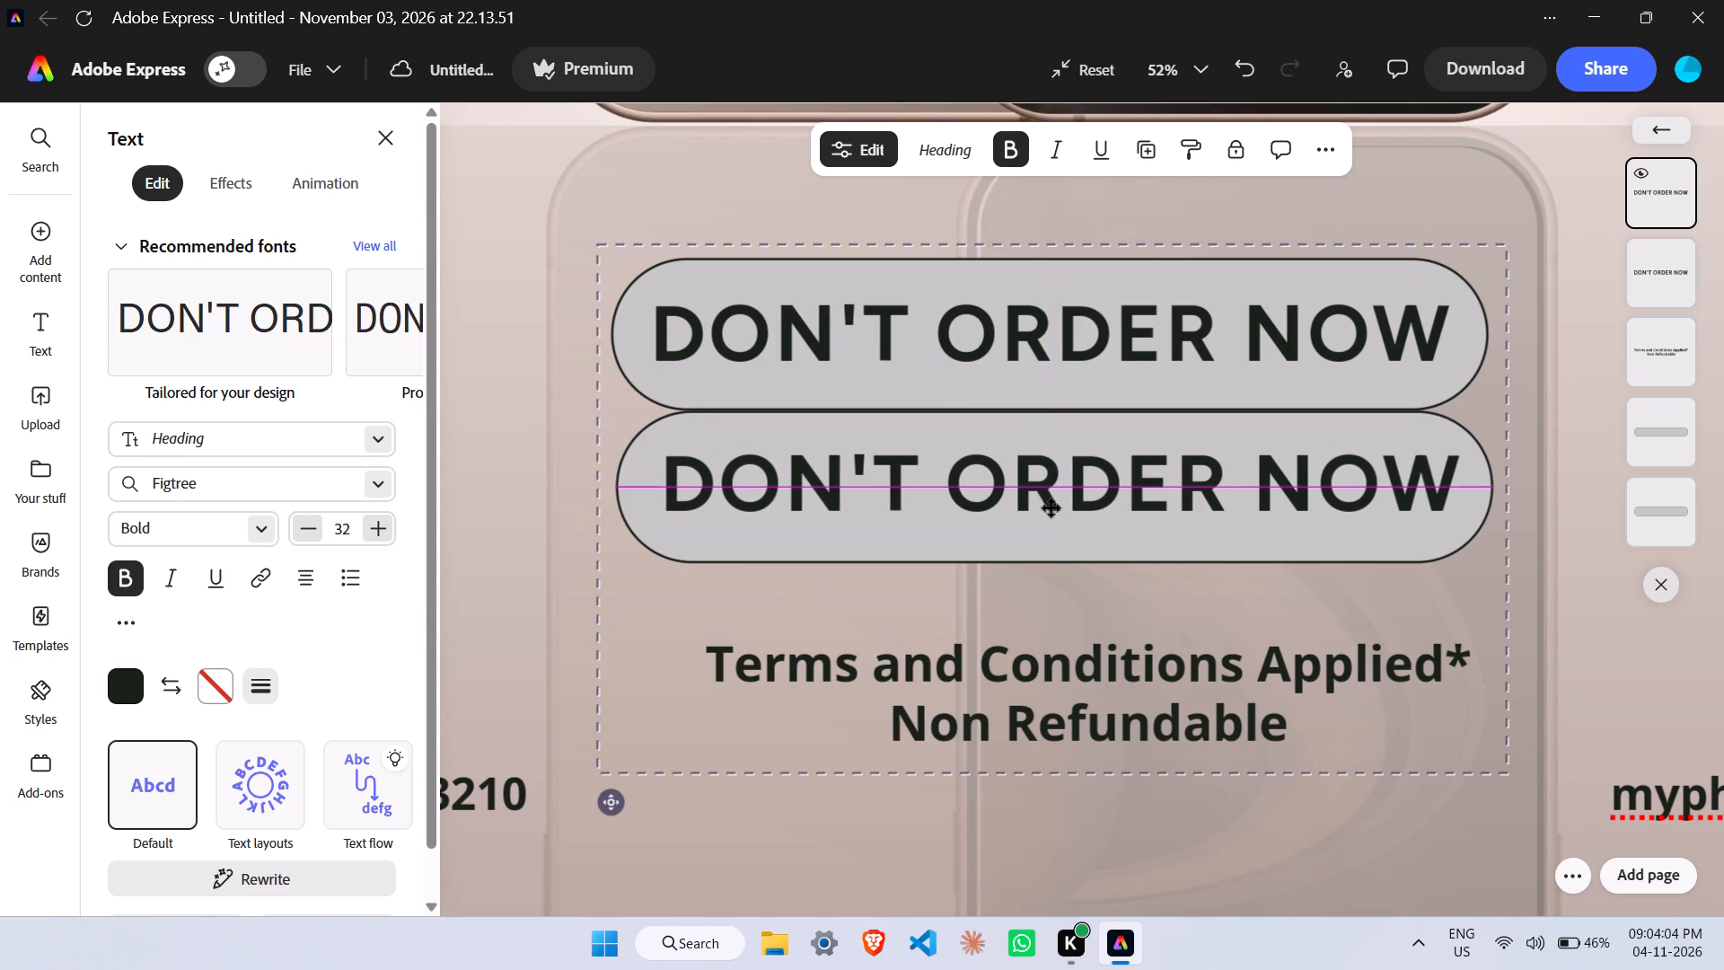
pyautogui.moveTo(1051, 508); pyautogui.dragTo(1056, 511)
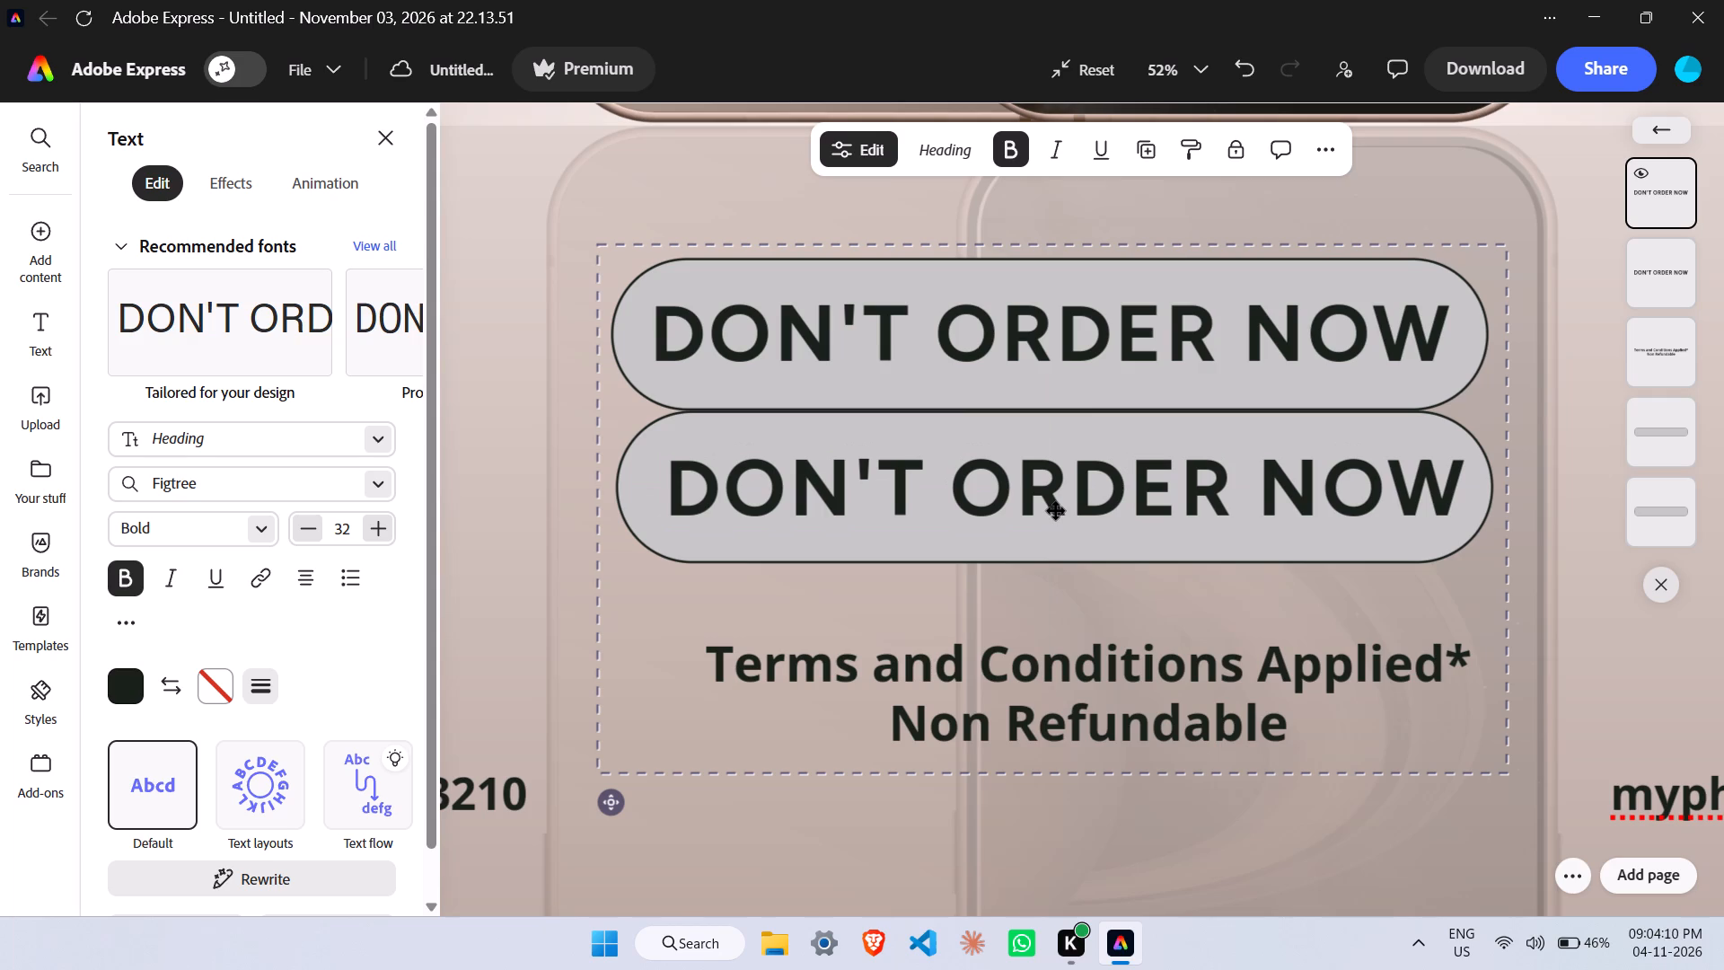
pyautogui.moveTo(1056, 511); pyautogui.dragTo(1056, 510)
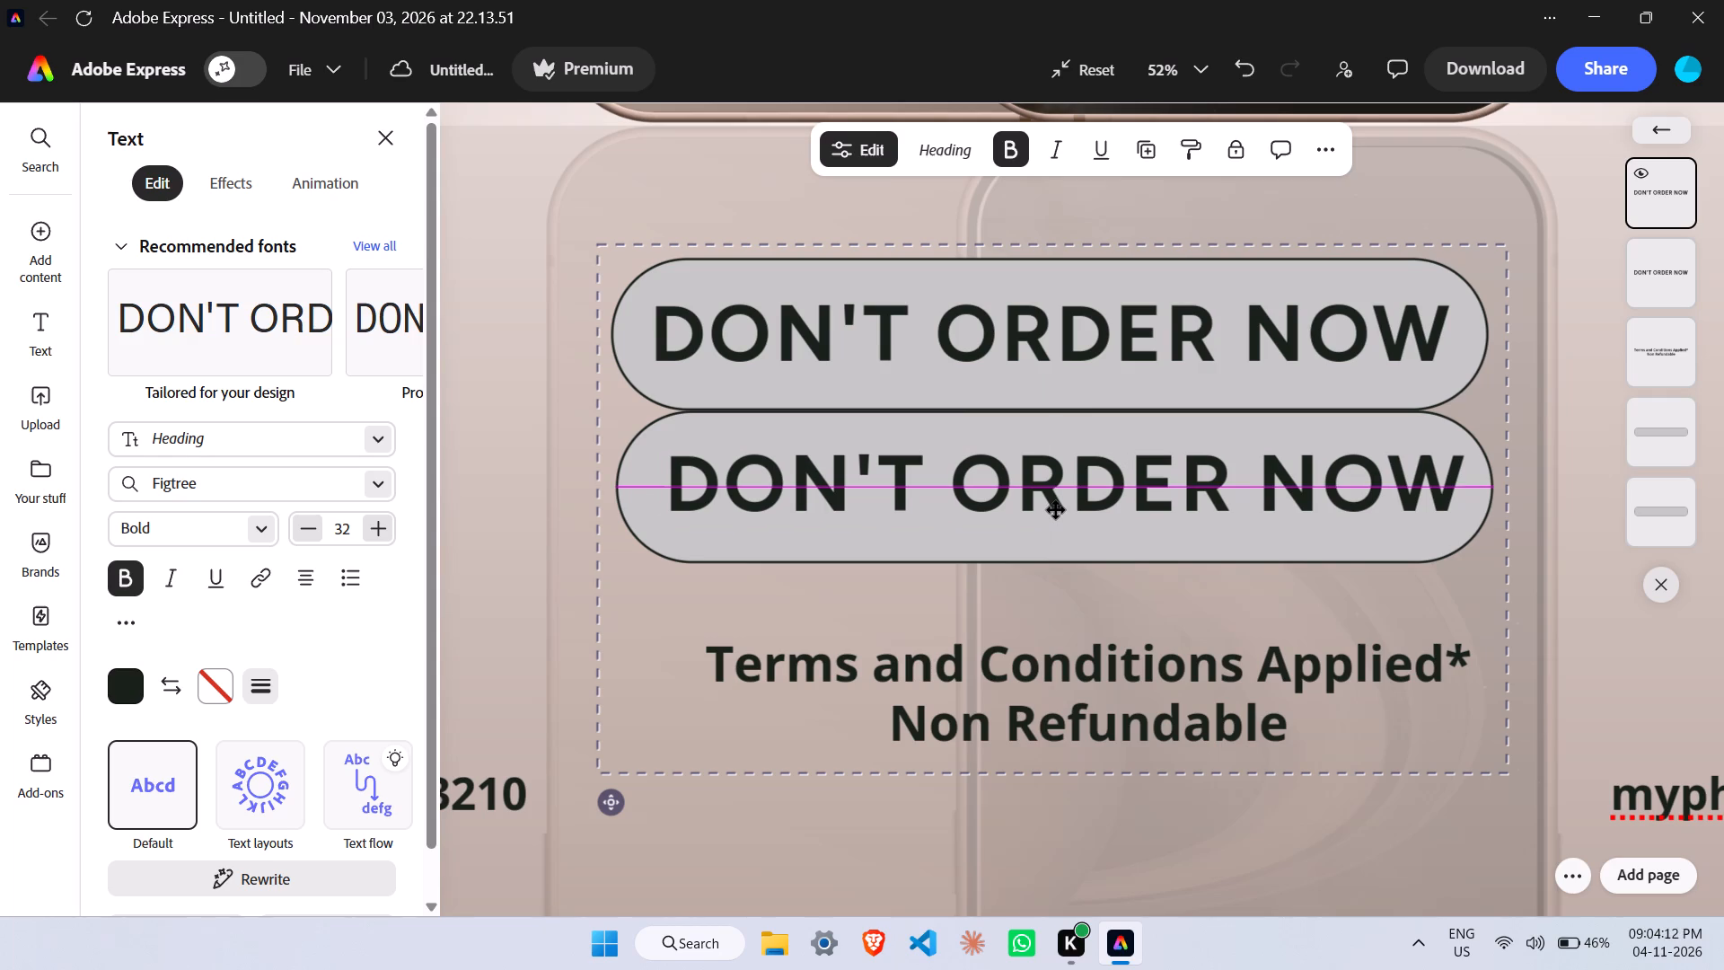
pyautogui.moveTo(1056, 510); pyautogui.dragTo(1075, 503)
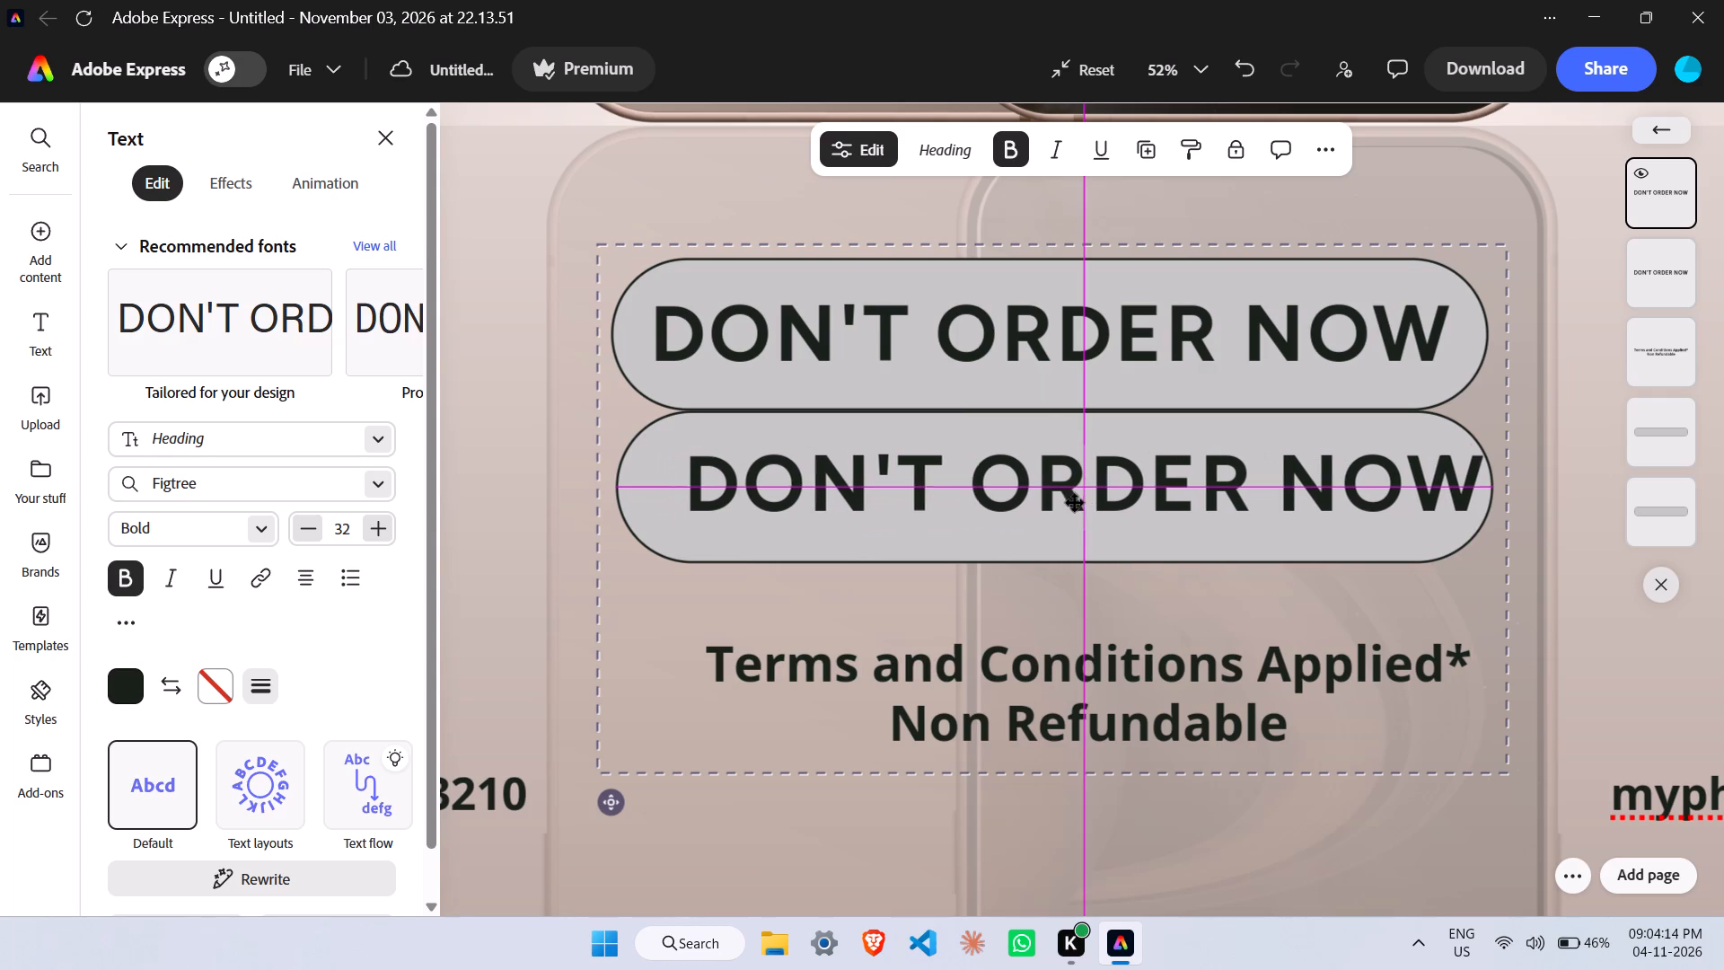
pyautogui.moveTo(1075, 503); pyautogui.dragTo(1074, 507)
pyautogui.moveTo(1074, 507); pyautogui.dragTo(1058, 512)
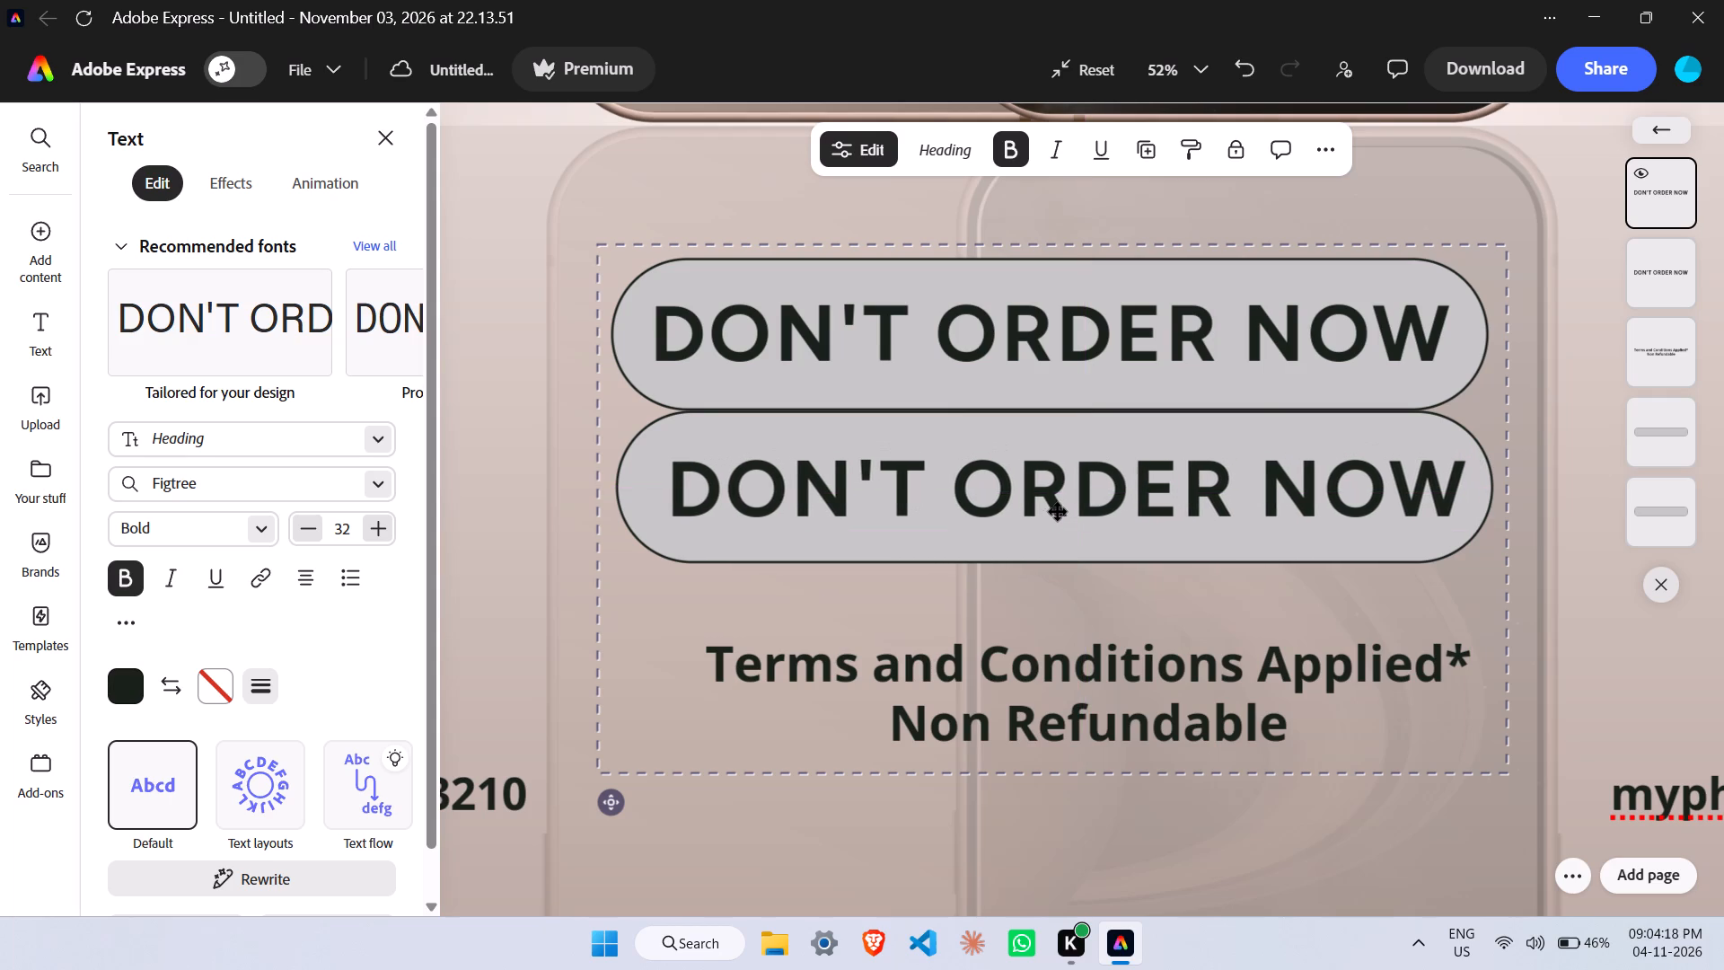
pyautogui.moveTo(1058, 512); pyautogui.dragTo(1058, 505)
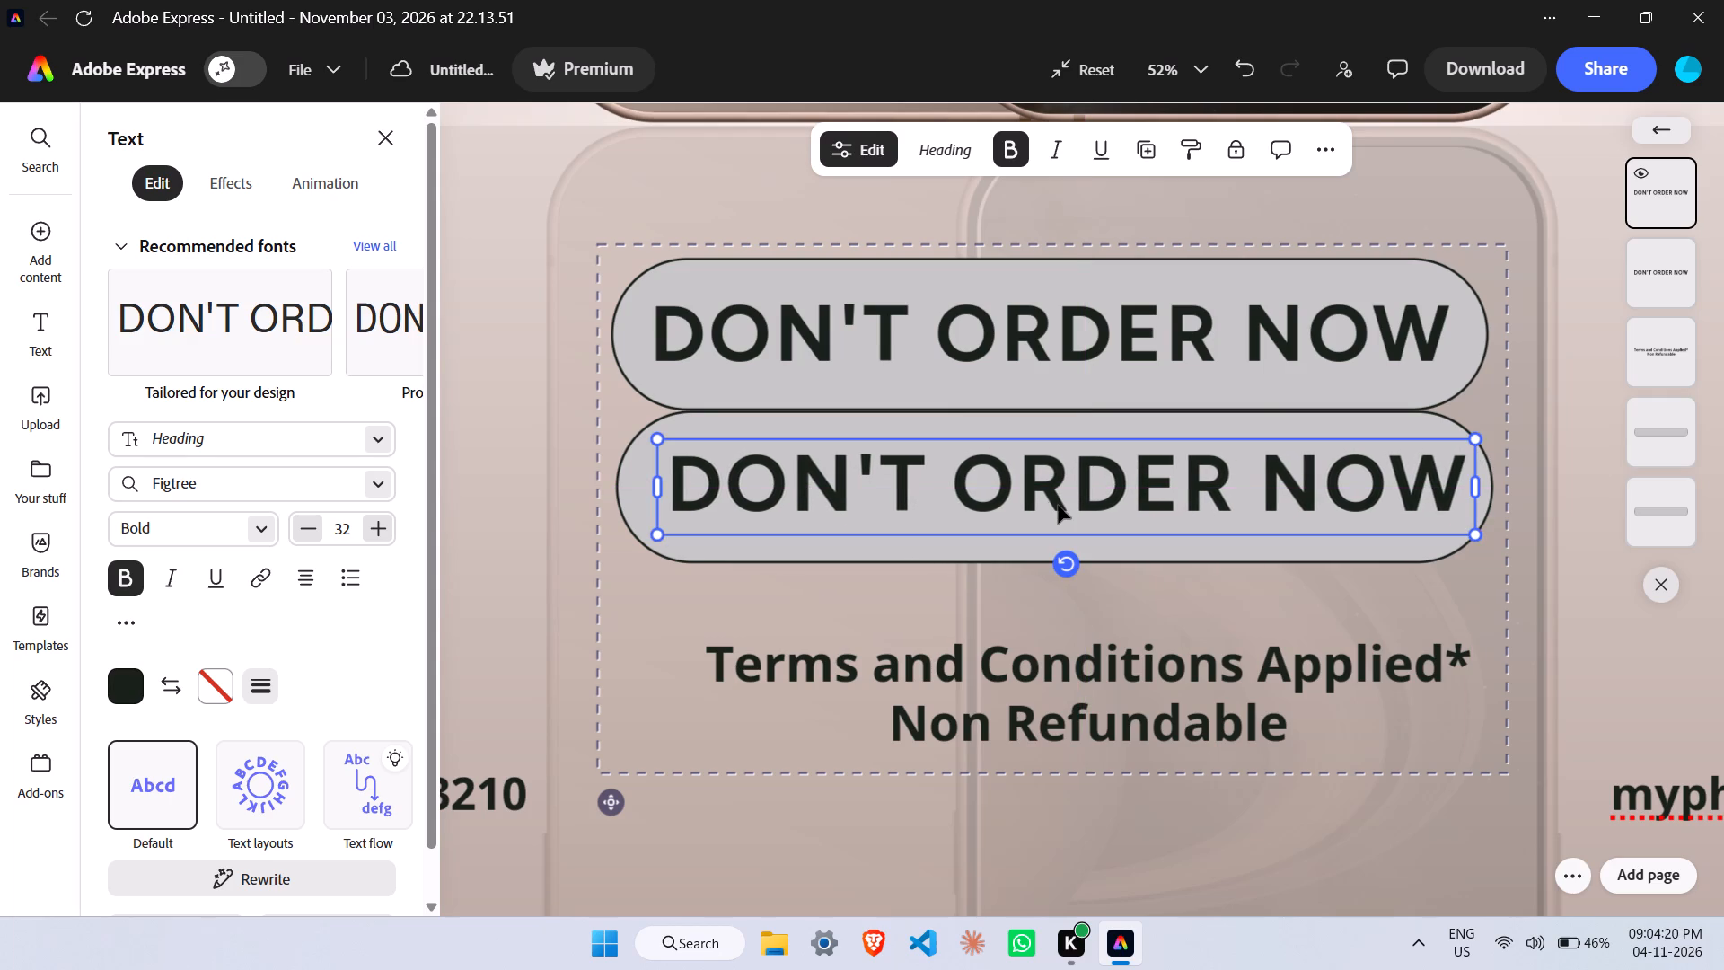
# Flip the "DON'T ORDER NOW" text in the lower pill vertically so it mirrors the one above.
pyautogui.click(1063, 478)
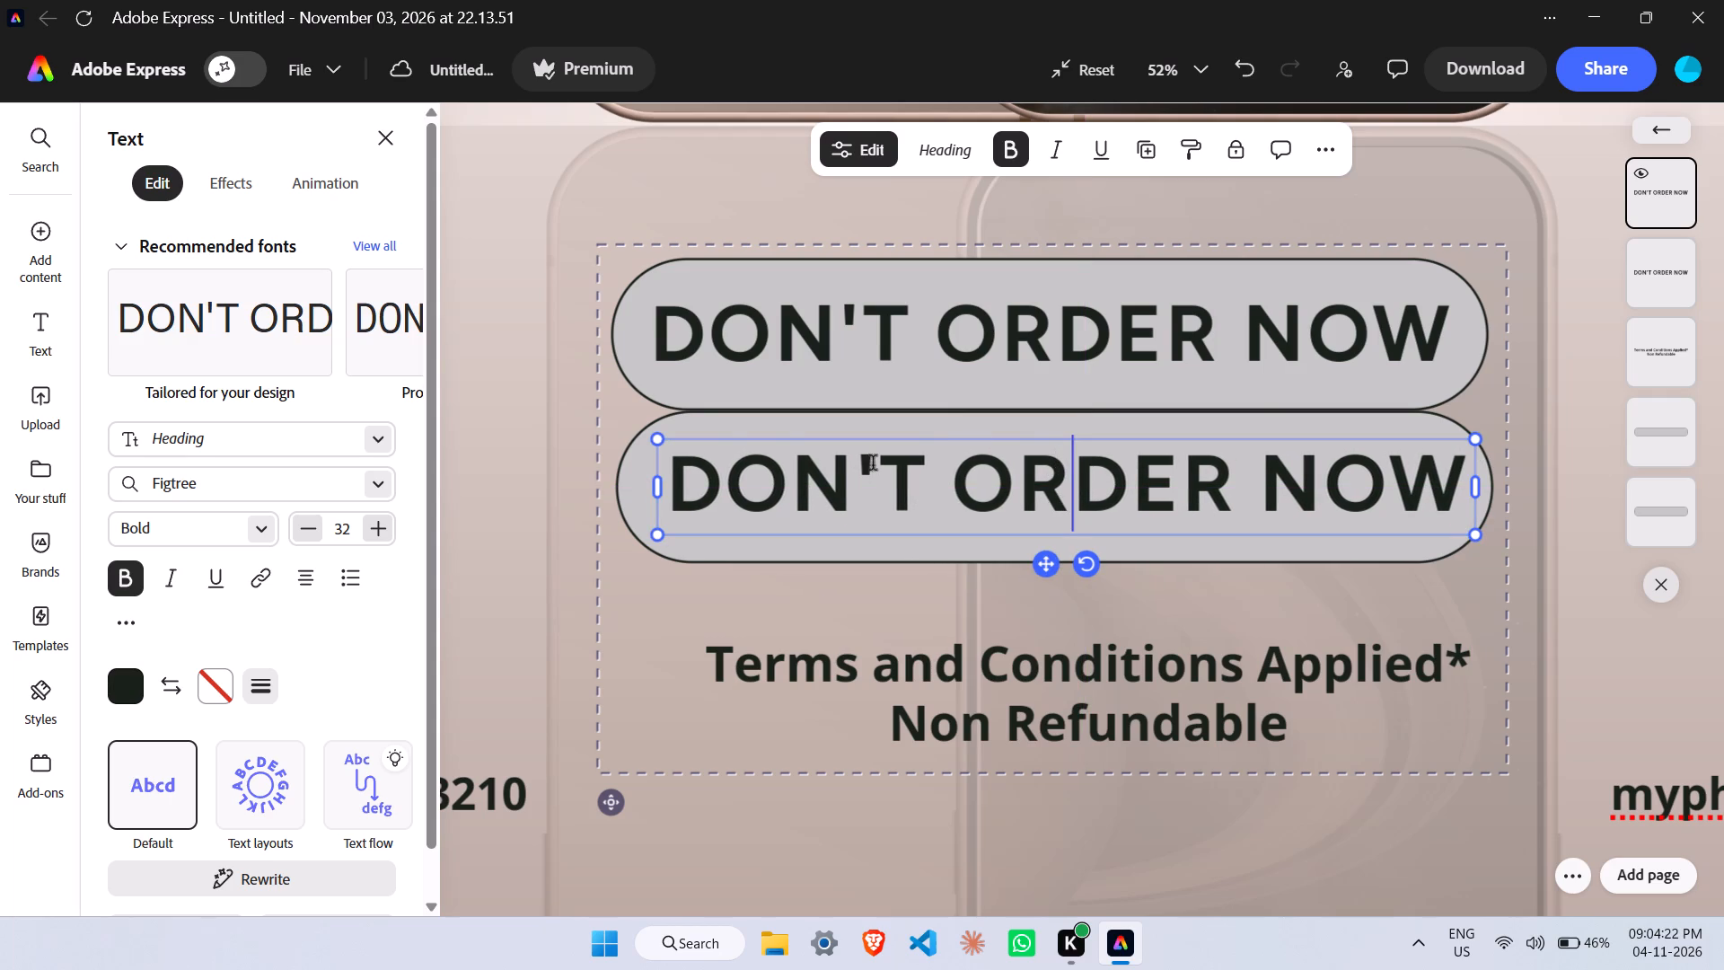
pyautogui.scroll(-10, 319, 680)
pyautogui.click(199, 887)
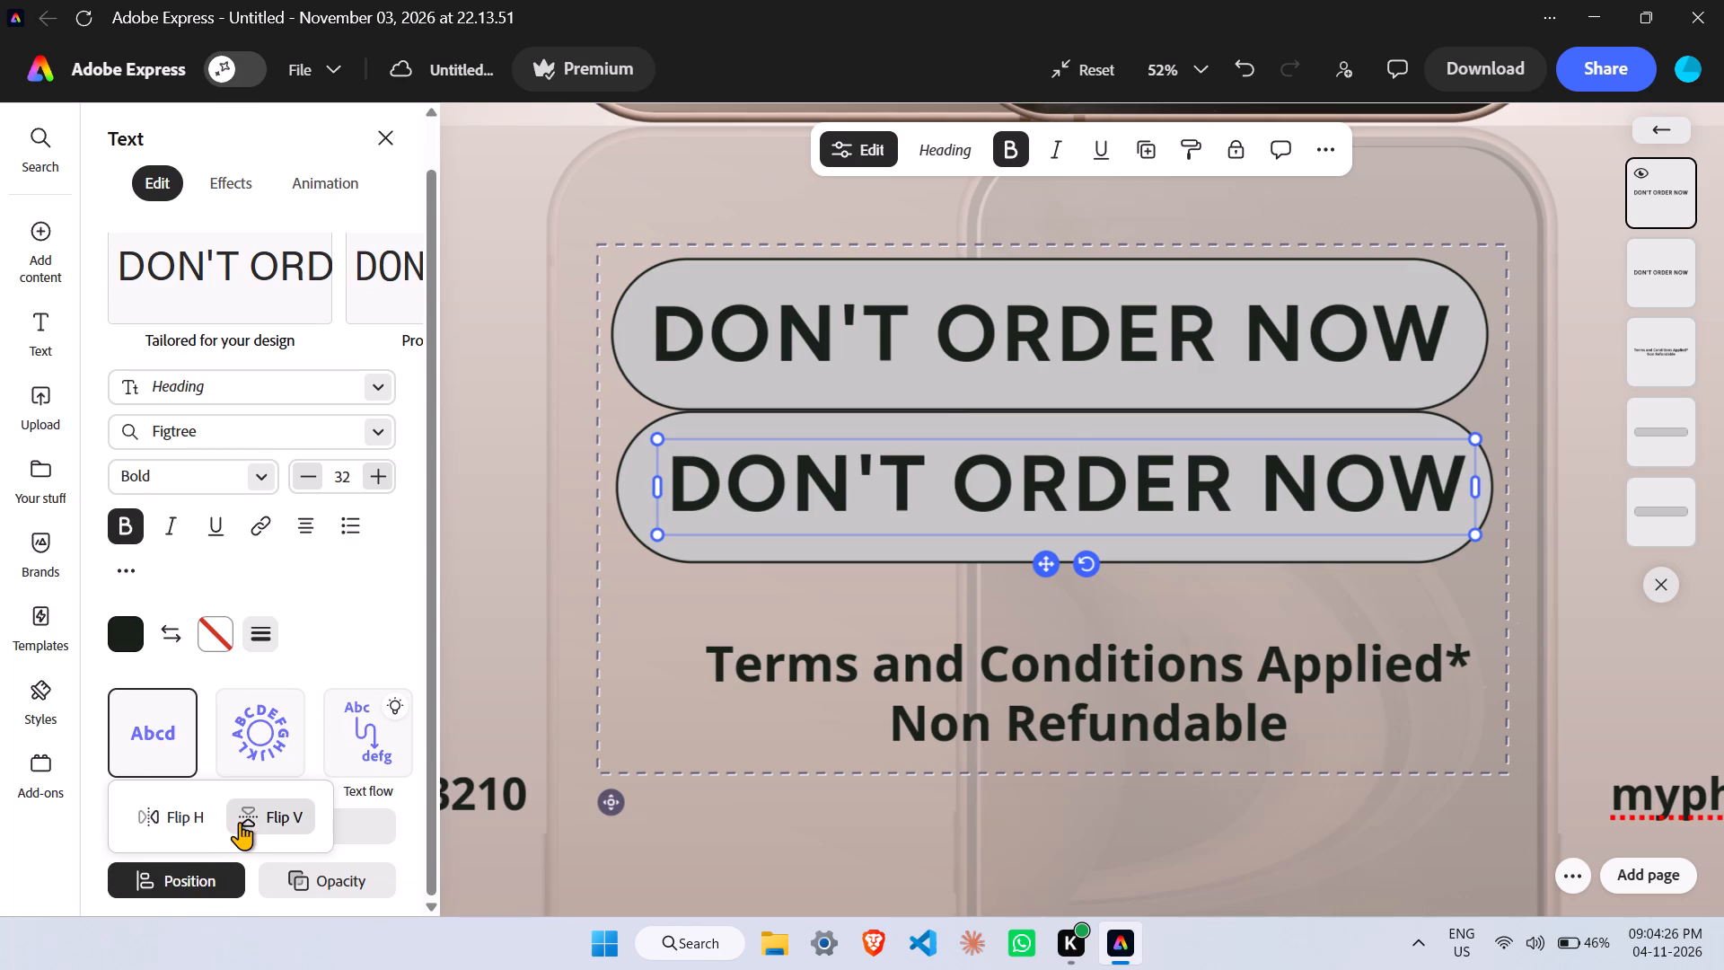
pyautogui.click(249, 822)
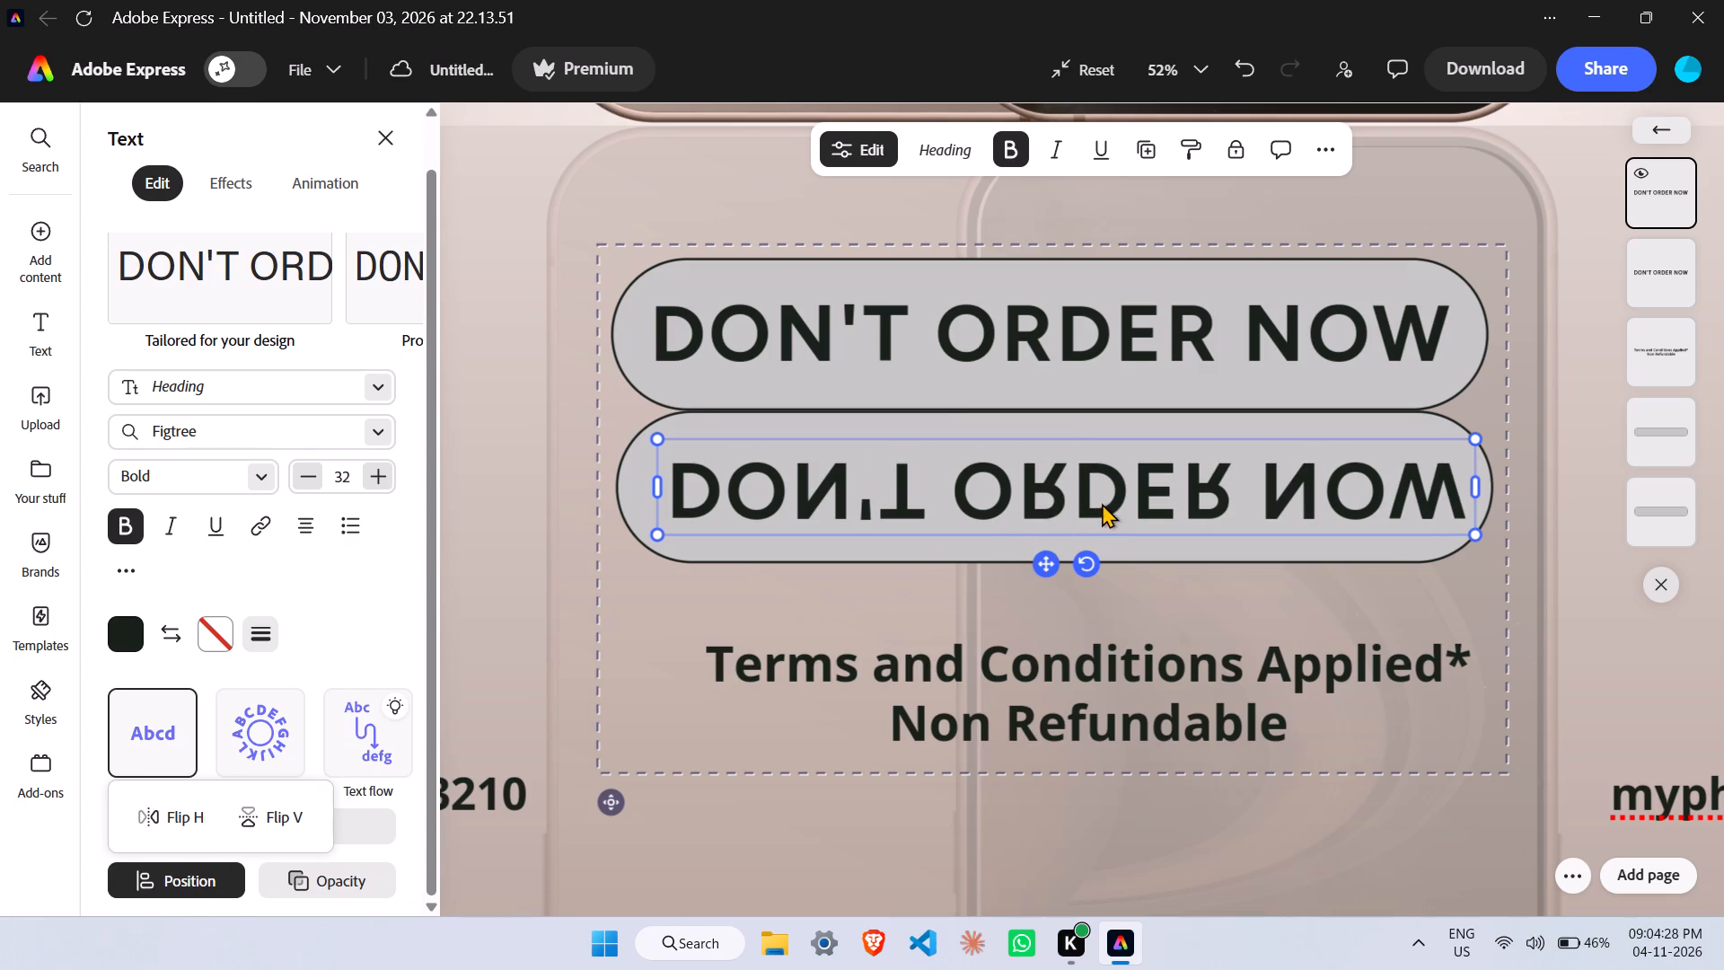
# Nudge the flipped "DON'T ORDER NOW" text slightly up and left to centre it horizontally within the lower pill.
pyautogui.moveTo(1046, 555); pyautogui.dragTo(1042, 544)
pyautogui.click(1050, 570)
pyautogui.moveTo(1050, 565); pyautogui.dragTo(1047, 560)
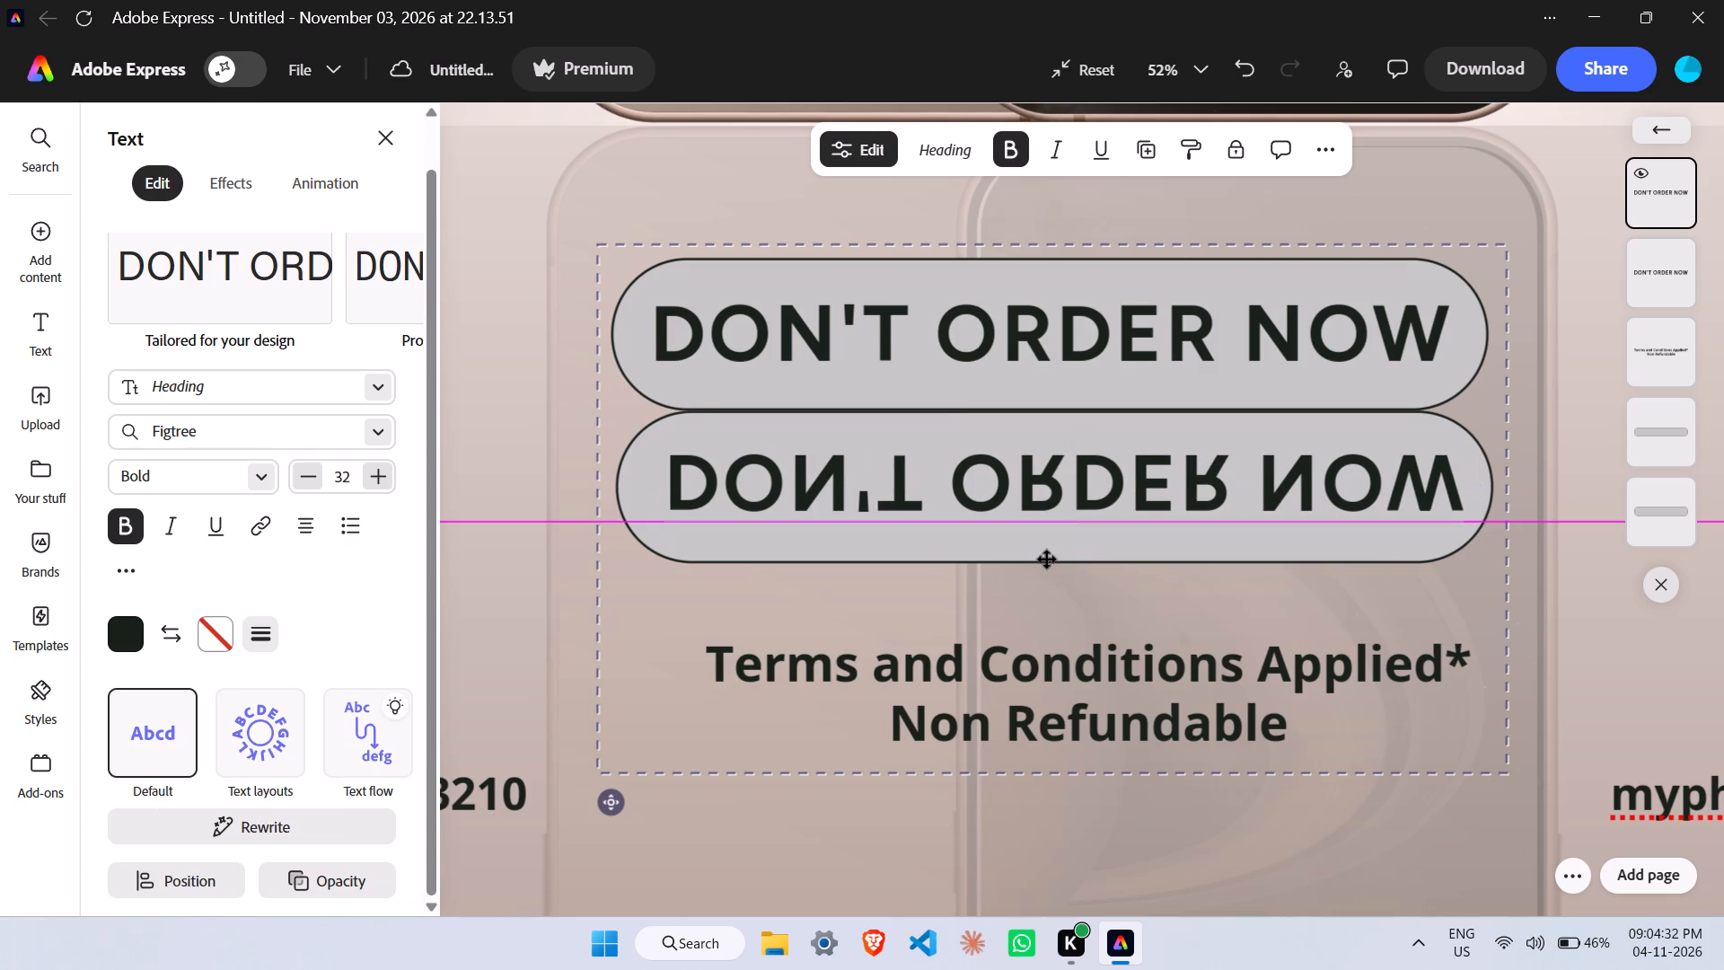
pyautogui.moveTo(1047, 560); pyautogui.dragTo(1038, 560)
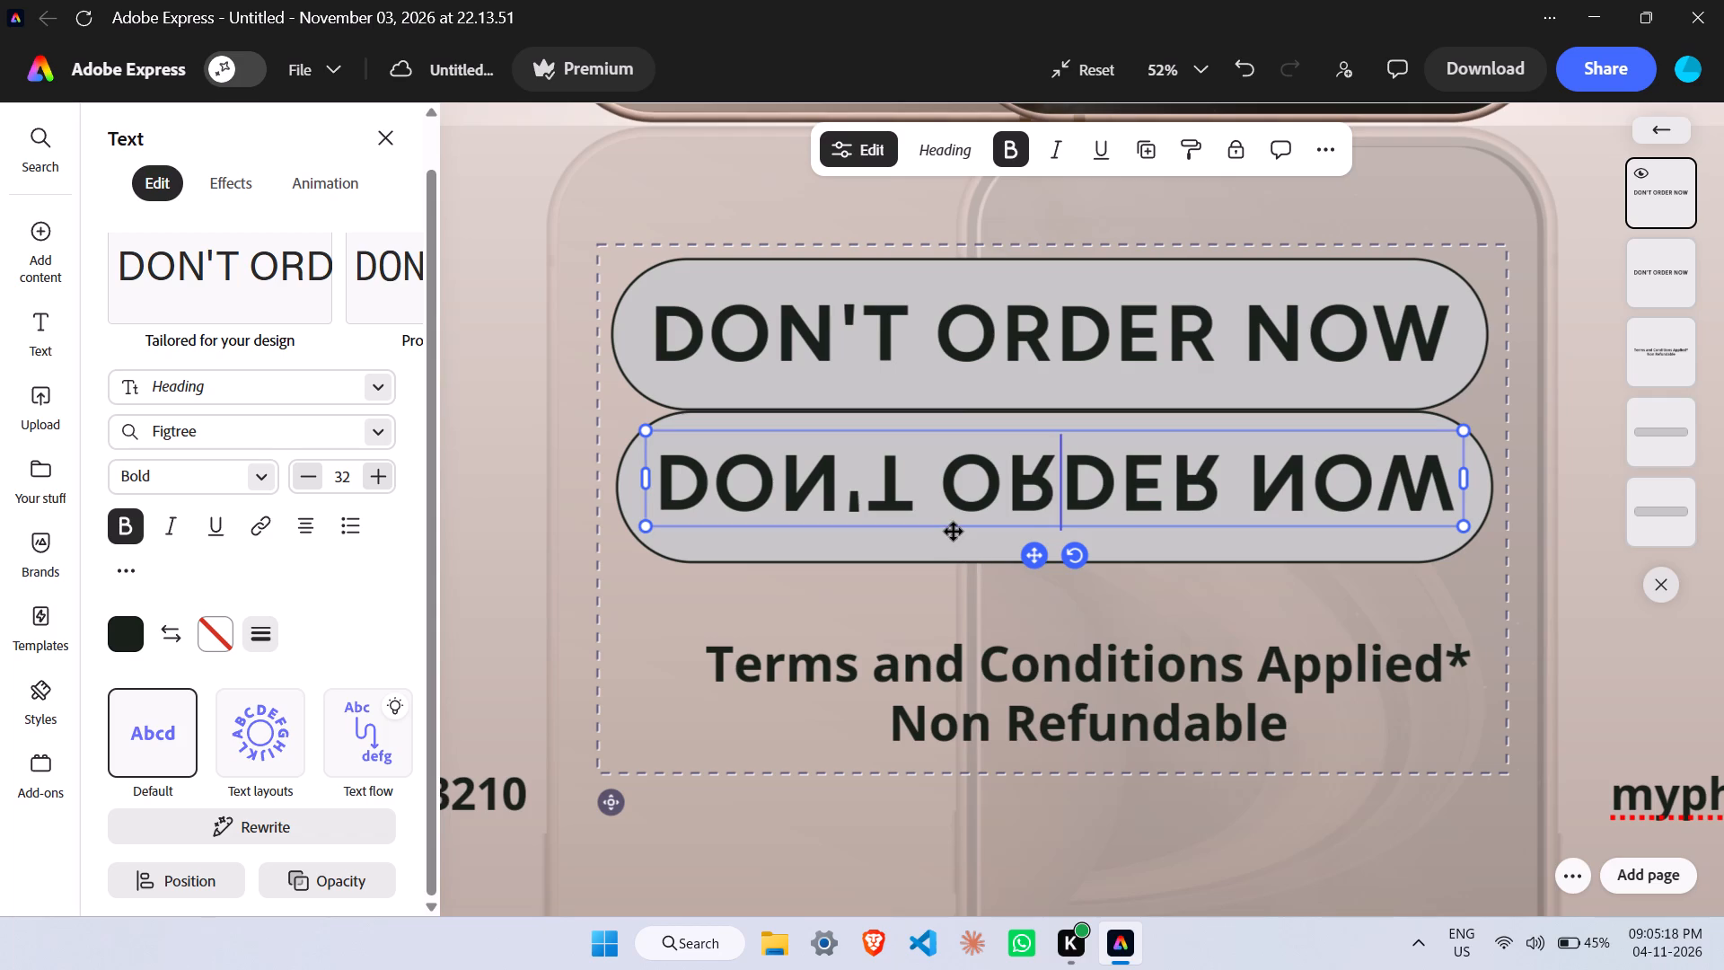
# Reduce the opacity of the flipped "DON'T ORDER NOW" text to a faint, reflection-like level.
pyautogui.click(1141, 543)
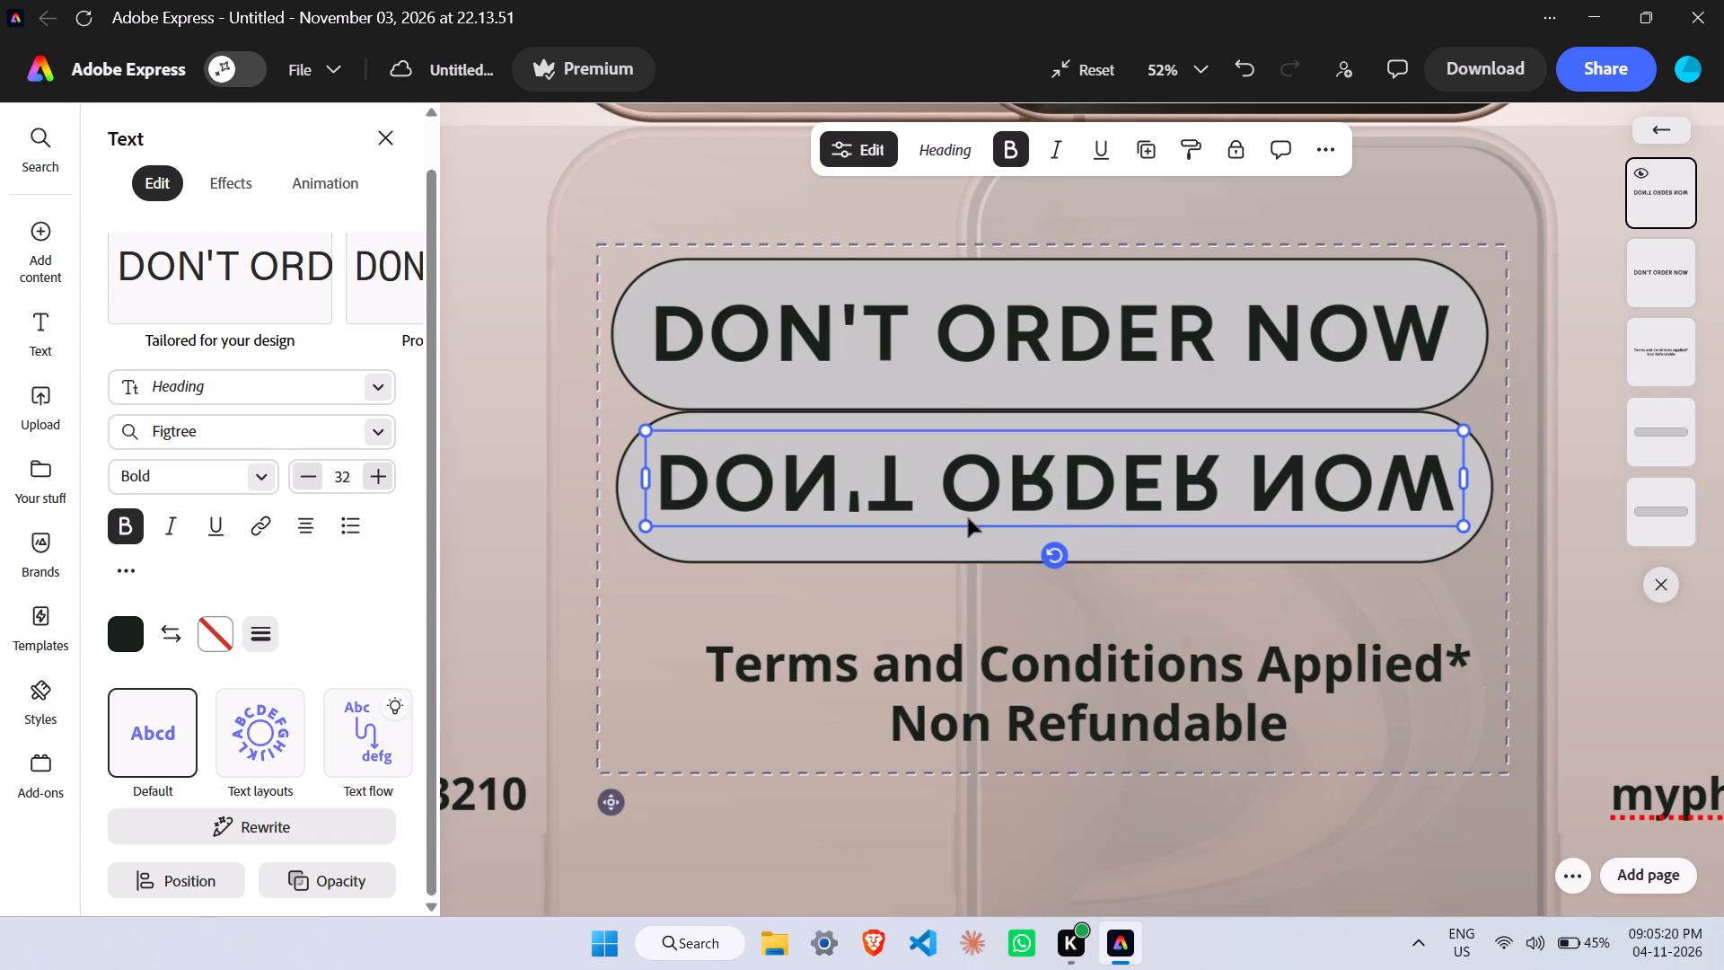
pyautogui.click(325, 883)
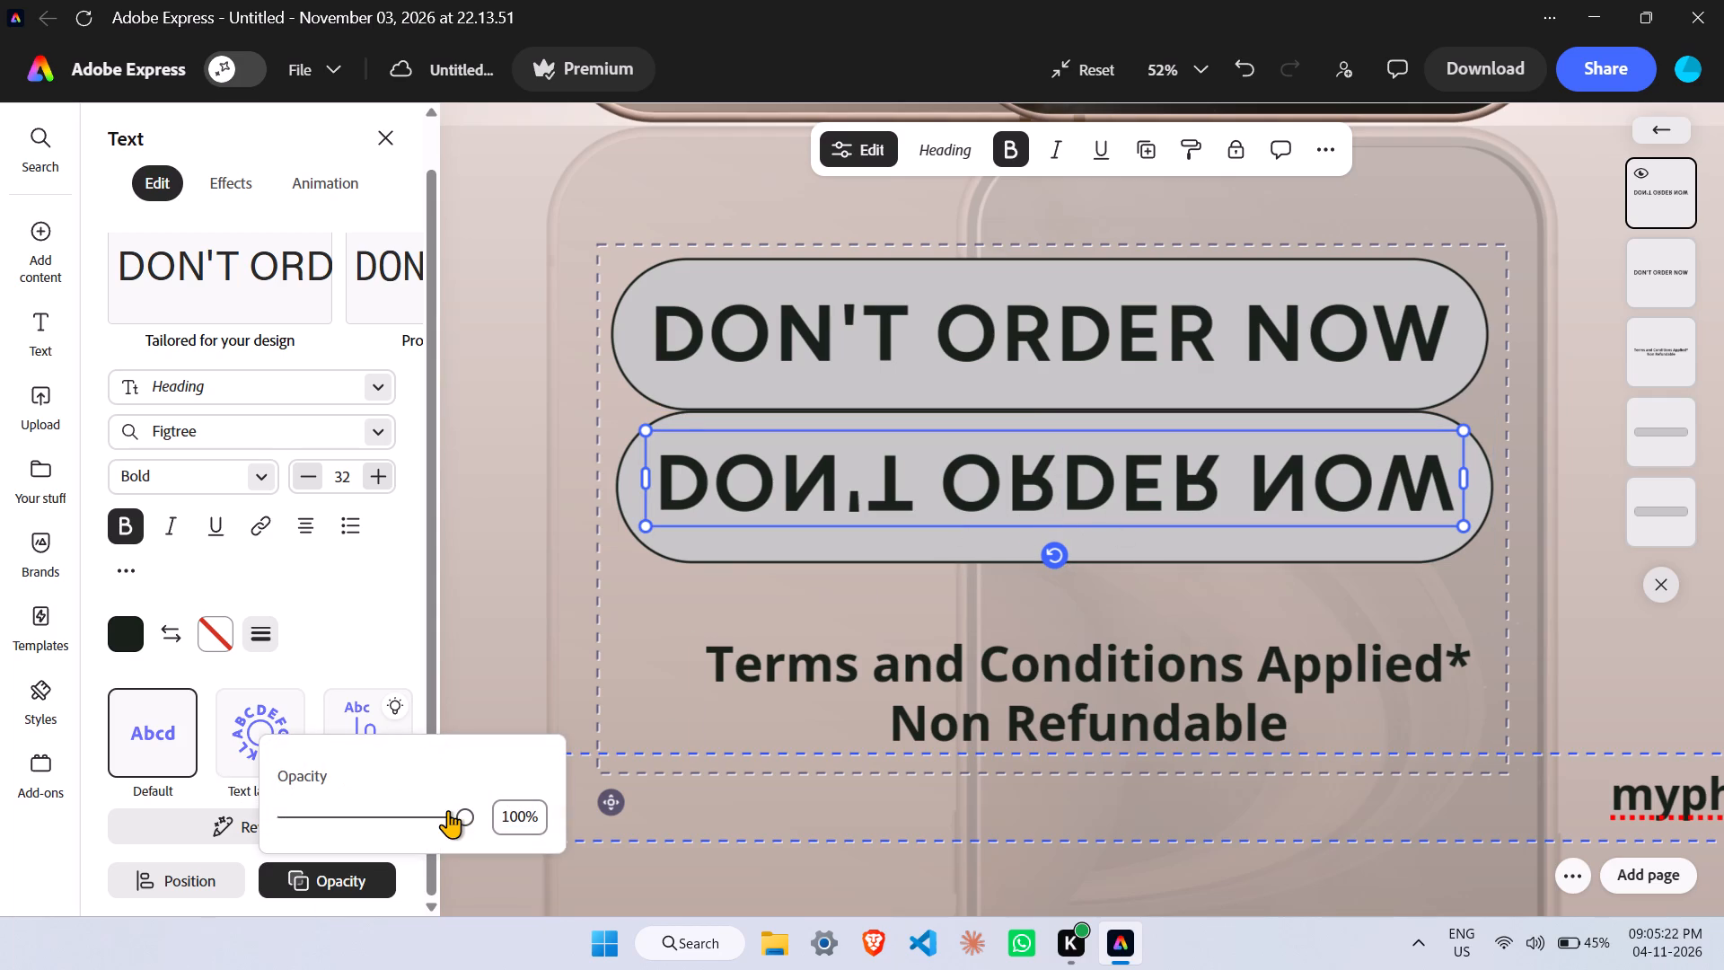
pyautogui.moveTo(453, 813); pyautogui.dragTo(281, 837)
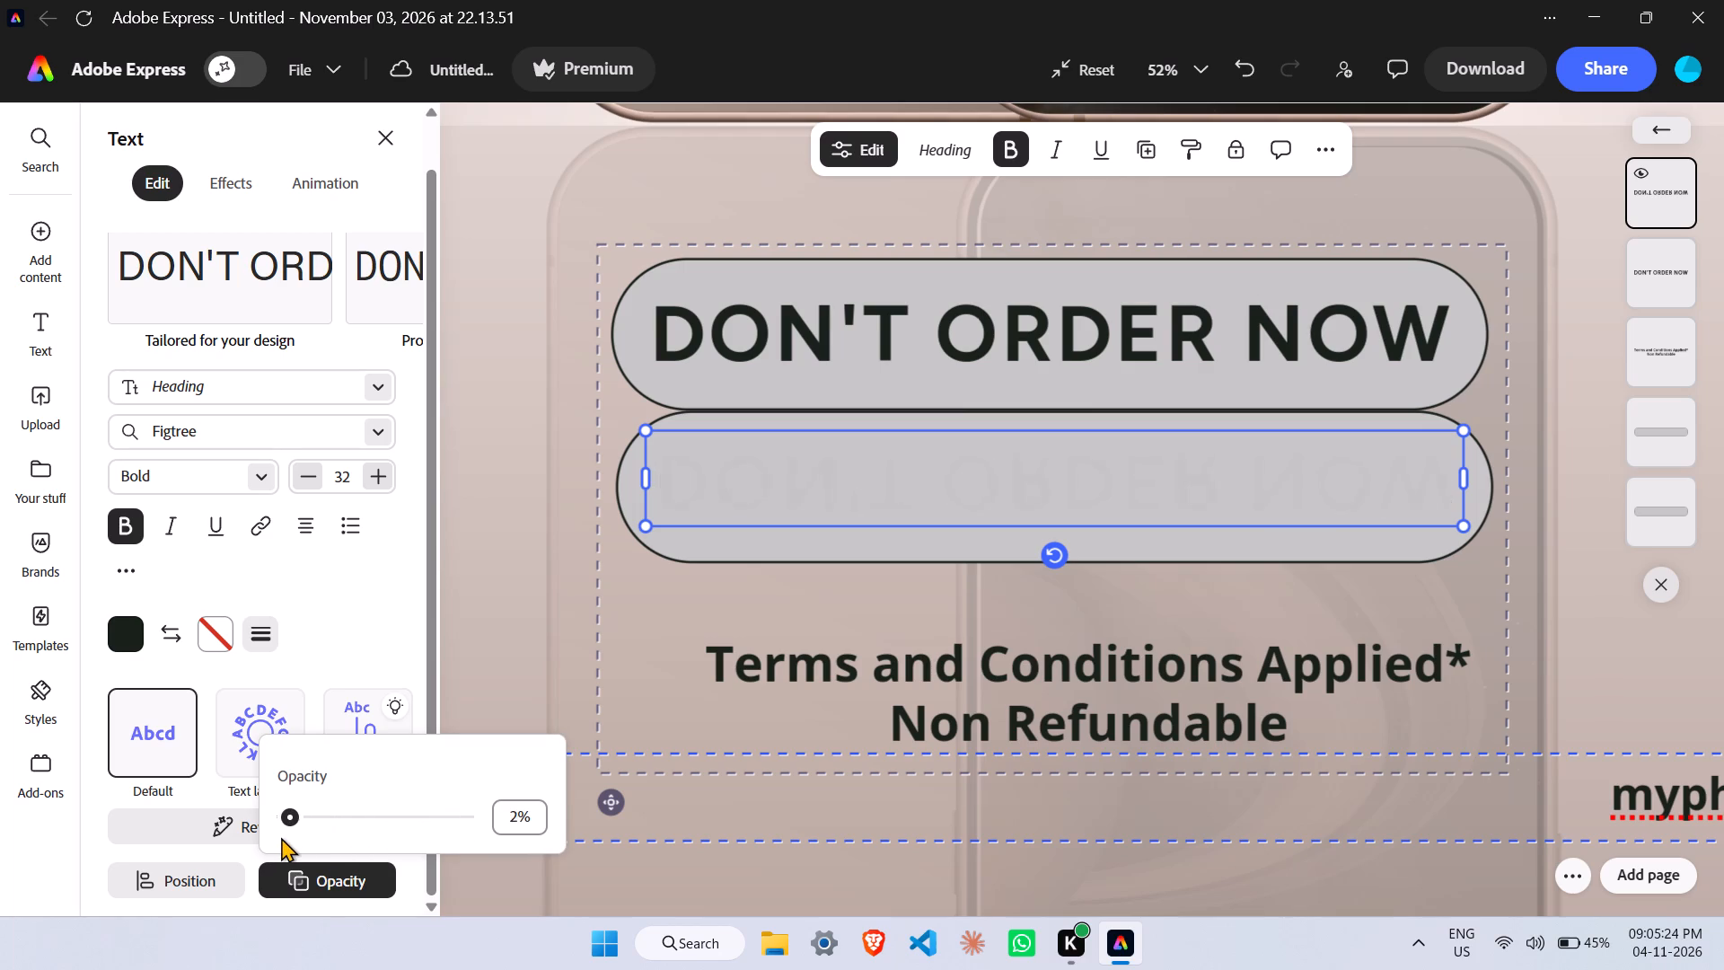
pyautogui.moveTo(281, 837); pyautogui.dragTo(298, 843)
# Reduce the opacity of the lower grey pill until it is a faint outline against the background, keeping the Normal blend.
pyautogui.click(691, 555)
pyautogui.click(701, 545)
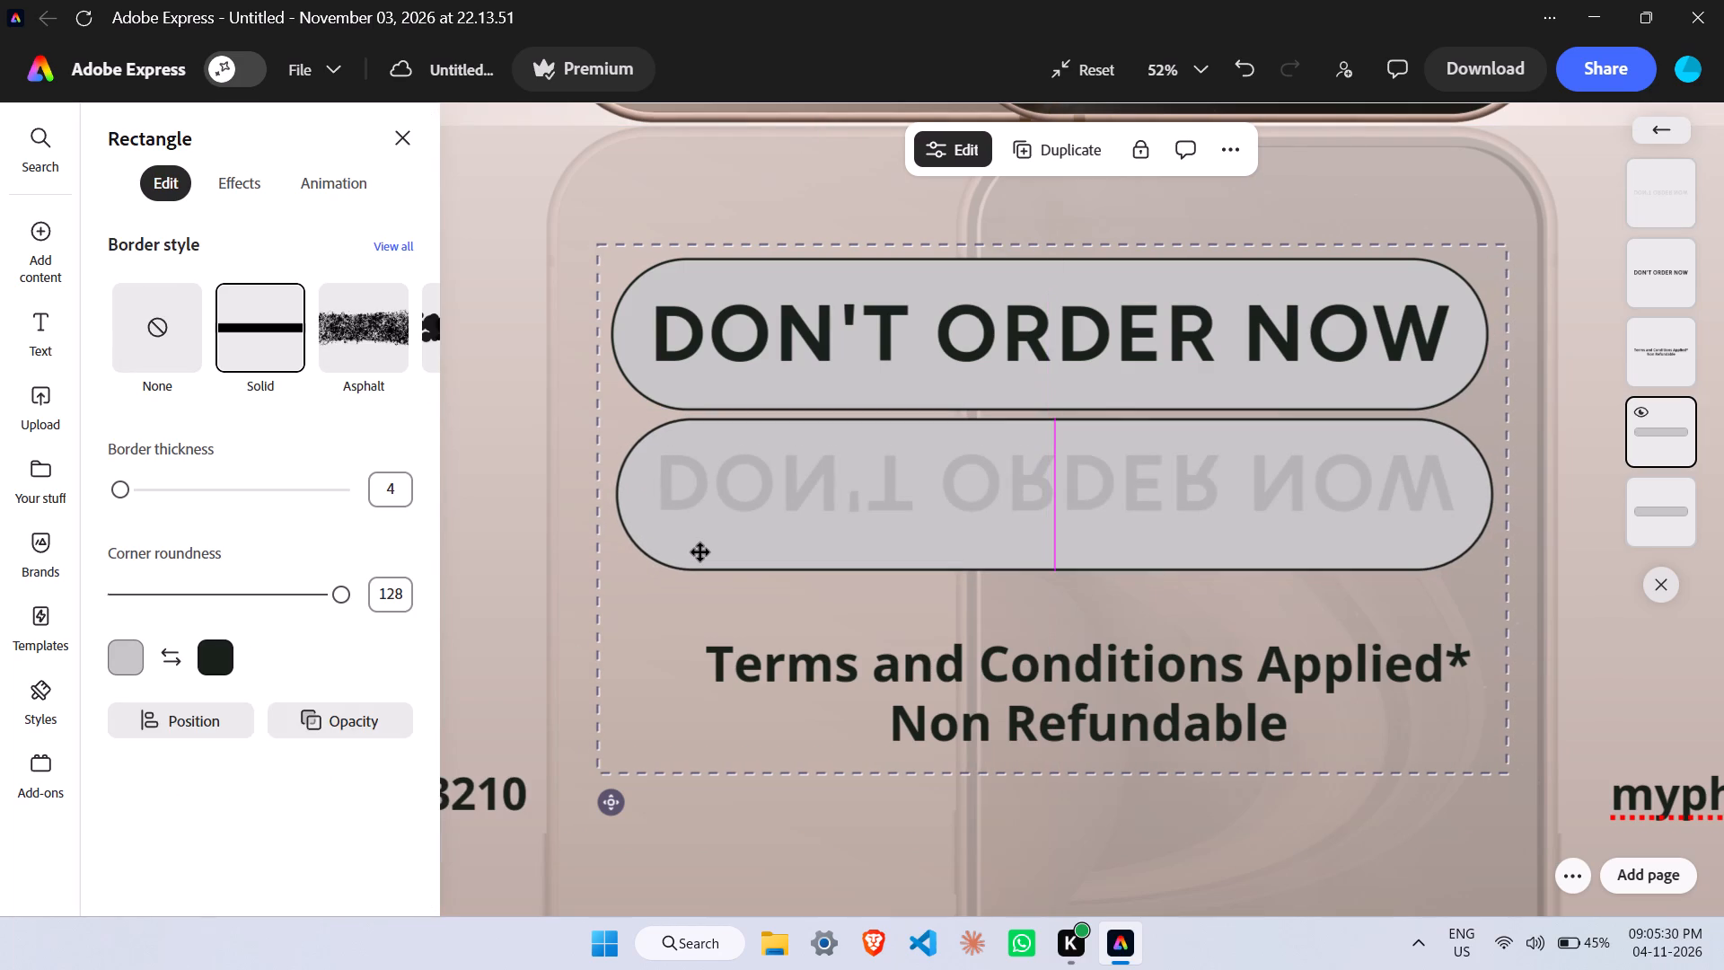
pyautogui.click(356, 706)
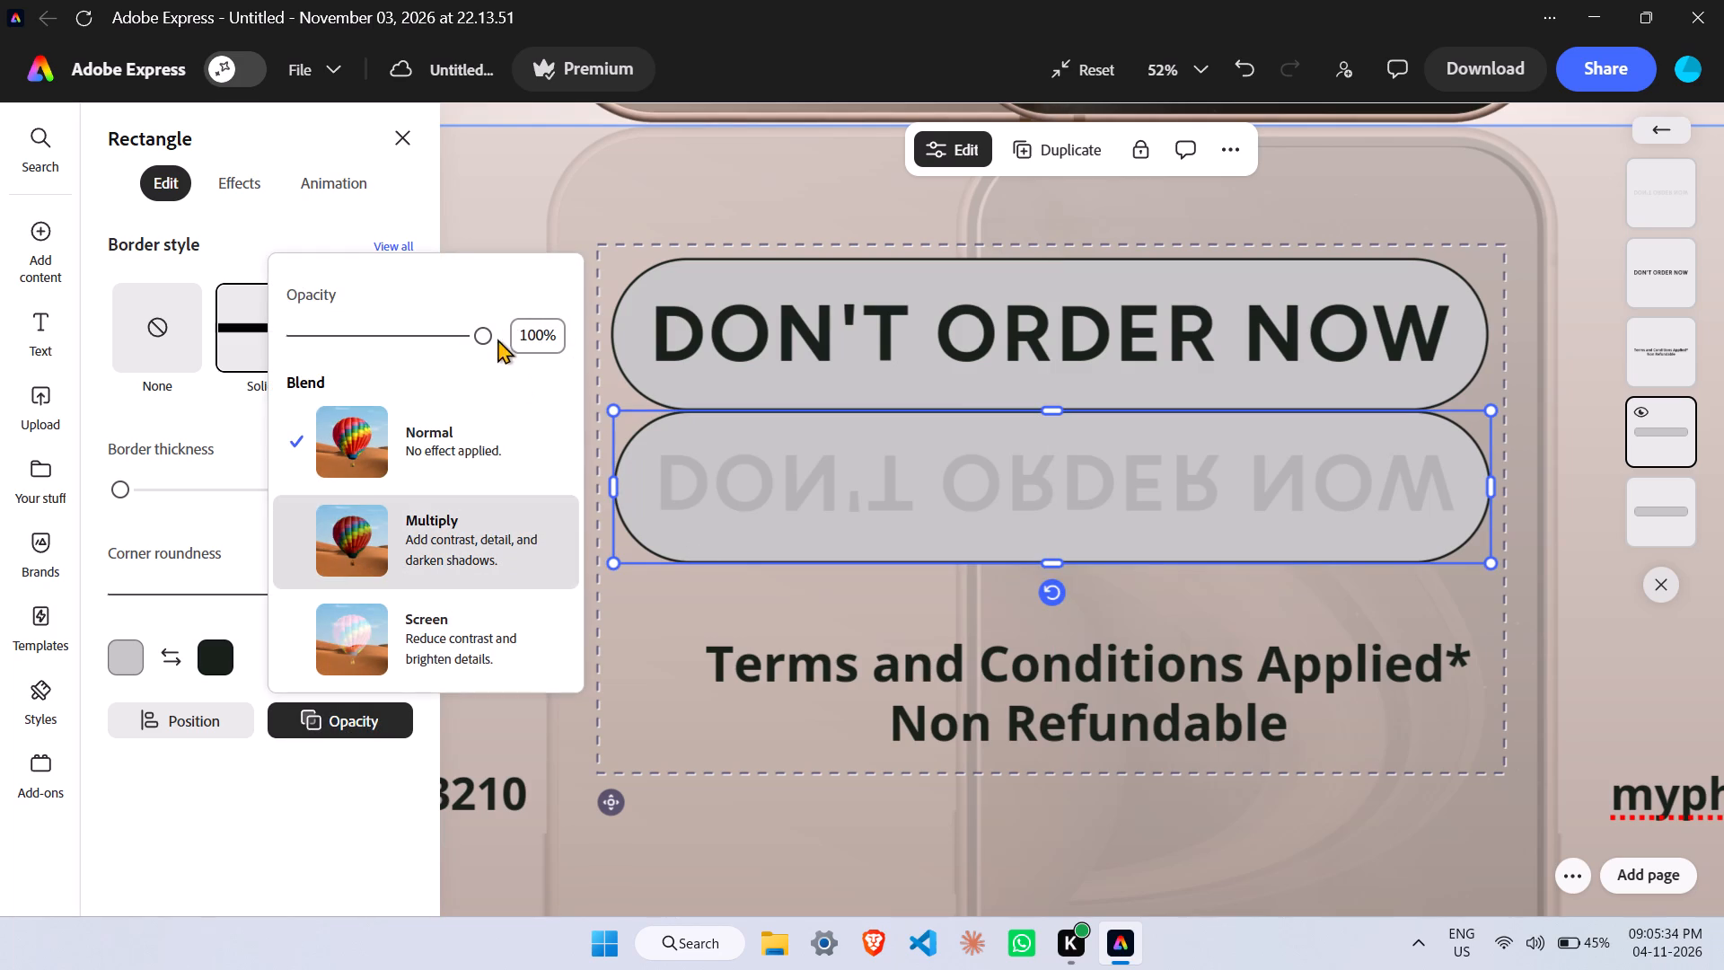
pyautogui.moveTo(475, 335); pyautogui.dragTo(348, 336)
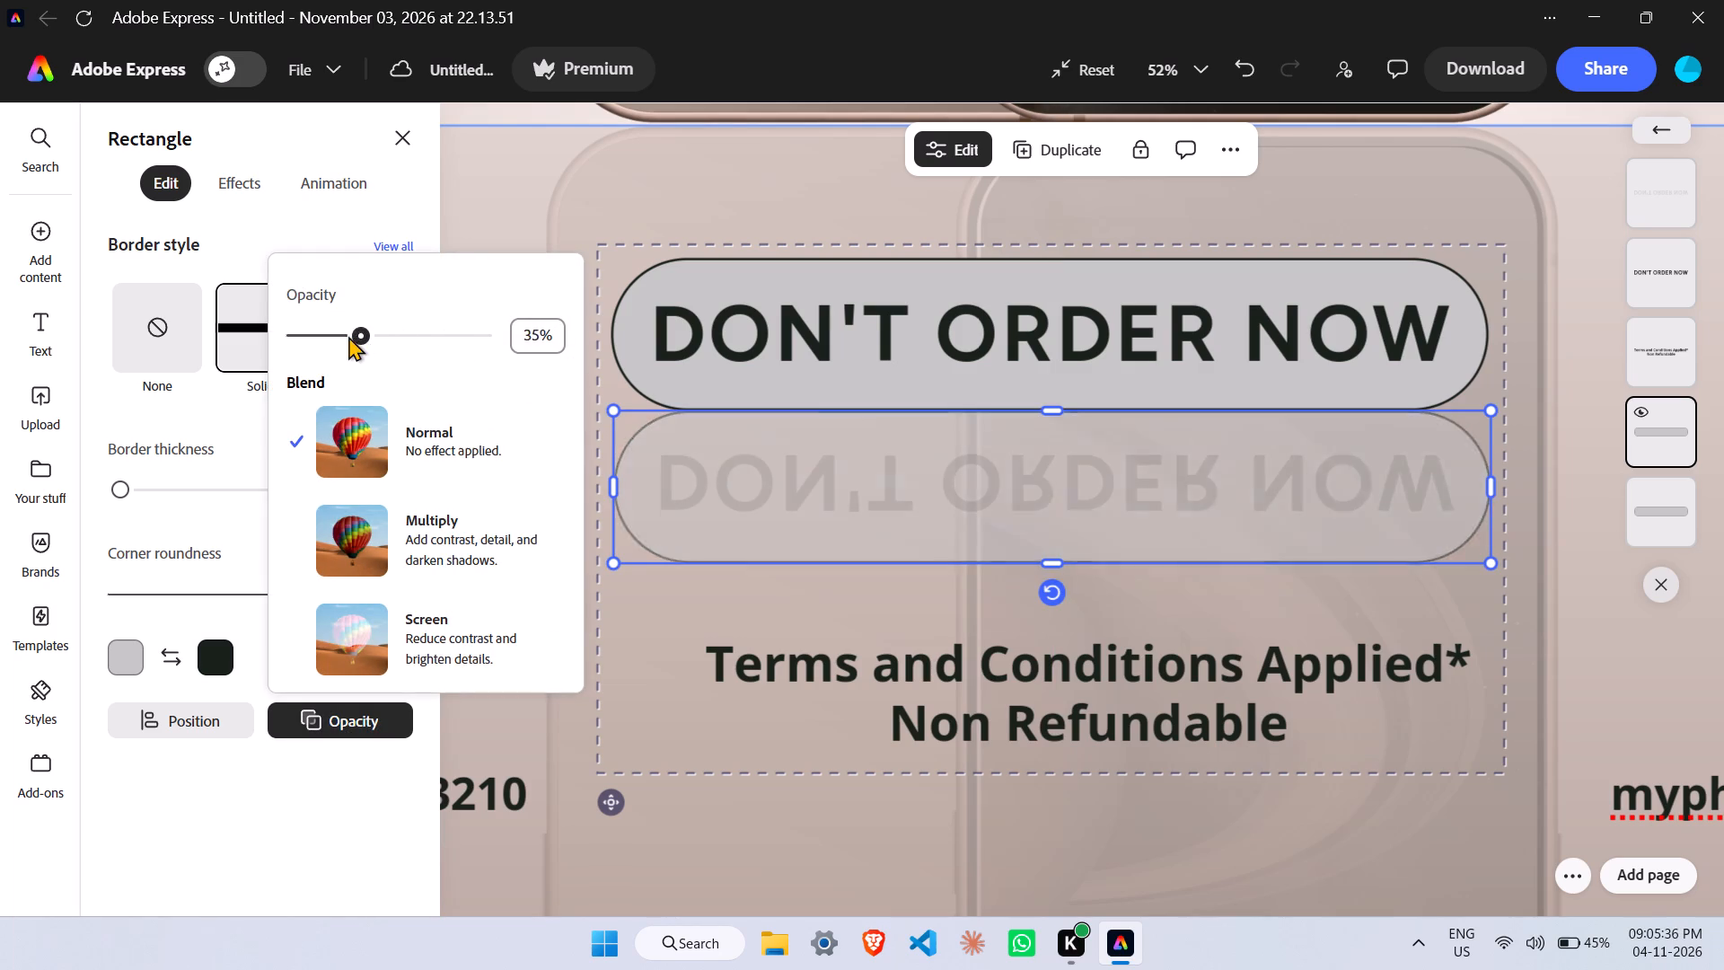
pyautogui.moveTo(348, 336); pyautogui.dragTo(314, 348)
pyautogui.click(653, 596)
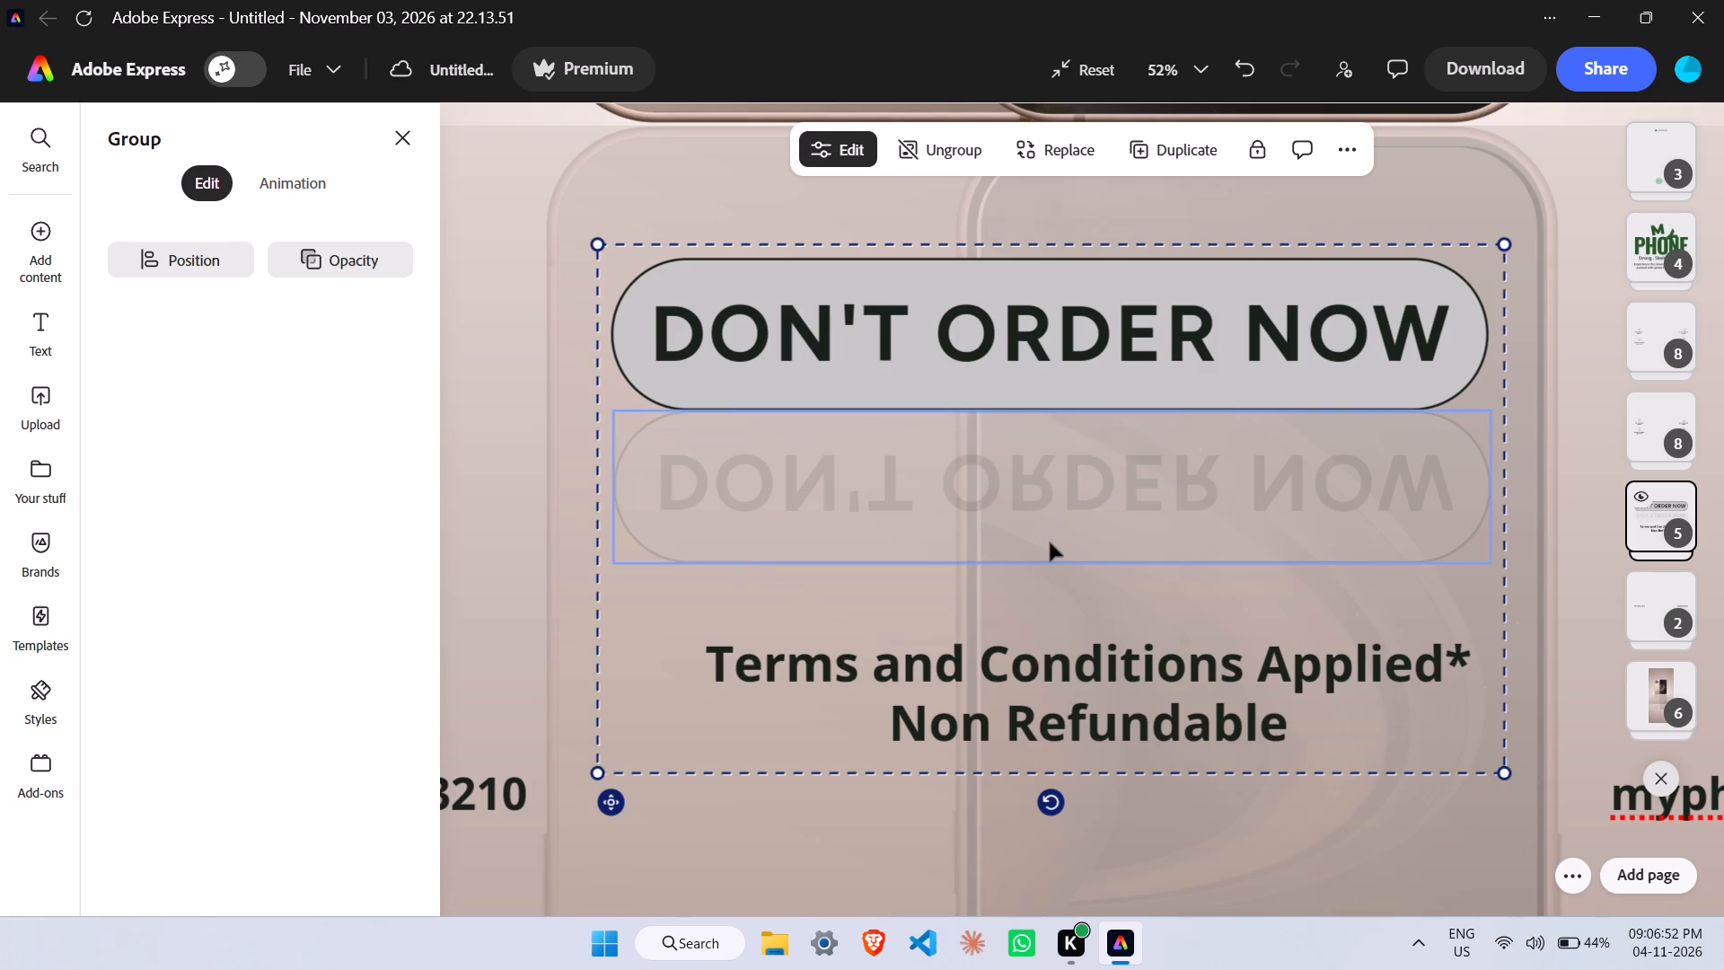
# Move the flipped "DON'T ORDER NOW" text slightly down so it sits vertically centred in the faint lower pill.
pyautogui.click(1050, 561)
pyautogui.click(1039, 503)
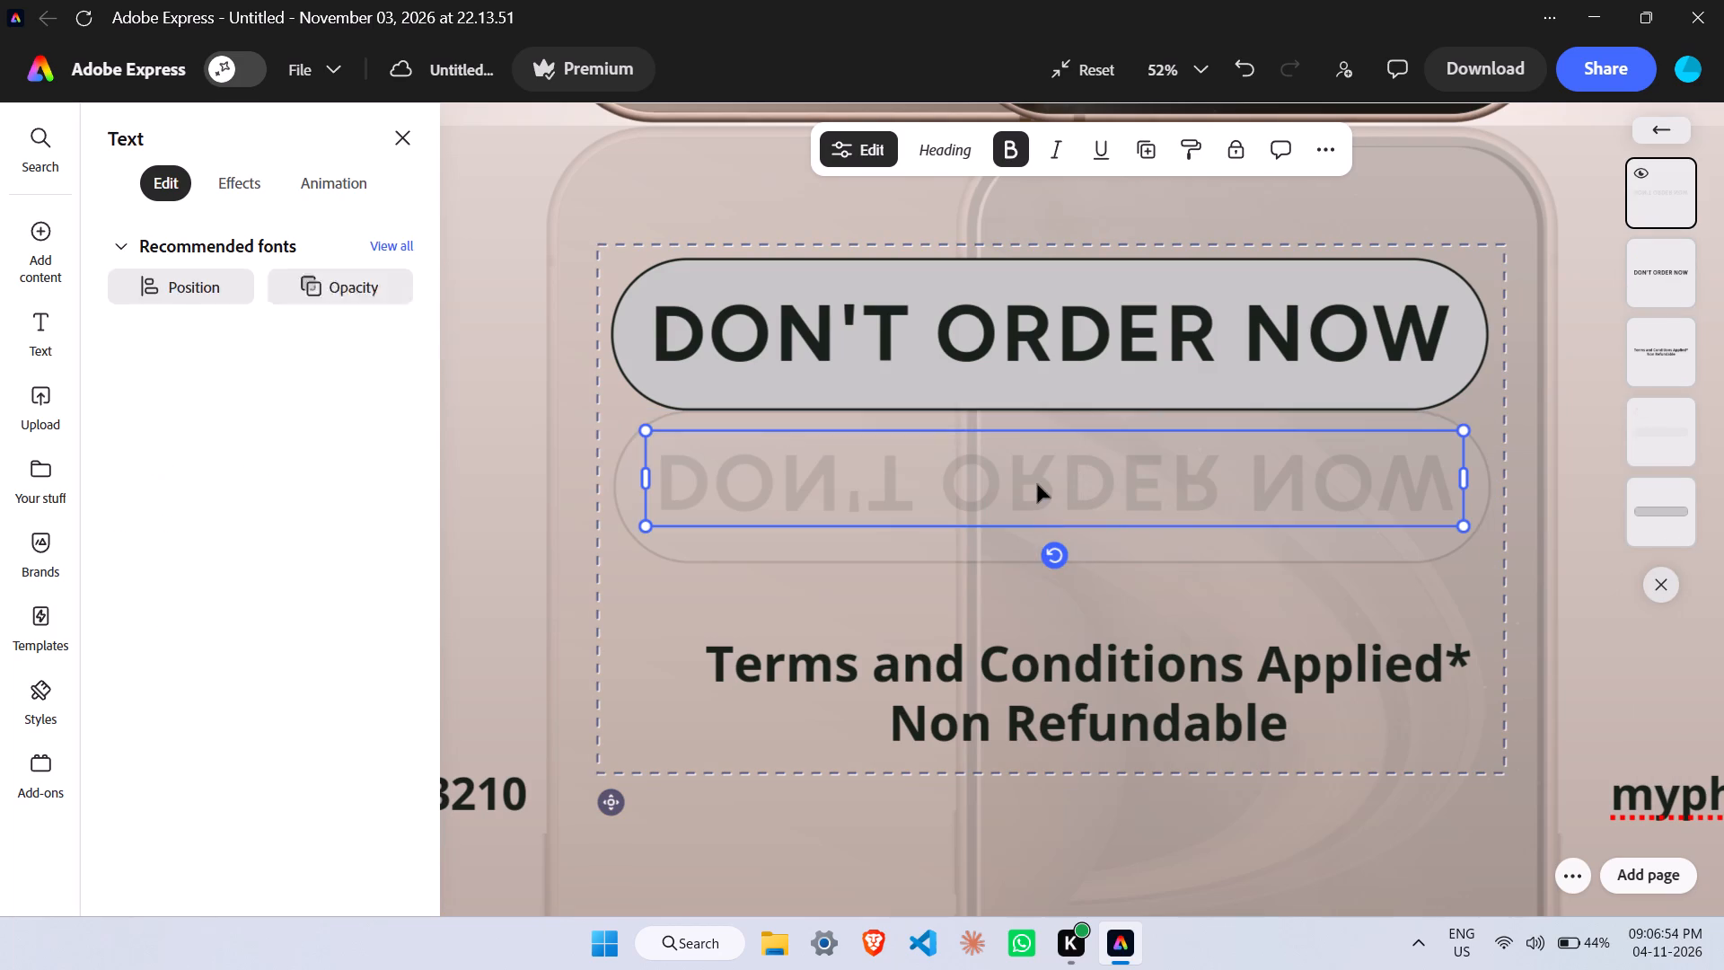
pyautogui.moveTo(1037, 484); pyautogui.dragTo(1040, 499)
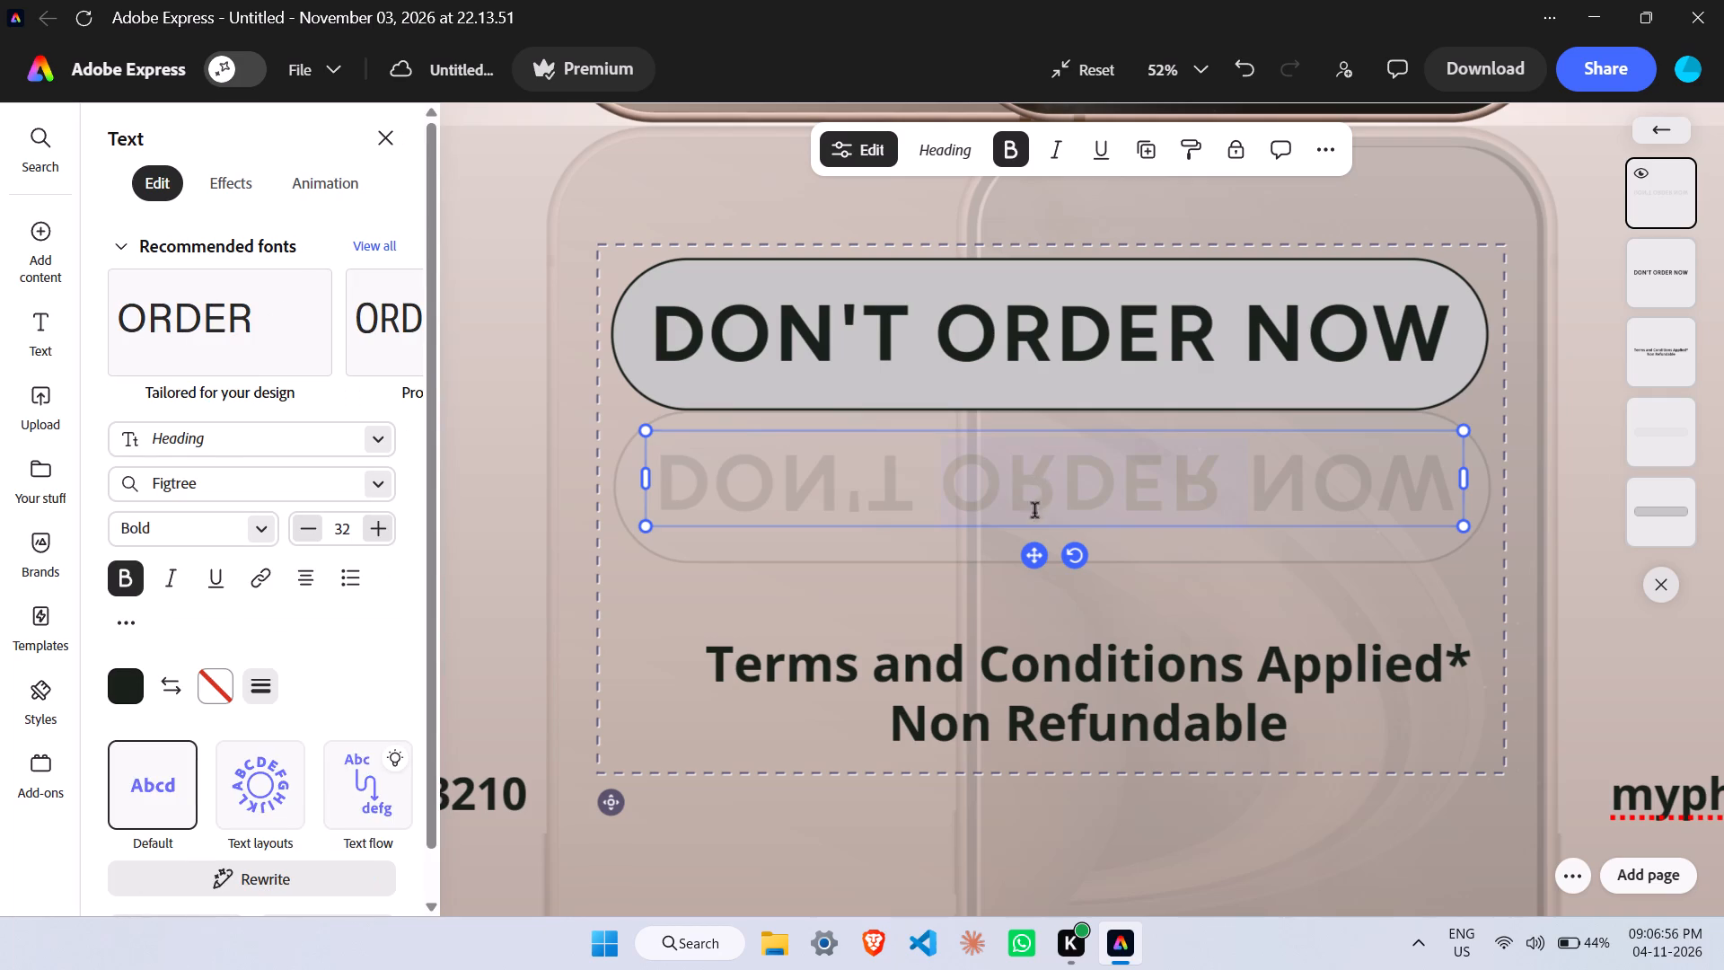
pyautogui.click(1034, 560)
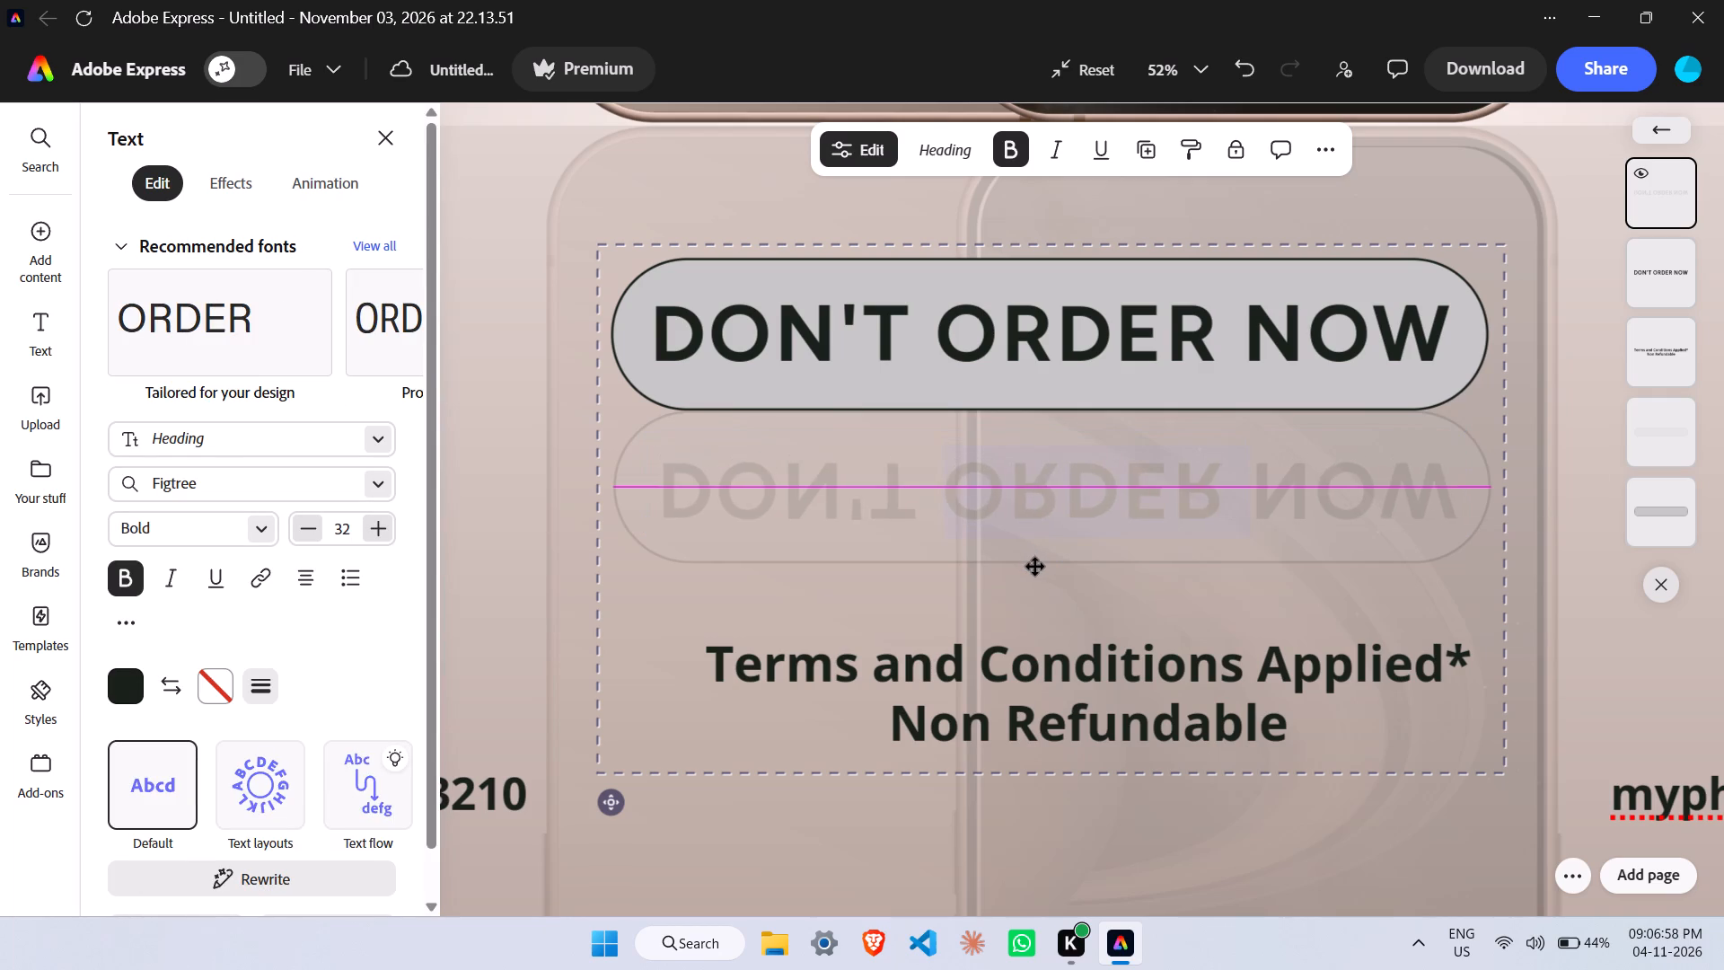
pyautogui.click(989, 600)
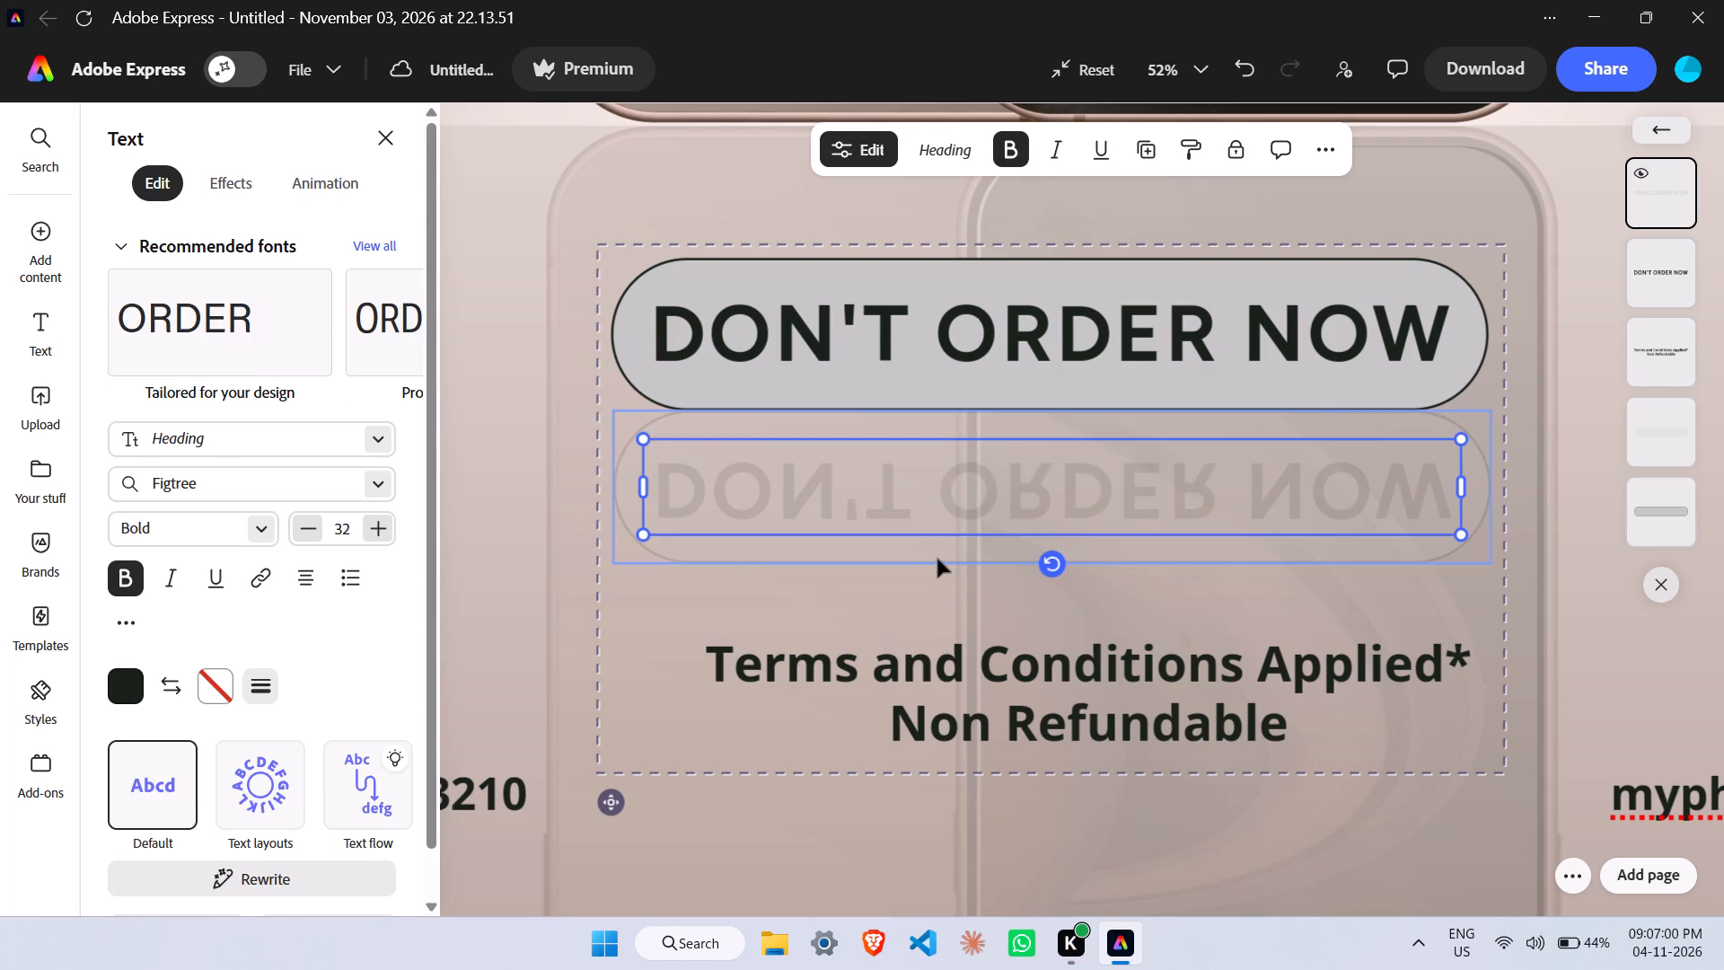
pyautogui.click(924, 600)
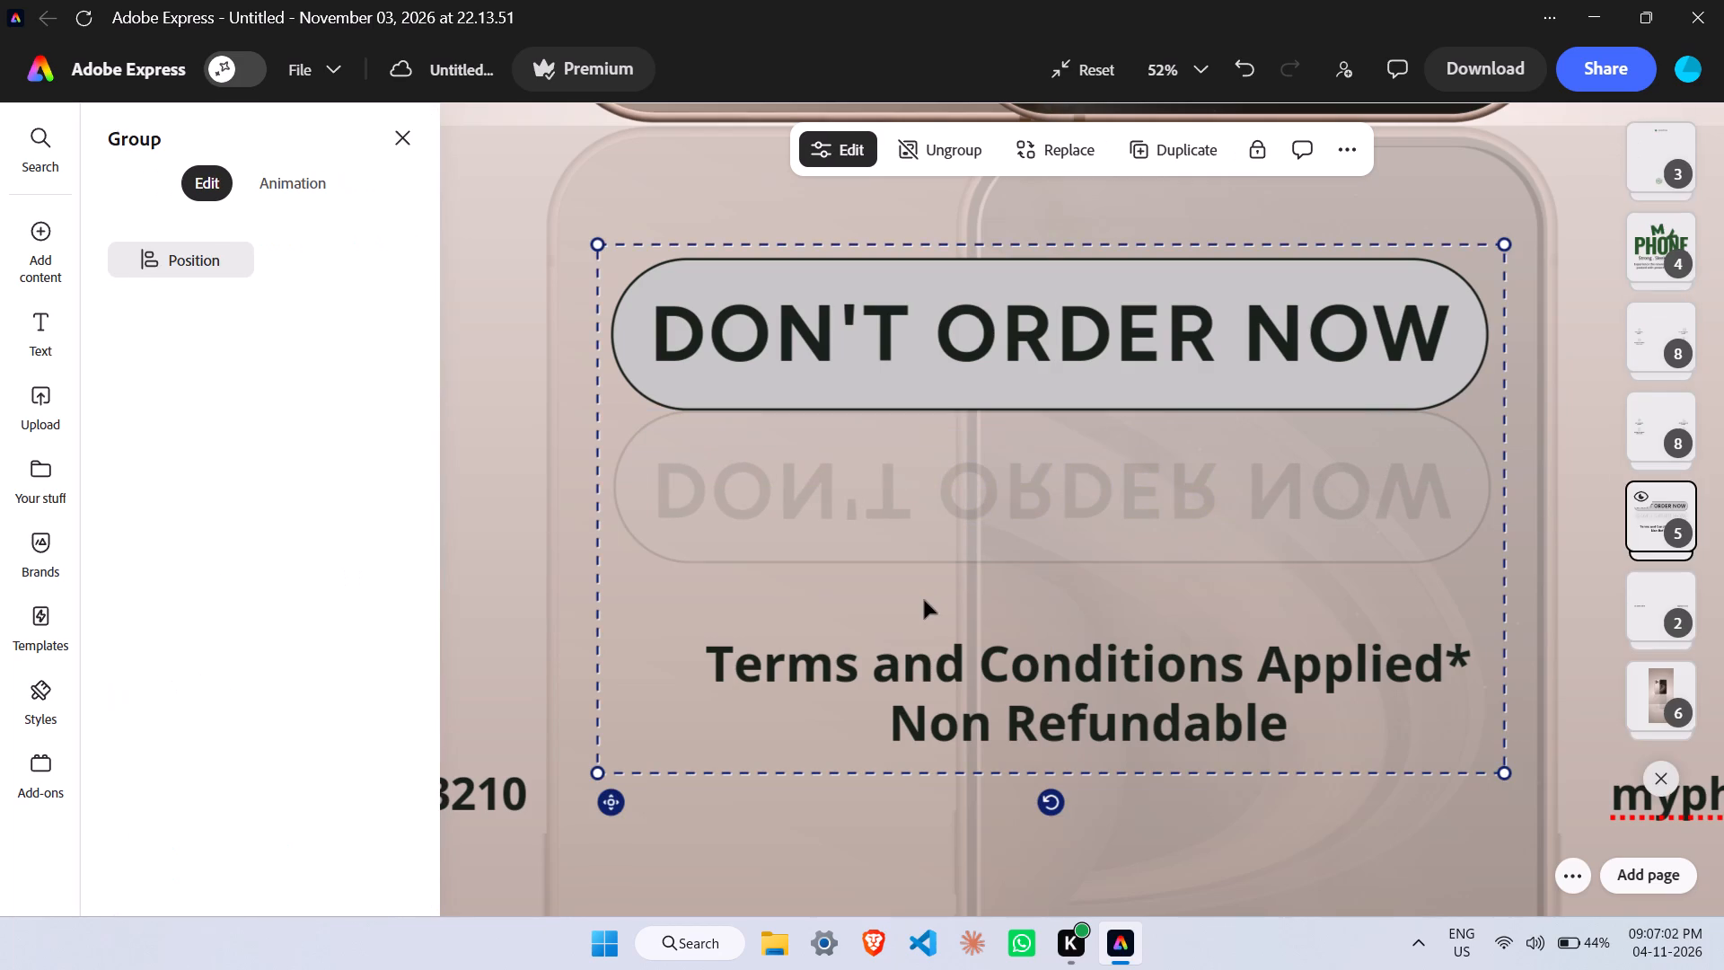
# Move the "Terms and Conditions Applied* Non Refundable" text up and slightly left, centring it closely beneath the reflected pill.
pyautogui.scroll(-6, 1130, 657)
pyautogui.click(1097, 643)
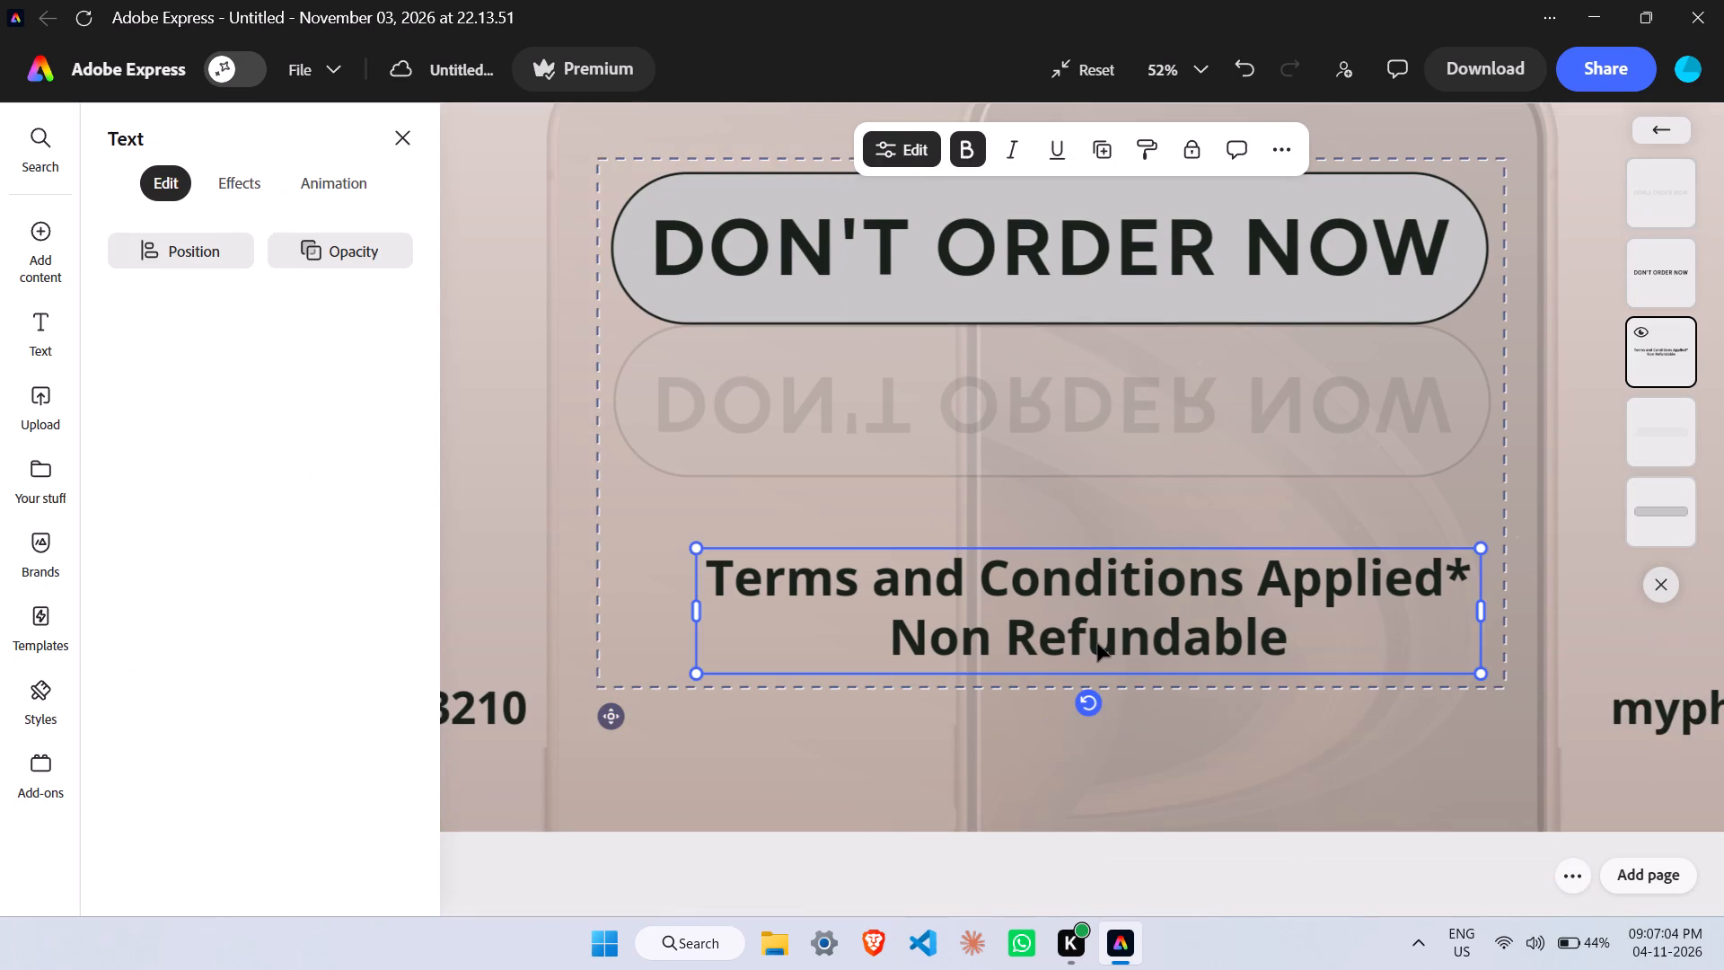
pyautogui.moveTo(1081, 623); pyautogui.dragTo(1072, 608)
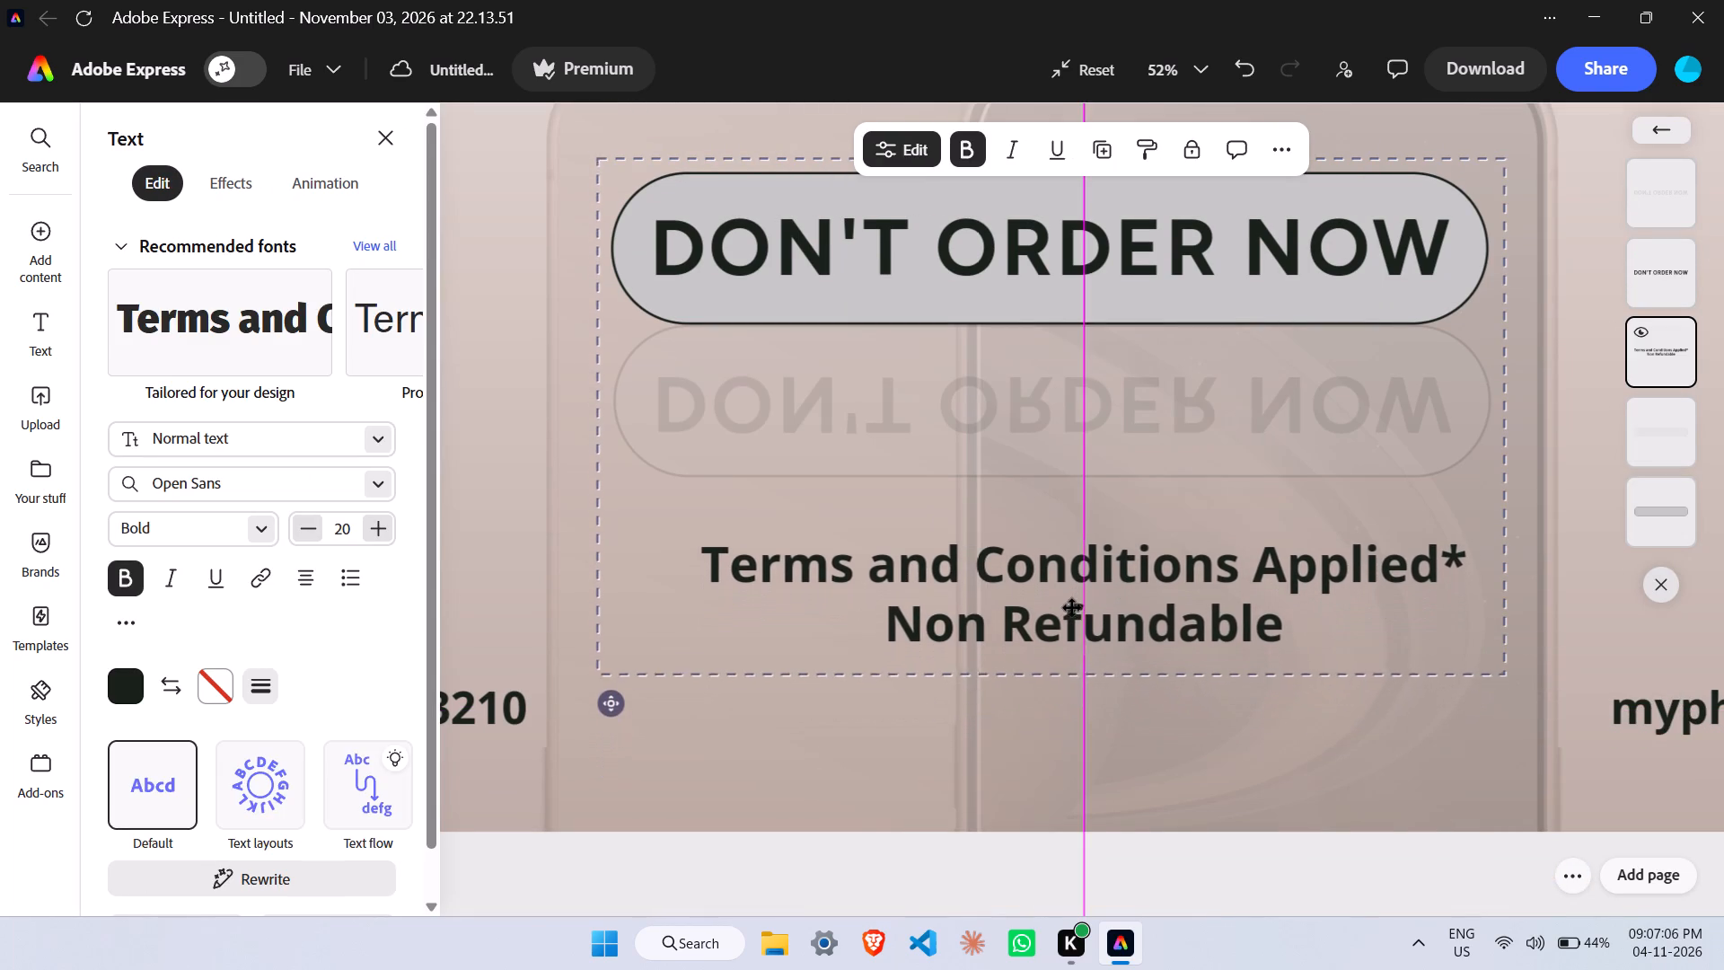
pyautogui.moveTo(1072, 608); pyautogui.dragTo(1047, 586)
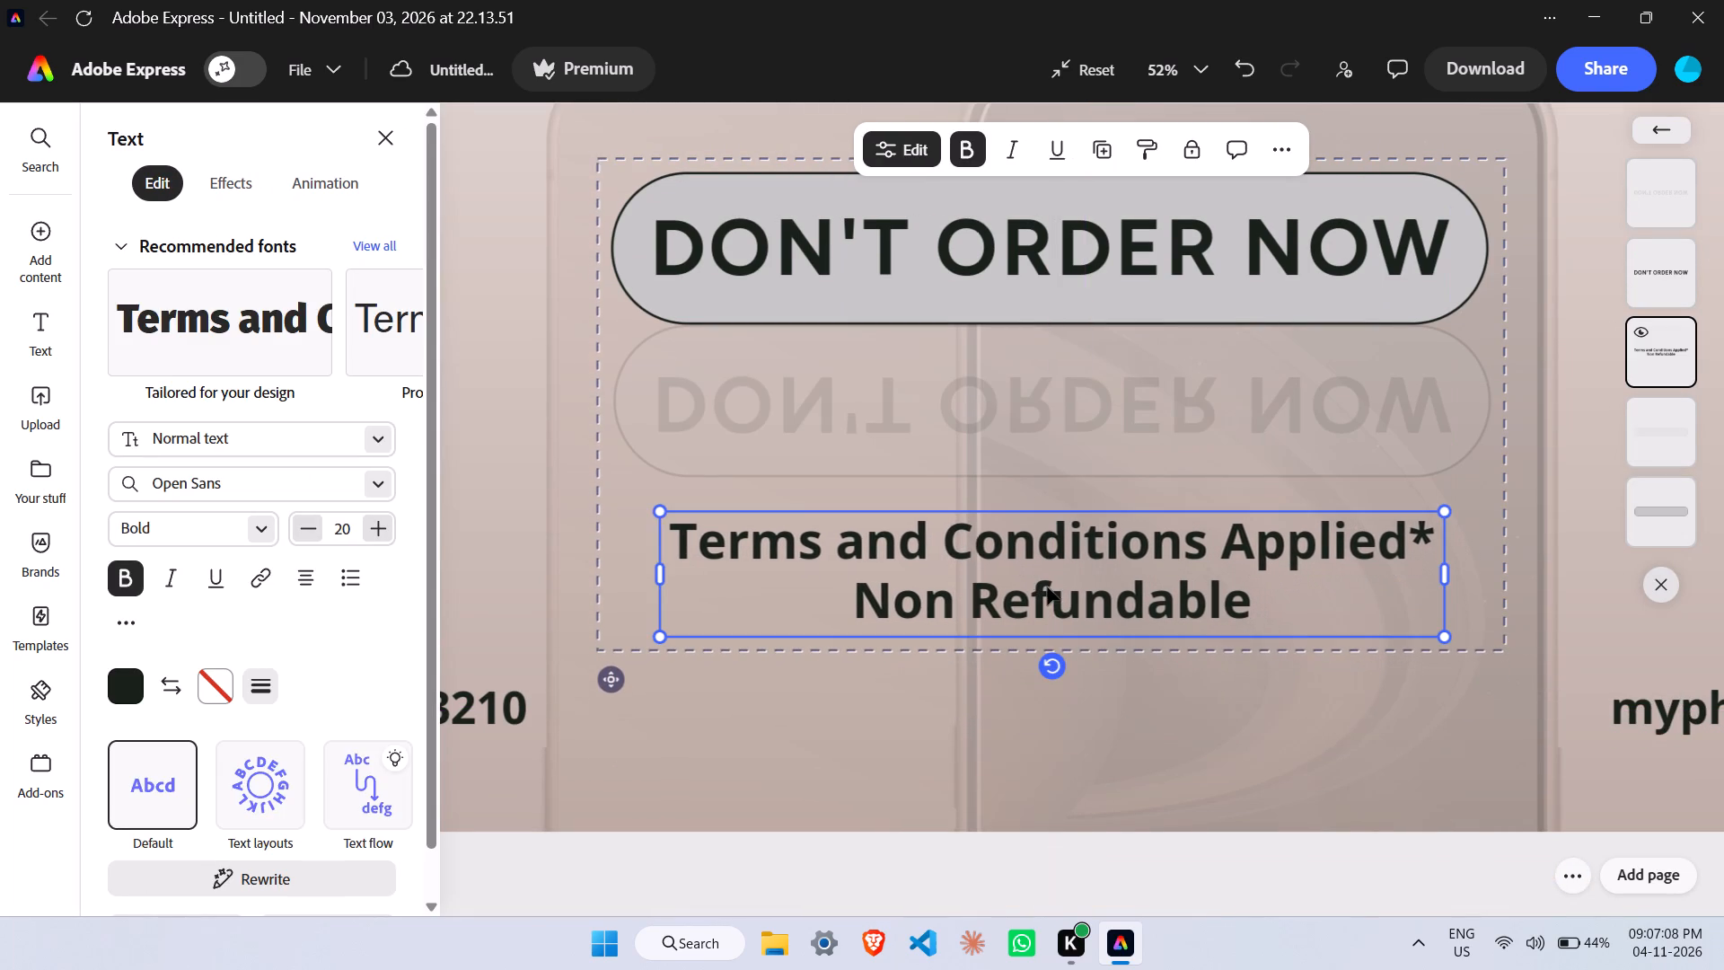
# Look over the lower part of the poster, from the terms text and banner reflection up to the phone images.
pyautogui.scroll(-6, 1069, 584)
pyautogui.scroll(18, 1053, 567)
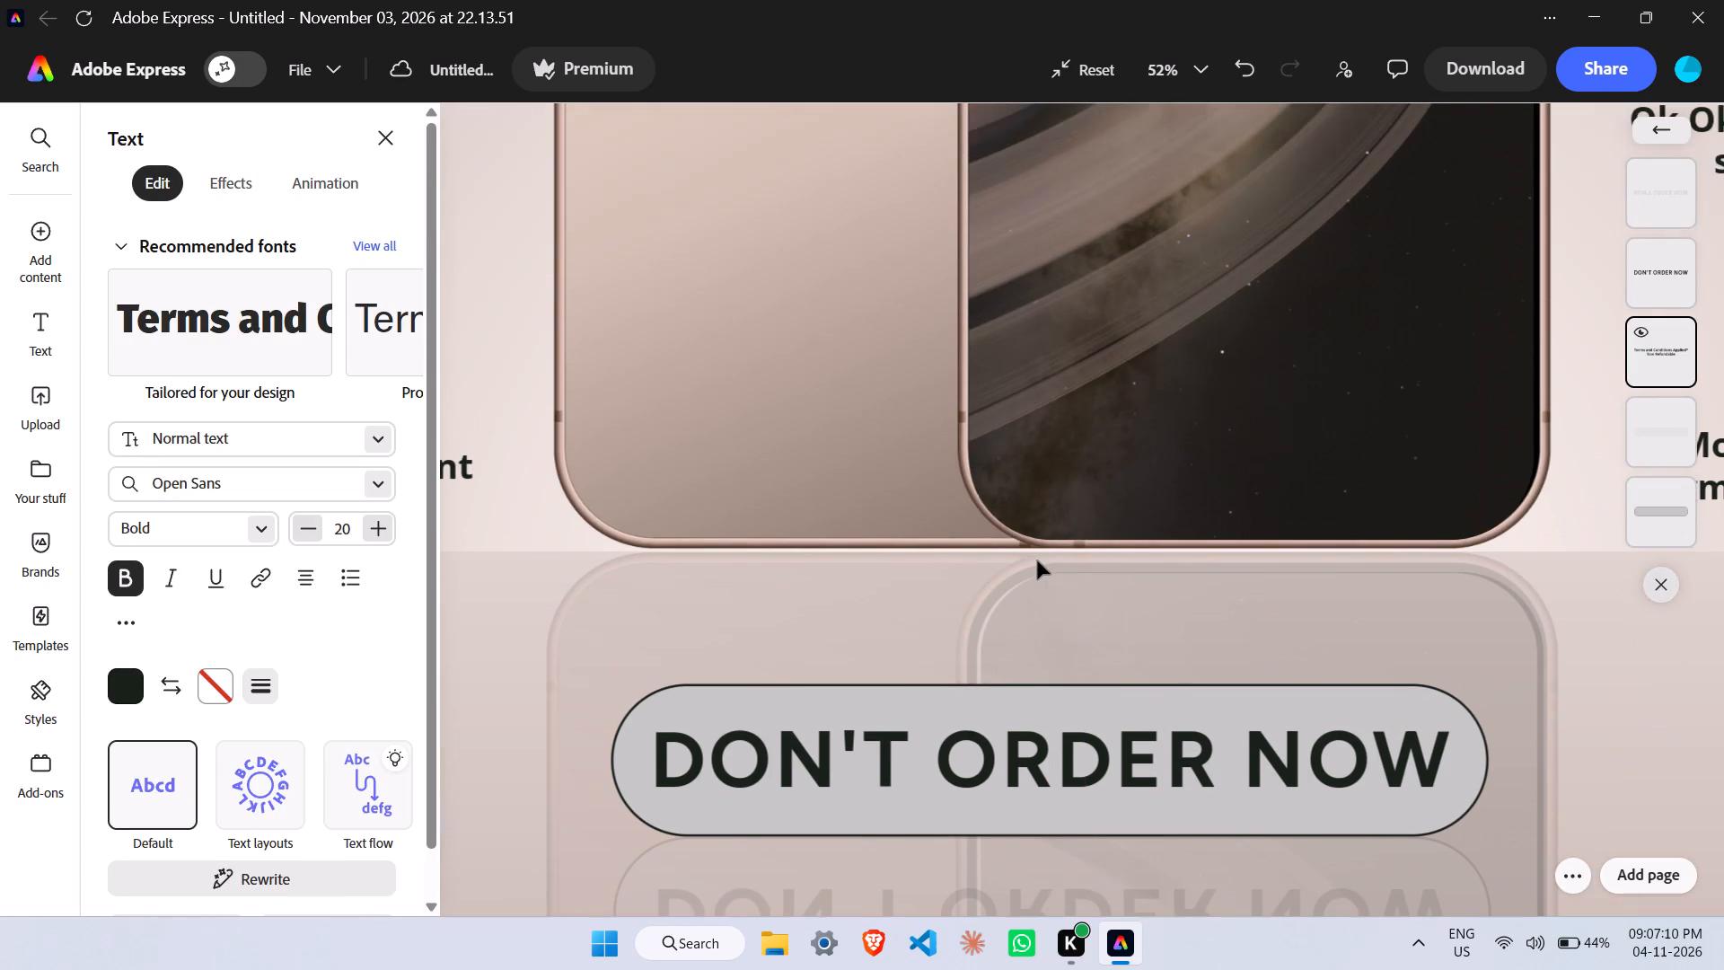
pyautogui.scroll(10, 1037, 560)
pyautogui.scroll(-9, 1034, 560)
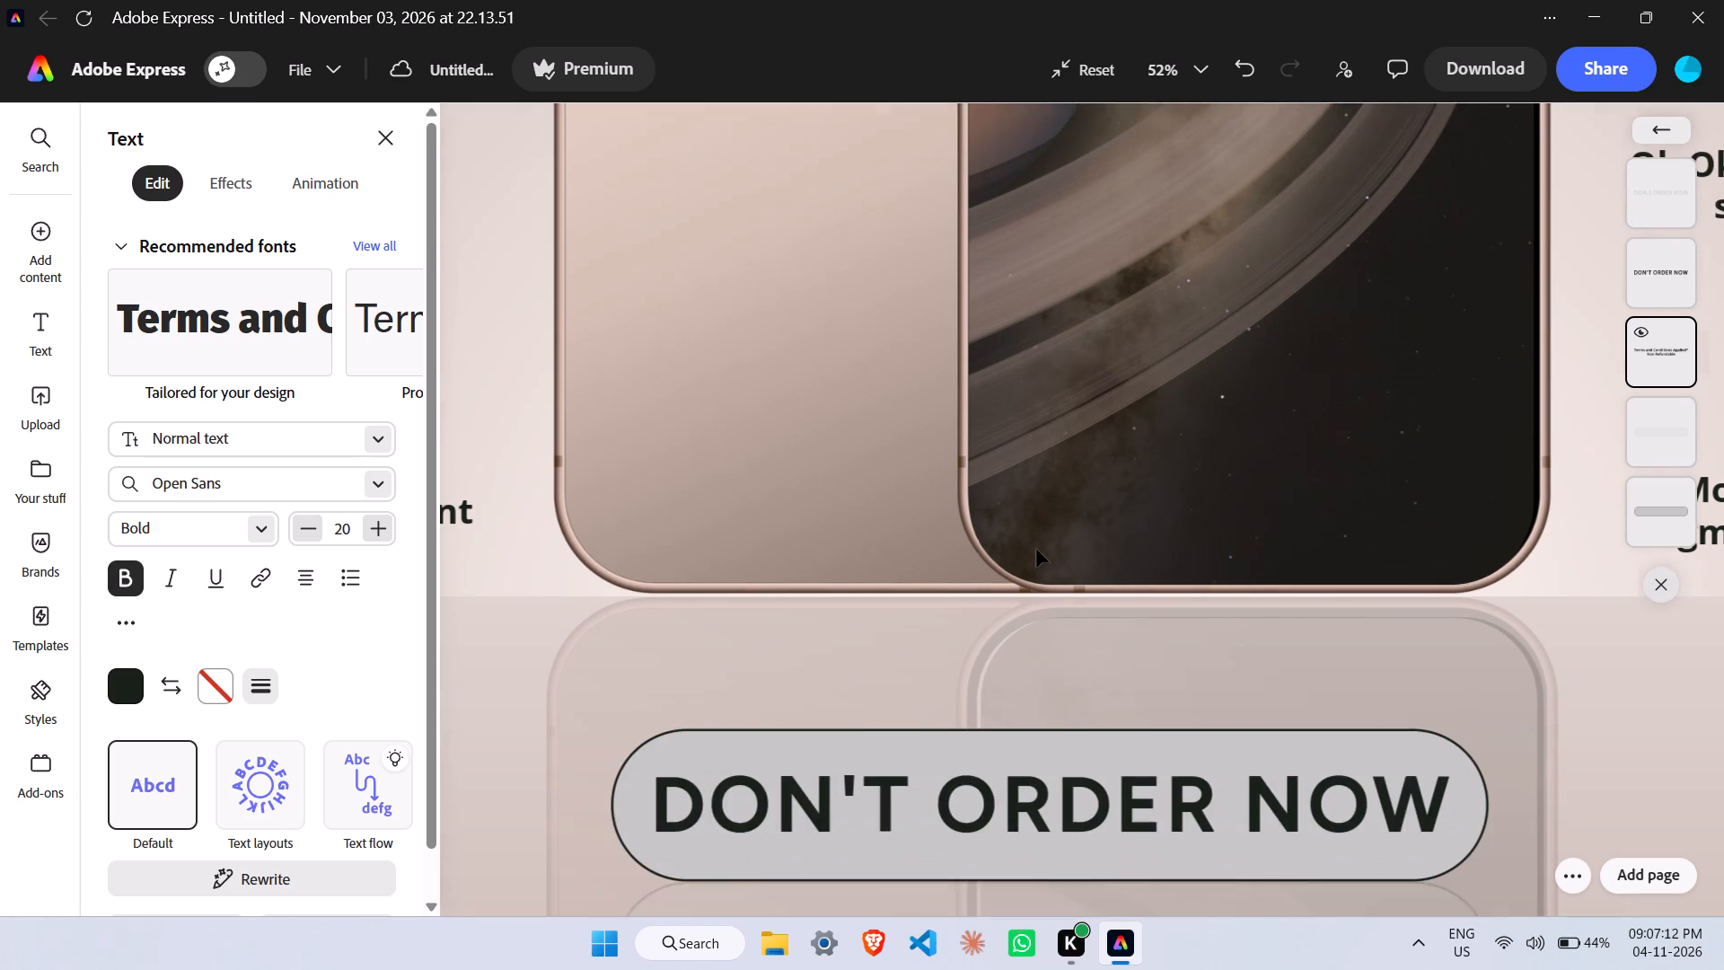
pyautogui.scroll(-6, 1038, 542)
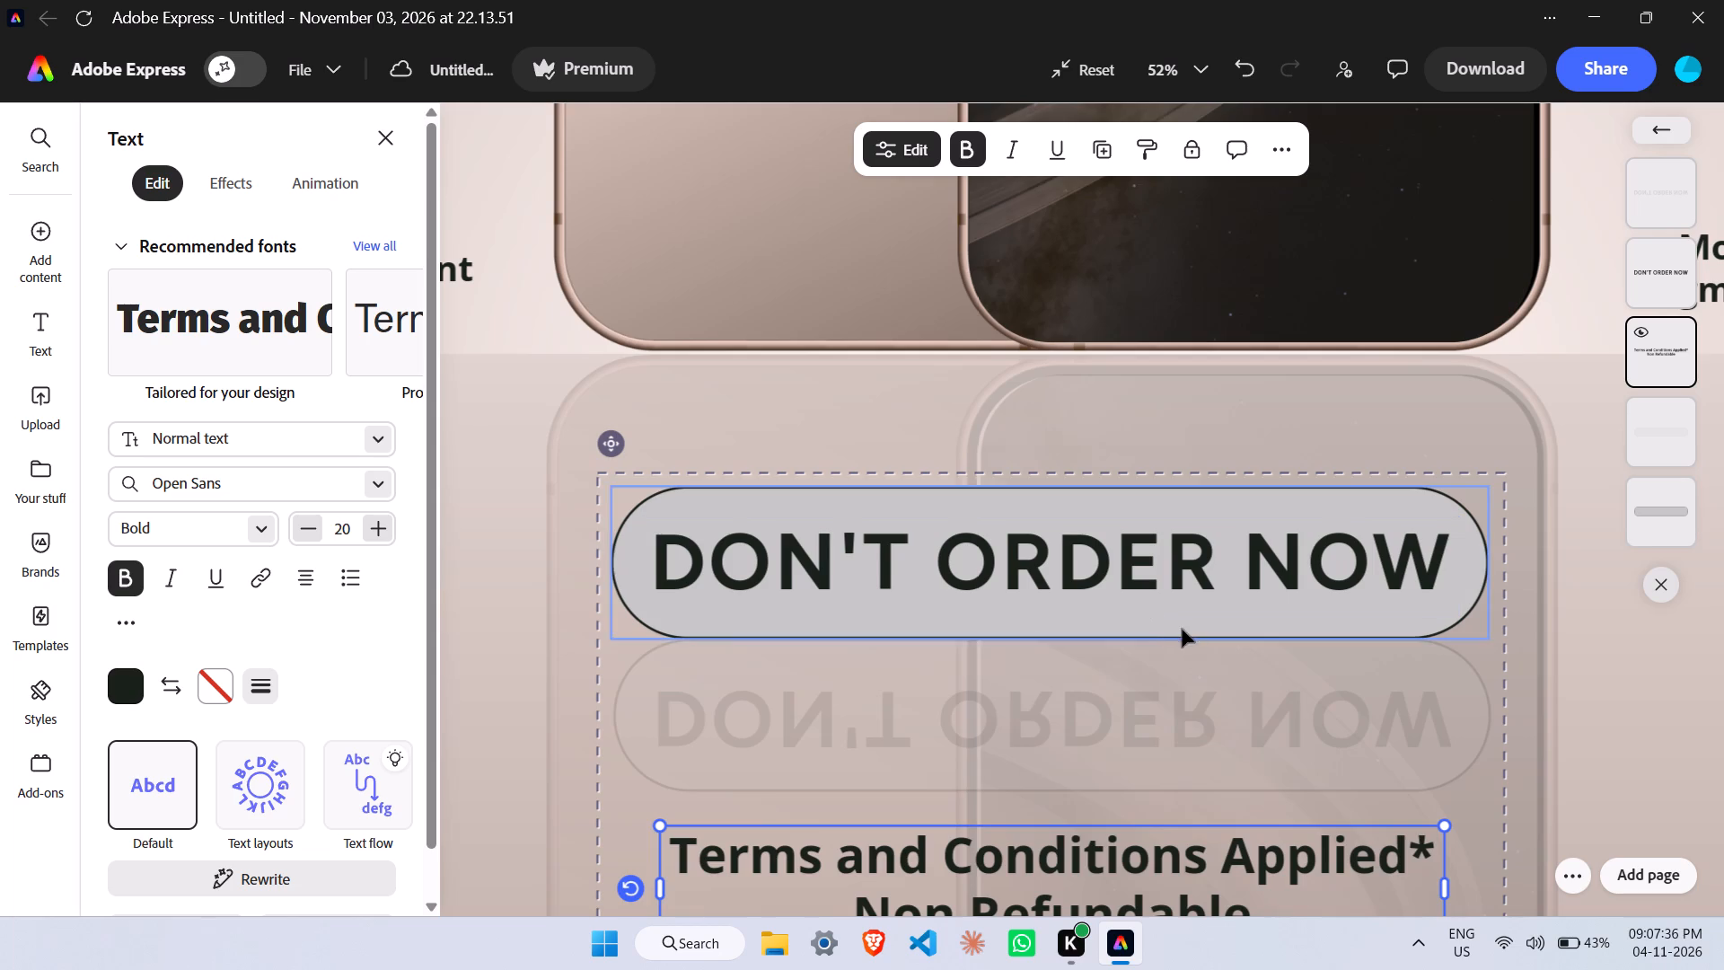
# Move the group with the green fruit logo and "simpyPhone" text right and slightly down, roughly centring it above the "MY PHONE" title.
pyautogui.scroll(20, 966, 633)
pyautogui.scroll(9, 966, 633)
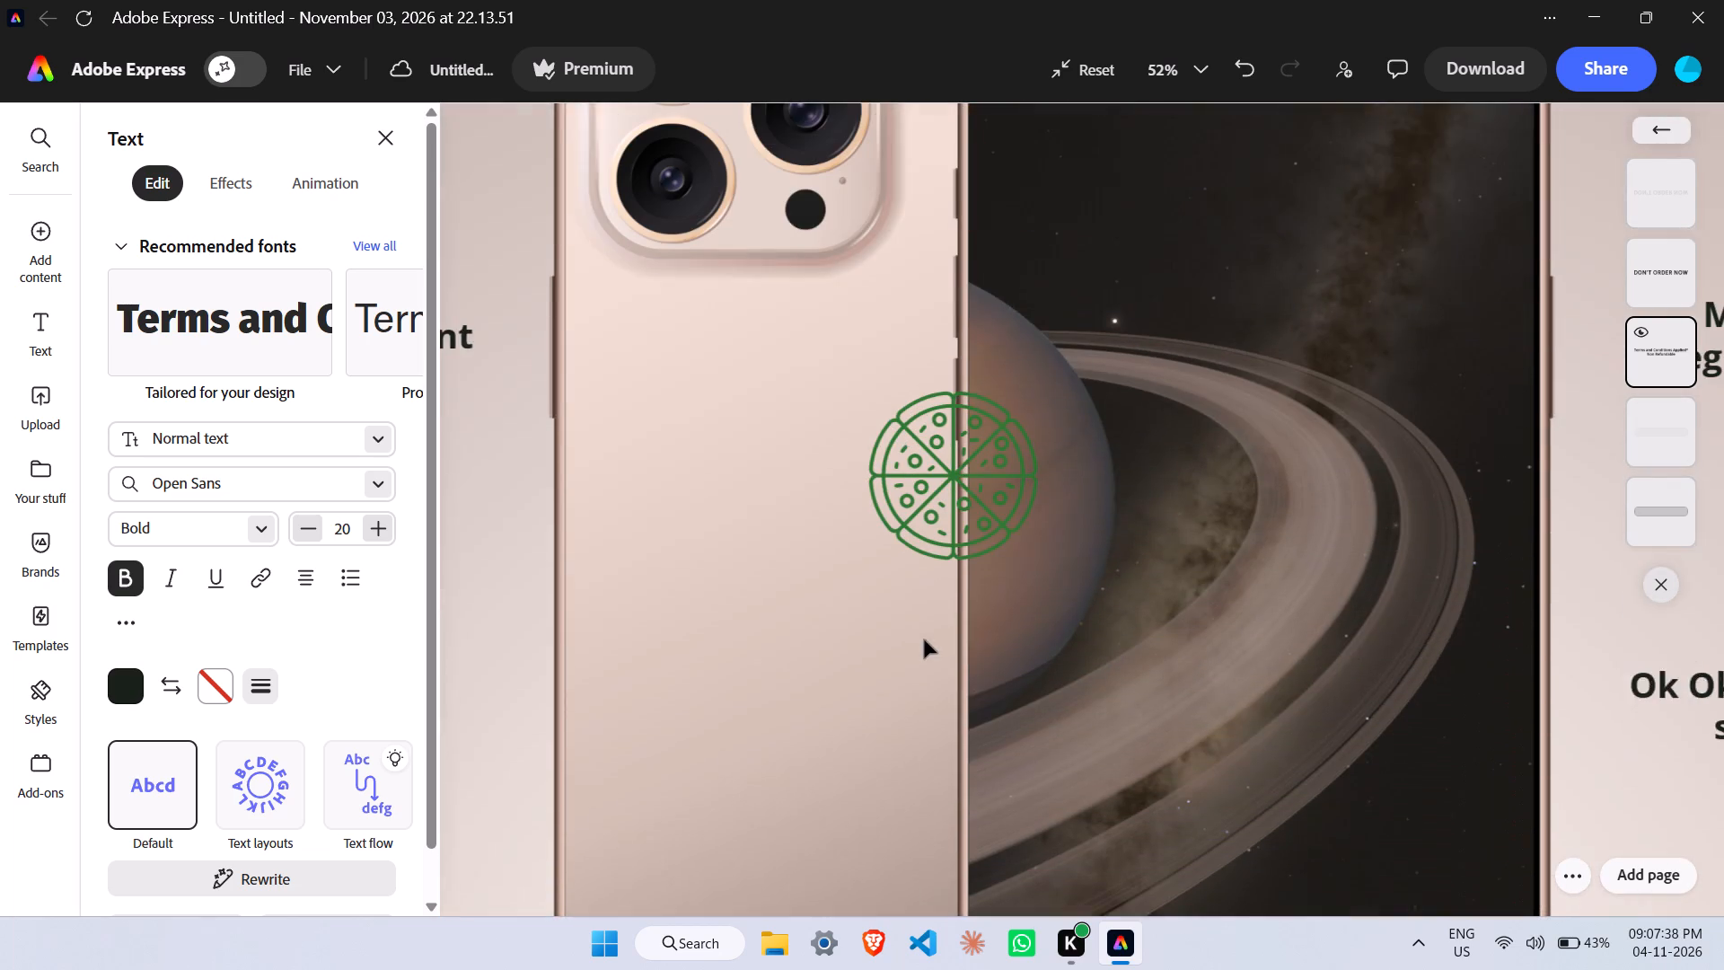
pyautogui.scroll(20, 924, 639)
pyautogui.scroll(2, 924, 639)
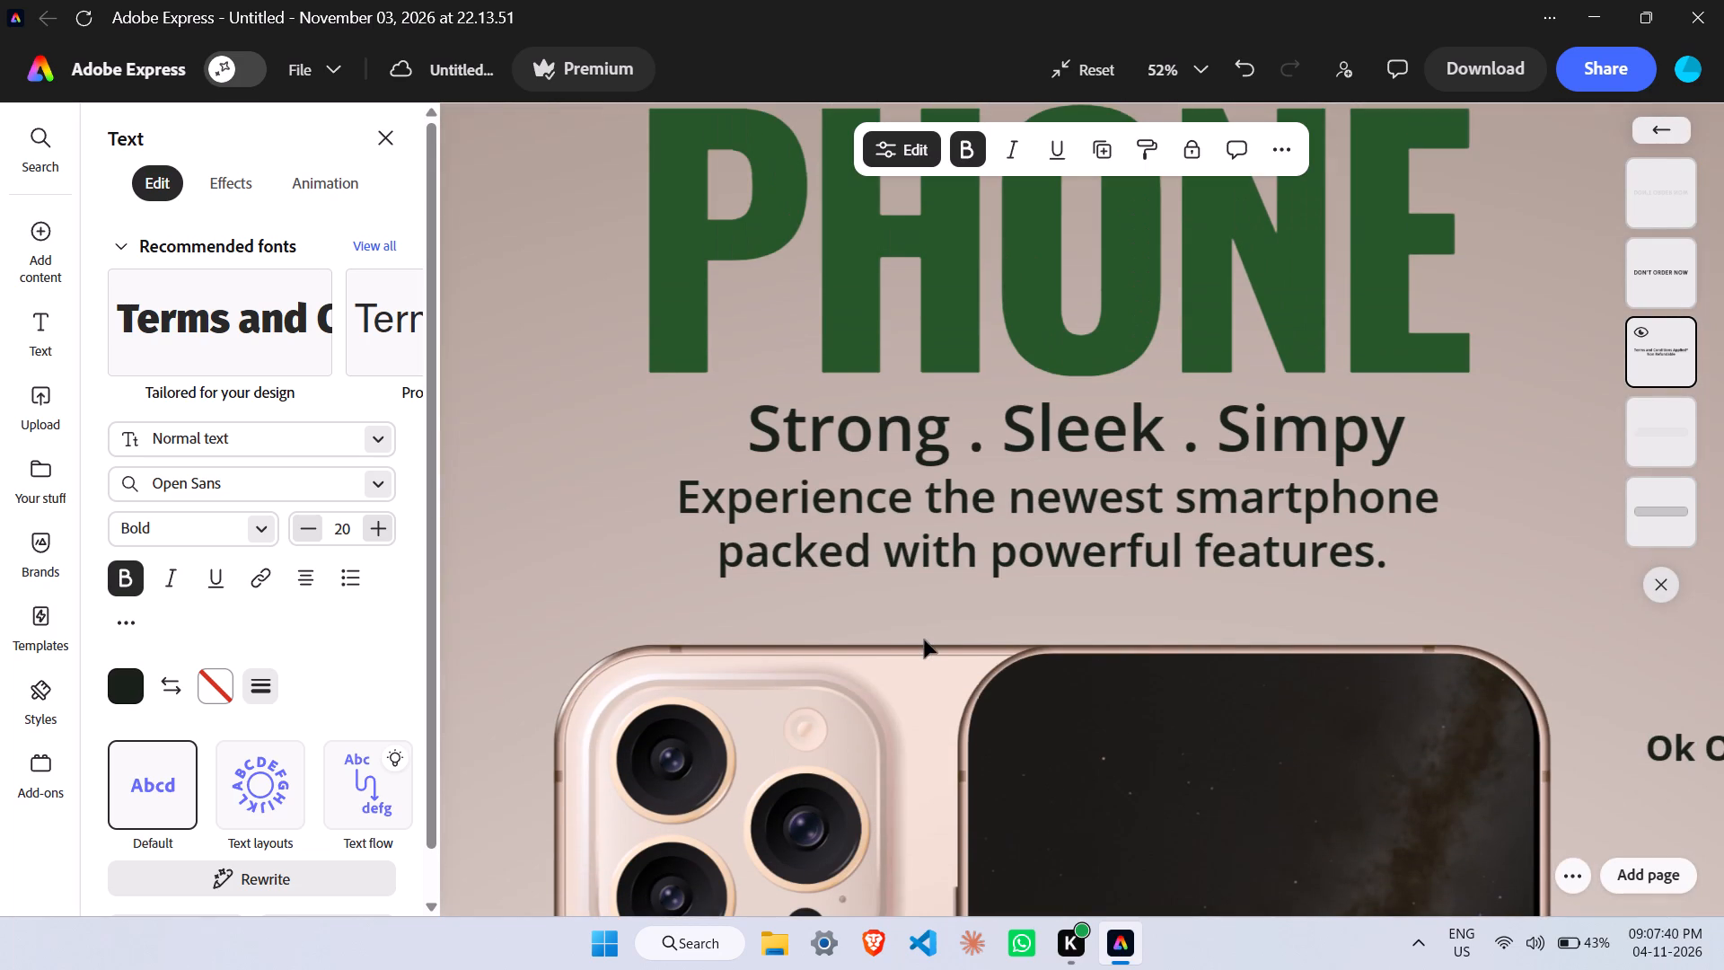
pyautogui.scroll(4, 1105, 708)
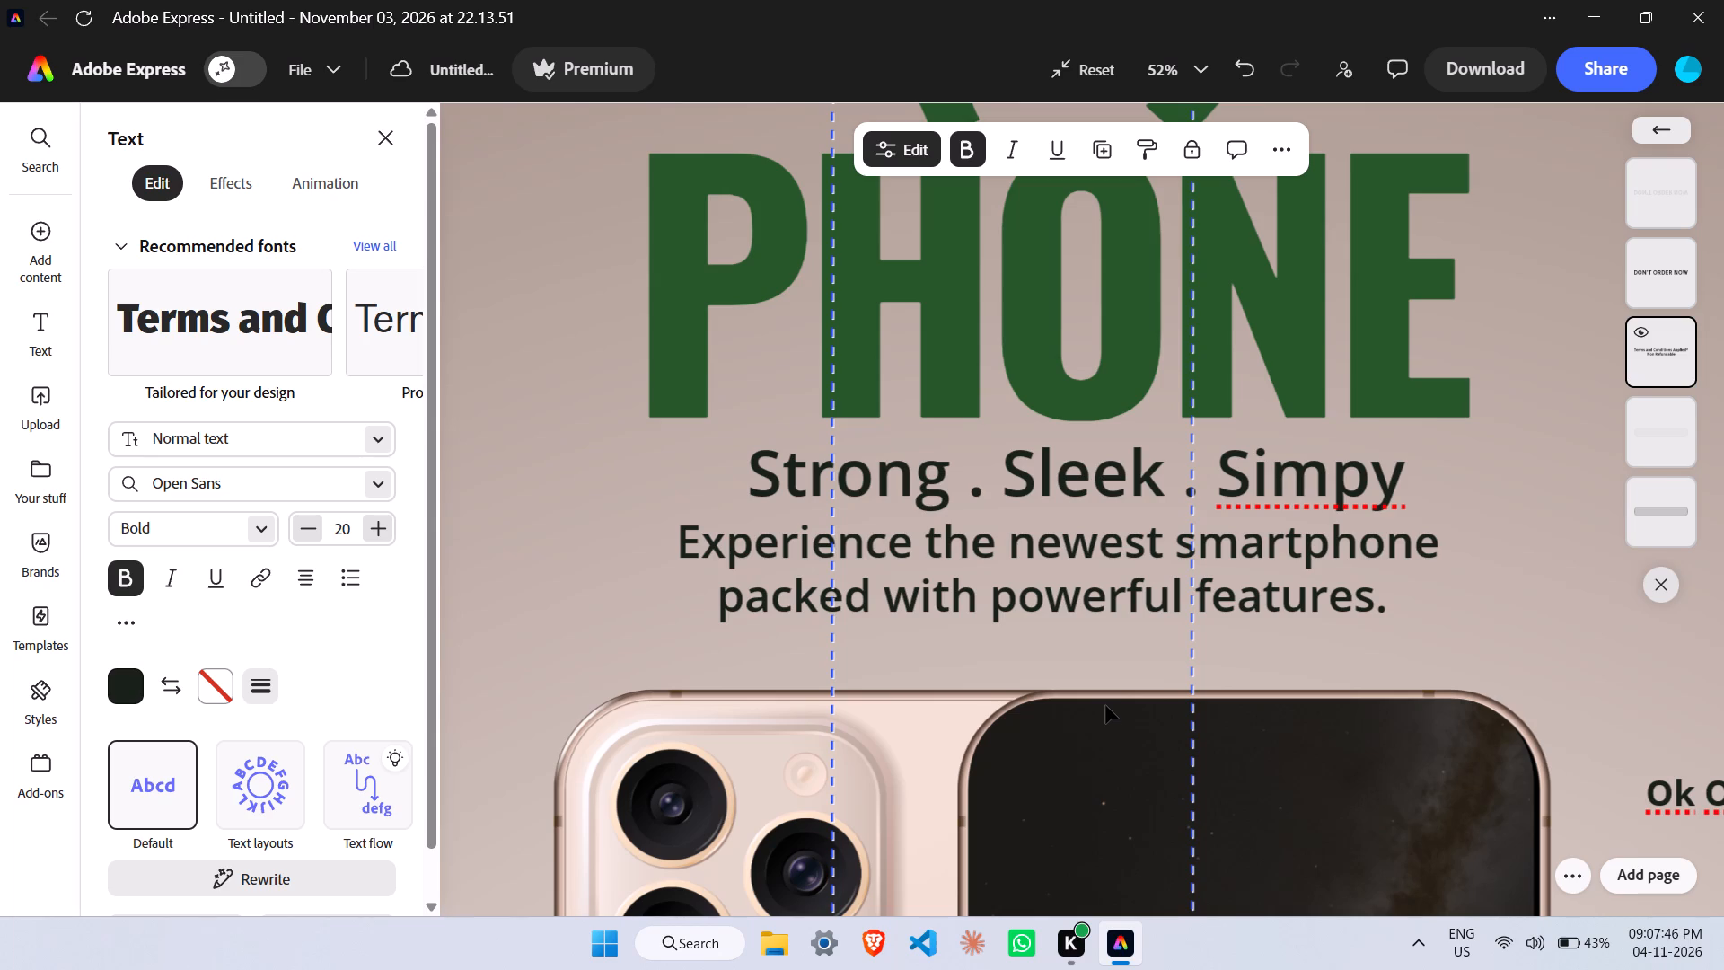
pyautogui.scroll(3, 1129, 730)
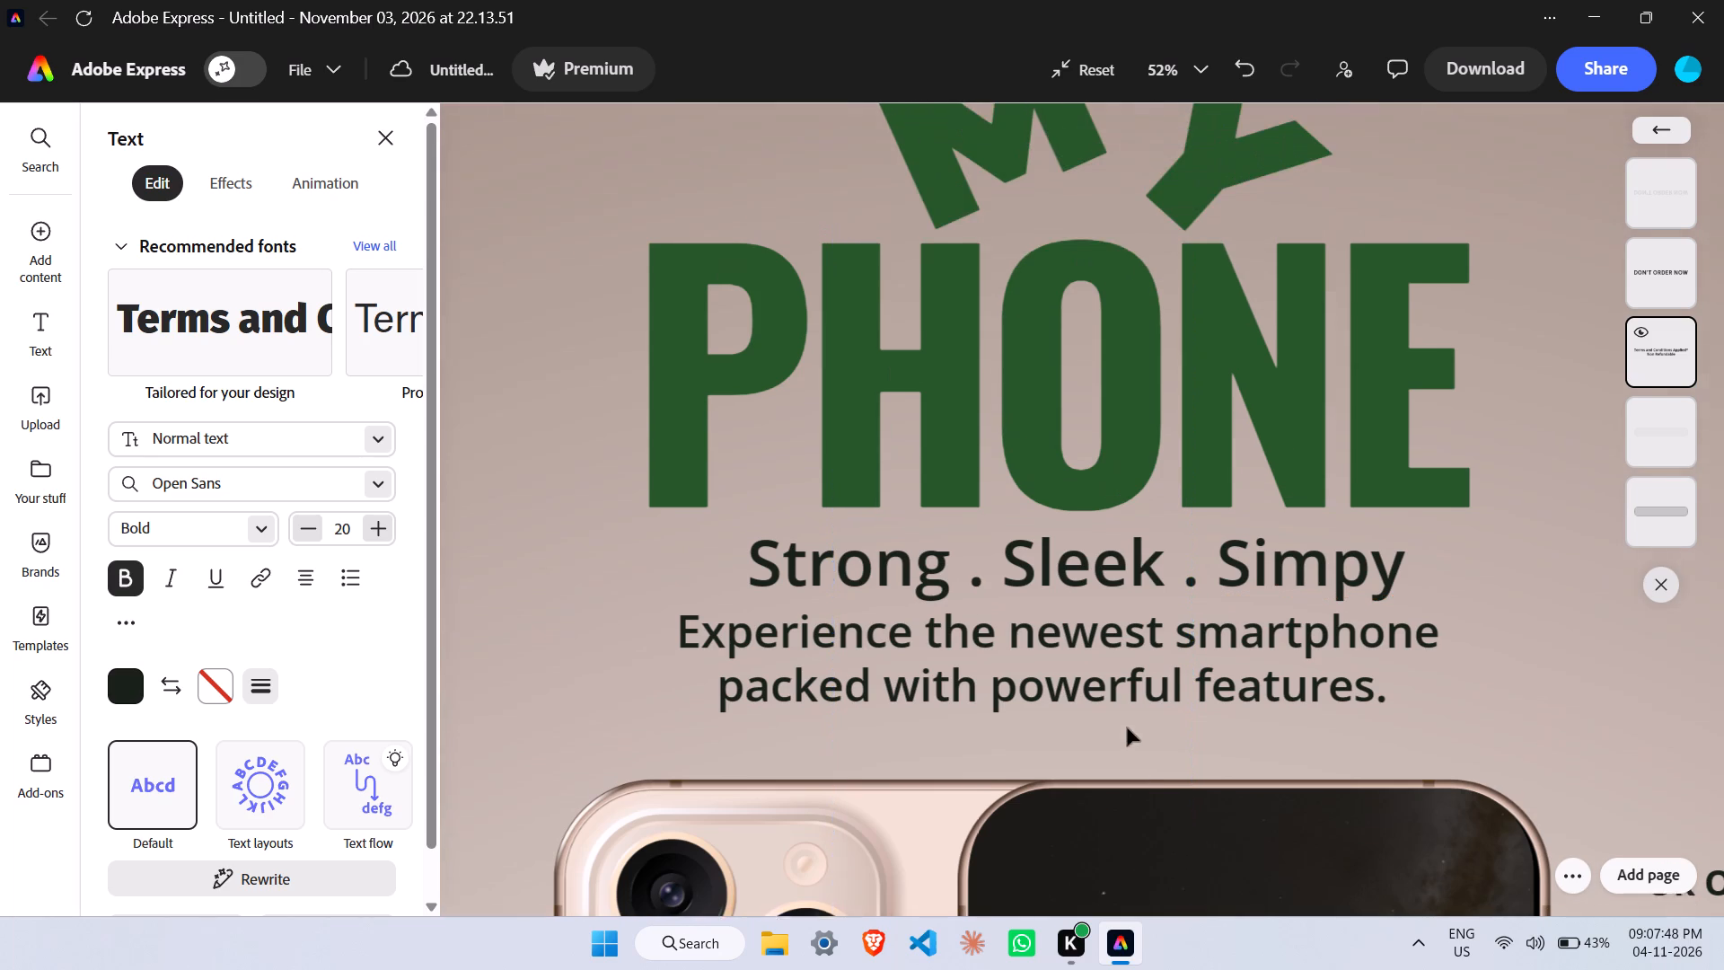
pyautogui.scroll(15, 1127, 727)
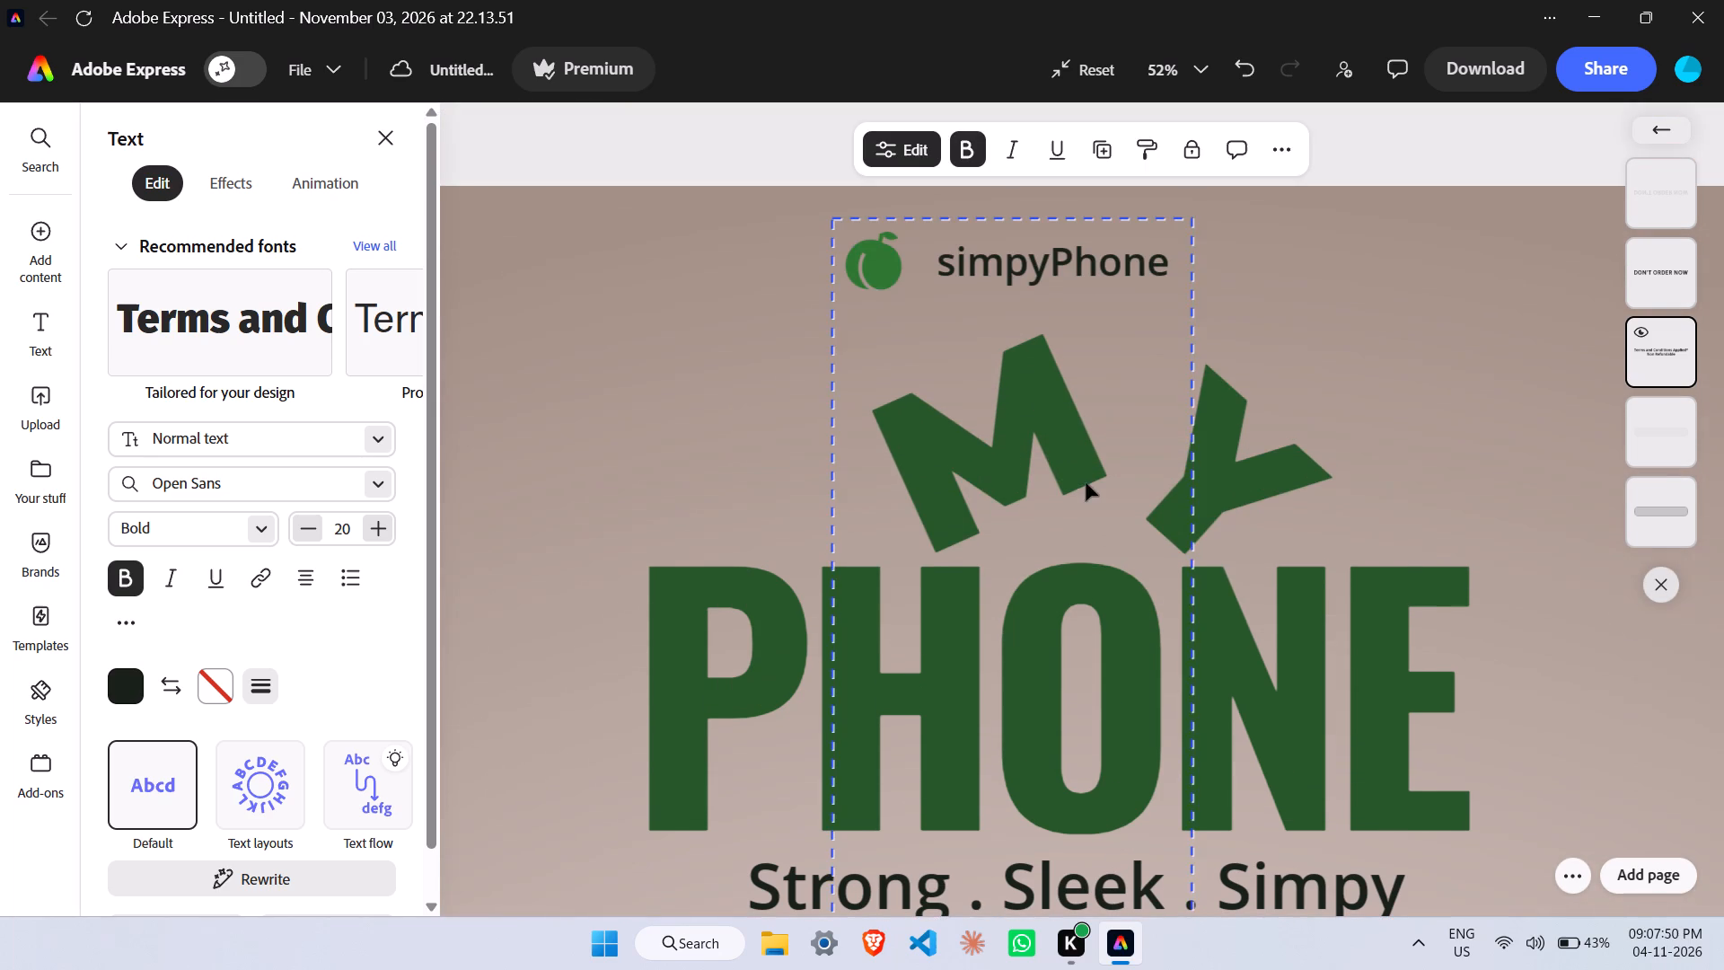
pyautogui.click(998, 316)
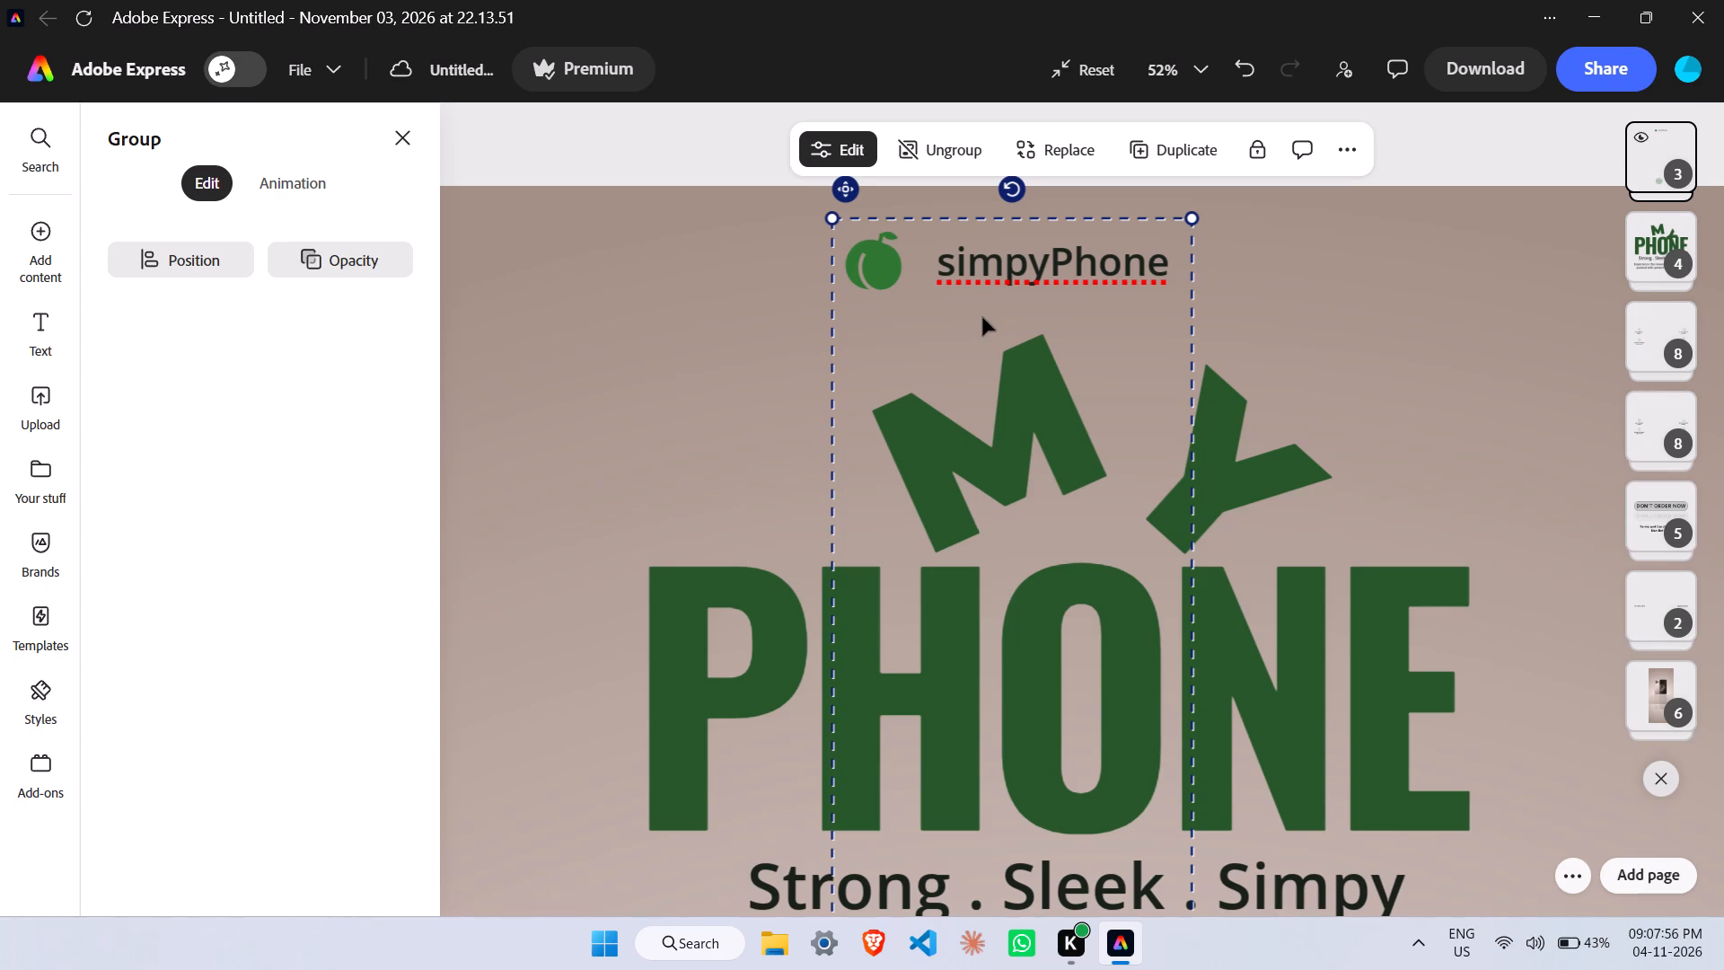
pyautogui.moveTo(982, 317); pyautogui.dragTo(1016, 317)
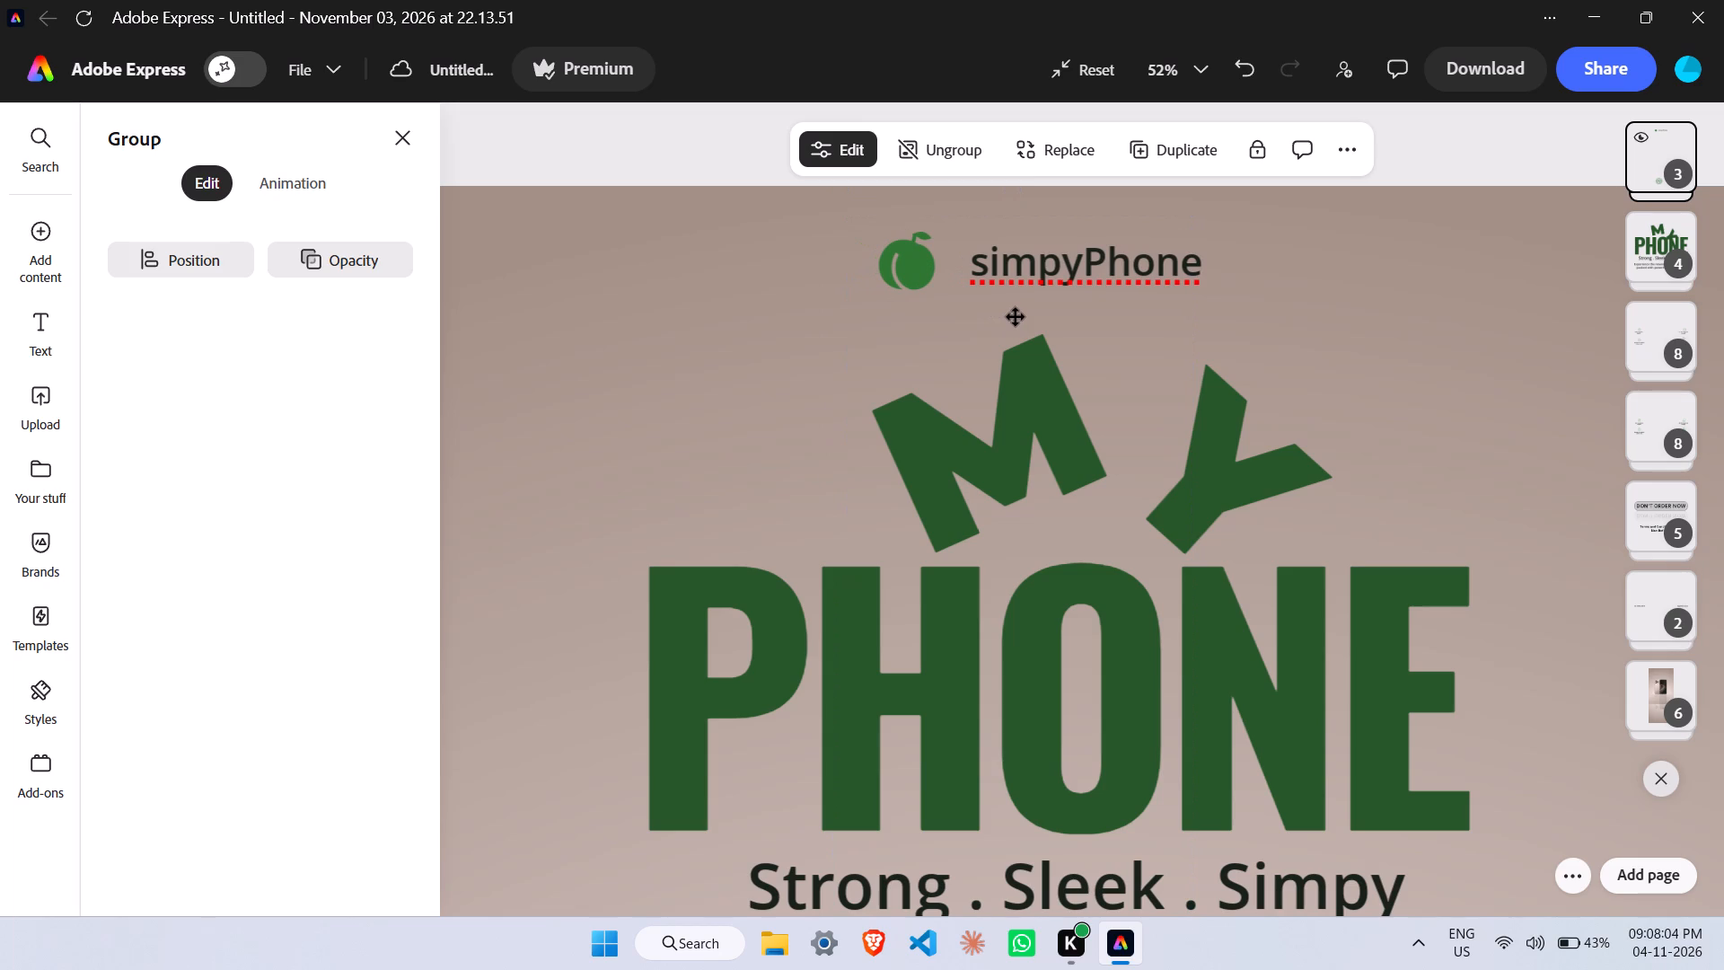
pyautogui.moveTo(1016, 317); pyautogui.dragTo(1022, 314)
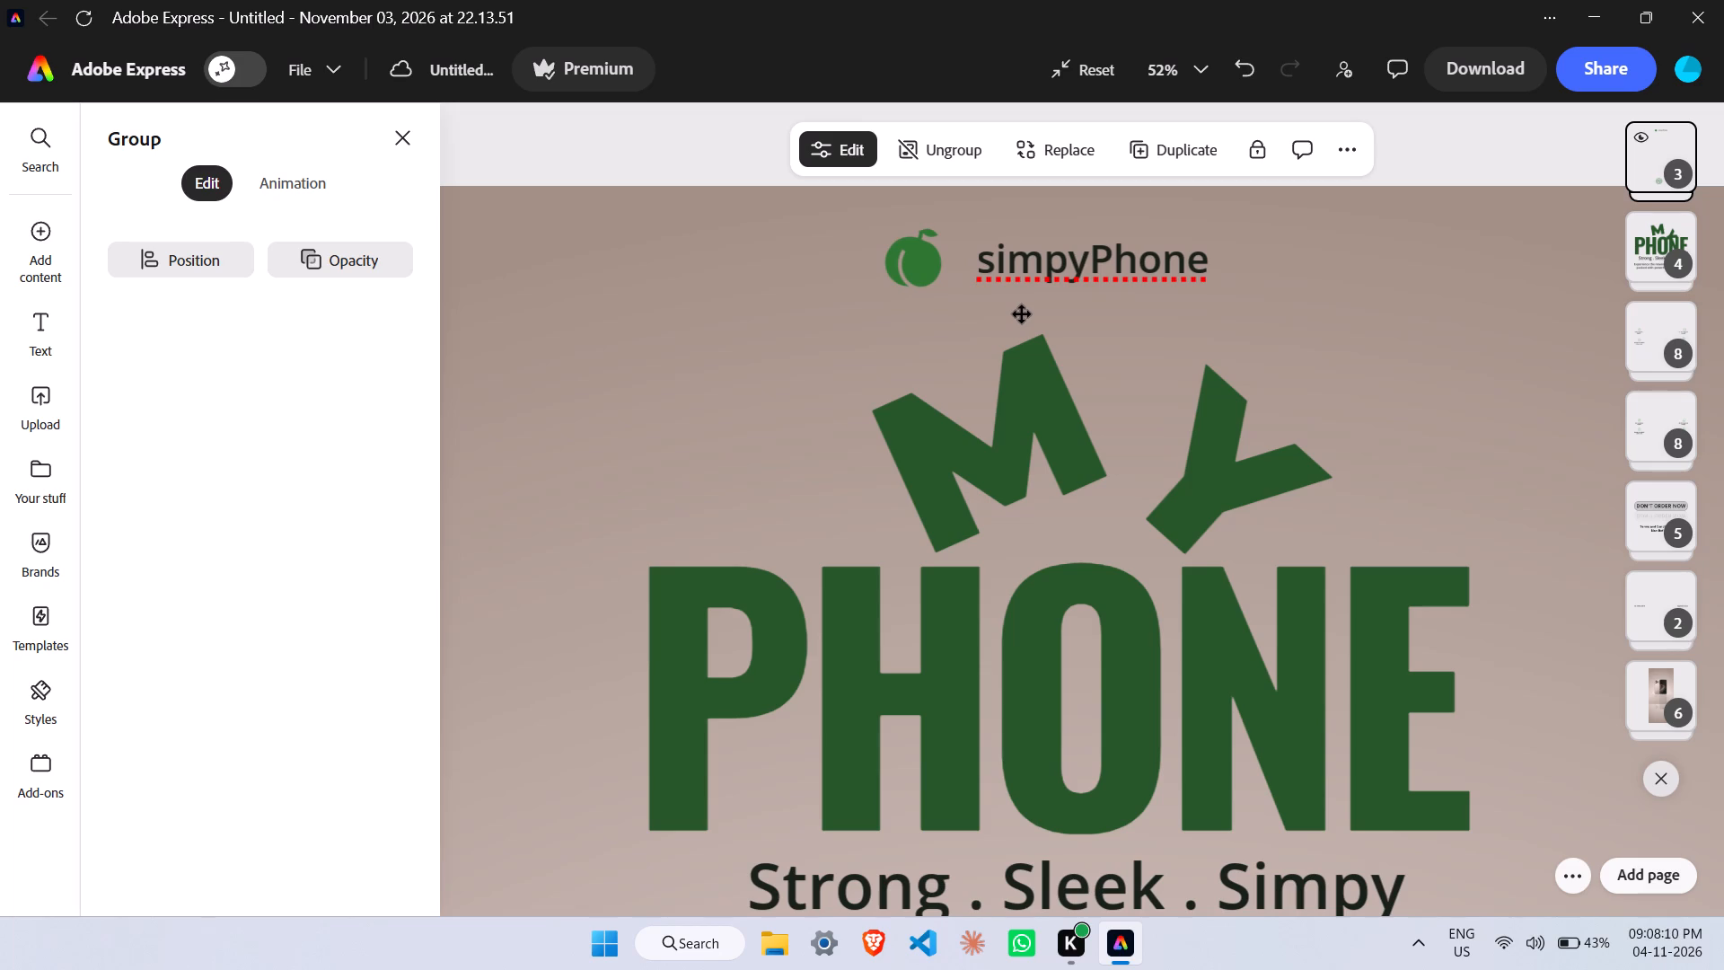
pyautogui.moveTo(1022, 314); pyautogui.dragTo(1051, 309)
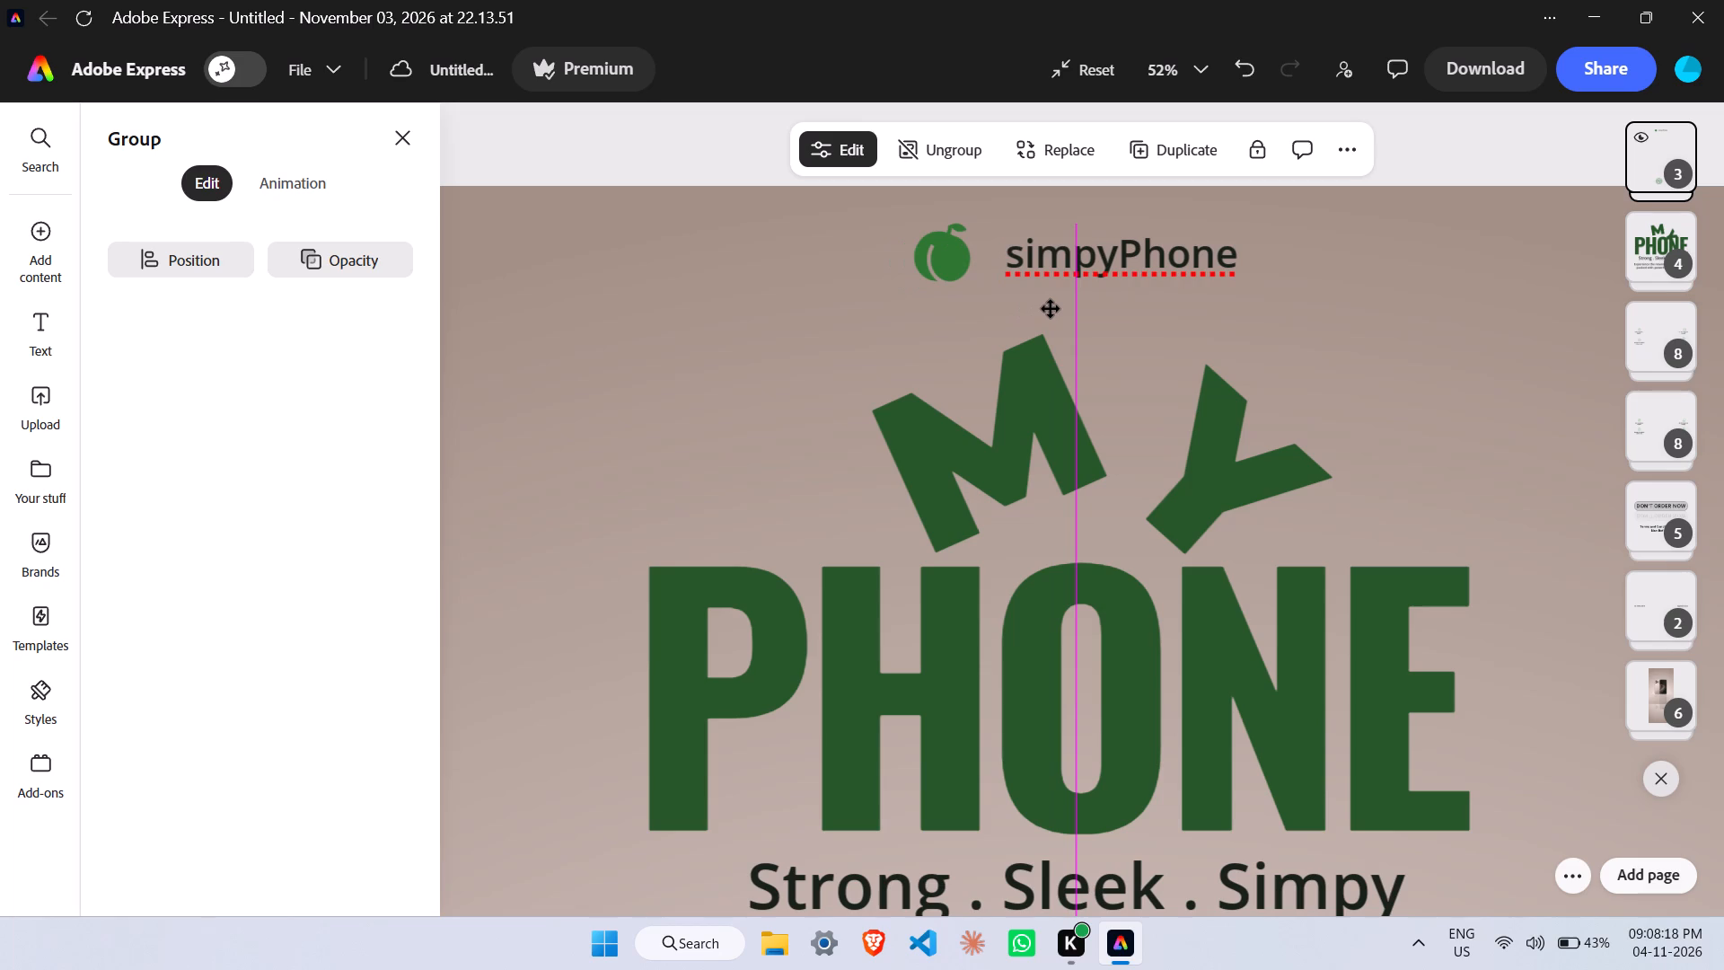
pyautogui.moveTo(1051, 309); pyautogui.dragTo(1060, 305)
pyautogui.moveTo(1060, 305); pyautogui.dragTo(1068, 298)
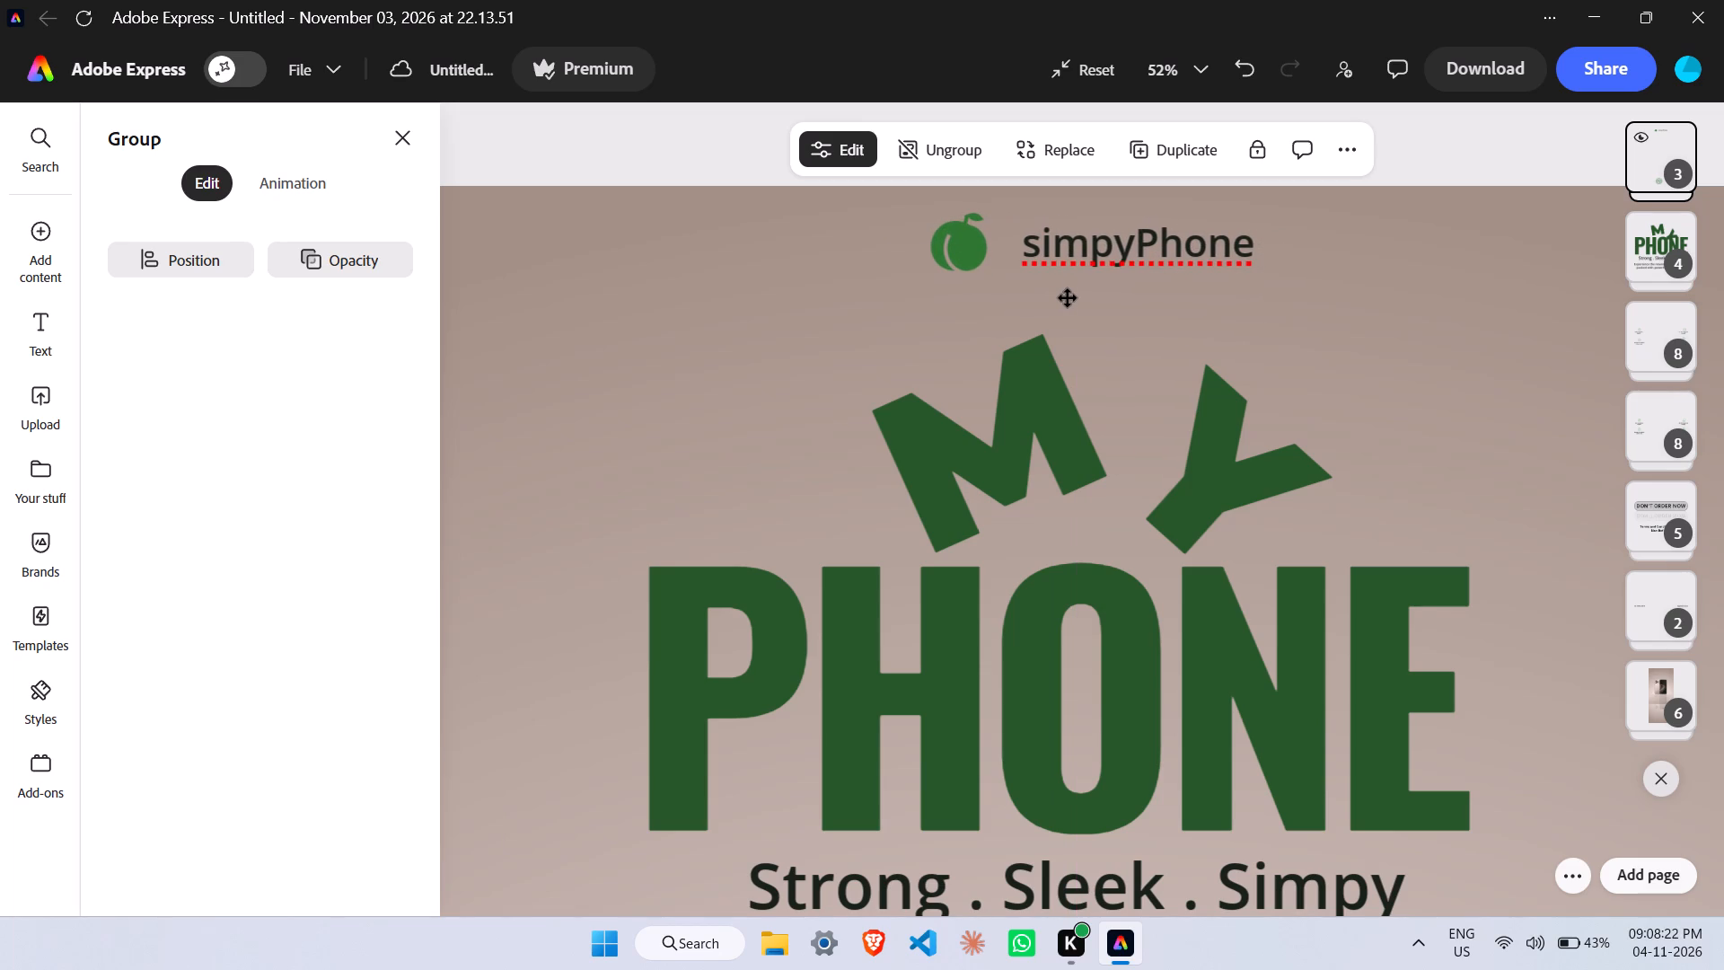
pyautogui.moveTo(1068, 298); pyautogui.dragTo(1064, 313)
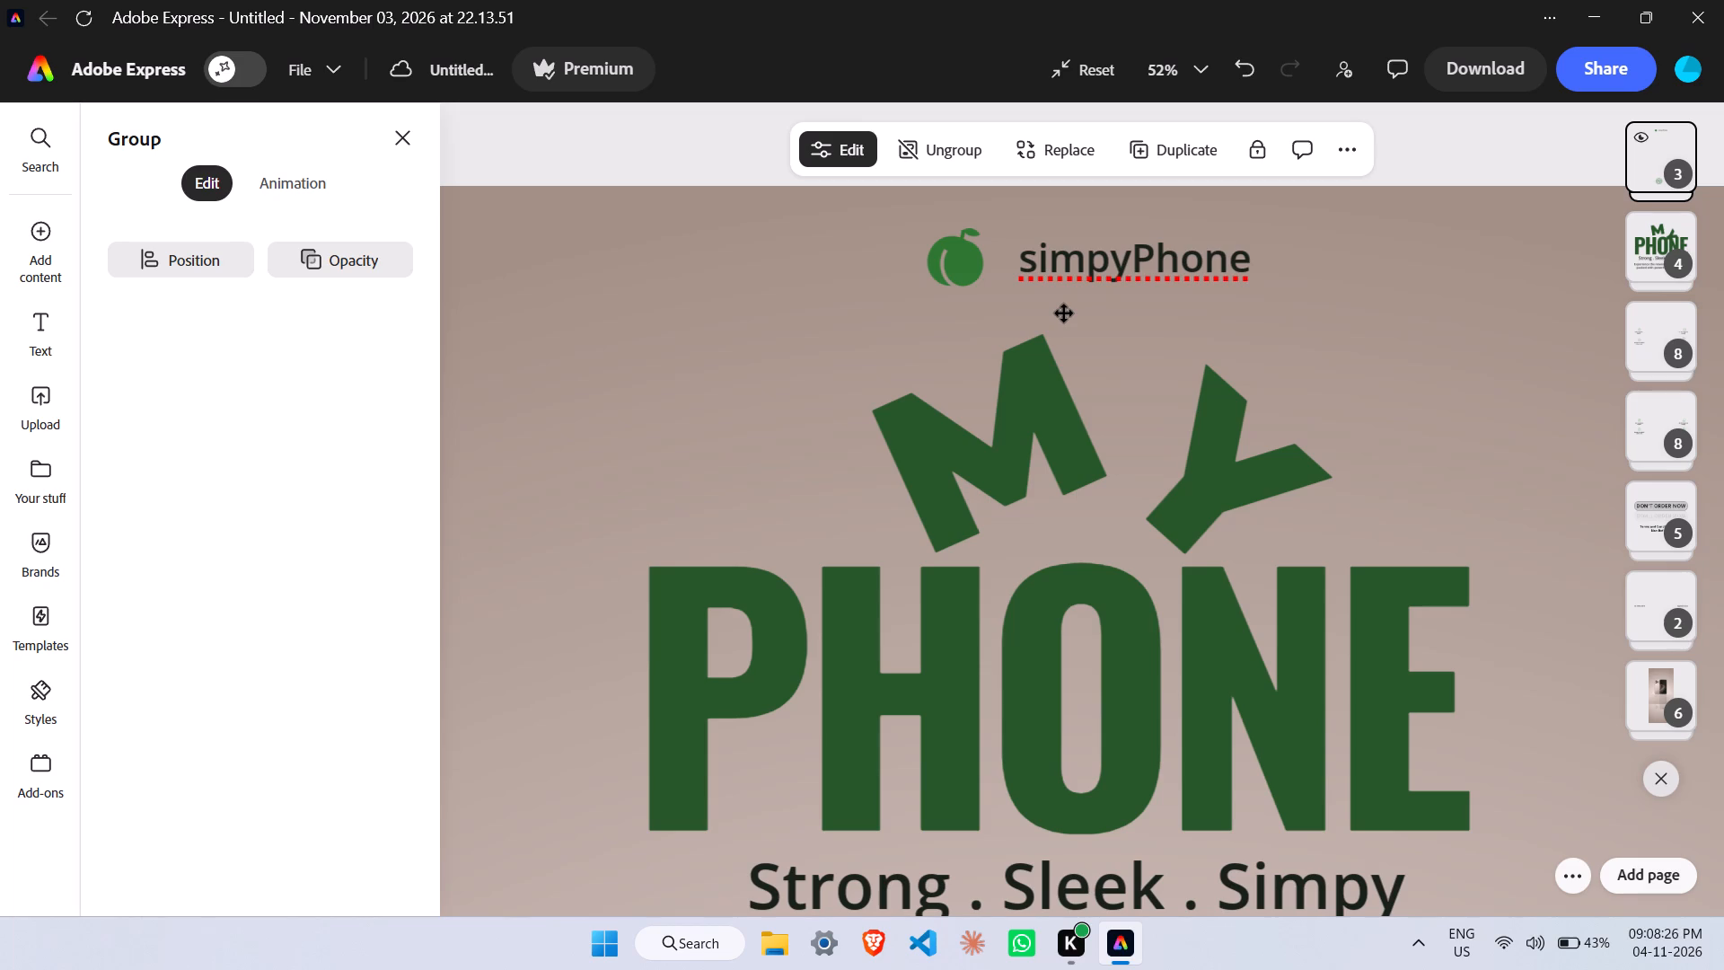
pyautogui.moveTo(1064, 313); pyautogui.dragTo(1060, 332)
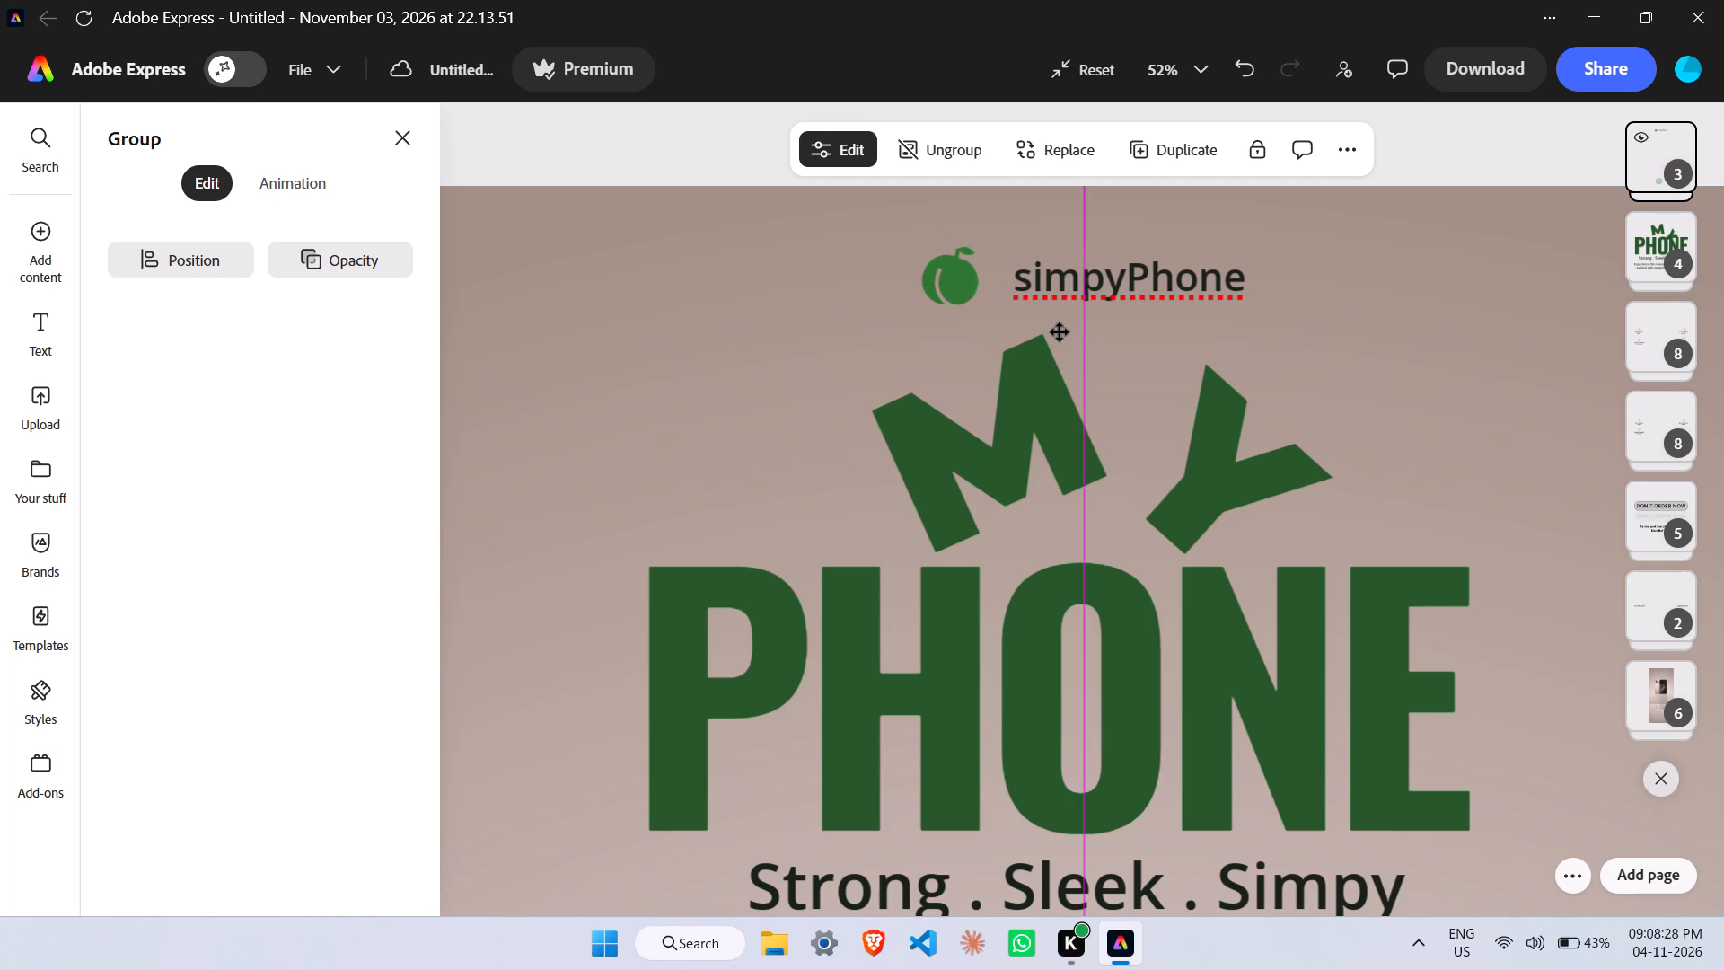
pyautogui.moveTo(1060, 332); pyautogui.dragTo(1058, 332)
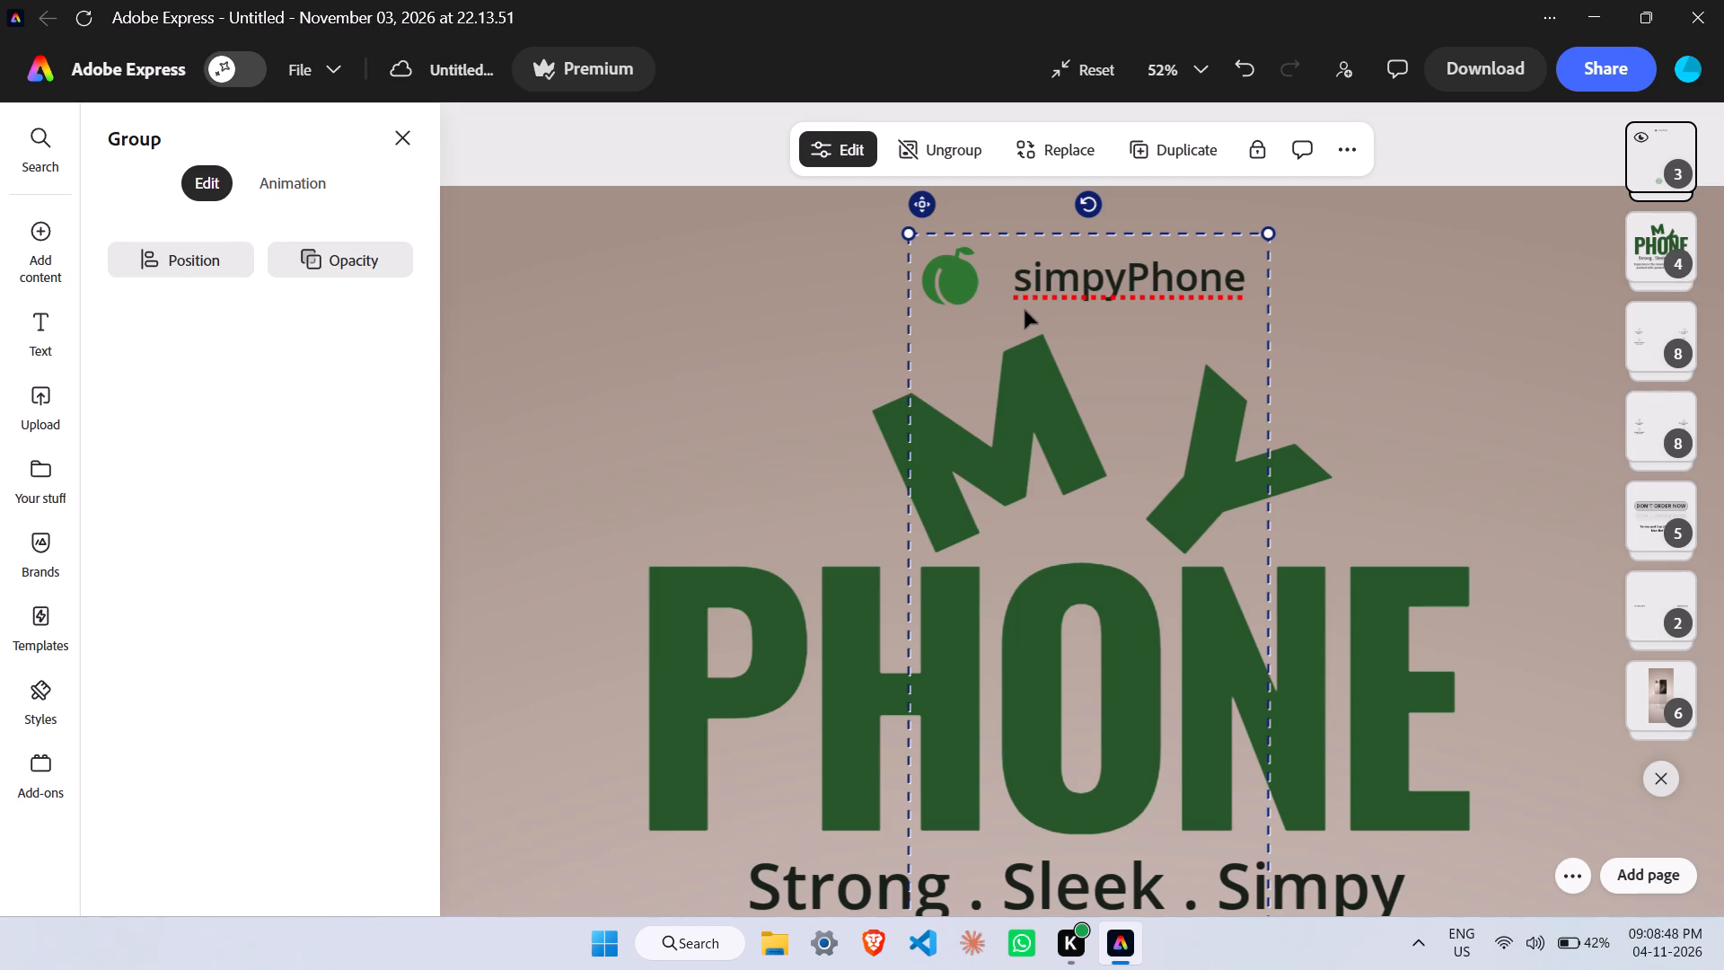
# Nudge the "simpyPhone" logo group slightly right and down in fine increments above the "MY PHONE" title.
pyautogui.press('Right')
pyautogui.press('Down')
pyautogui.press('Down')
pyautogui.press('Right')
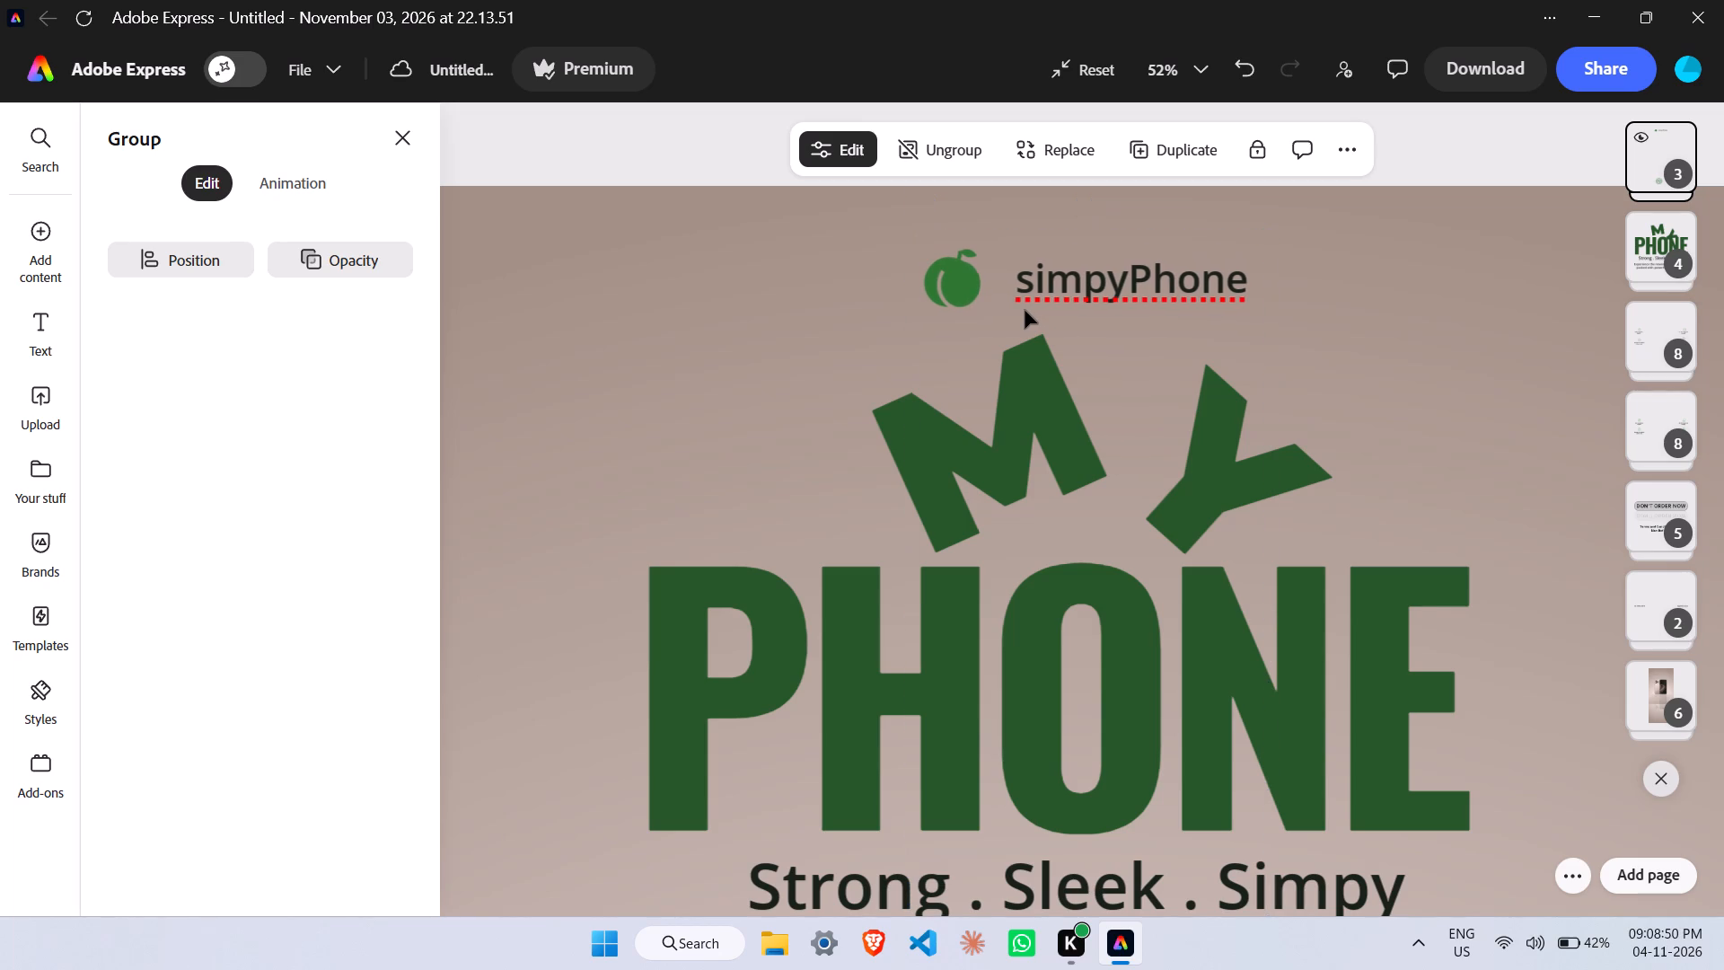
pyautogui.press('Right')
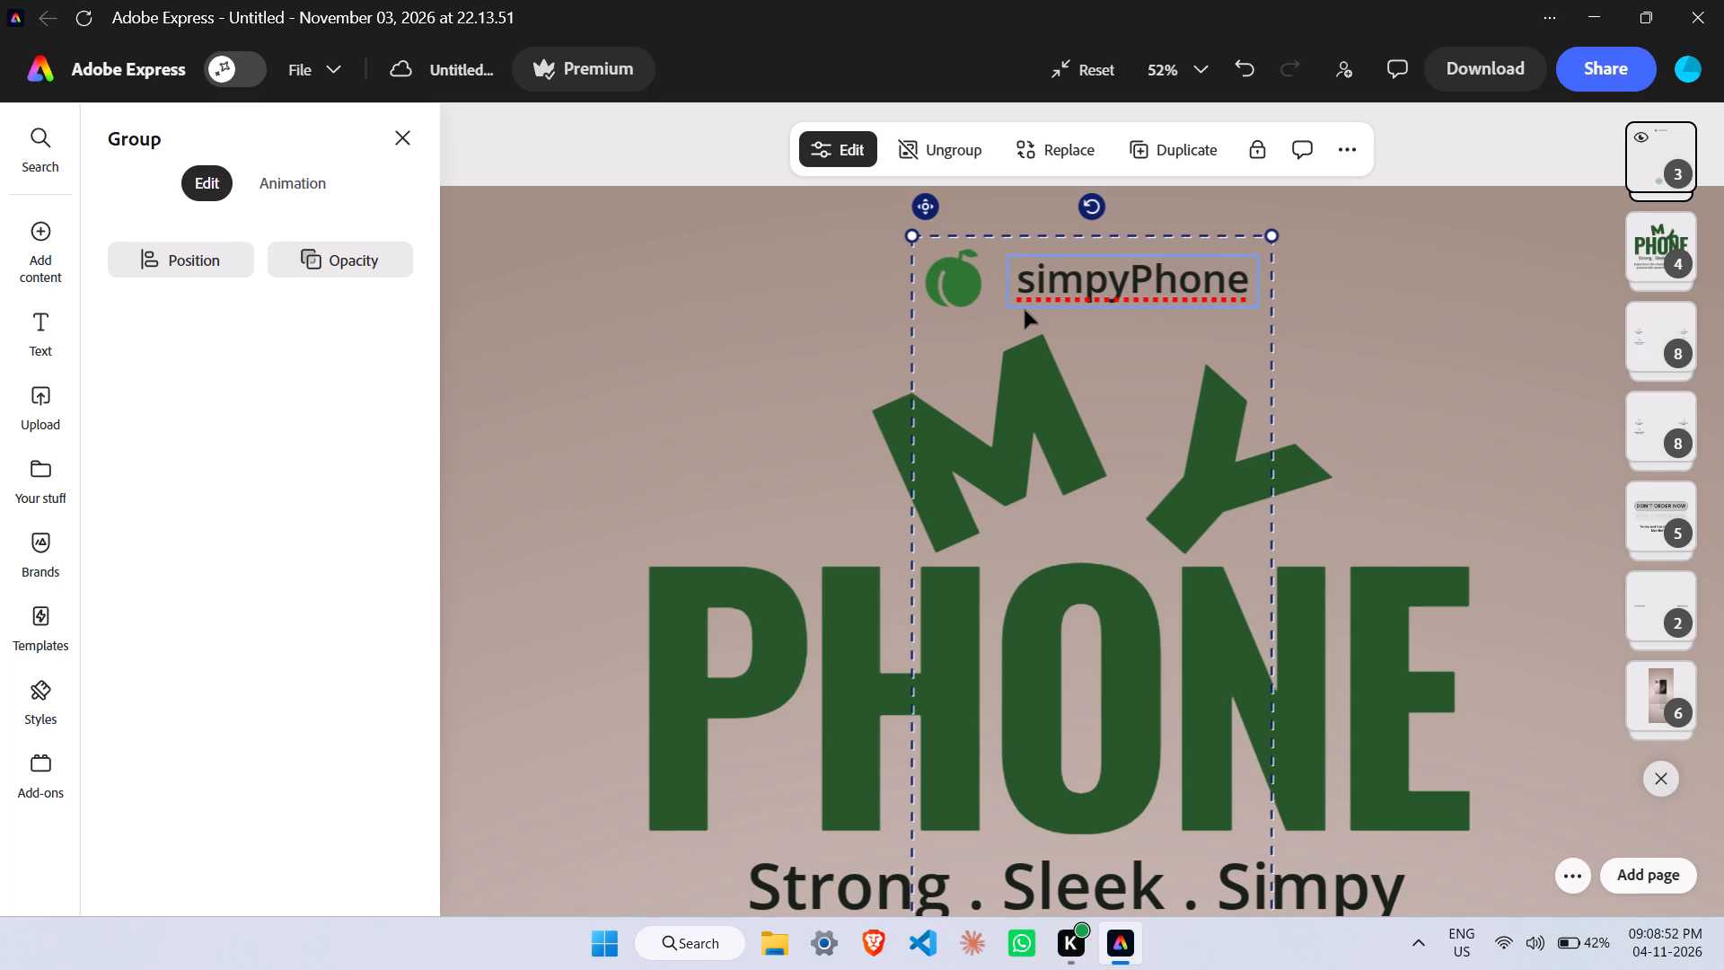
pyautogui.press('Left')
pyautogui.press('Up')
pyautogui.press('Right')
pyautogui.press('Down')
pyautogui.press('Down')
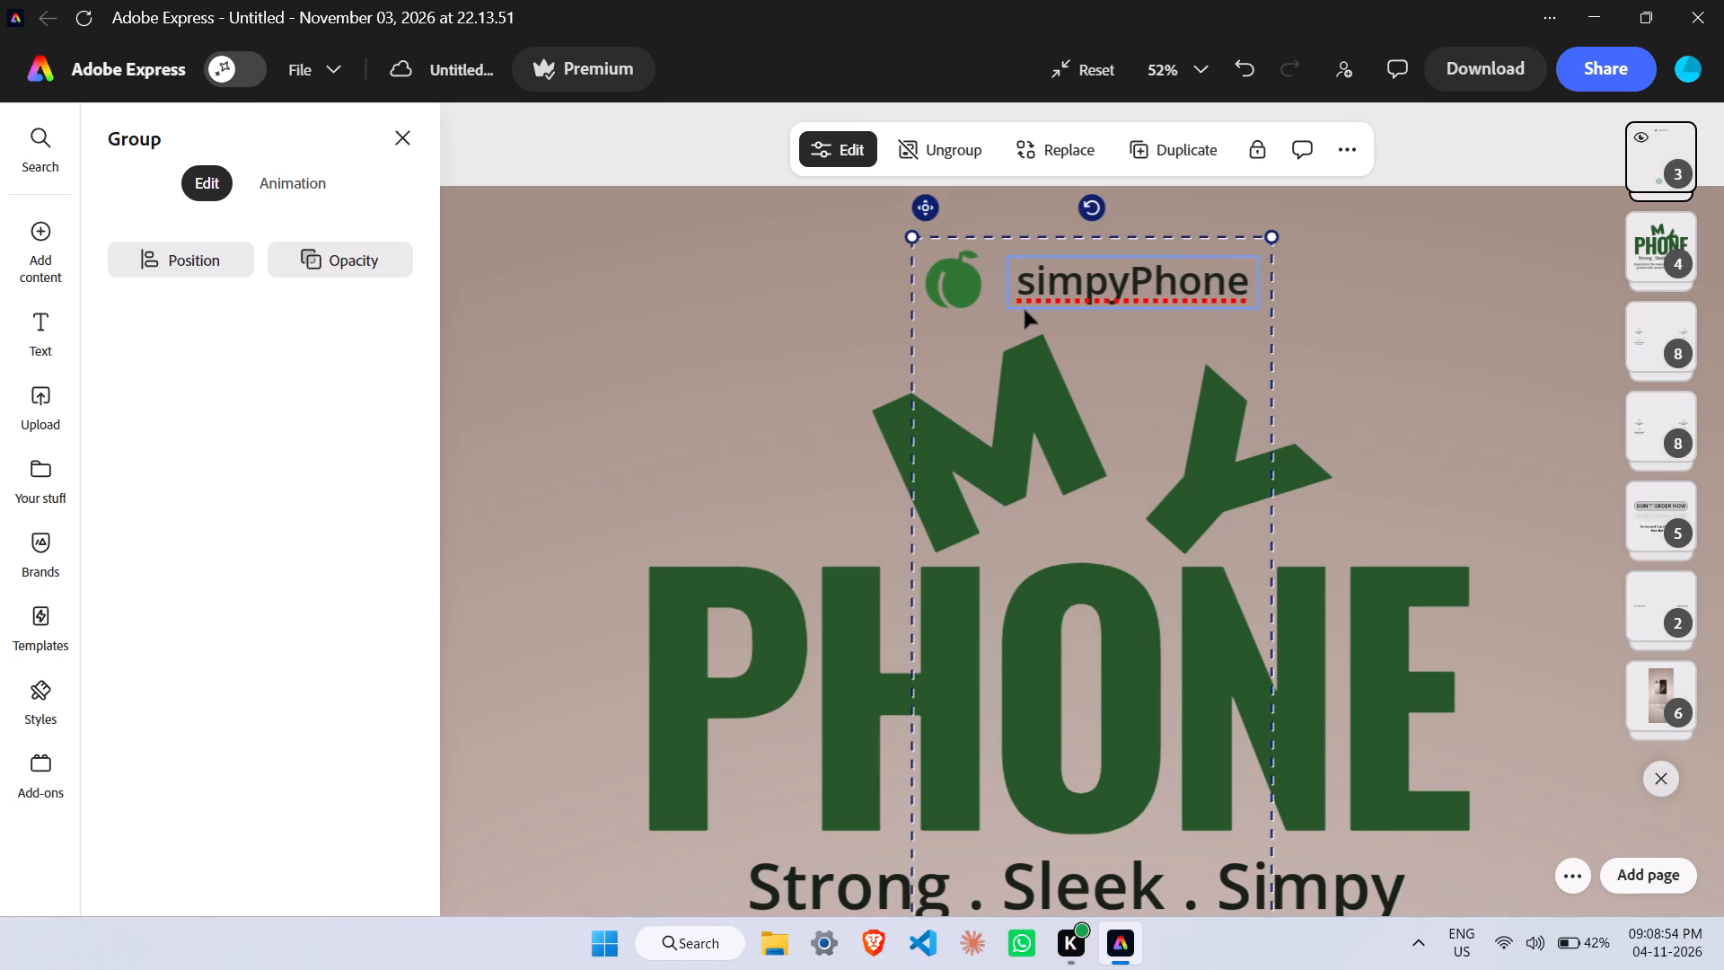
pyautogui.press('Left')
pyautogui.press('Down')
pyautogui.press('Up')
pyautogui.press('Up')
pyautogui.press('Right')
pyautogui.press('Up')
pyautogui.press('Up')
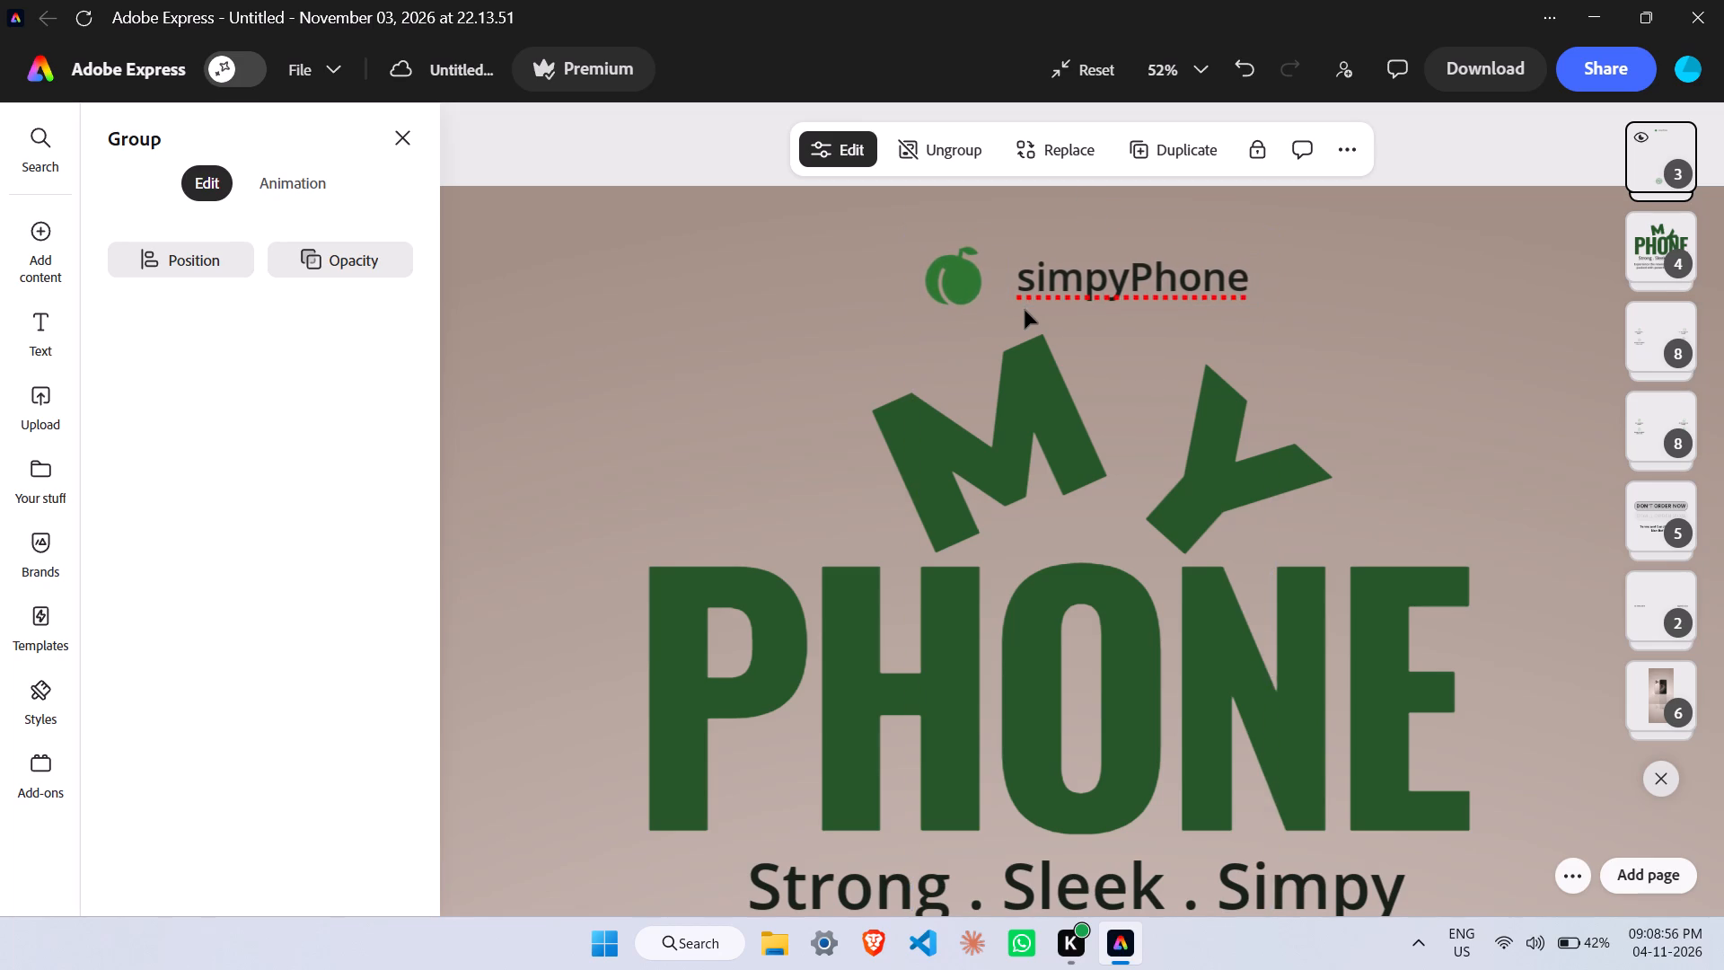
pyautogui.press('Down')
pyautogui.press('Down')
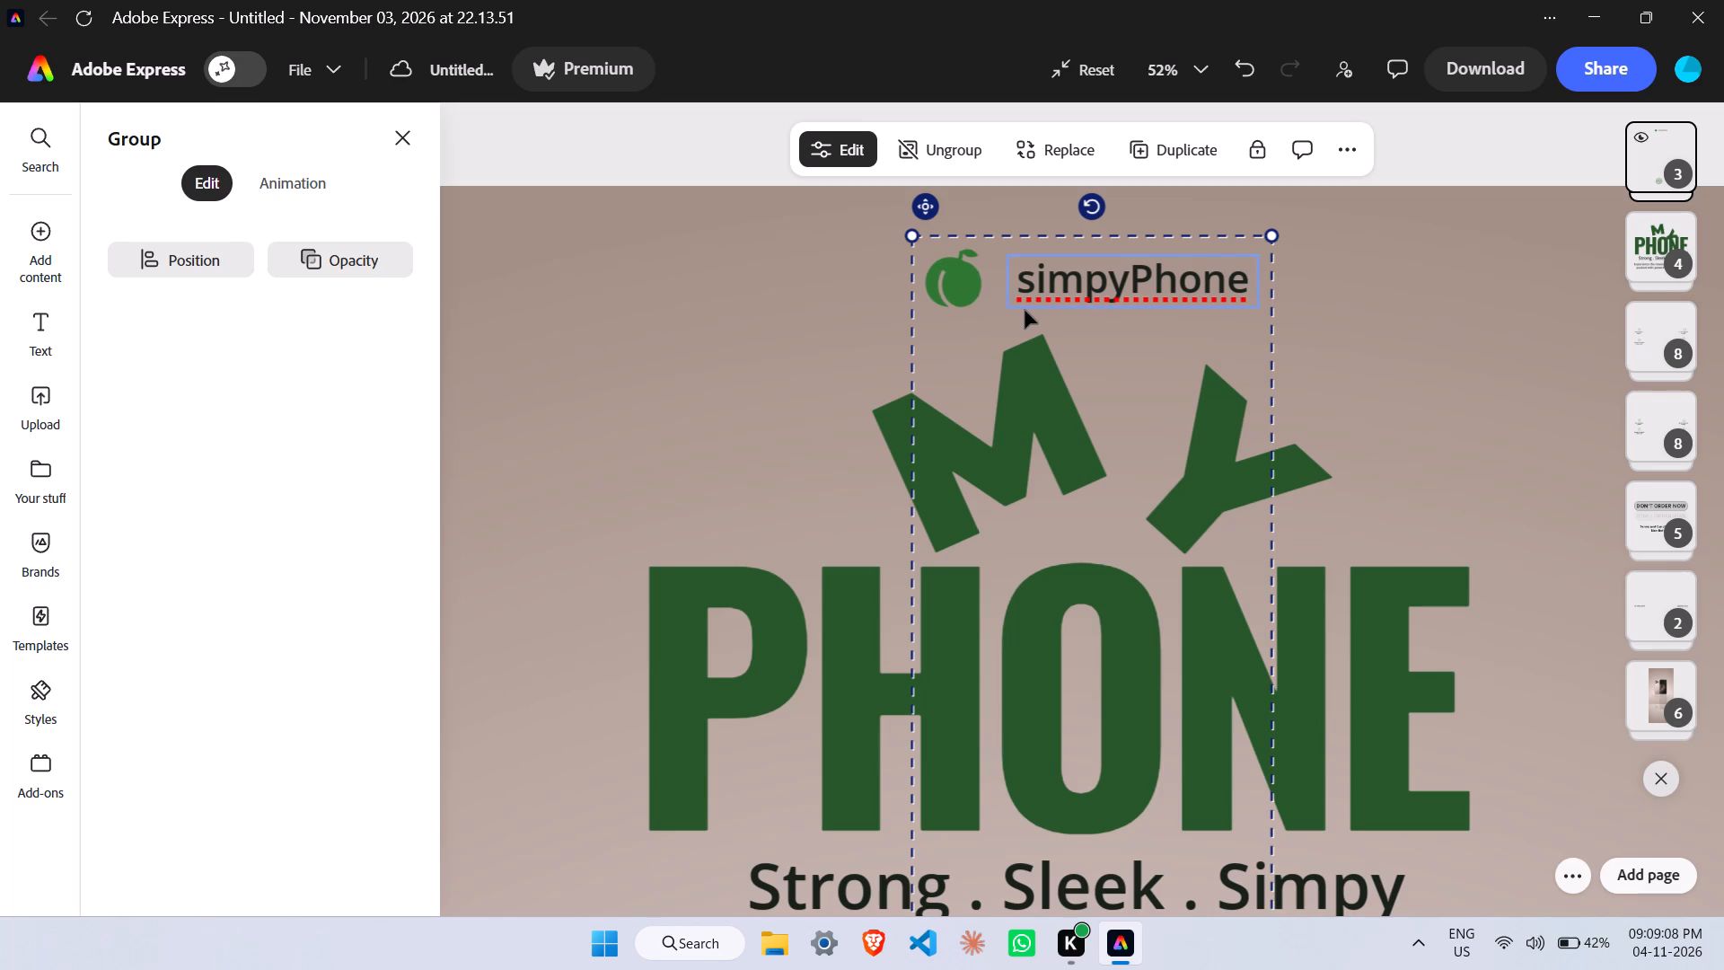
# Nudge the "simpyPhone" logo group a little further right and up, leaving more space above the "MY" lettering.
pyautogui.press('Right')
pyautogui.press('Right')
pyautogui.press('Right')
pyautogui.press('Right')
pyautogui.press('Up')
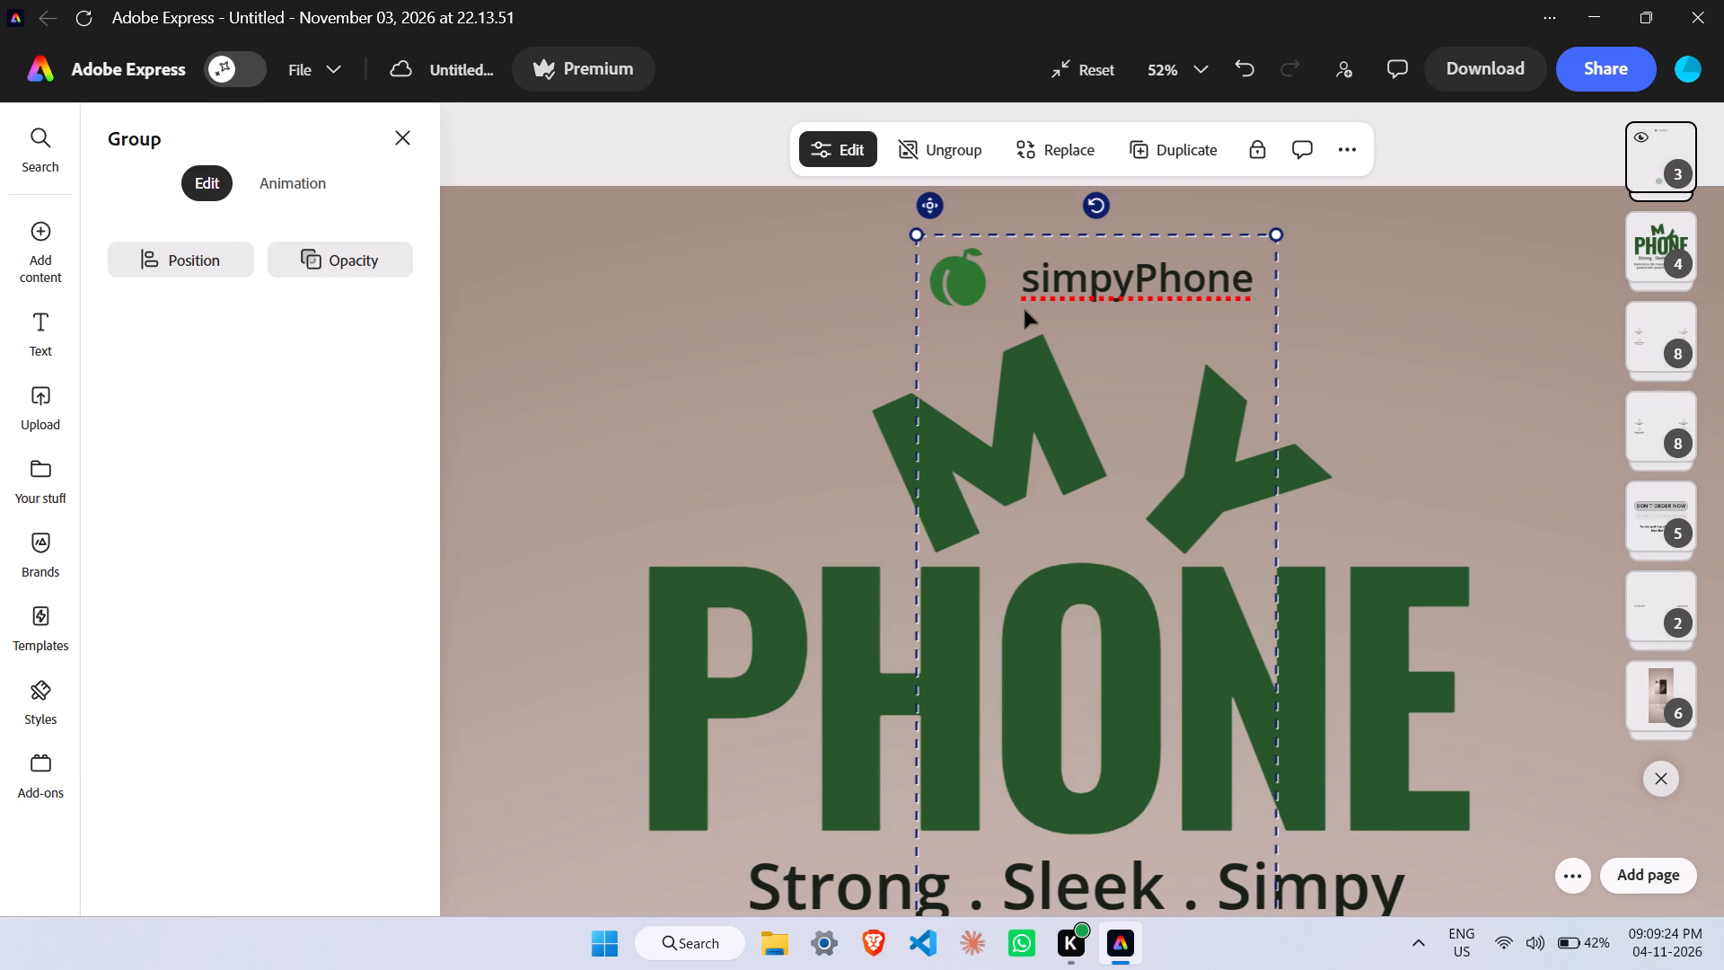
pyautogui.press('Down')
pyautogui.press('Right')
pyautogui.press('Up')
pyautogui.press('Up')
pyautogui.press('Up')
pyautogui.press('Up')
pyautogui.press('Right')
pyautogui.press('Up')
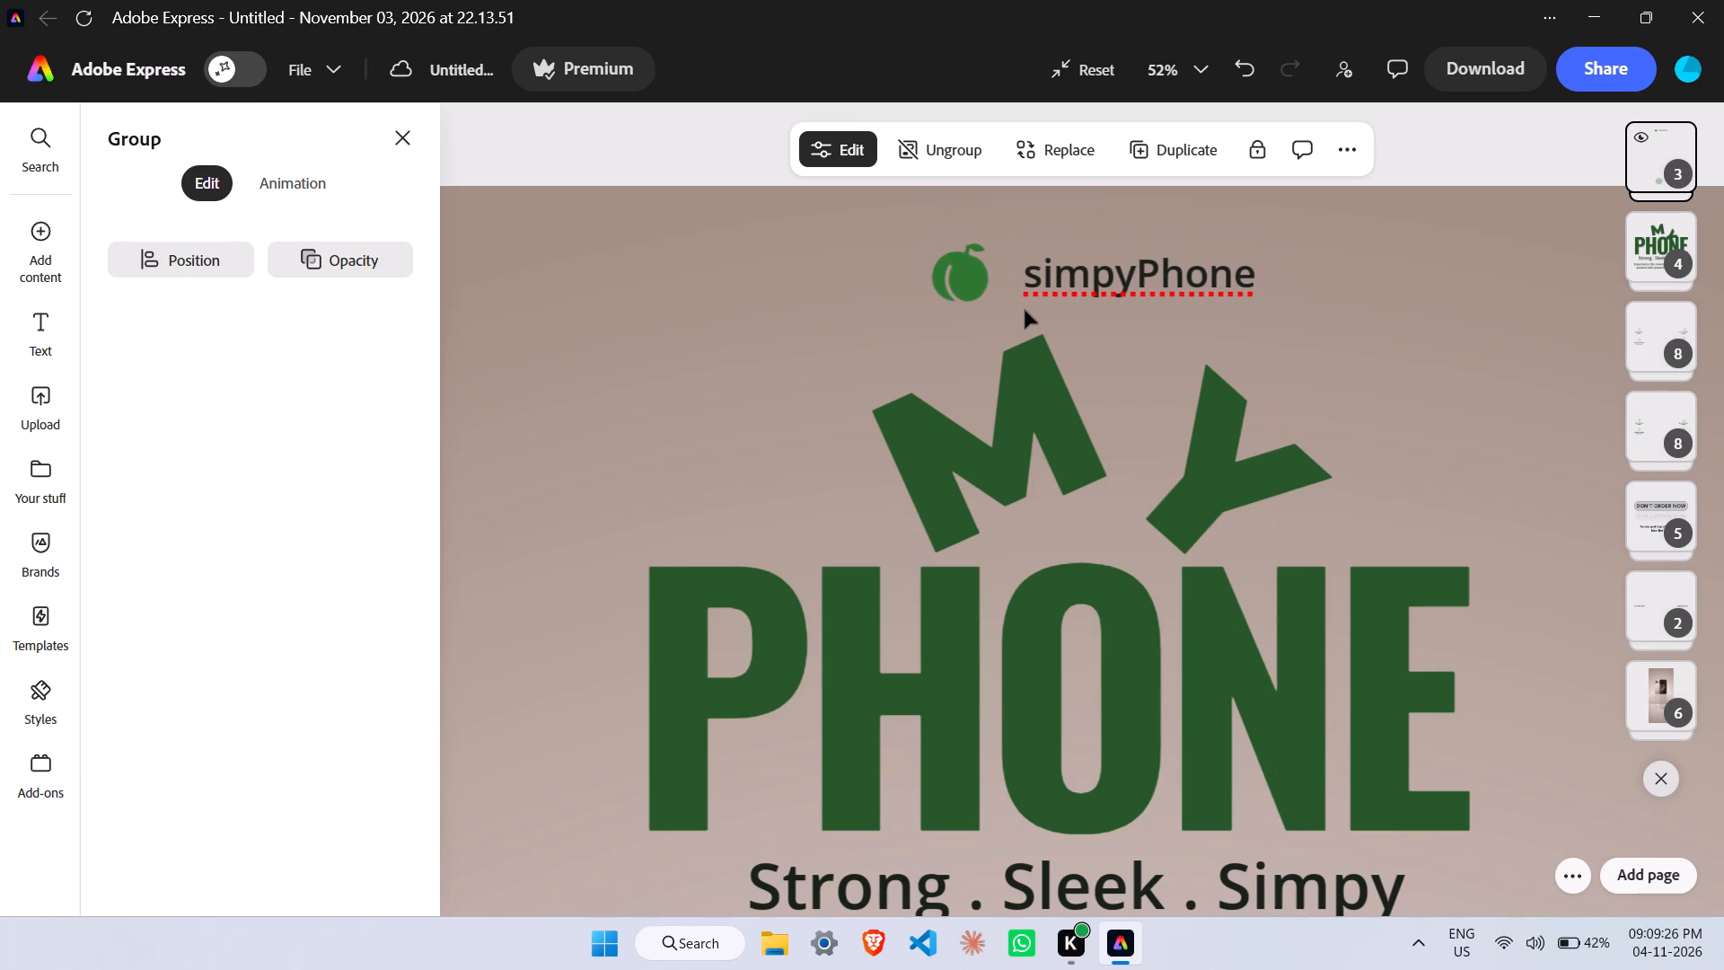
pyautogui.press('Up')
pyautogui.press('Up')
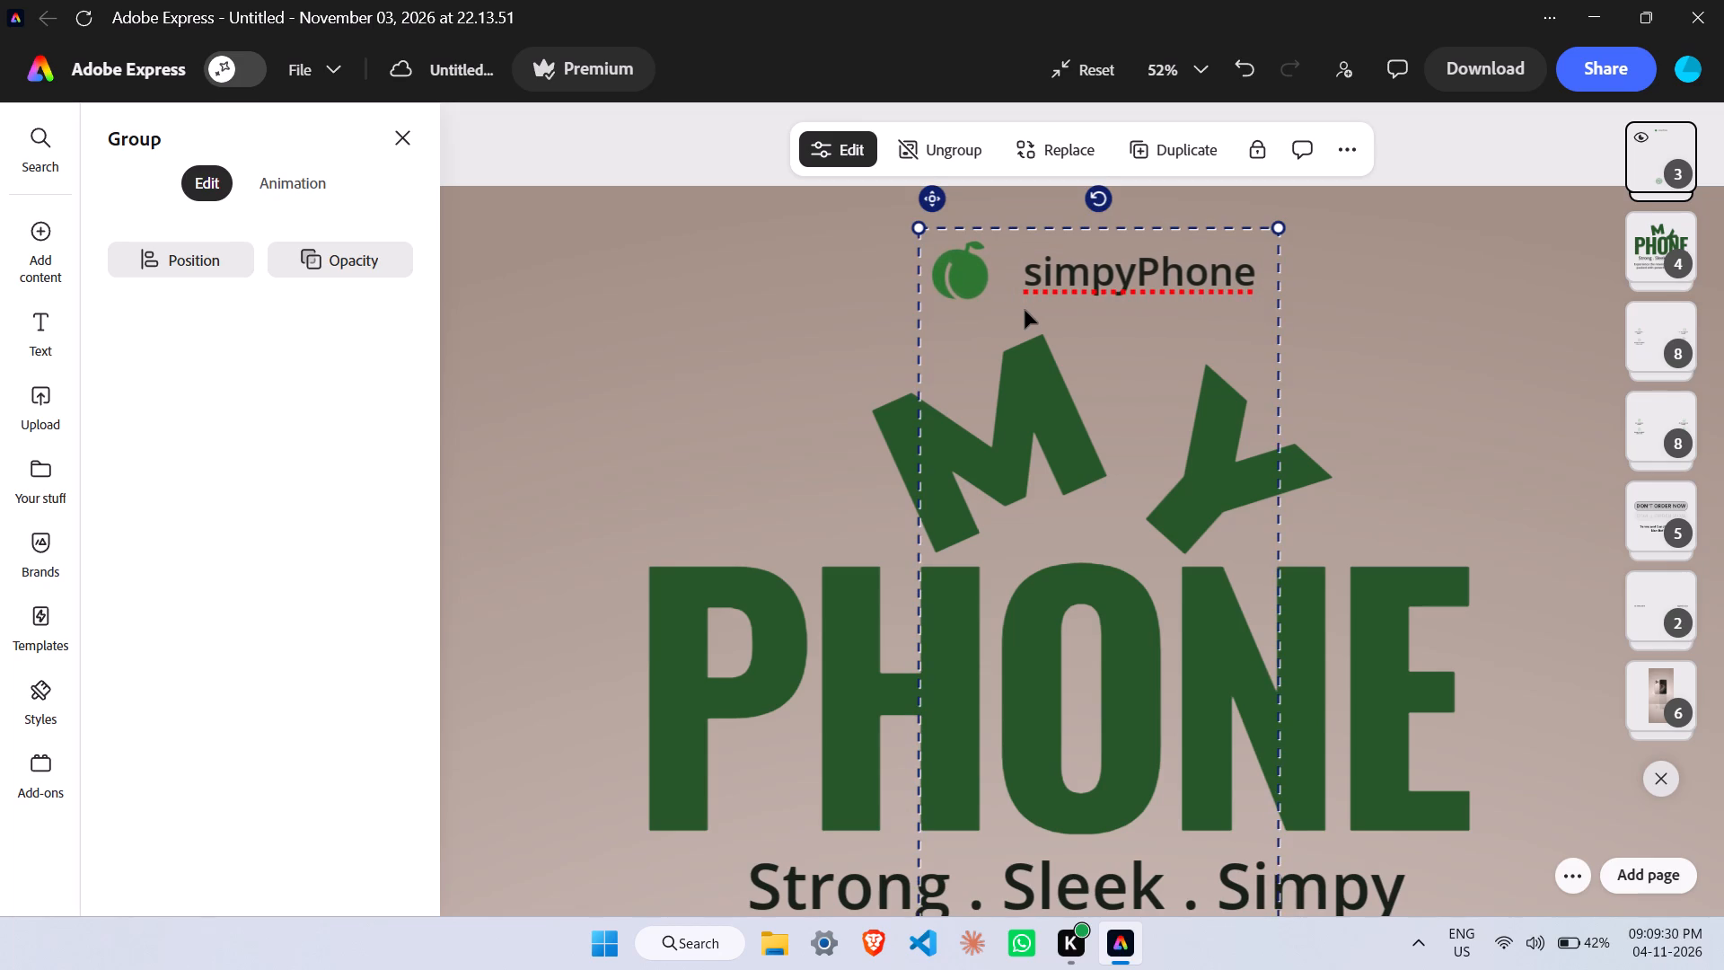
pyautogui.press('Up')
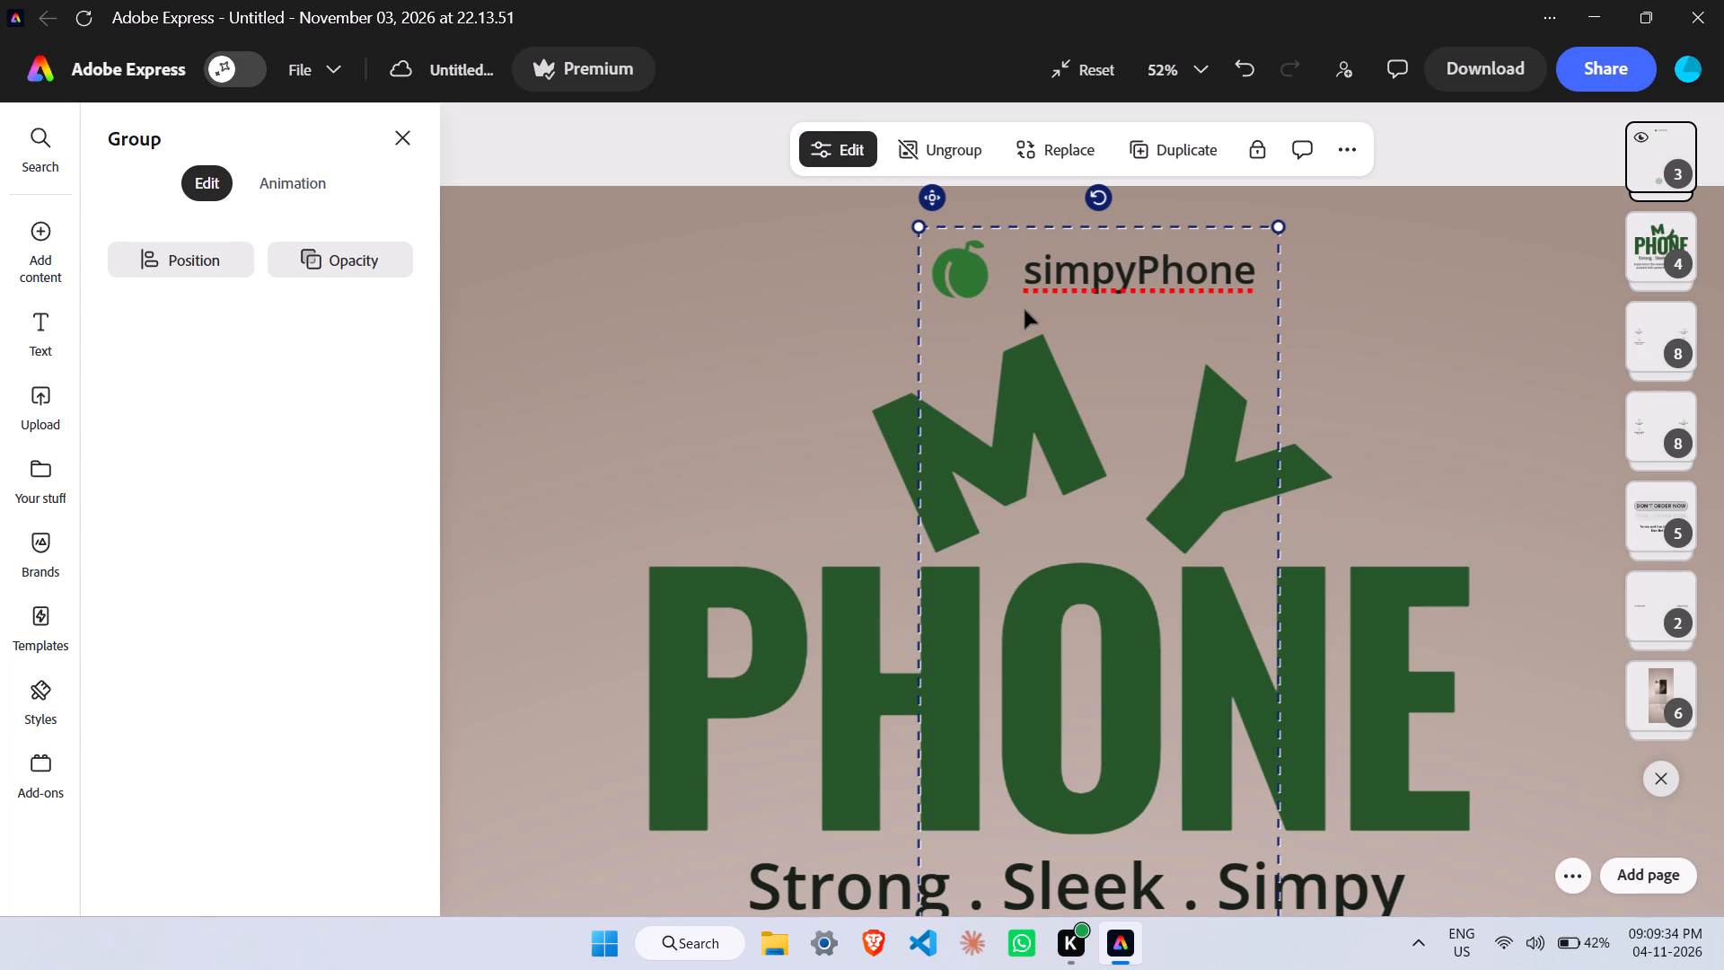
pyautogui.press('Down')
pyautogui.press('Down')
pyautogui.press('Up')
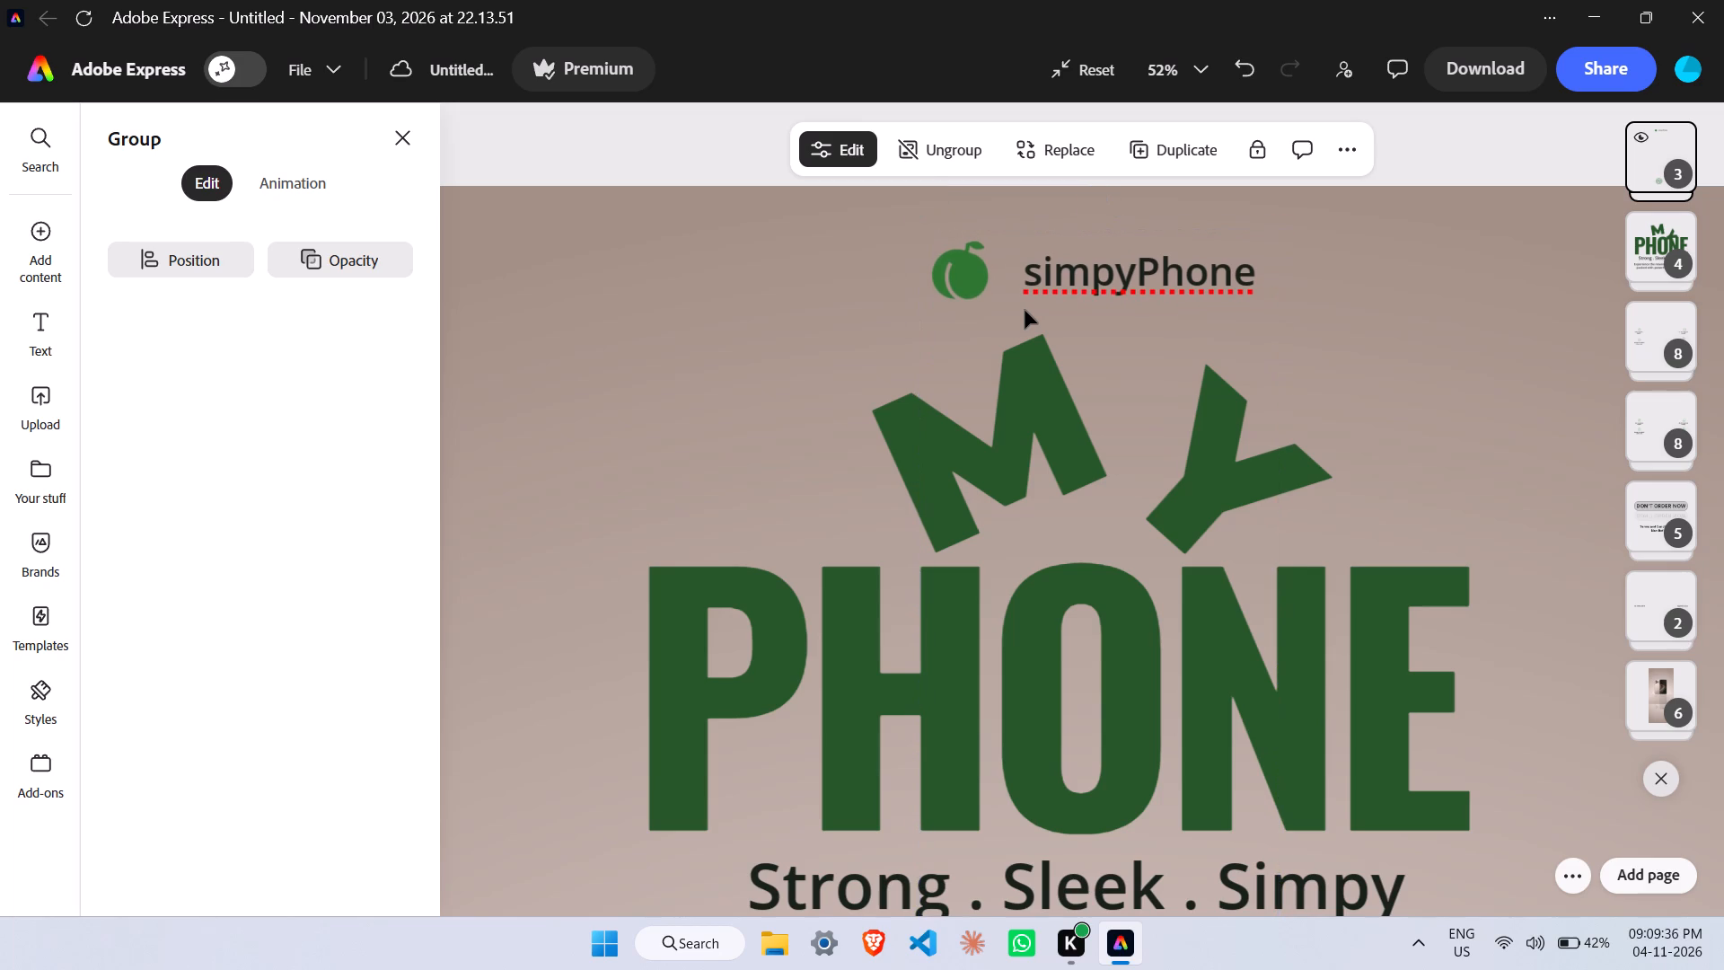
# Nudge the "simpyPhone" logo group upward in fine increments, widening the gap above the "MY" lettering.
pyautogui.press('Up')
pyautogui.press('Up')
pyautogui.press('Left')
pyautogui.press('Up')
pyautogui.press('Right')
pyautogui.press('Up')
pyautogui.press('Up')
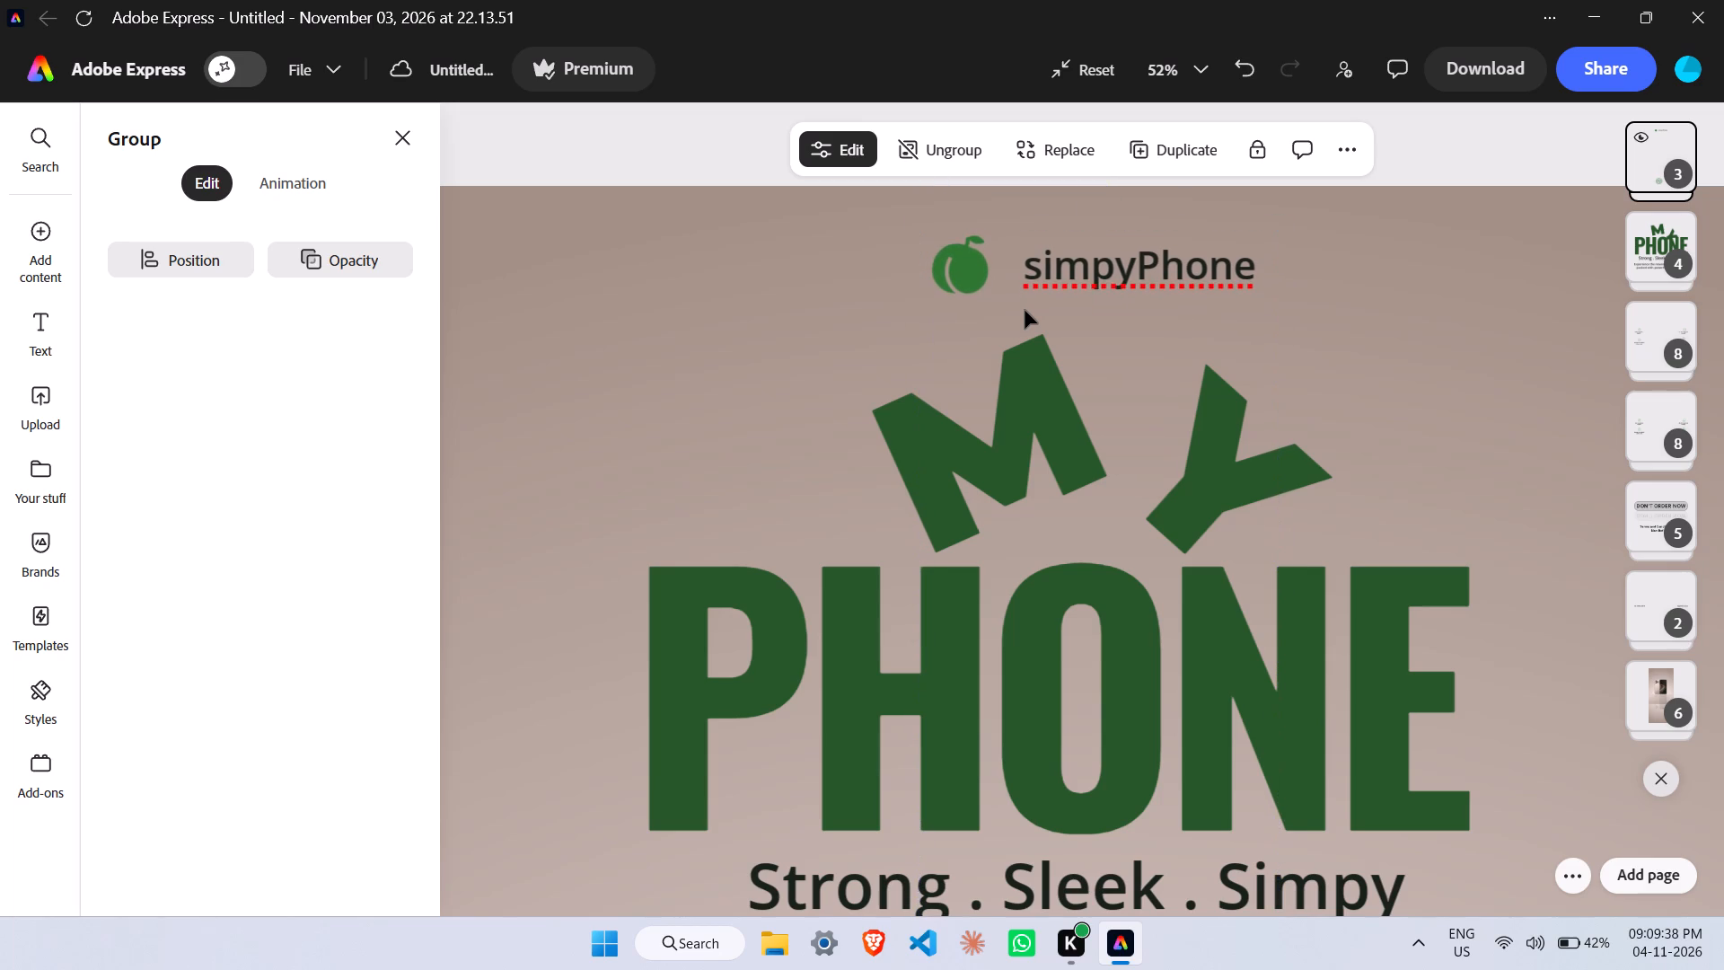
pyautogui.press('Up')
pyautogui.press('Up')
pyautogui.press('Up')
pyautogui.press('Up')
pyautogui.press('Up')
pyautogui.press('Up')
pyautogui.press('Up')
pyautogui.press('Up')
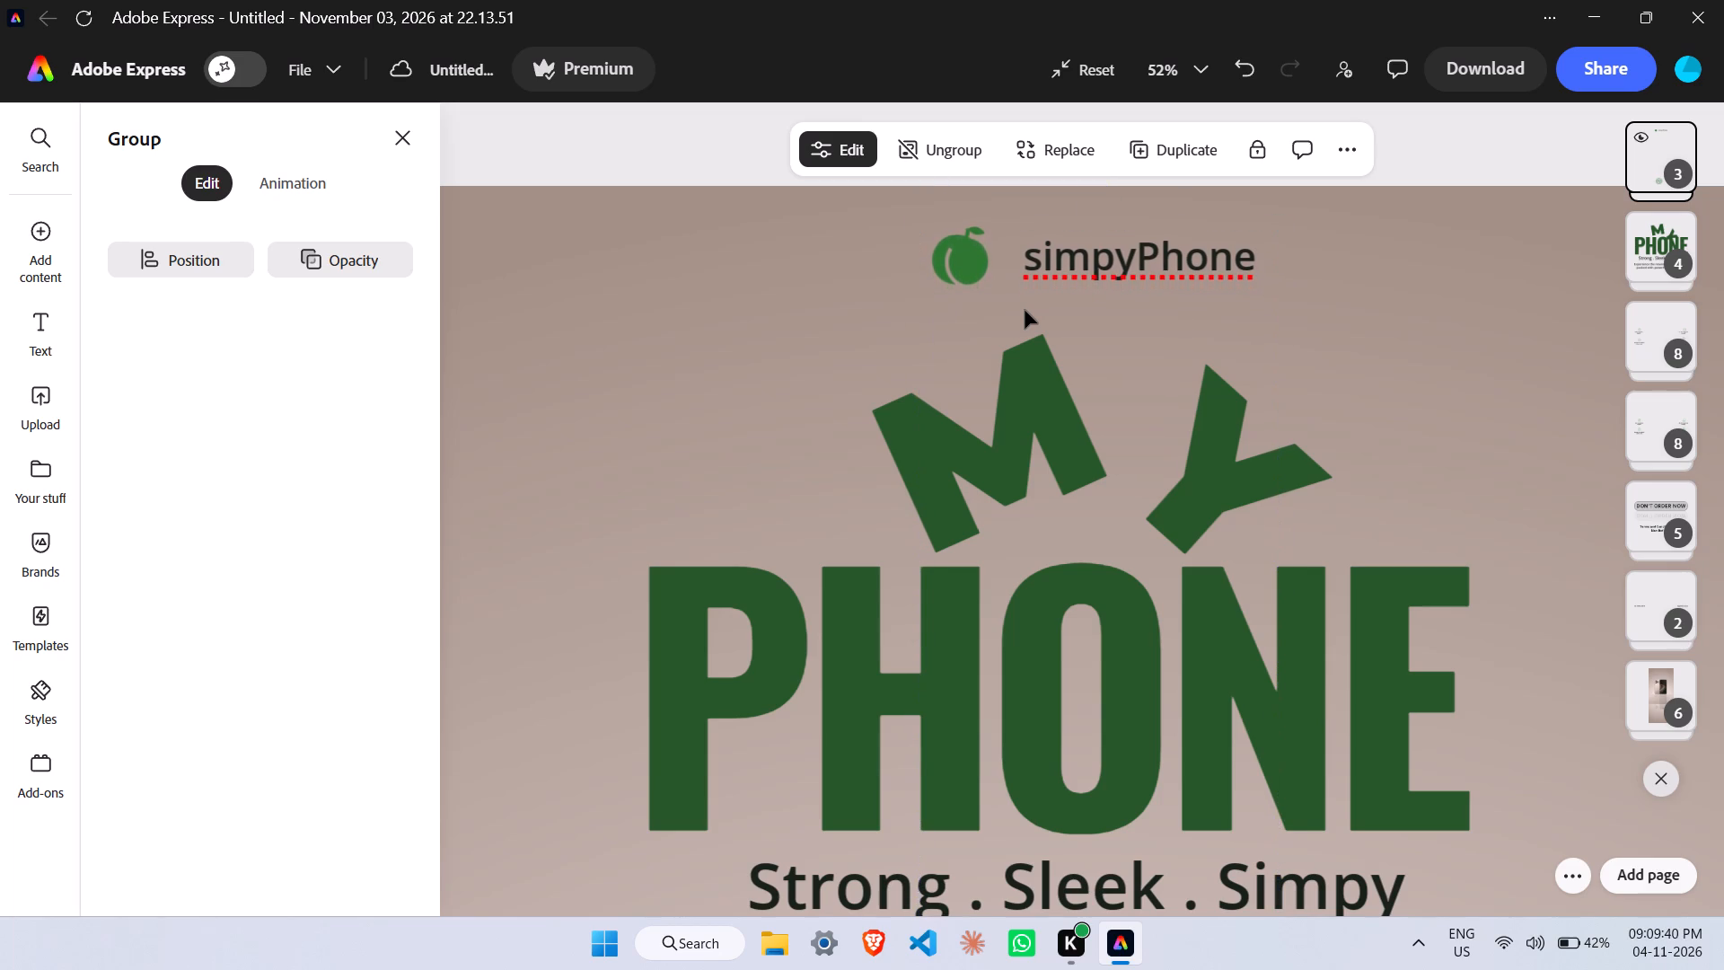
pyautogui.press('Up')
pyautogui.press('Up')
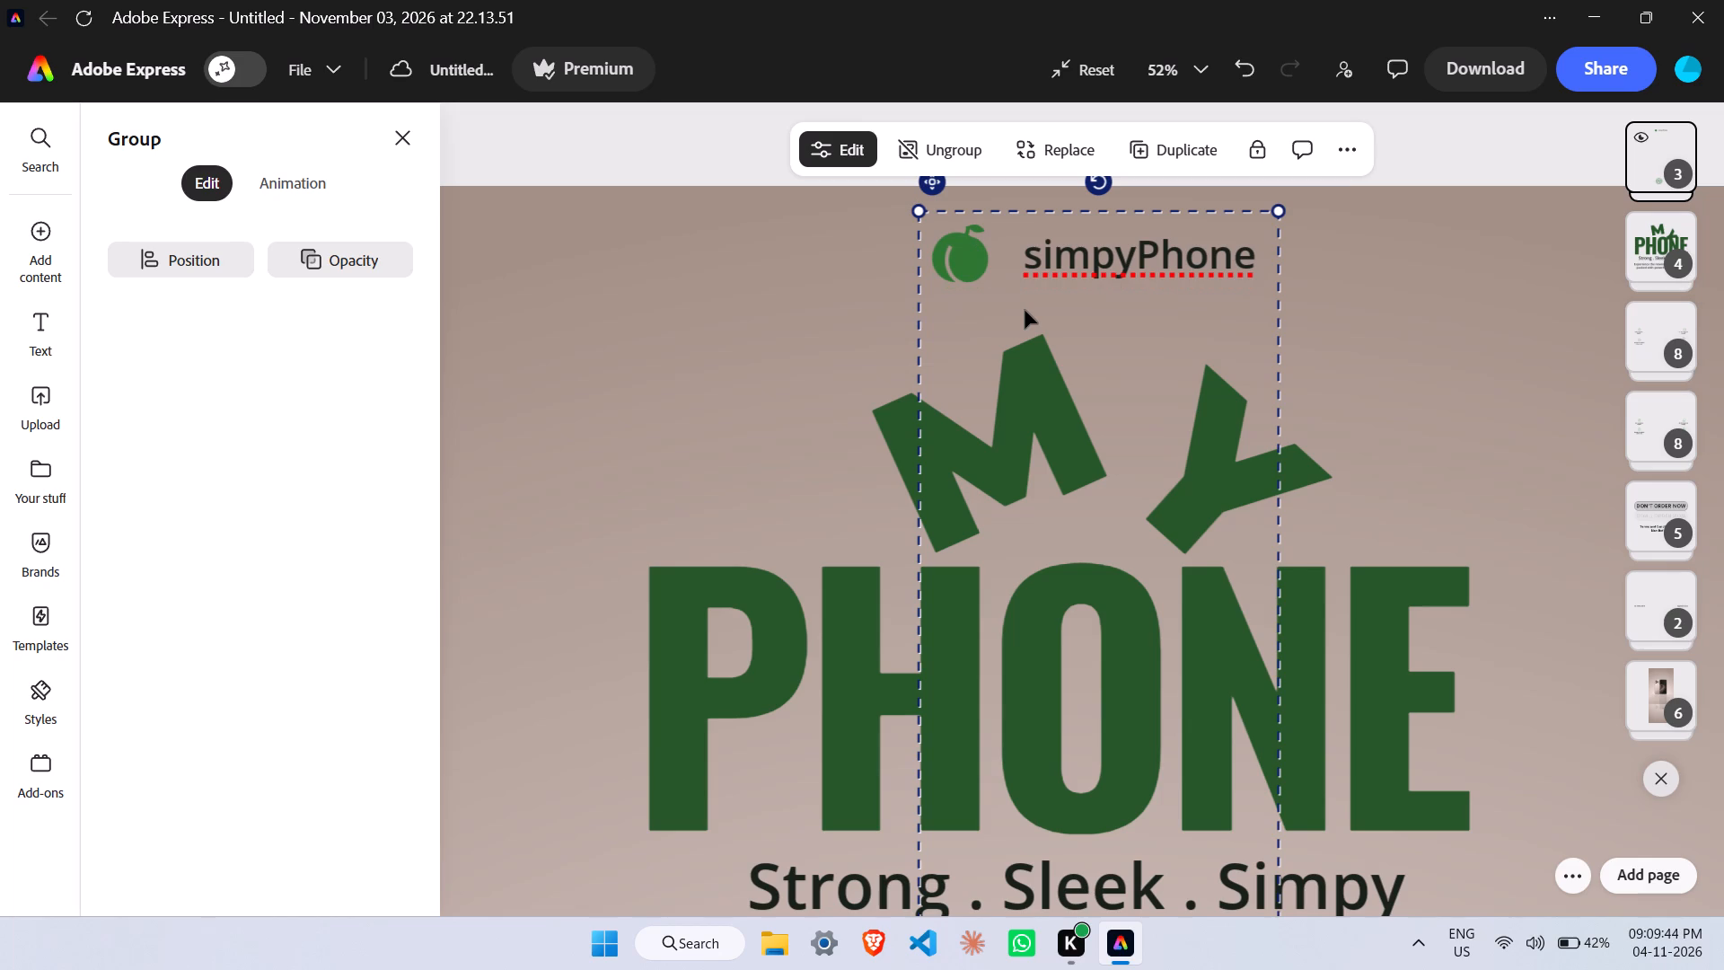
pyautogui.press('Up')
pyautogui.press('Up')
pyautogui.press('Up')
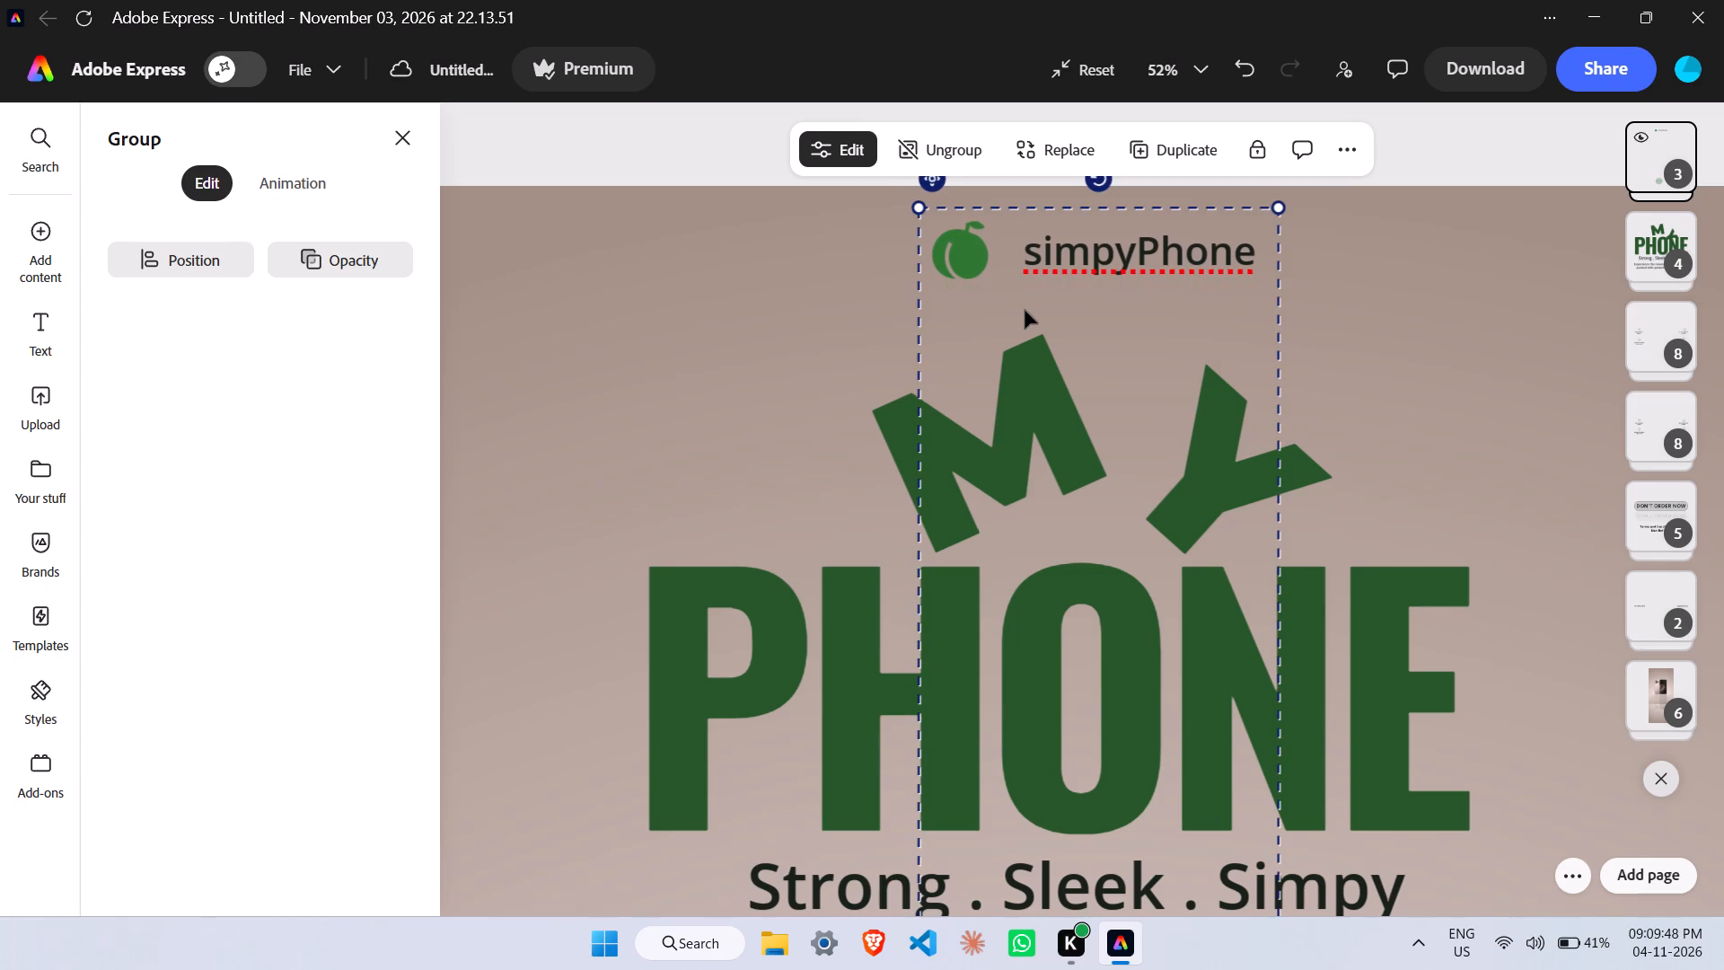
# Adjust the "simpyPhone" logo group horizontally, shifting it slightly left overall to centre it above the "PHONE" title.
pyautogui.press('Right')
pyautogui.press('Right')
pyautogui.press('Right')
pyautogui.press('Right')
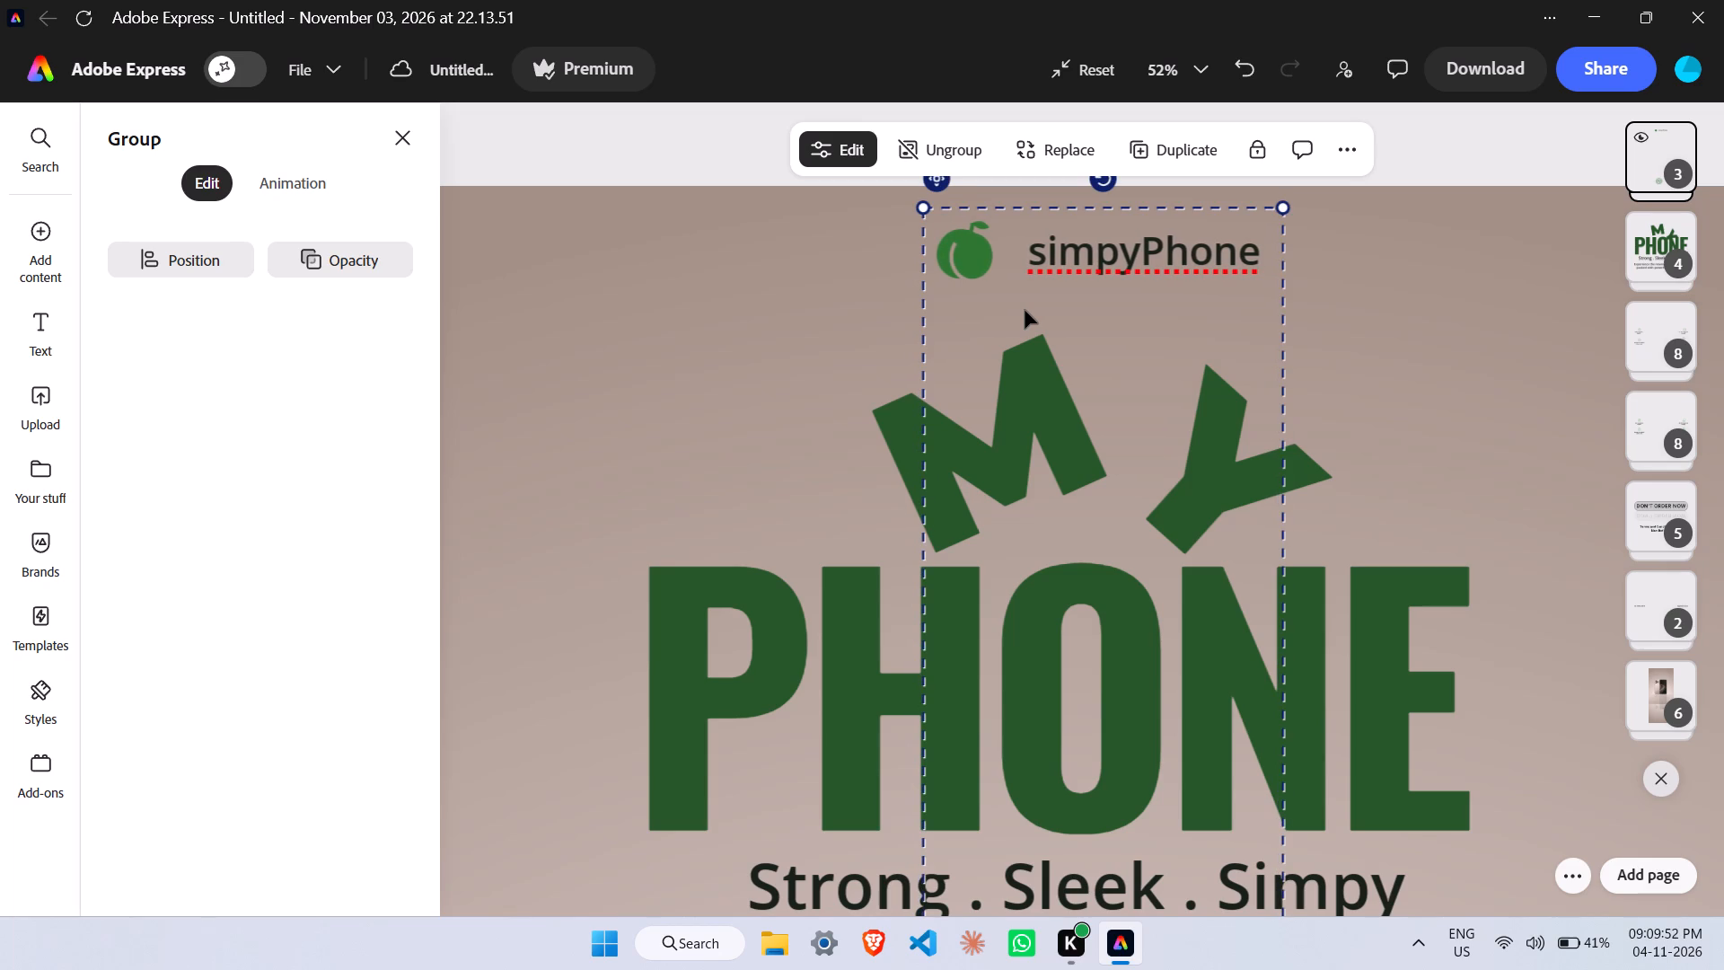
pyautogui.press('Left')
pyautogui.press('Left')
pyautogui.press('Left')
pyautogui.press('Left')
pyautogui.press('Left')
pyautogui.press('Left')
pyautogui.press('Left')
pyautogui.press('Left')
pyautogui.press('Left')
pyautogui.press('Left')
pyautogui.press('Left')
pyautogui.press('Left')
pyautogui.press('Left')
pyautogui.press('Left')
pyautogui.press('Left')
pyautogui.press('Left')
pyautogui.press('Left')
pyautogui.press('Right')
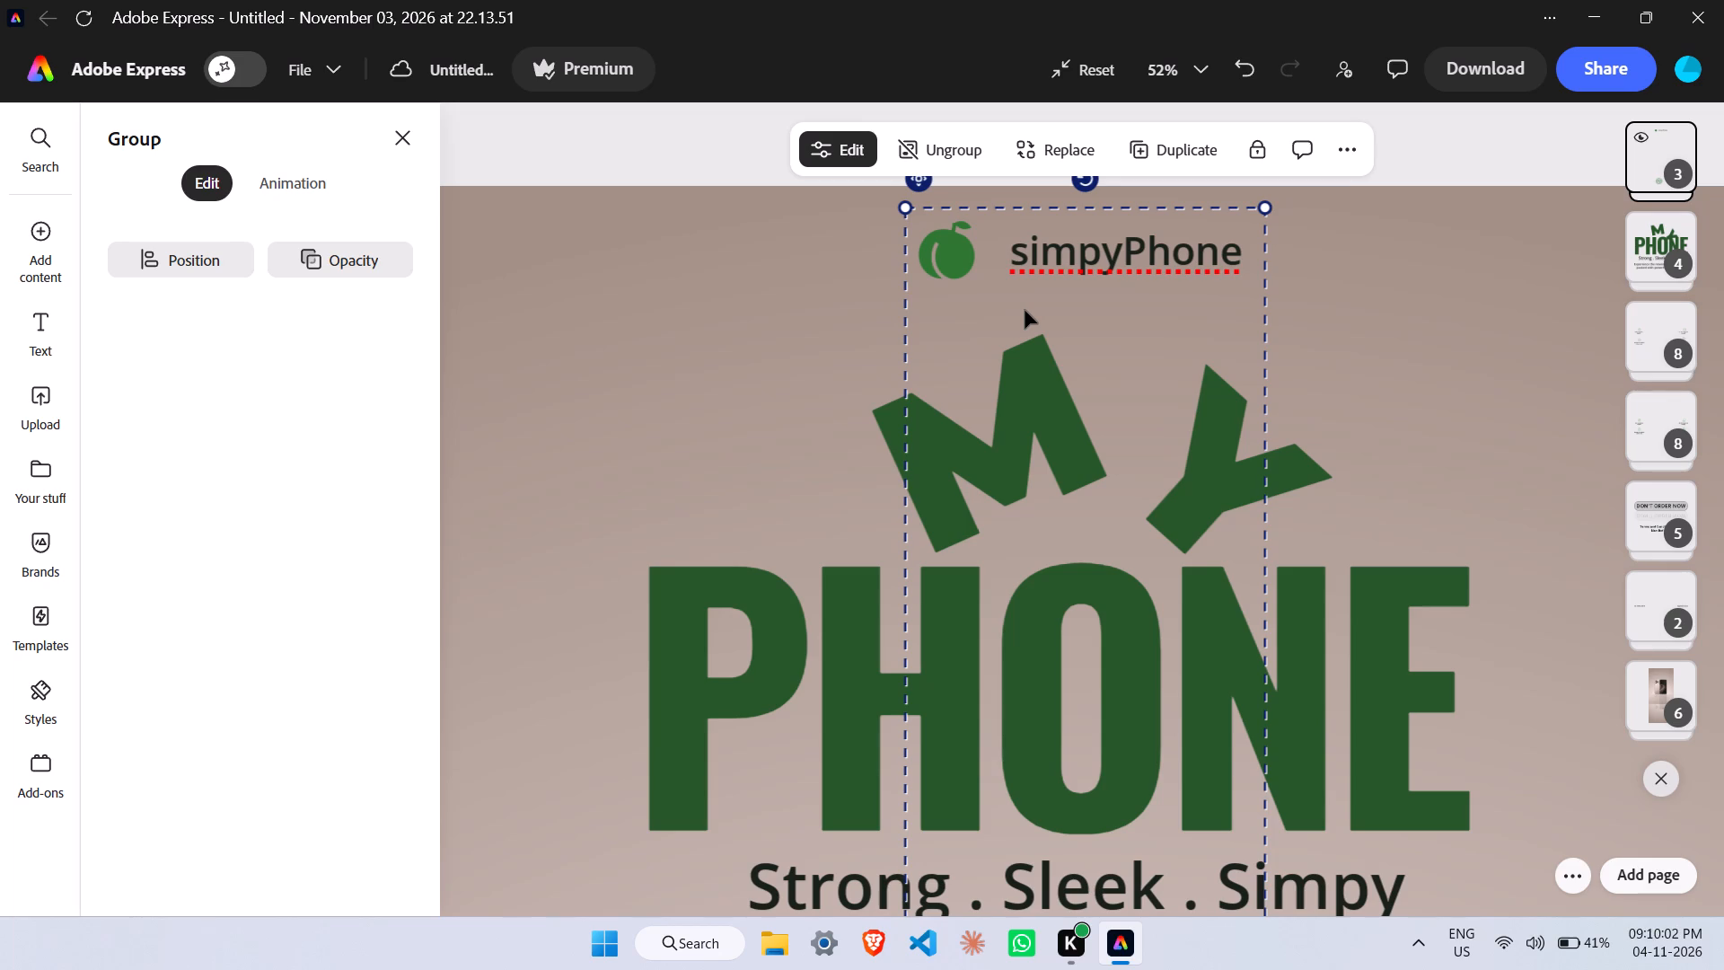
pyautogui.press('Right')
# Lower the "simpyPhone" logo group closer to the "MY" lettering and nudge it very slightly right.
pyautogui.press('Down')
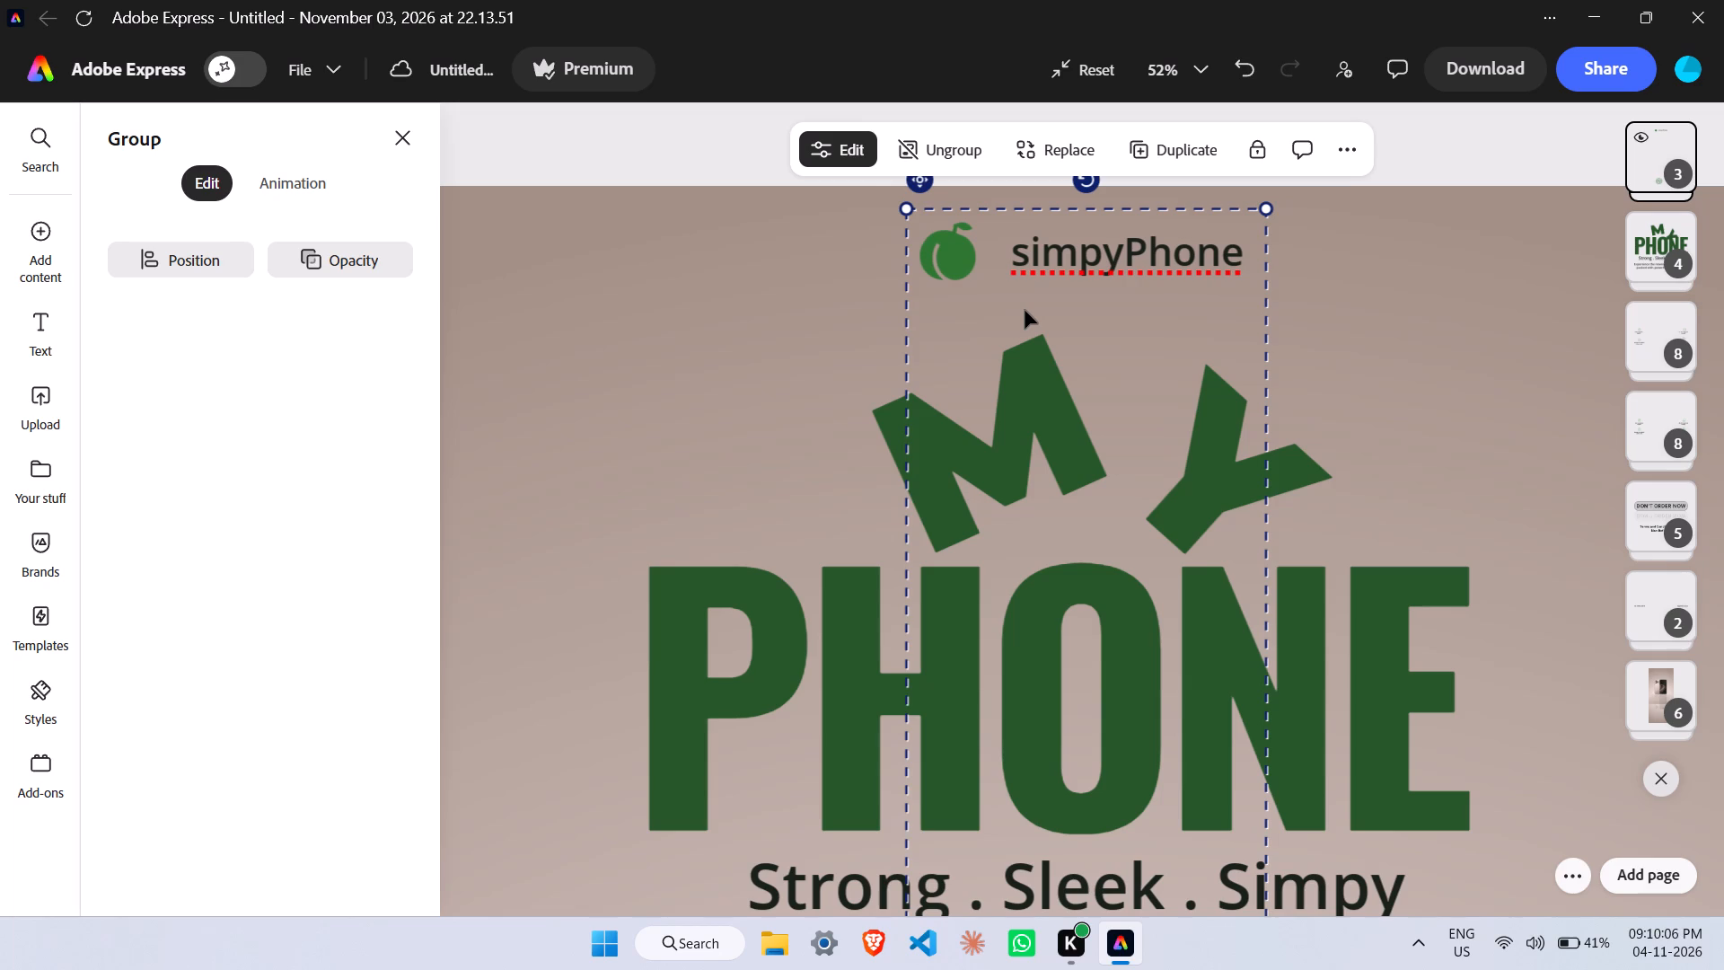
pyautogui.press('Down')
pyautogui.press('Down')
pyautogui.press('Right')
pyautogui.press('Down')
pyautogui.press('Down')
pyautogui.press('Right')
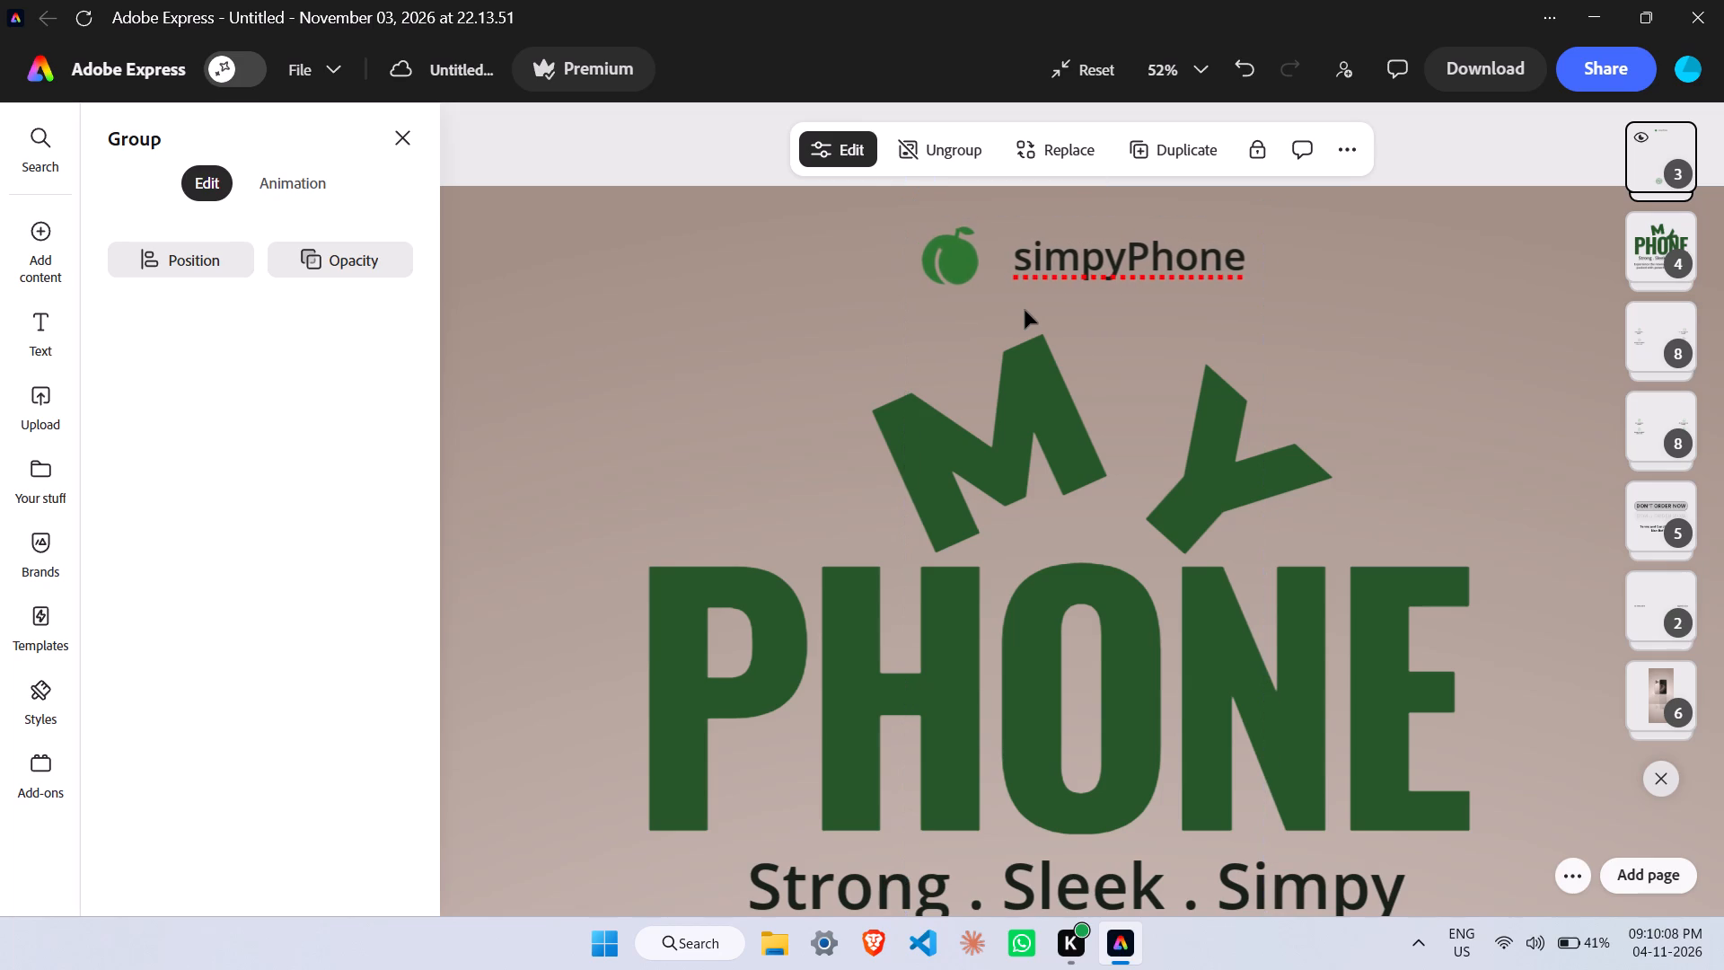
pyautogui.press('Down')
pyautogui.press('Right')
pyautogui.press('Down')
pyautogui.press('Down')
pyautogui.press('Down')
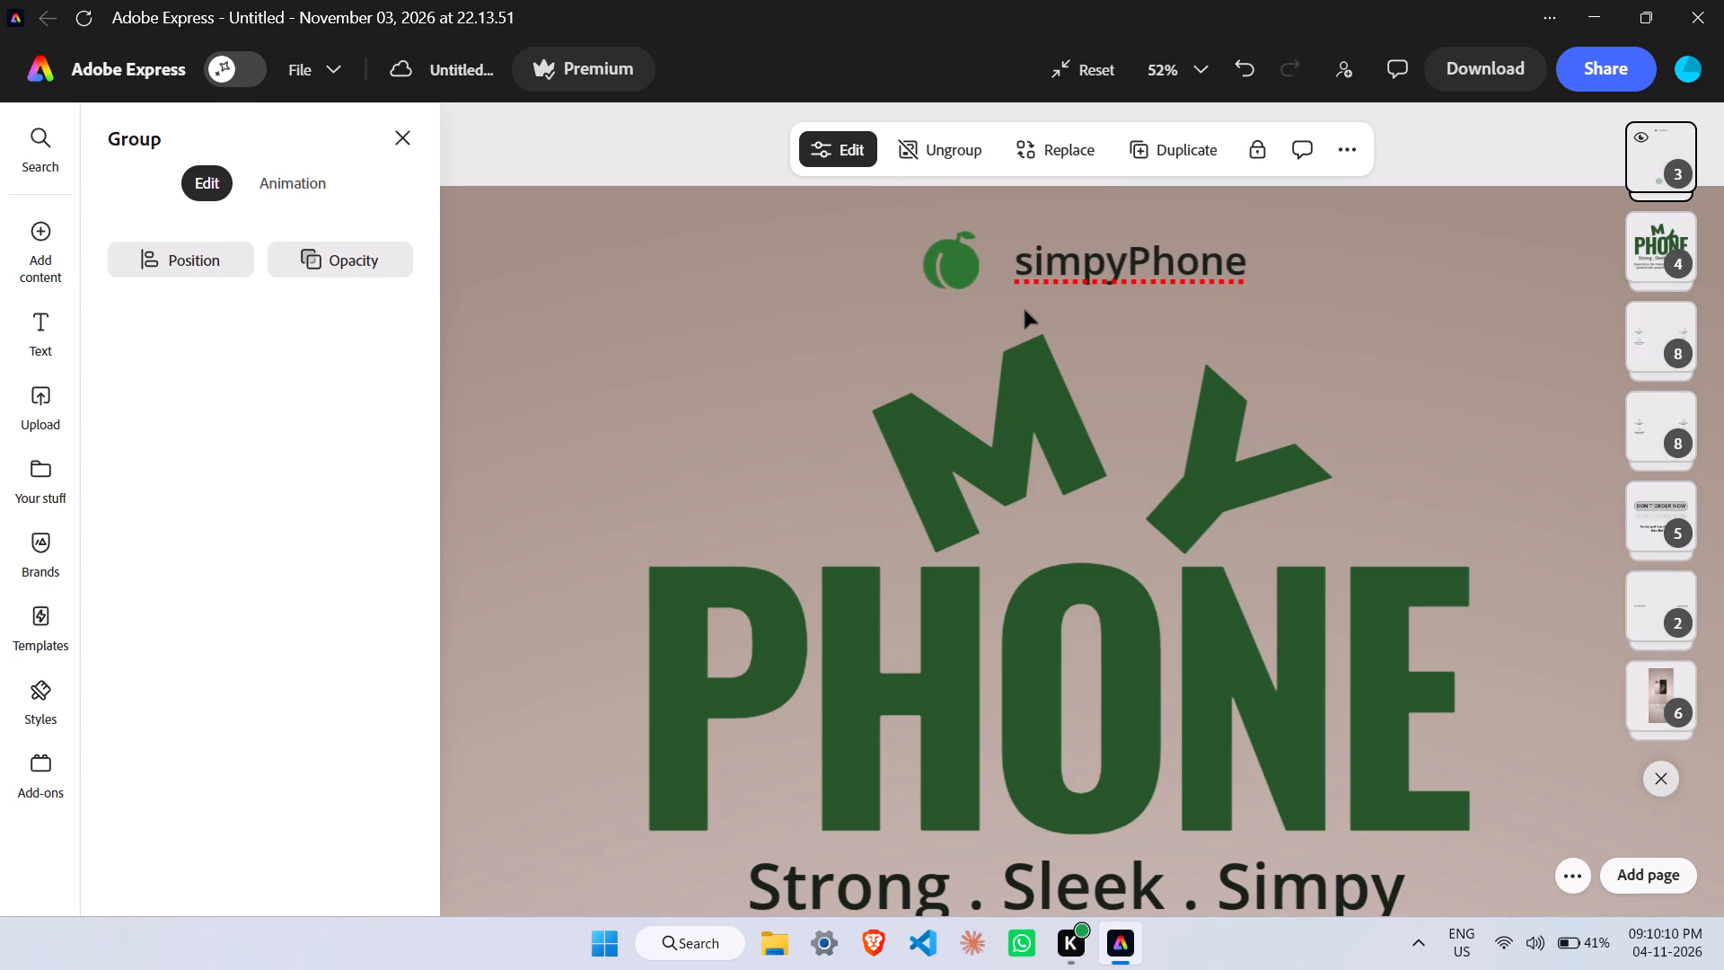
pyautogui.press('Down')
pyautogui.press('Down')
pyautogui.press('Down')
pyautogui.press('Down')
pyautogui.press('Down')
pyautogui.press('Down')
pyautogui.press('Down')
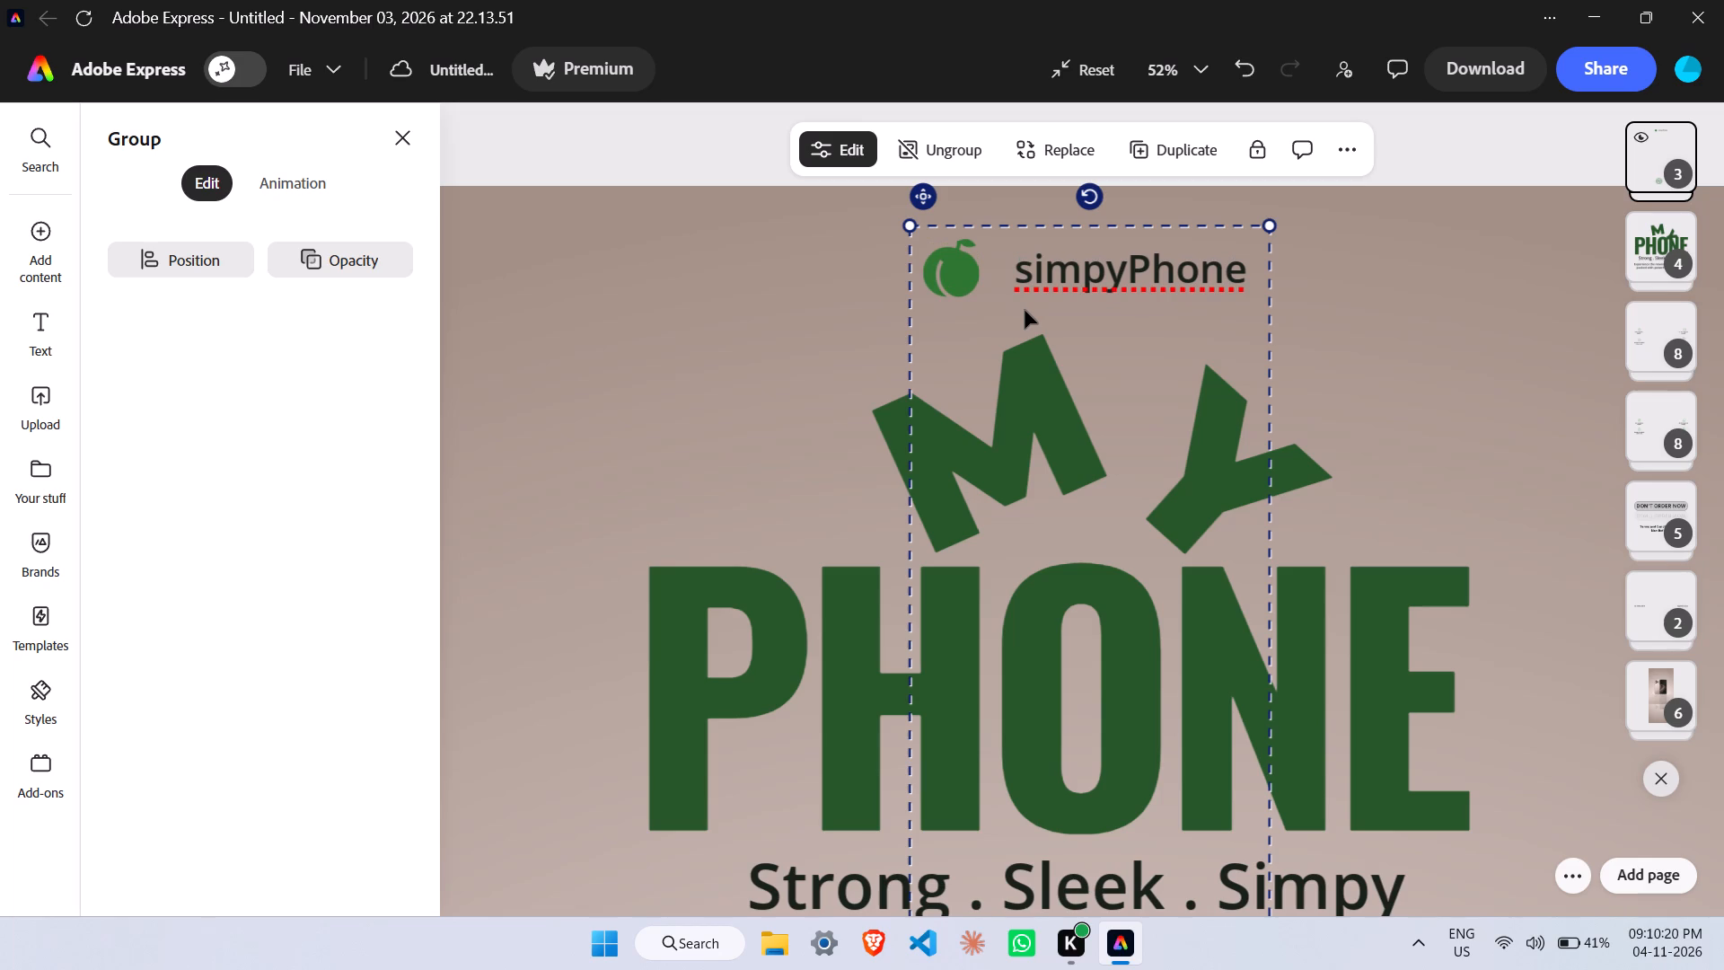
pyautogui.press('Left')
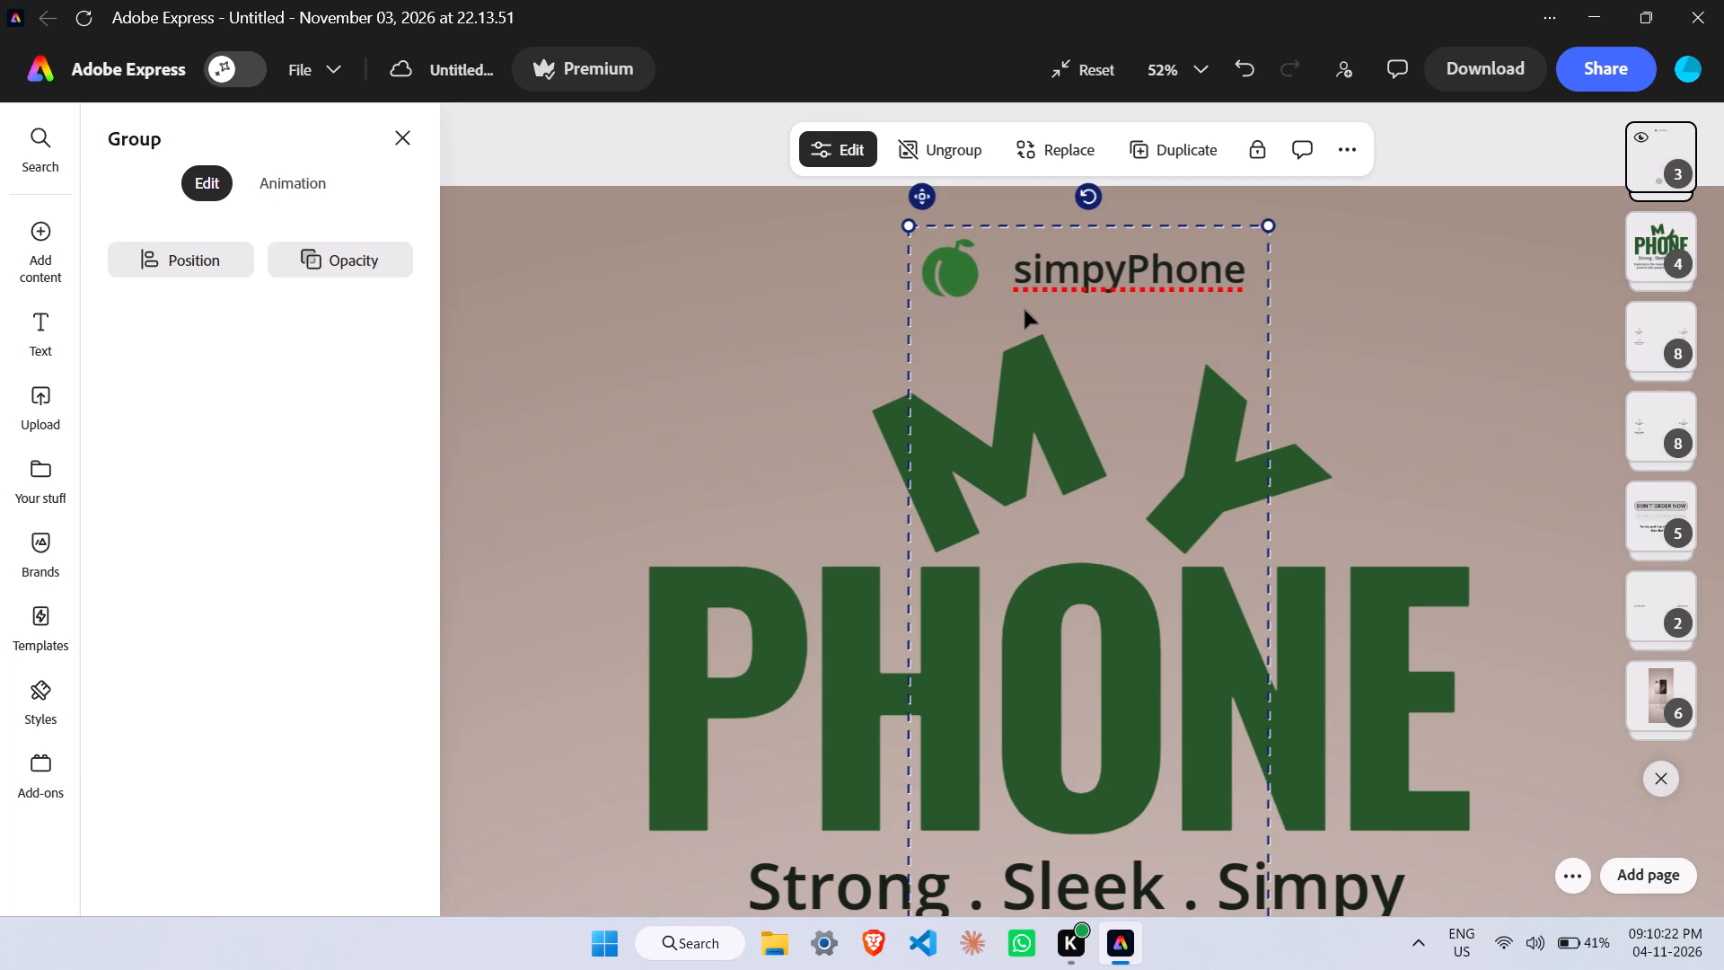
pyautogui.press('Right')
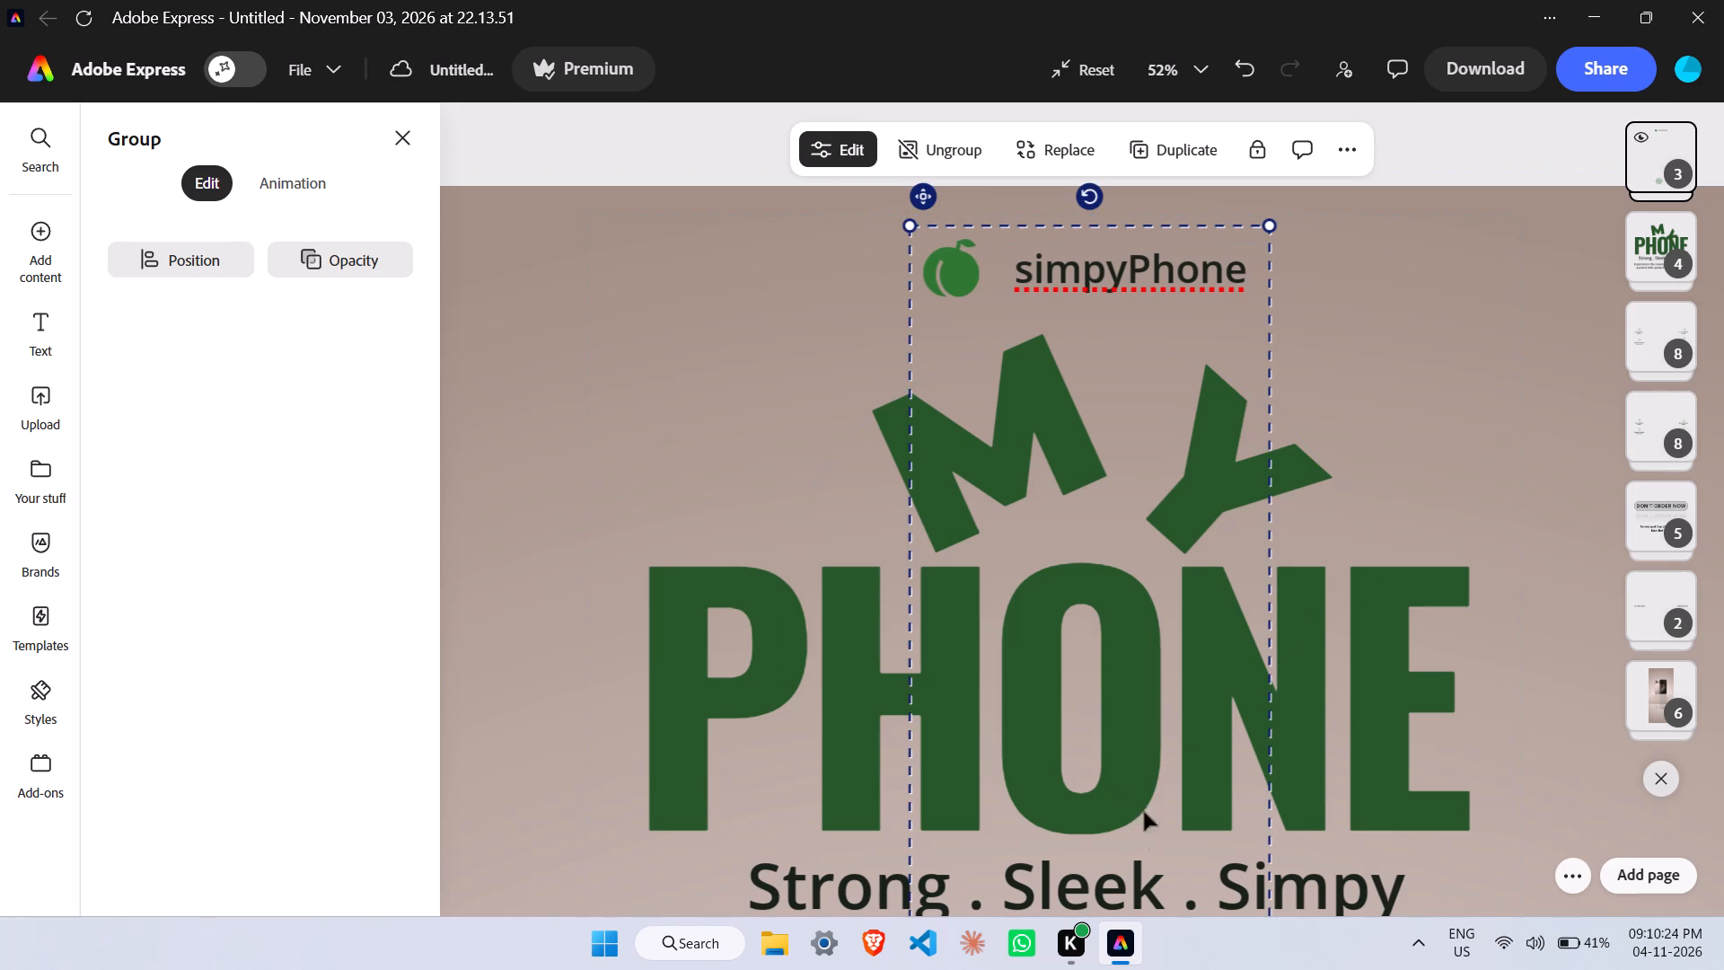
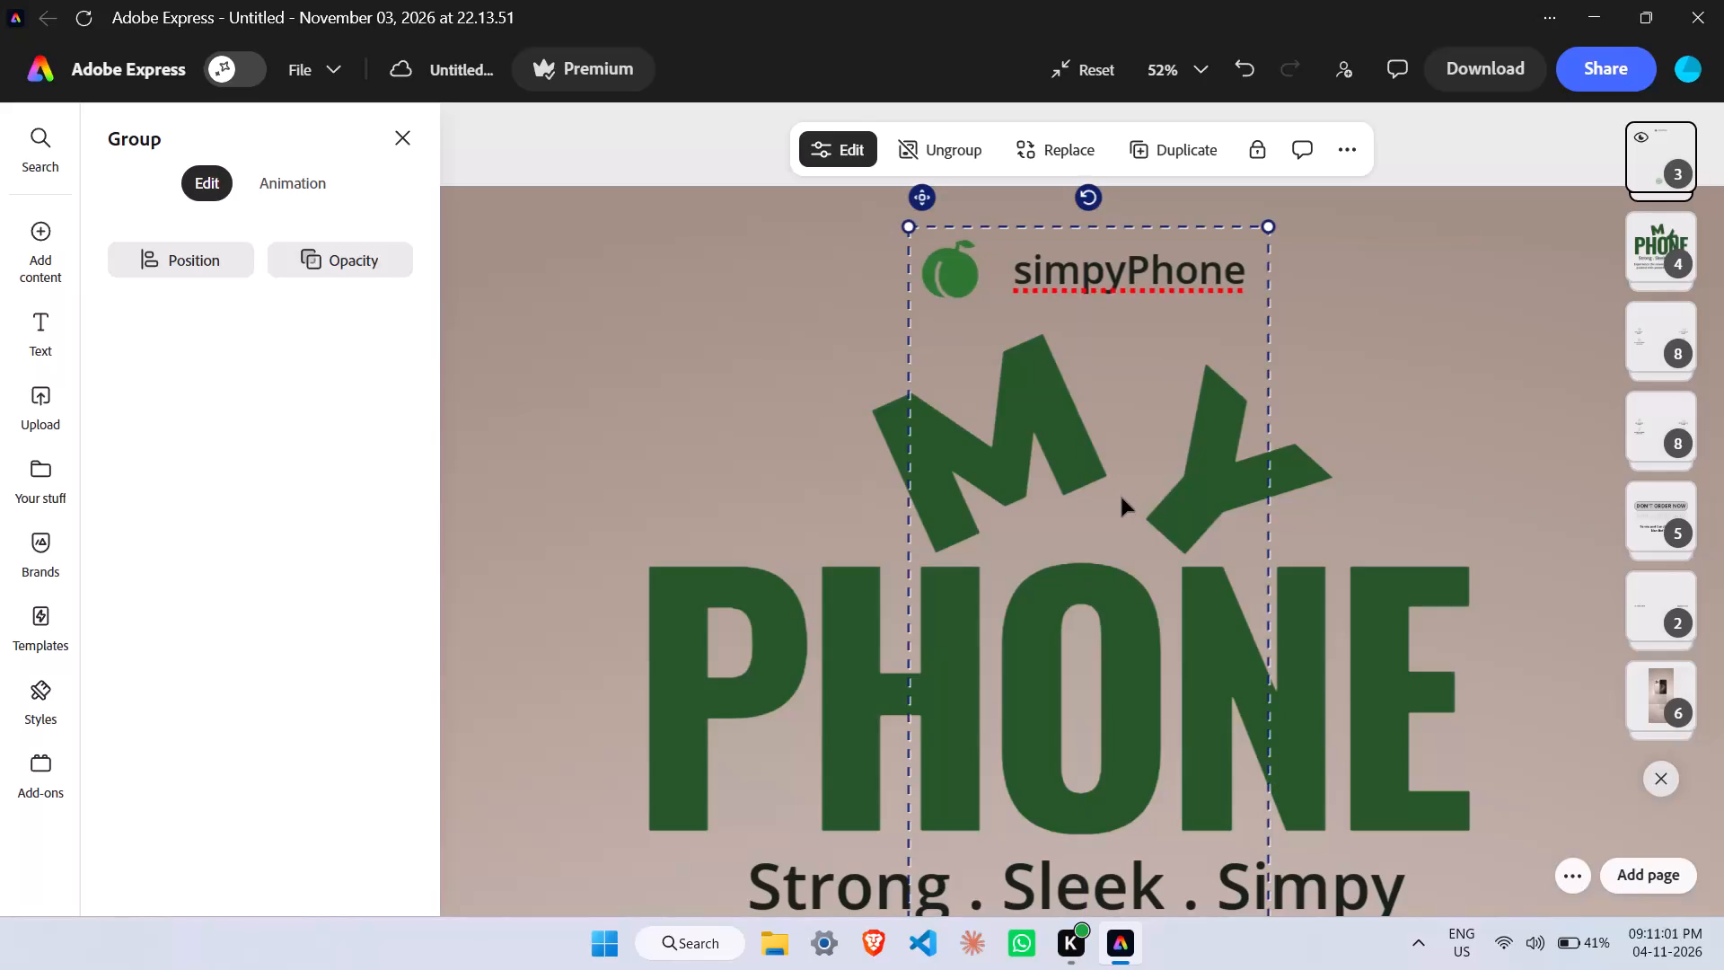
# Nudge the "simpyPhone" logo group right in fine increments, towards the centre of the "PHONE" title.
pyautogui.click(1121, 498)
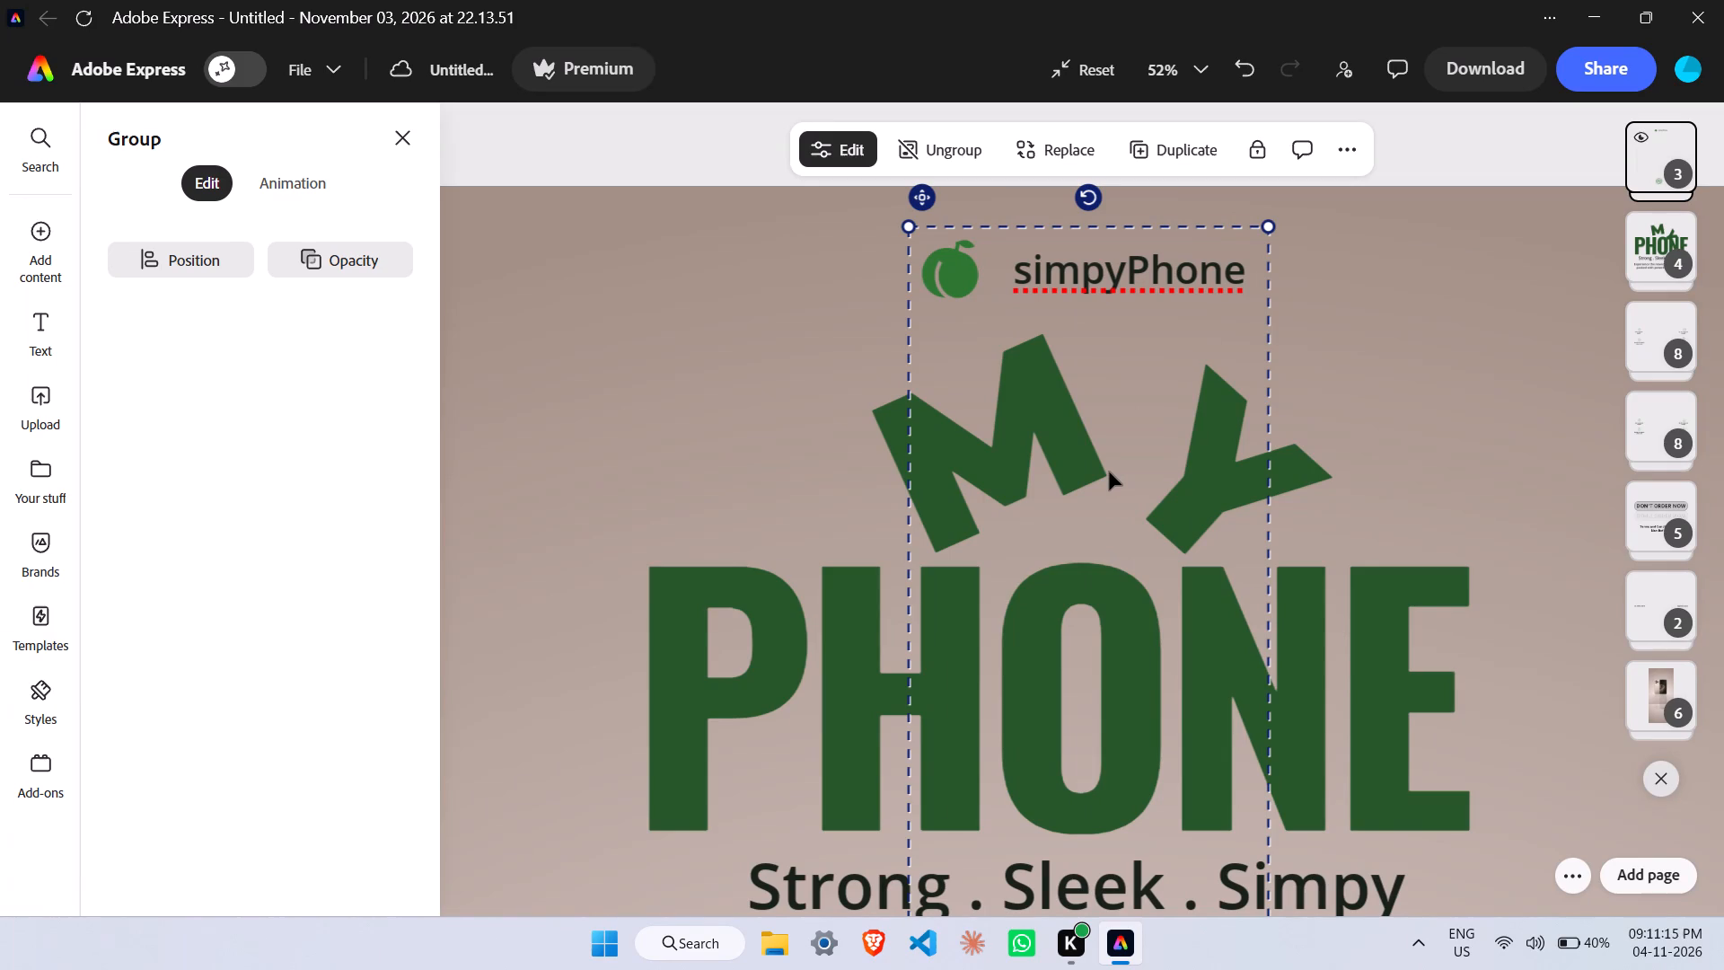
pyautogui.press('Right')
pyautogui.press('Right')
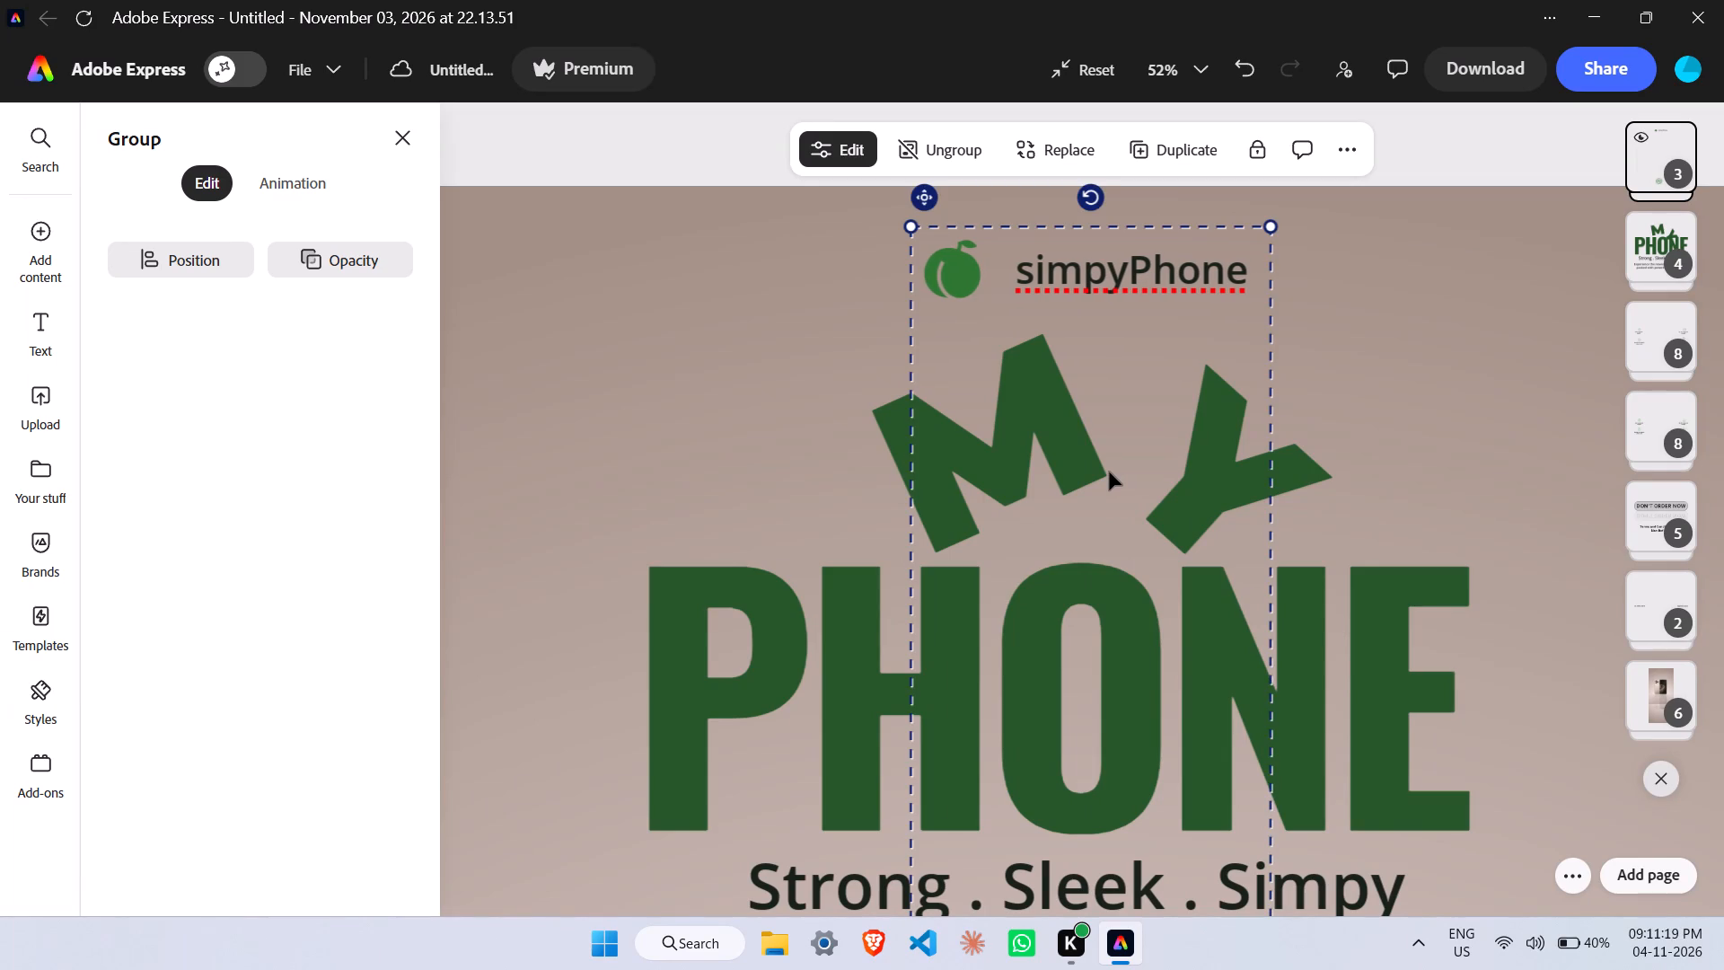
pyautogui.press('Right')
pyautogui.press('Right')
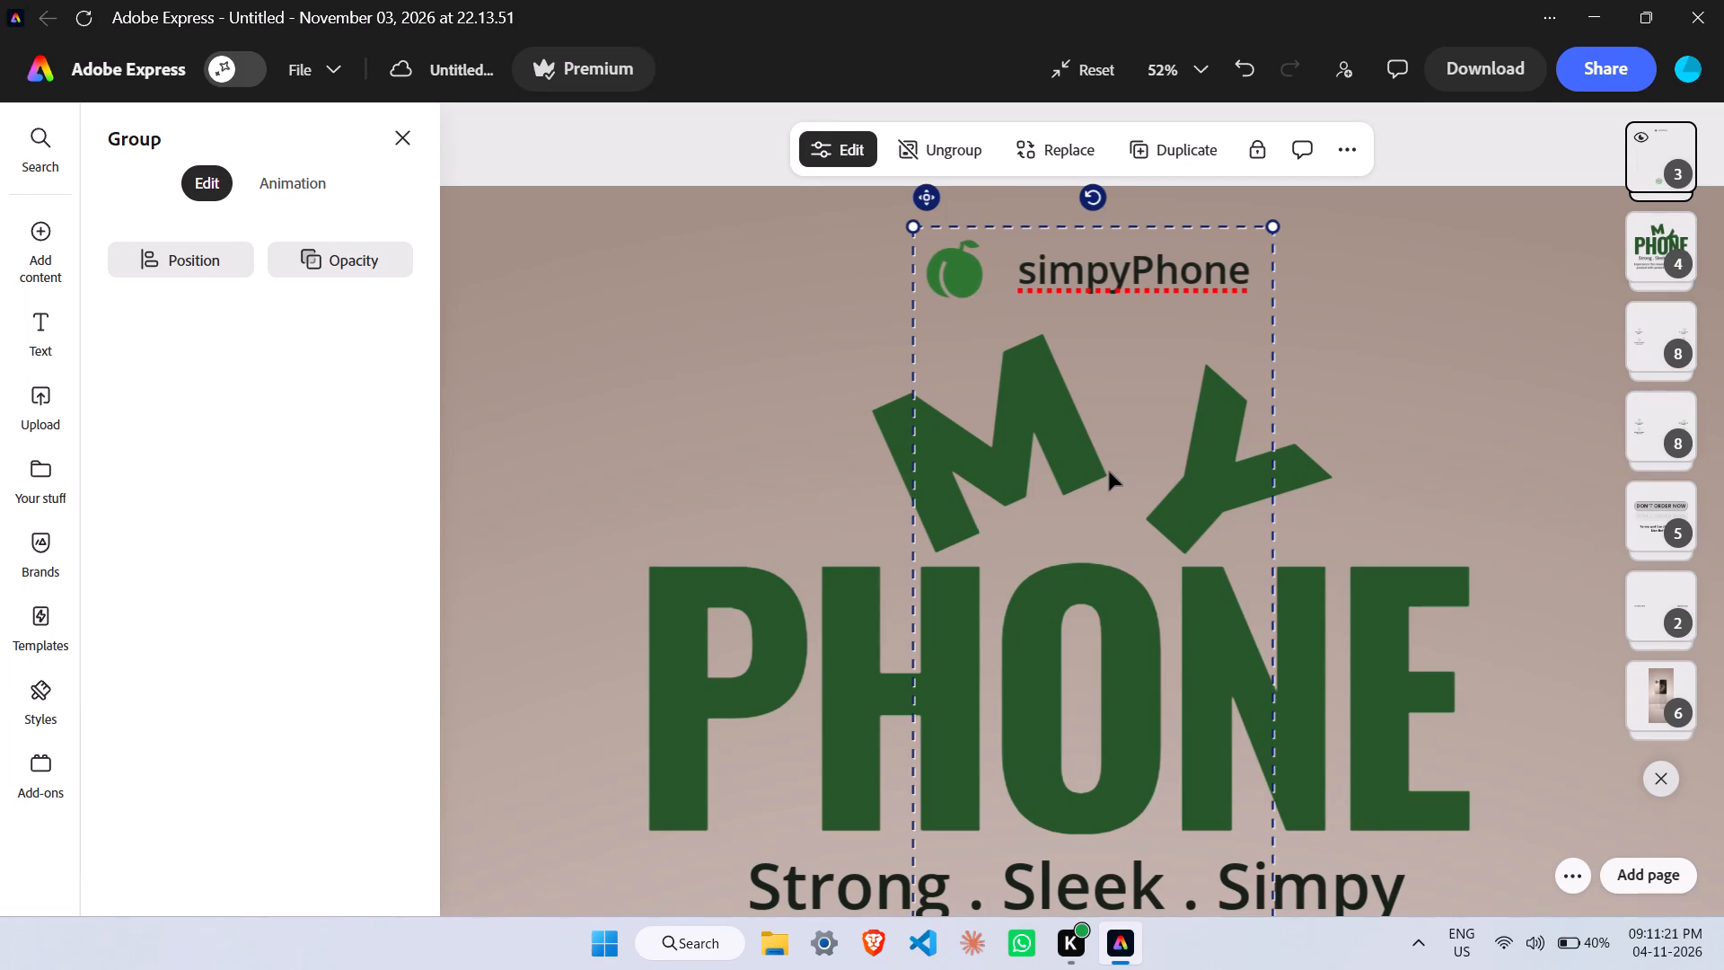
pyautogui.press('Right')
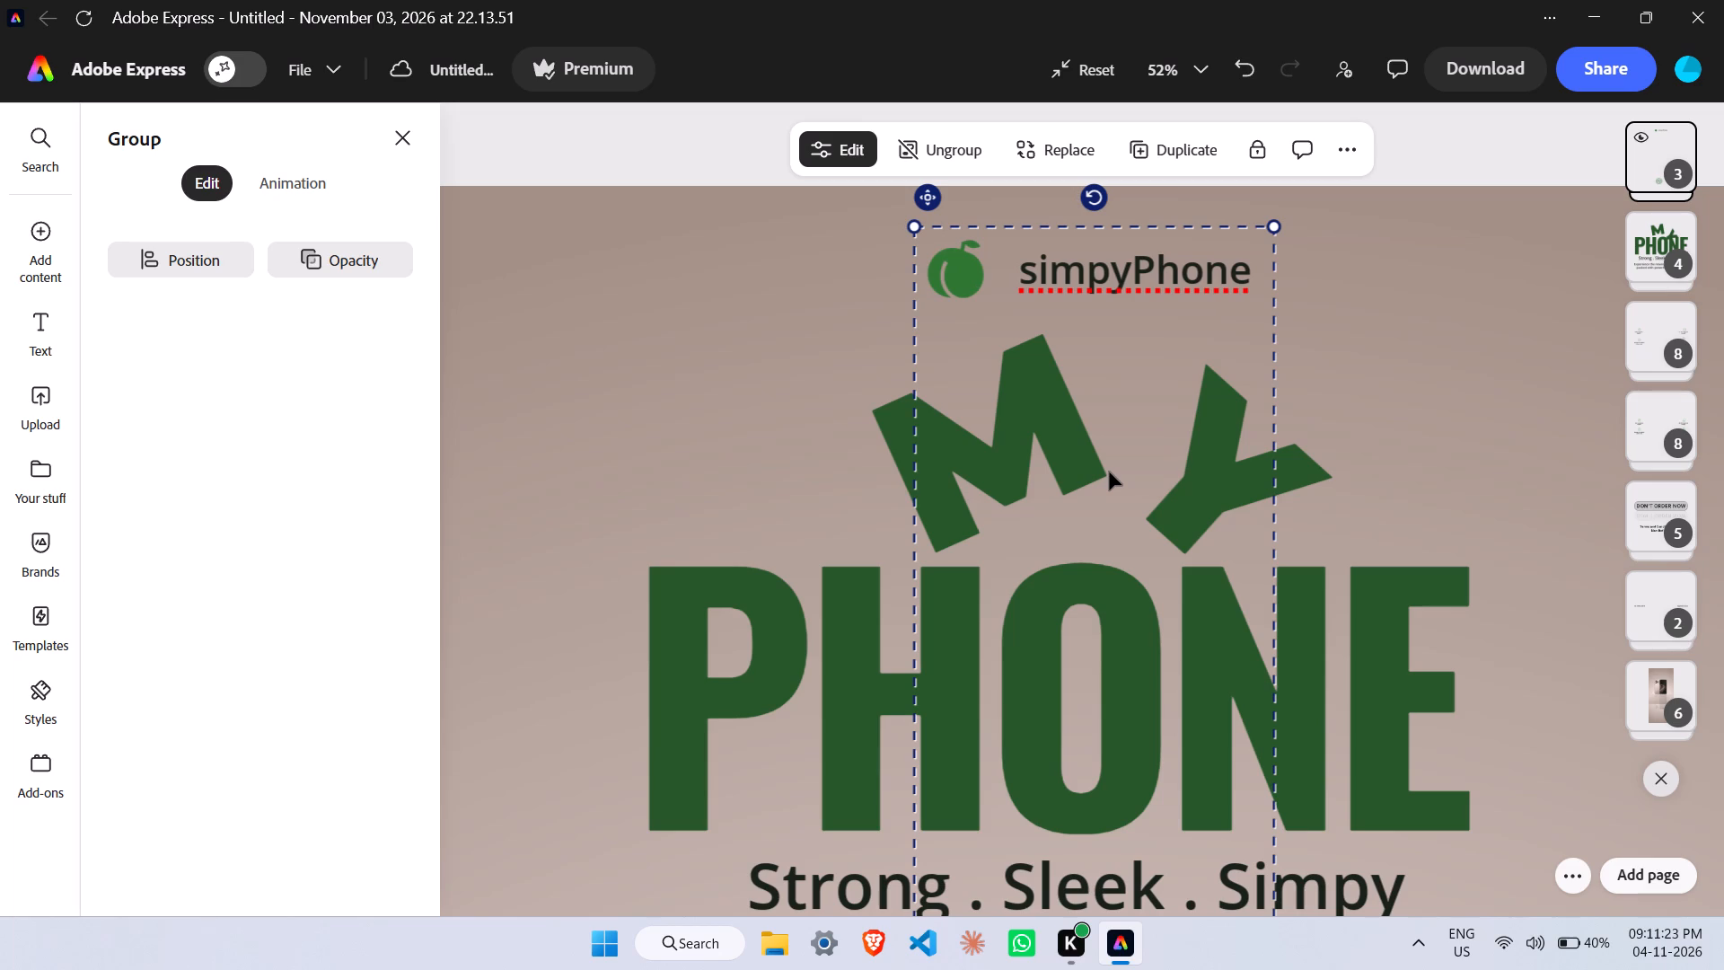
pyautogui.press('Right')
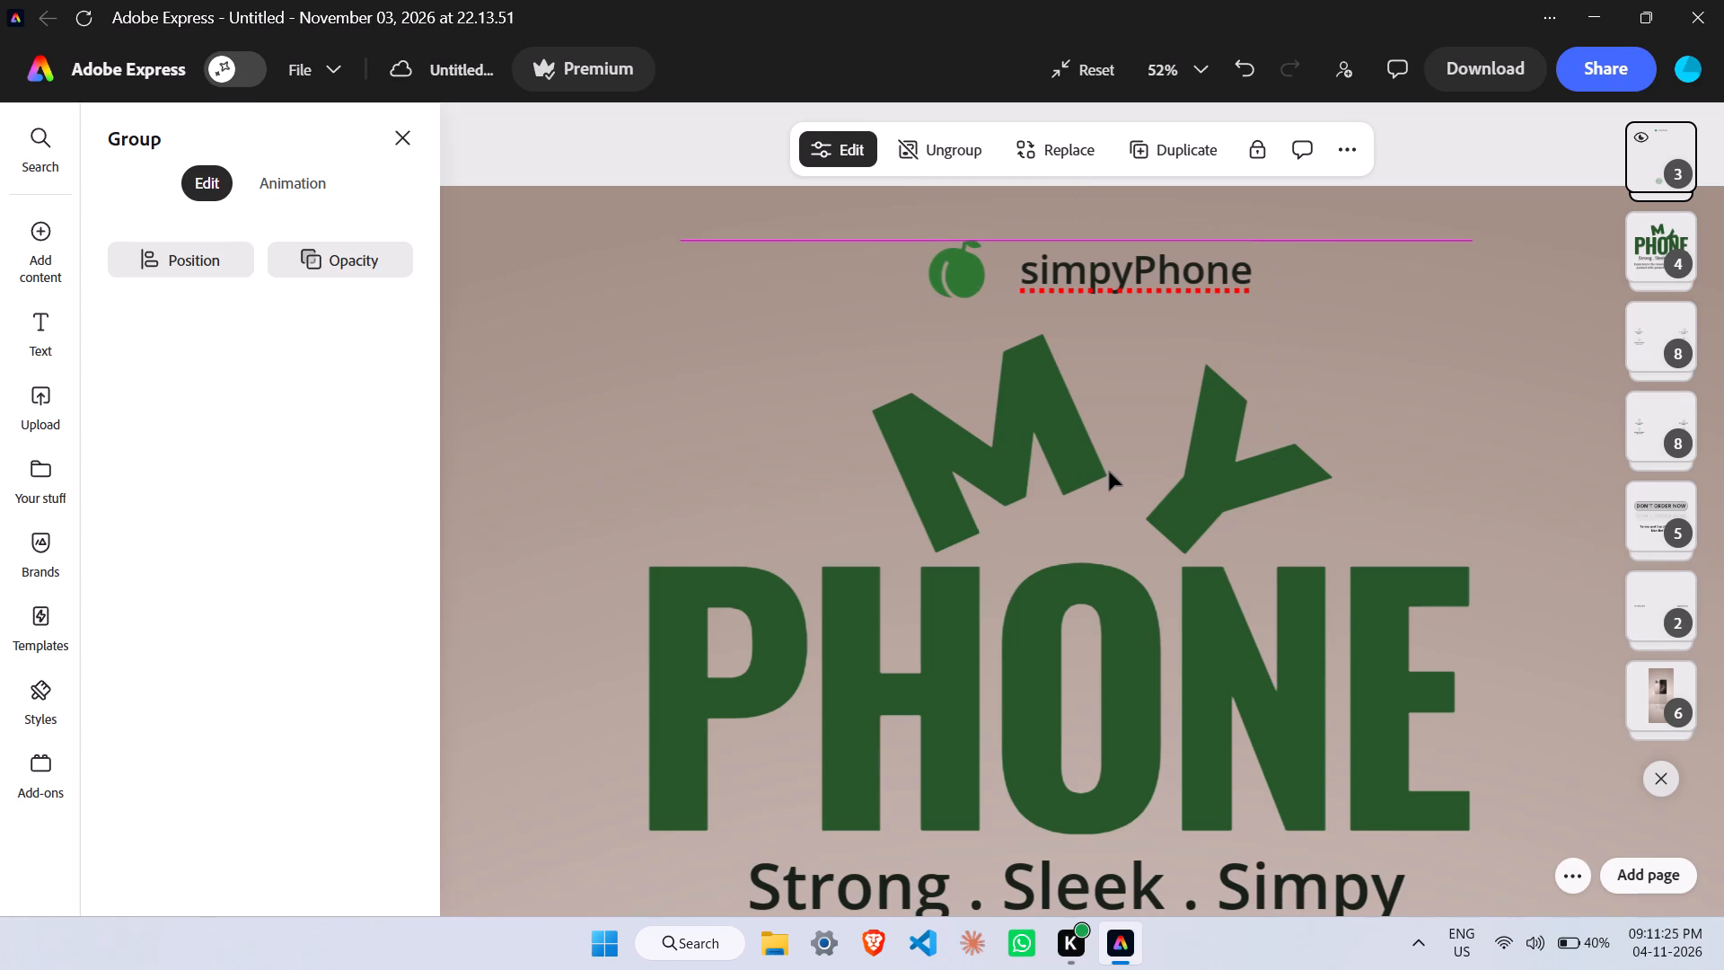
pyautogui.press('Right')
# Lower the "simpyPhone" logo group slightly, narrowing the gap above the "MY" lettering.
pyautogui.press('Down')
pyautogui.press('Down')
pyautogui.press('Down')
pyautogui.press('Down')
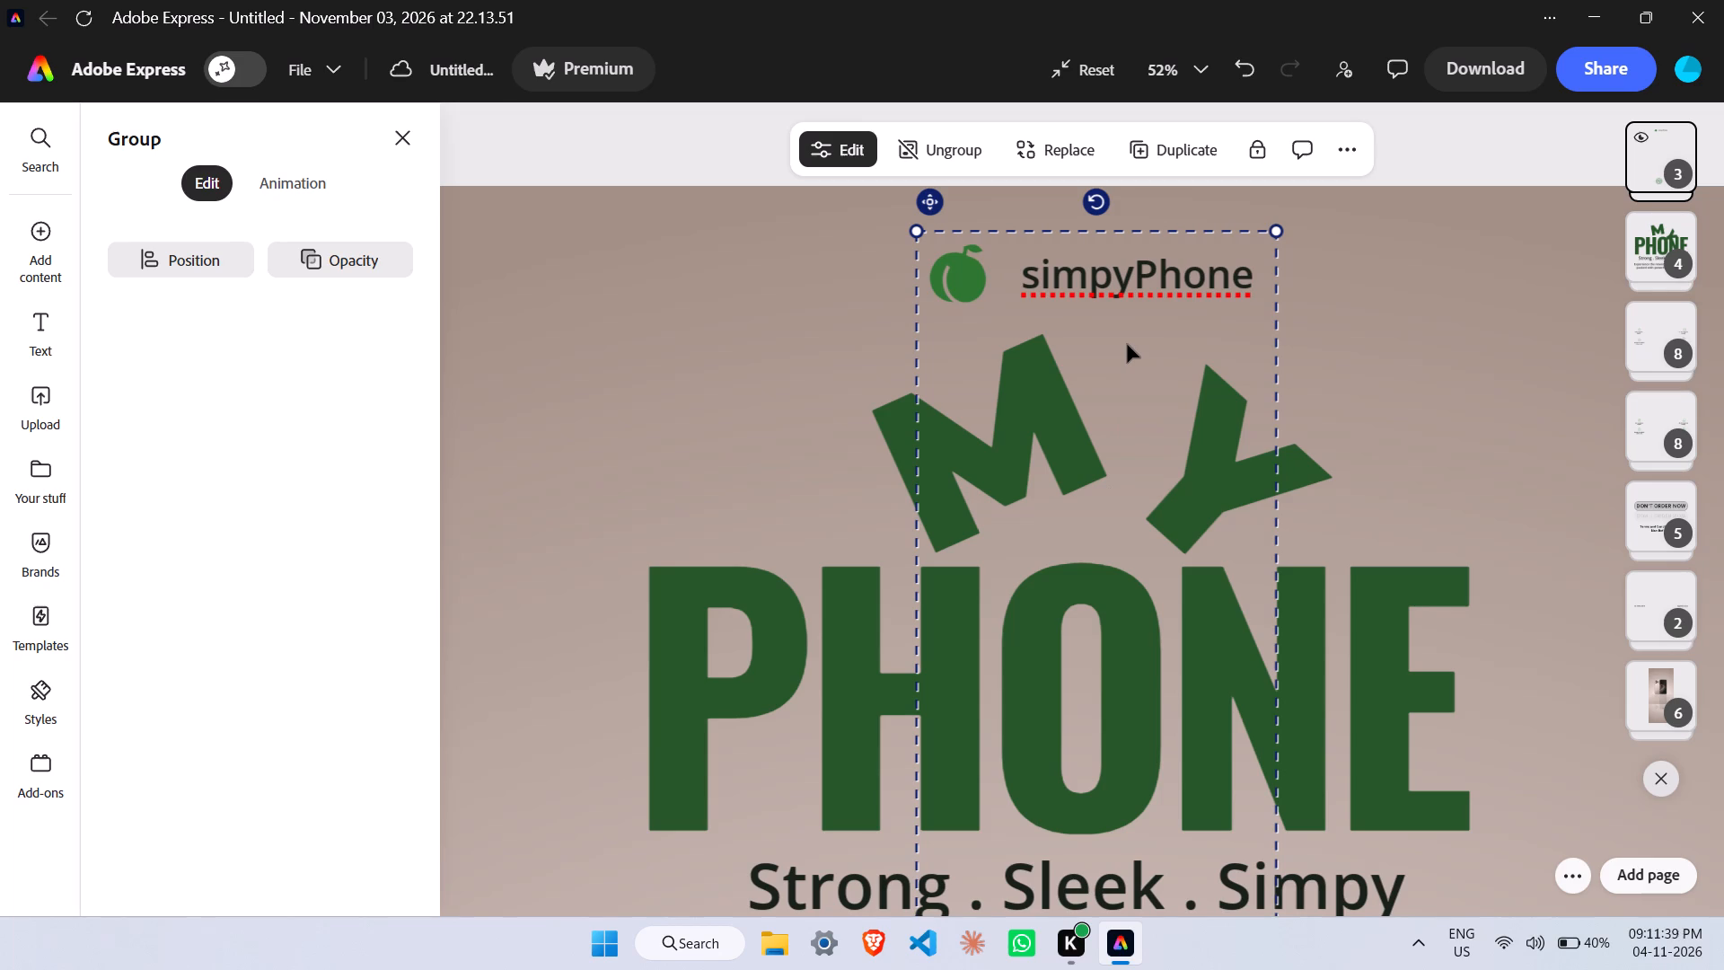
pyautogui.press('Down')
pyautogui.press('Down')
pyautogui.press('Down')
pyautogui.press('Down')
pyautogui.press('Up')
# Shift the "simpyPhone" logo group further right in fine increments to centre it above the "MY" lettering.
pyautogui.press('Right')
pyautogui.press('Right')
pyautogui.press('Right')
pyautogui.press('Right')
pyautogui.press('Right')
pyautogui.press('Right')
pyautogui.press('Right')
pyautogui.press('Right')
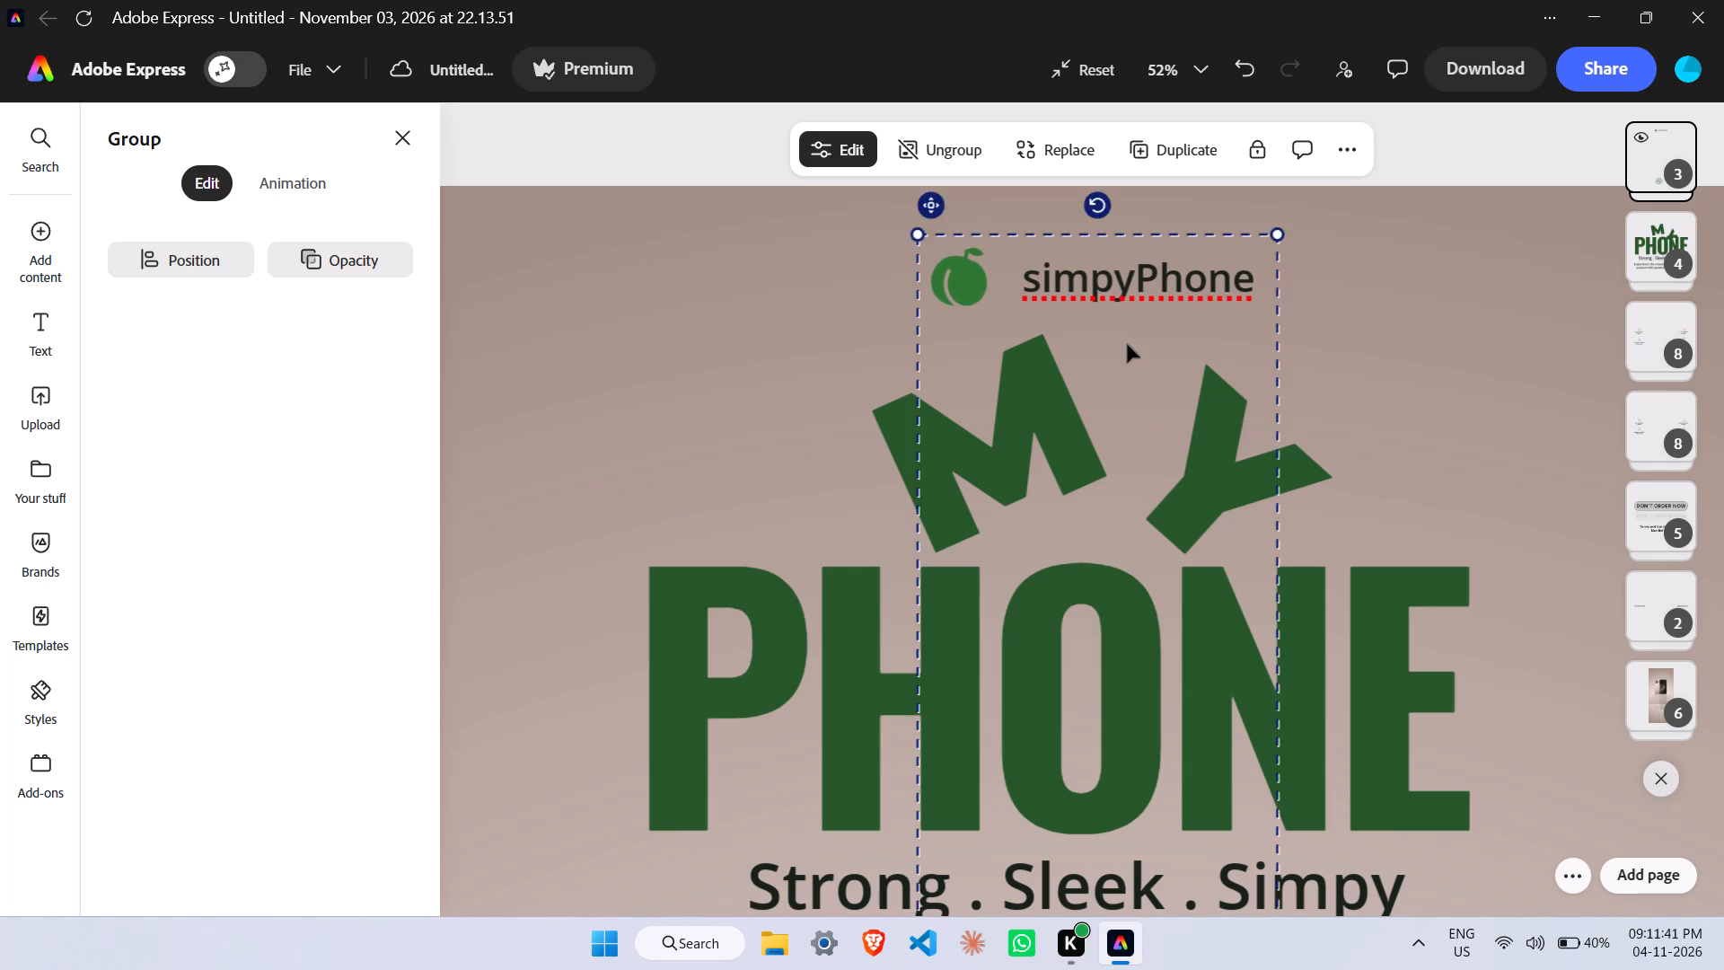
pyautogui.press('Left')
pyautogui.press('Right')
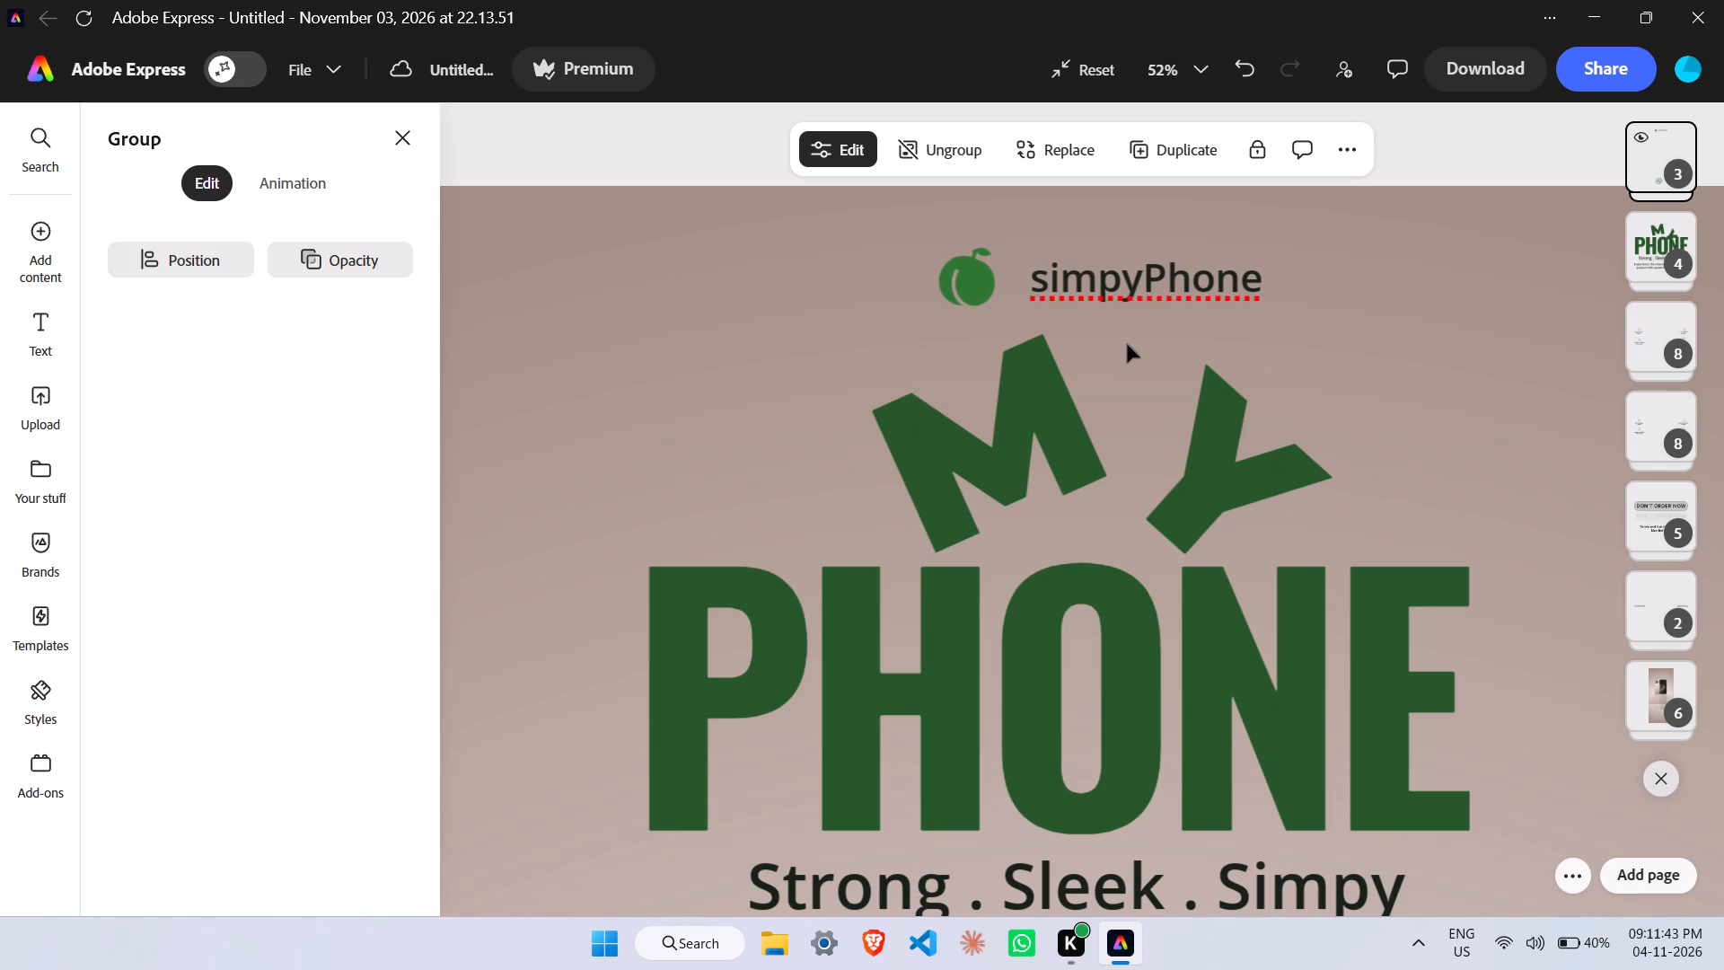
pyautogui.press('Left')
pyautogui.press('Up')
pyautogui.press('Right')
# Raise the "simpyPhone" logo group slightly overall, fine-tuning its gap above the "MY" lettering.
pyautogui.press('Up')
pyautogui.press('Up')
pyautogui.press('Up')
pyautogui.press('Up')
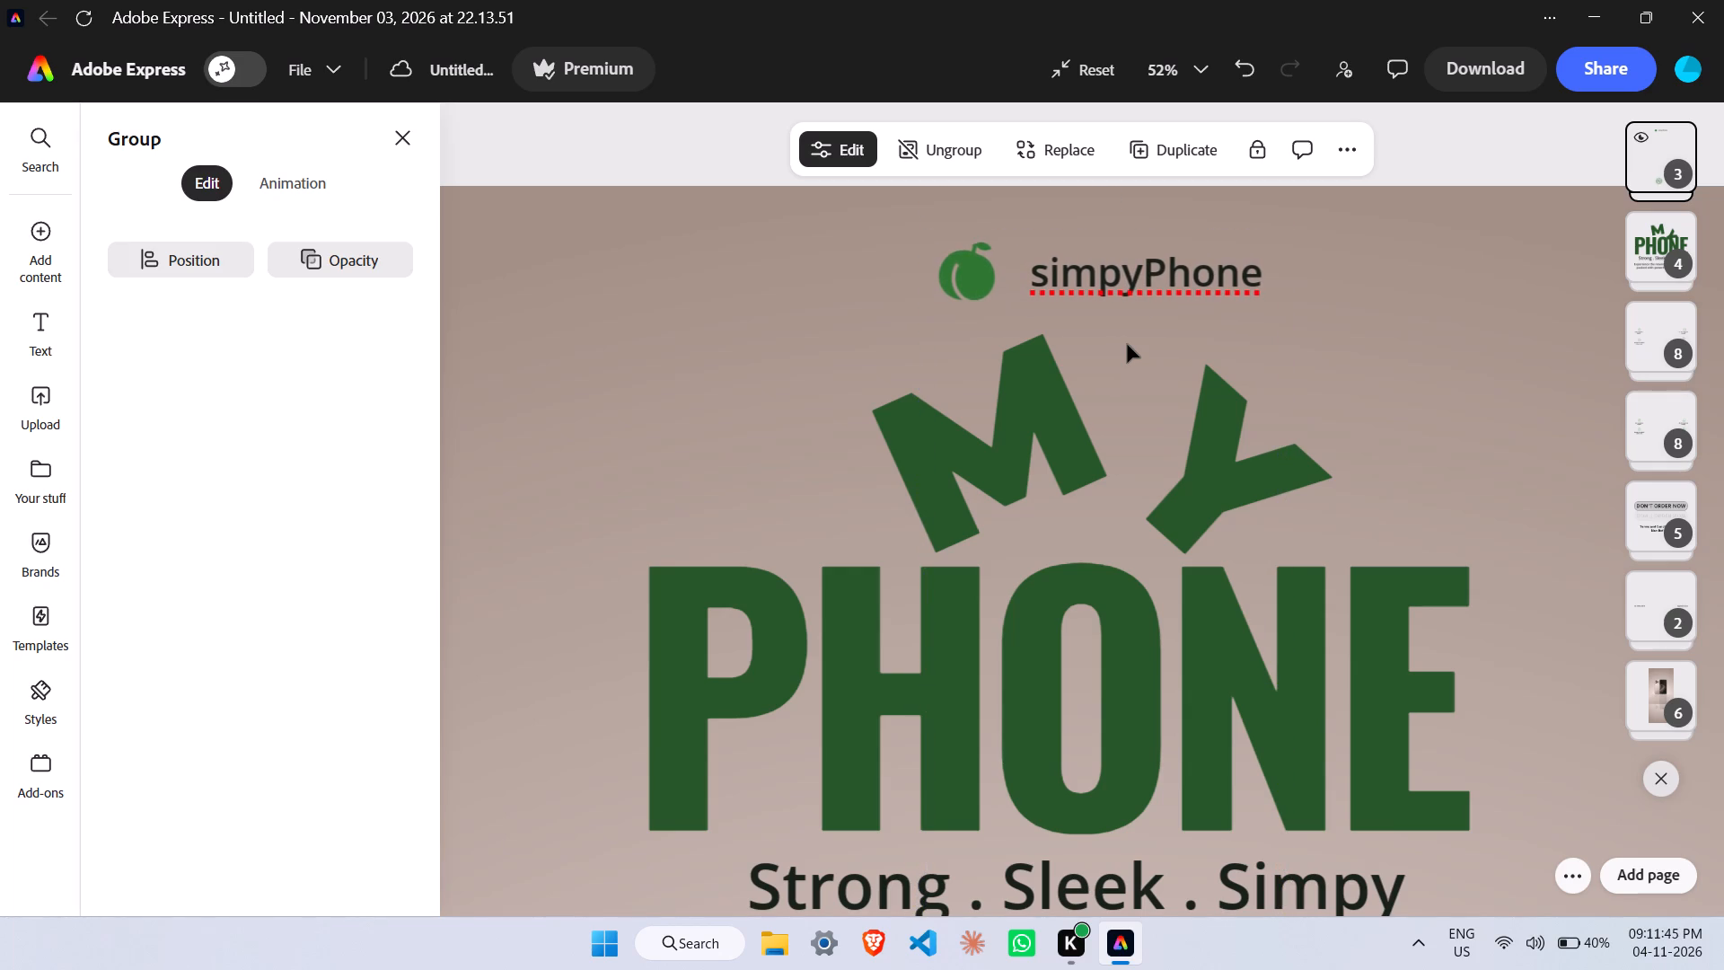
pyautogui.press('Up')
pyautogui.press('Up')
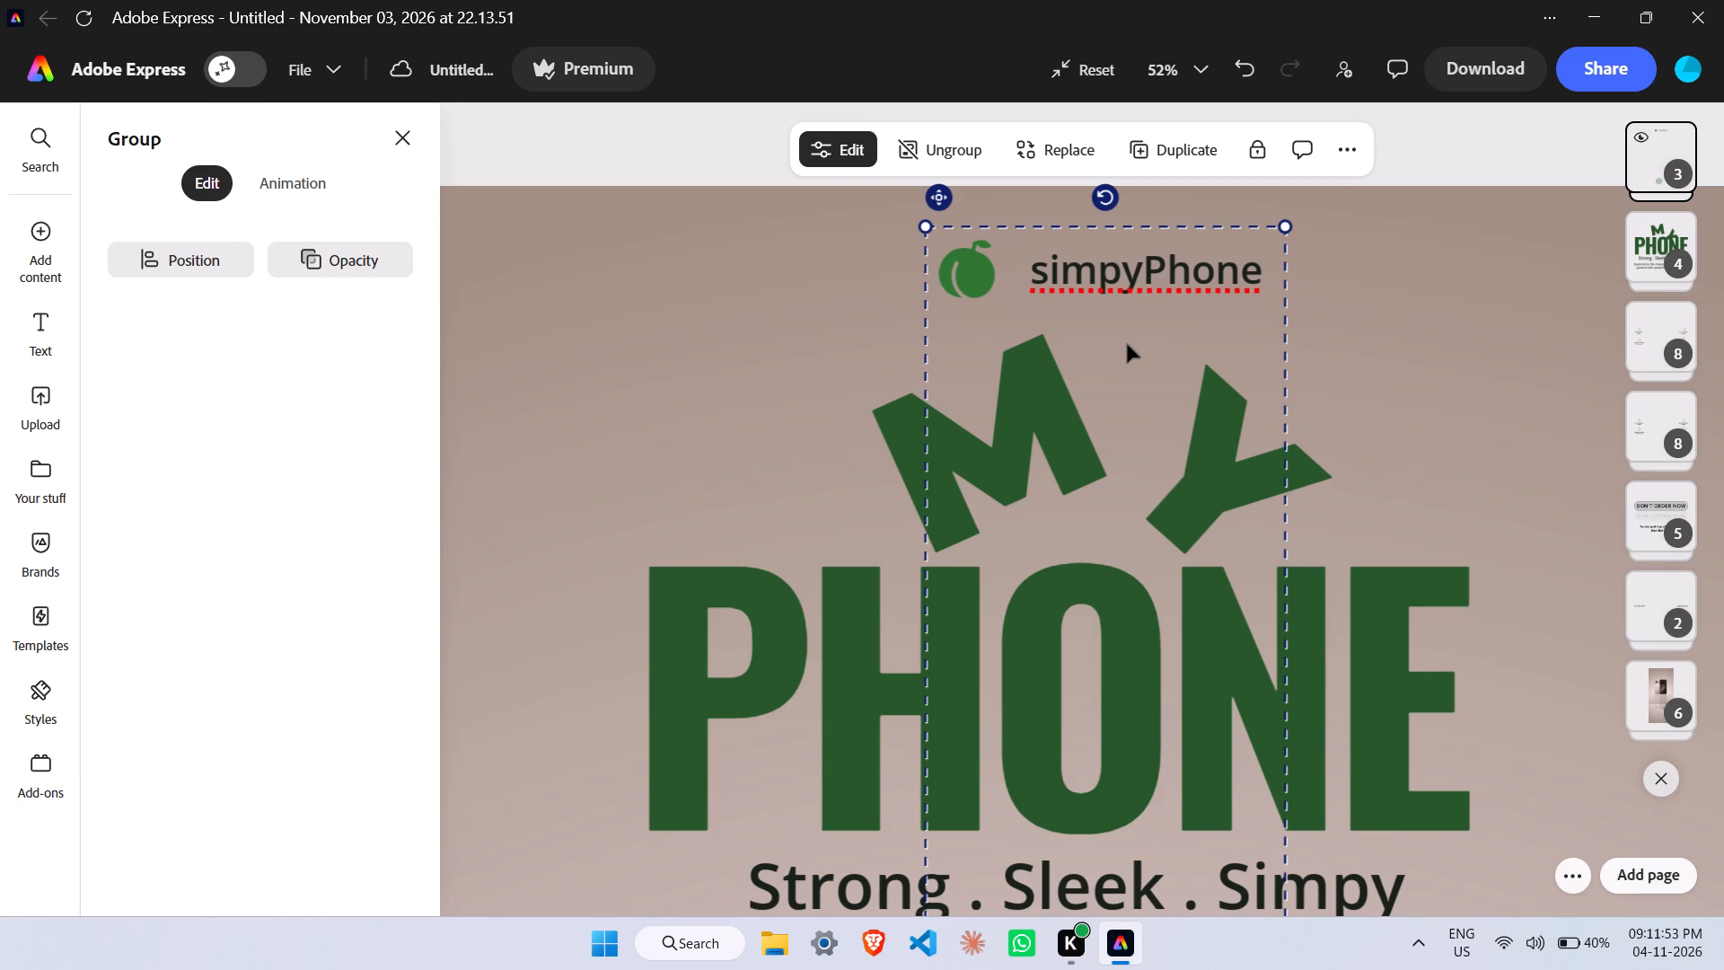
pyautogui.press('Down')
pyautogui.press('Down')
pyautogui.press('Down')
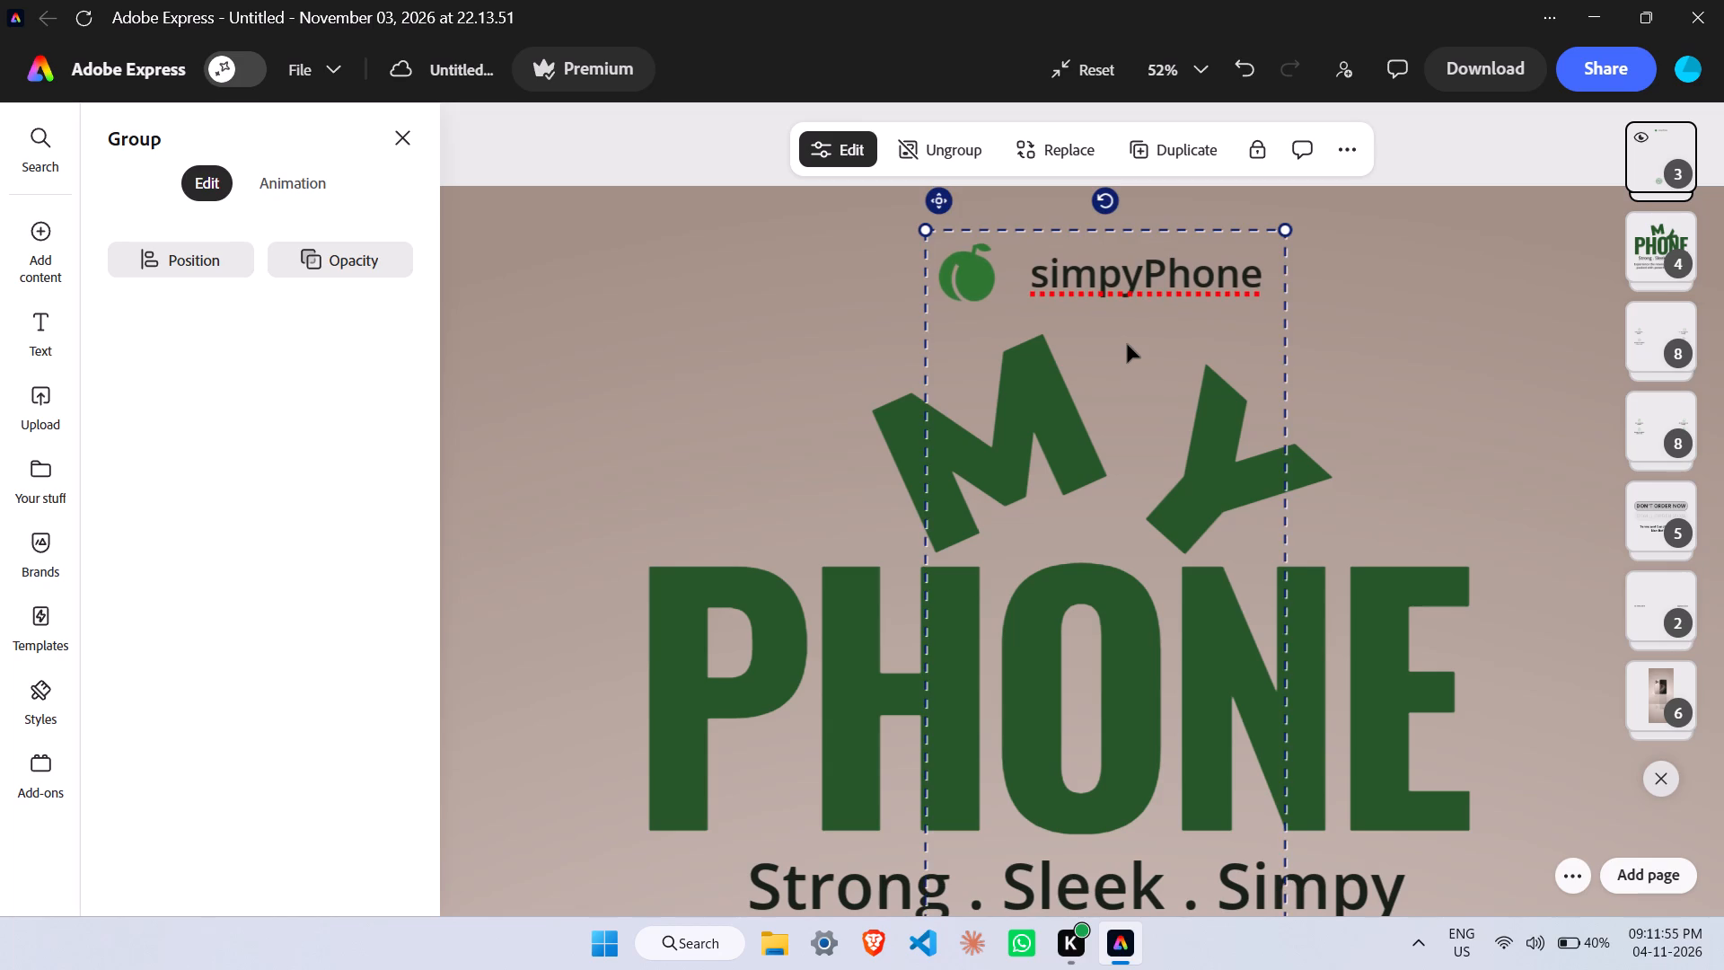
# Raise the "simpyPhone" logo group a little more above the "MY" lettering and nudge it very slightly right.
pyautogui.press('Up')
pyautogui.press('Up')
pyautogui.press('Up')
pyautogui.press('Up')
pyautogui.press('Up')
pyautogui.press('Up')
pyautogui.press('Up')
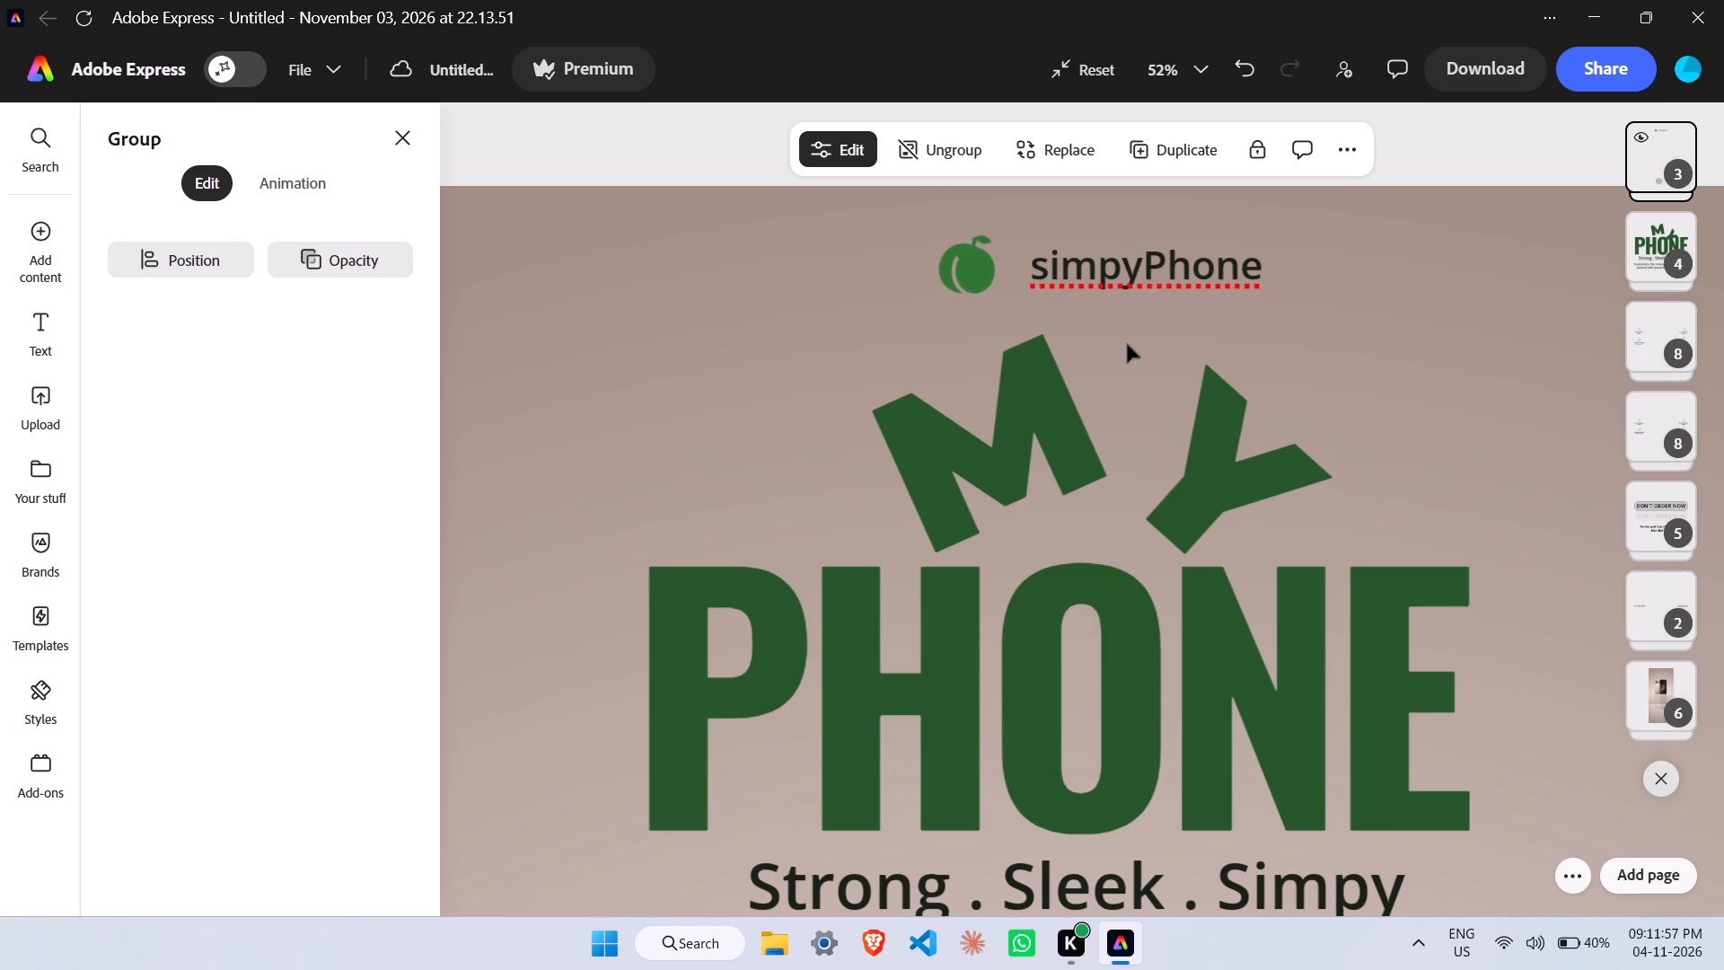
pyautogui.press('Up')
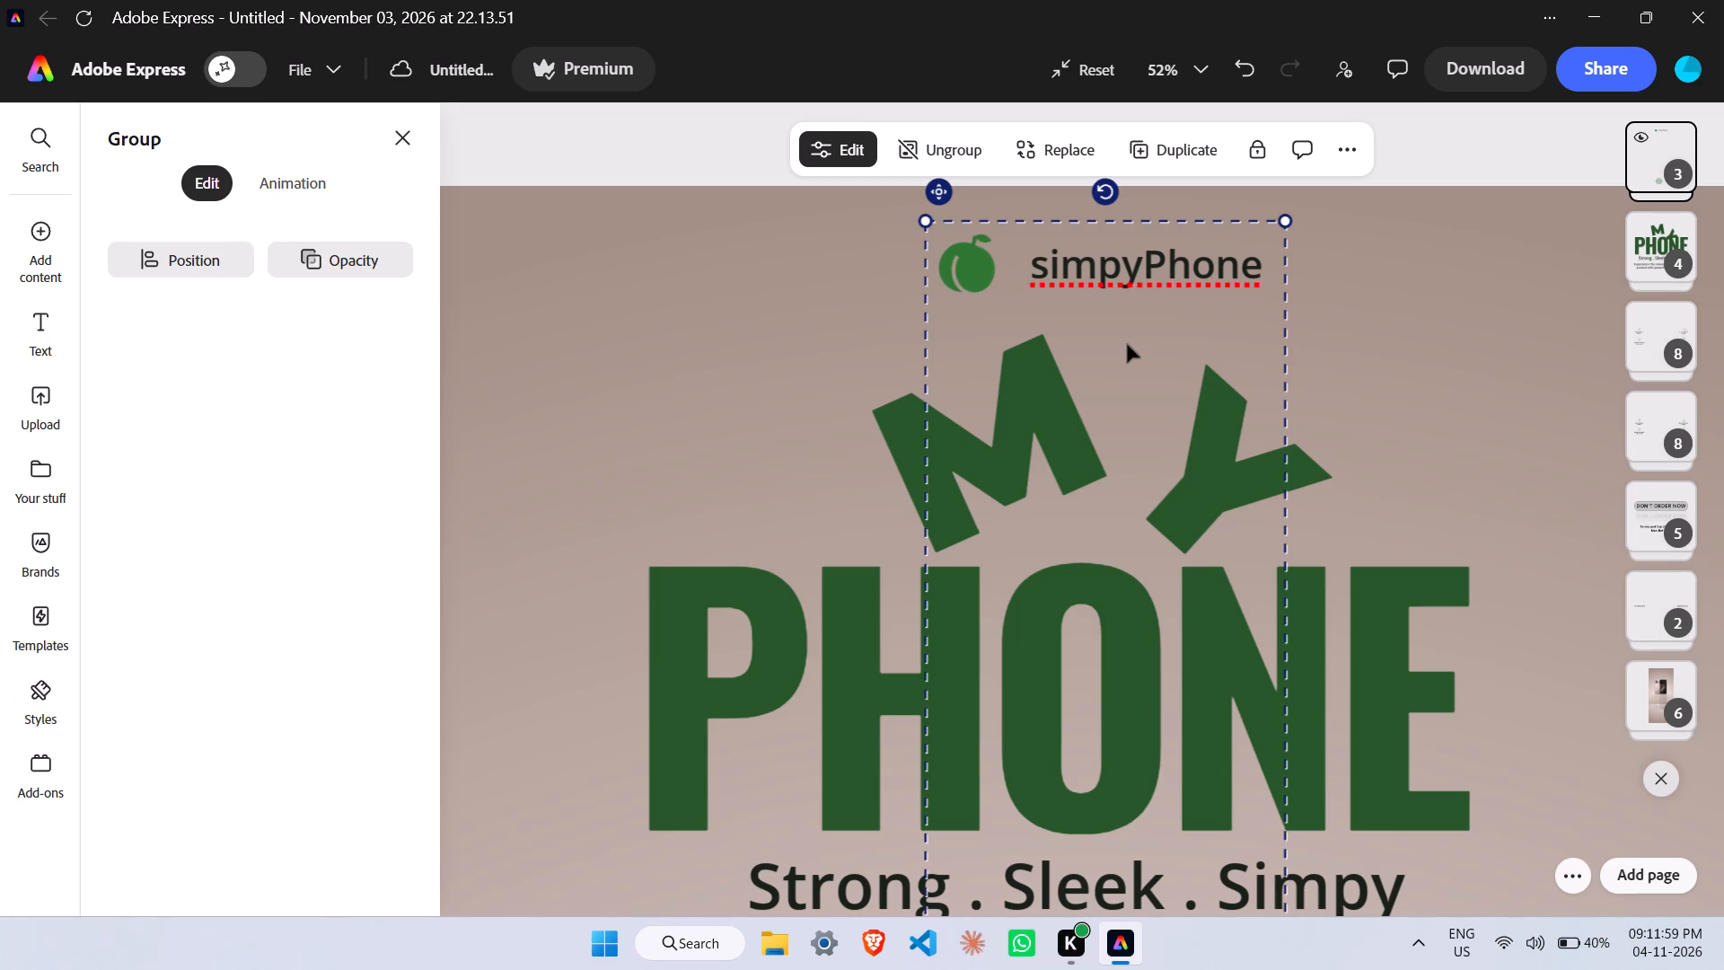
pyautogui.press('Right')
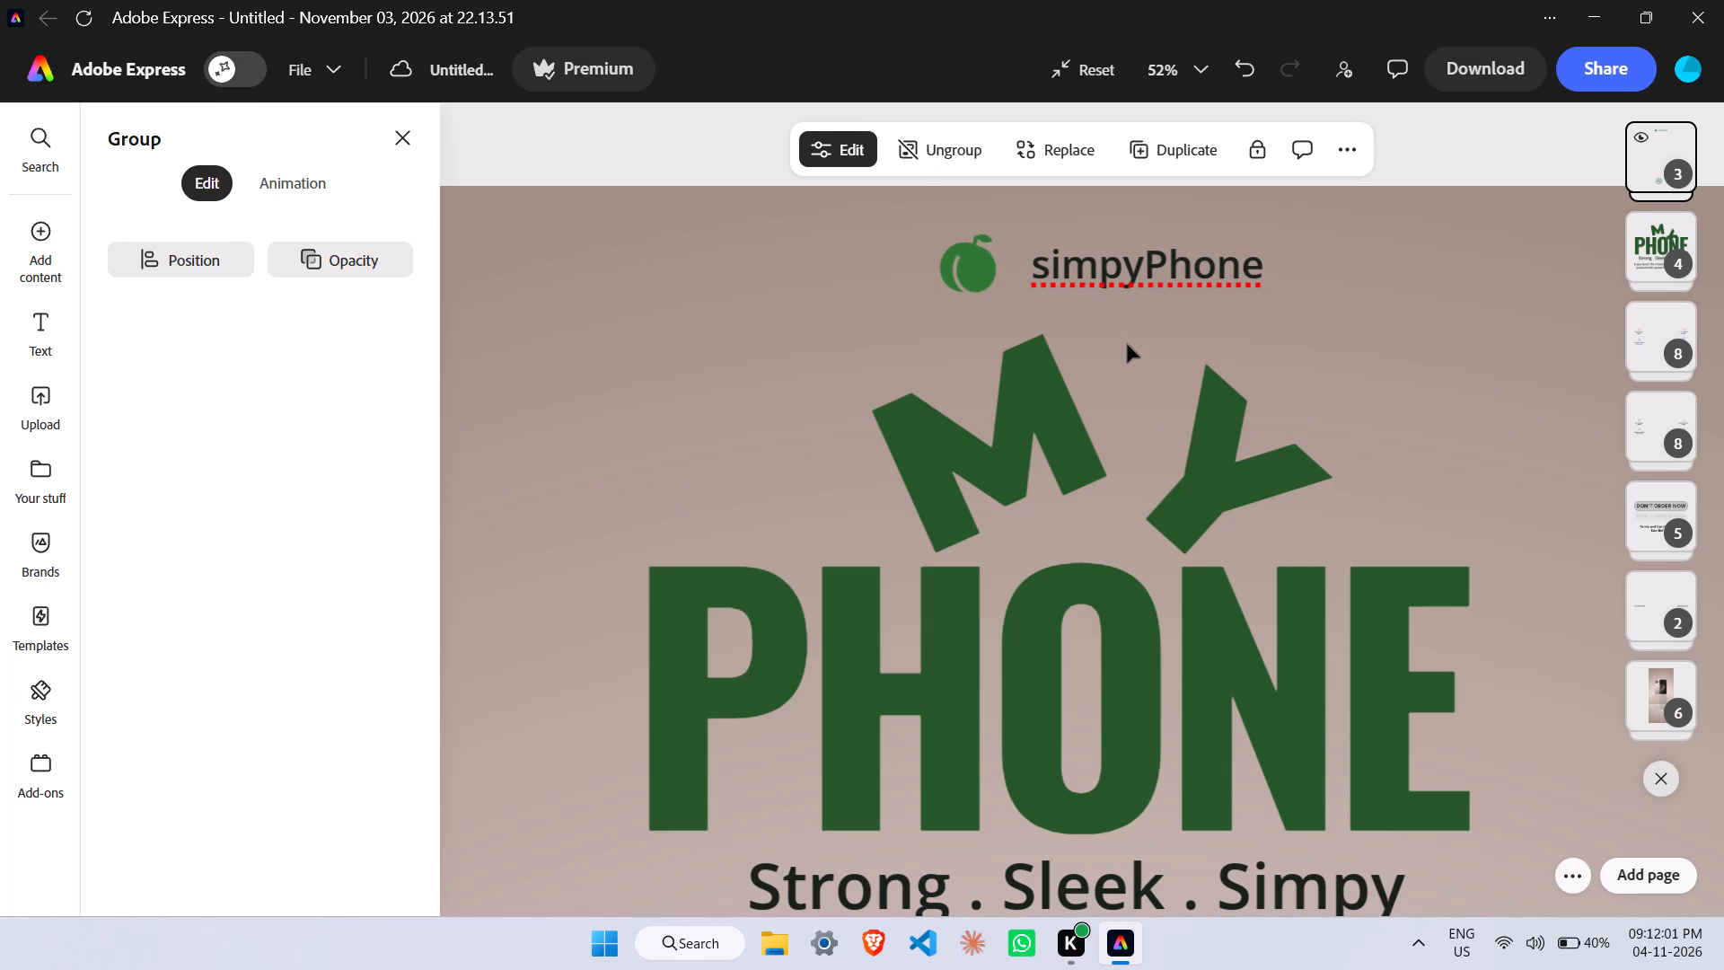
pyautogui.press('Down')
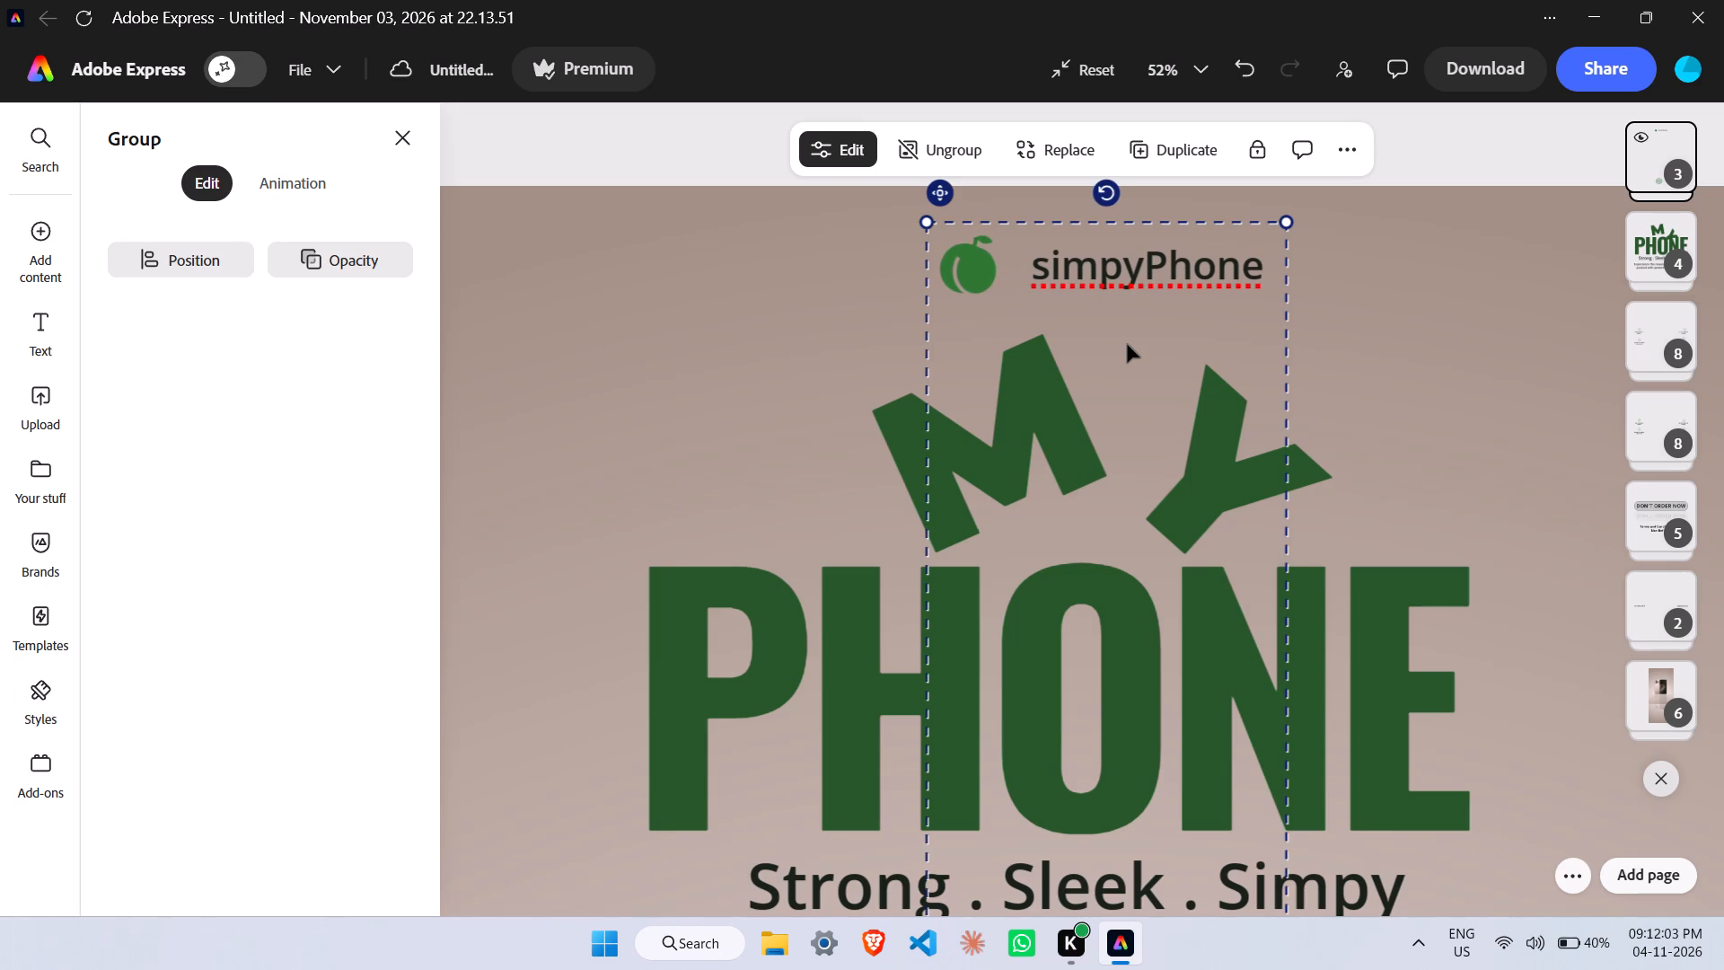
# Move the round green icon over the phones left and slightly down, onto the edge between the two phones.
pyautogui.scroll(-5, 1078, 67)
pyautogui.scroll(-5, 1081, 288)
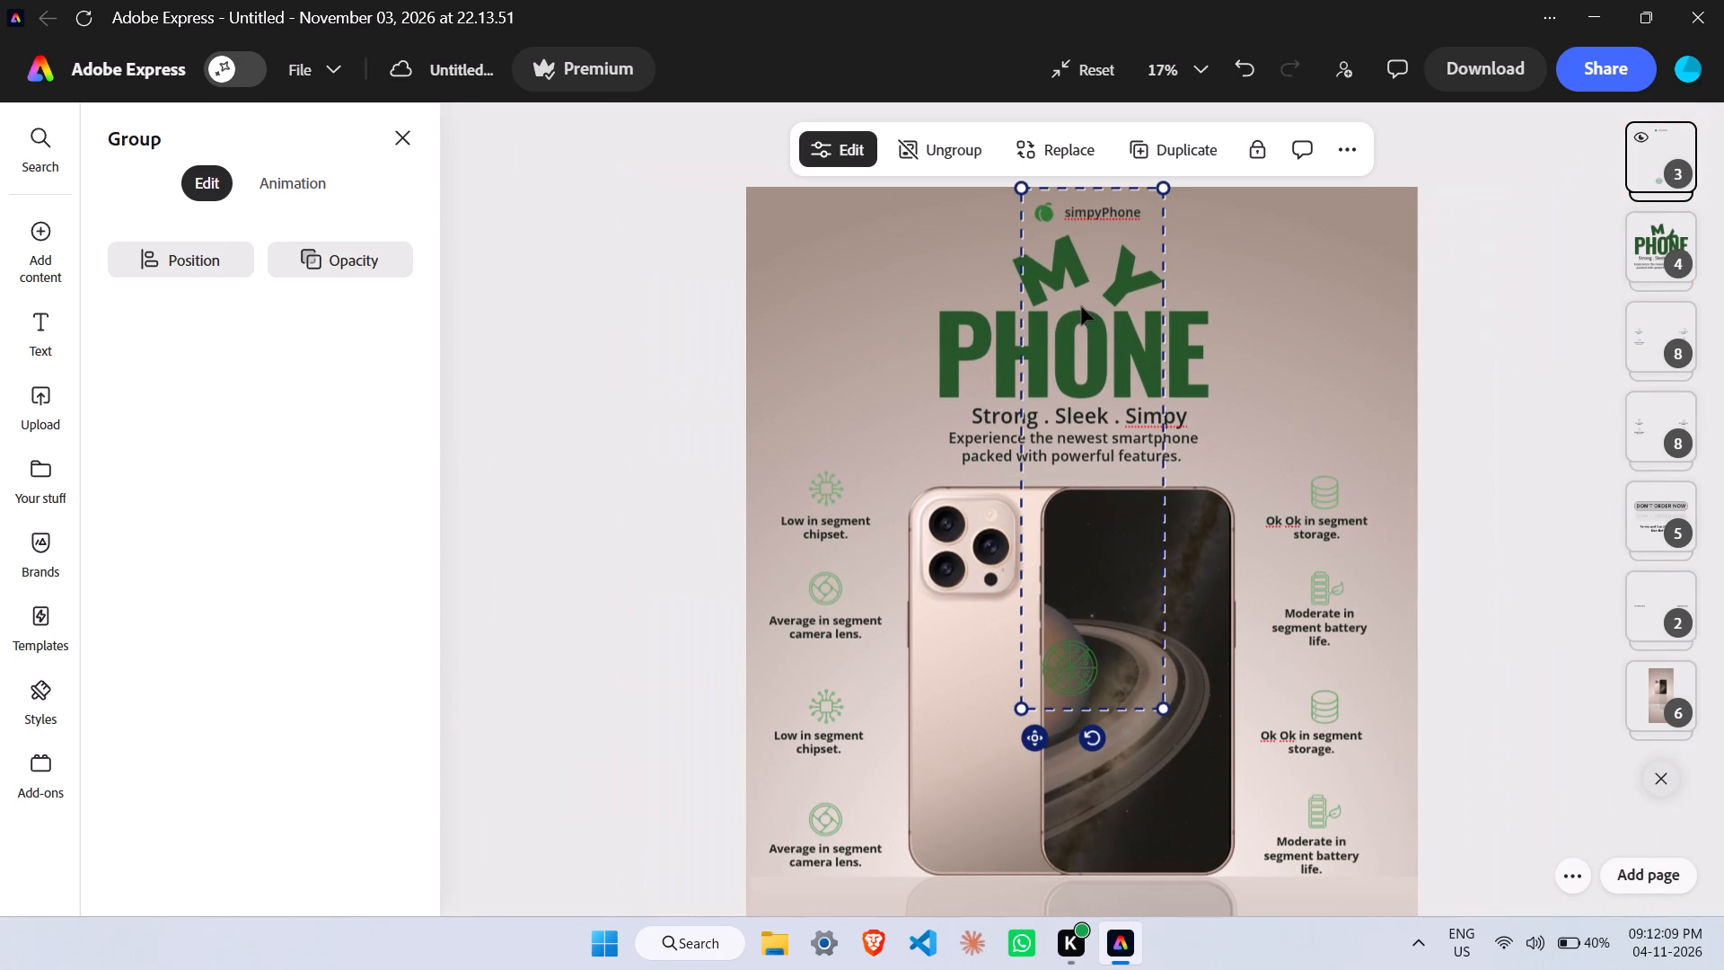
pyautogui.click(1076, 668)
pyautogui.moveTo(1077, 667); pyautogui.dragTo(1037, 677)
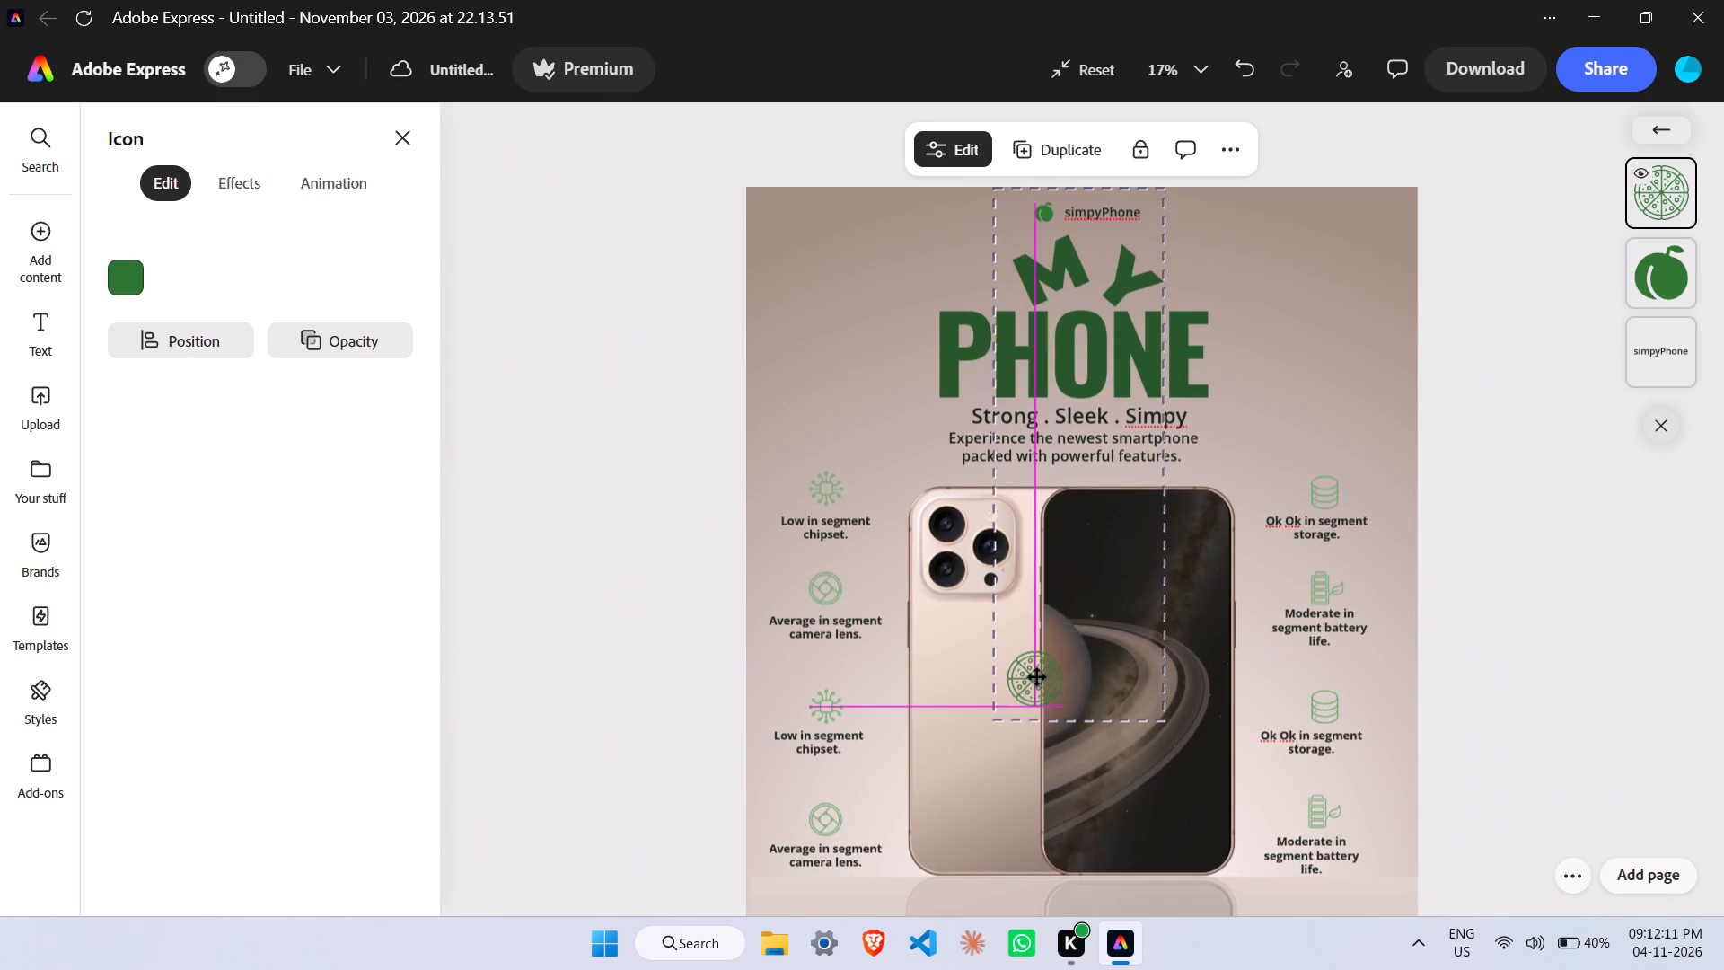
pyautogui.moveTo(1037, 677); pyautogui.dragTo(1051, 677)
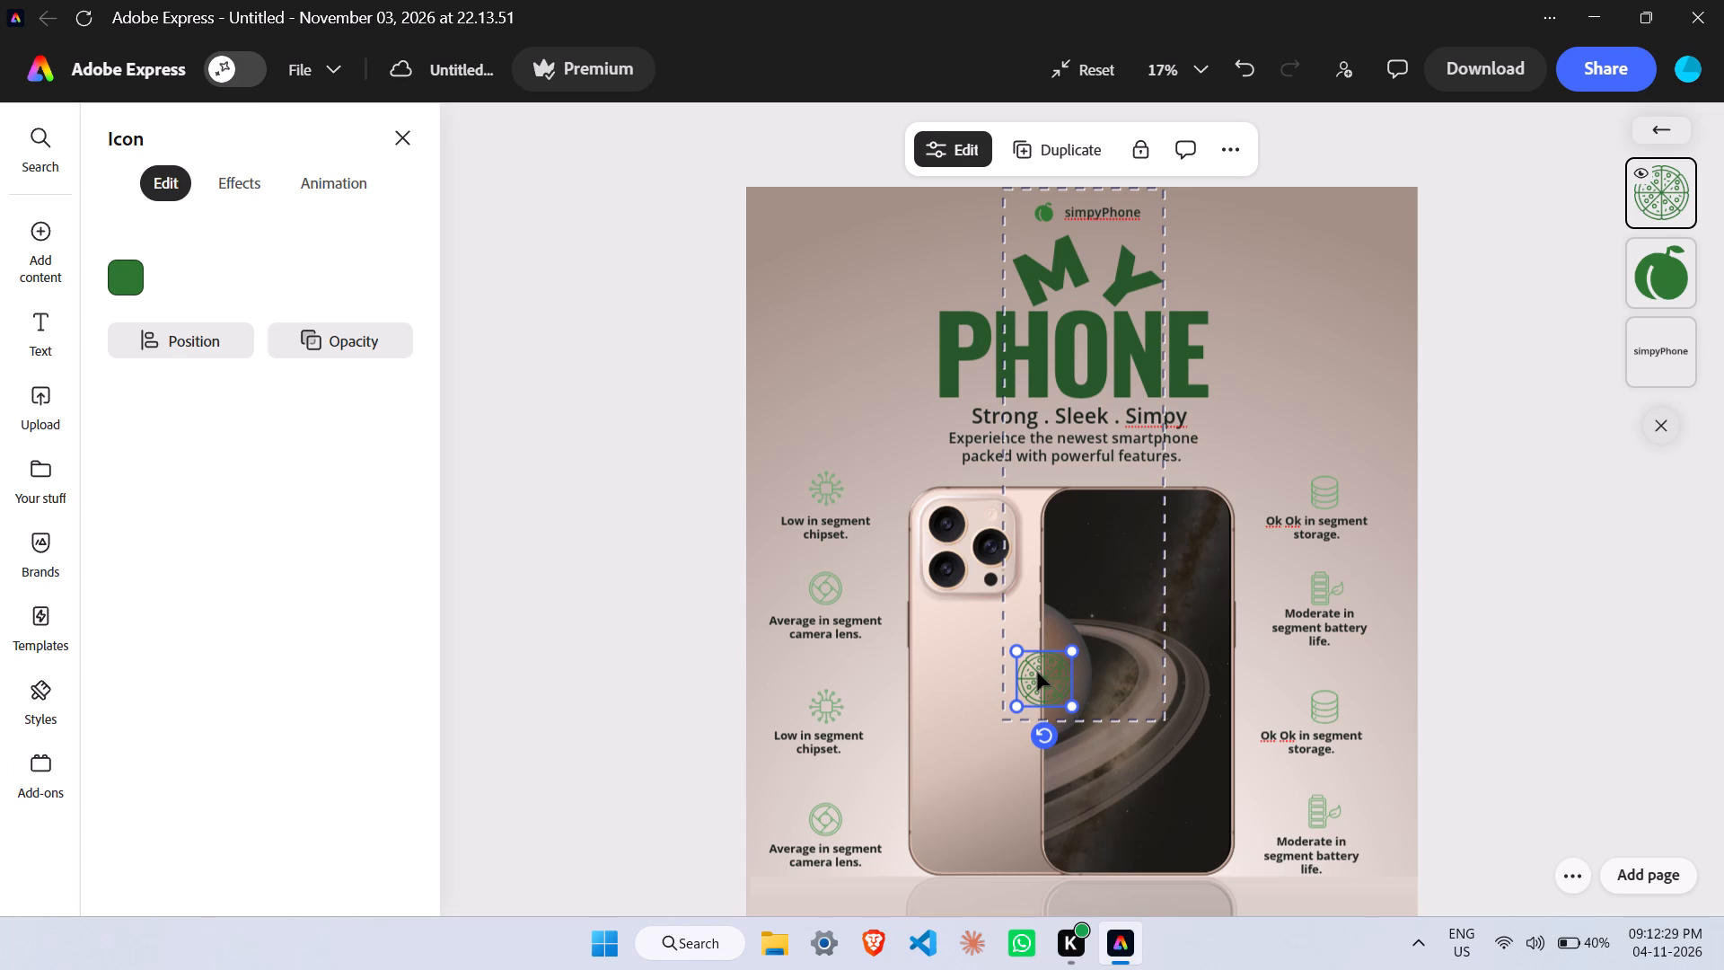
pyautogui.click(1041, 673)
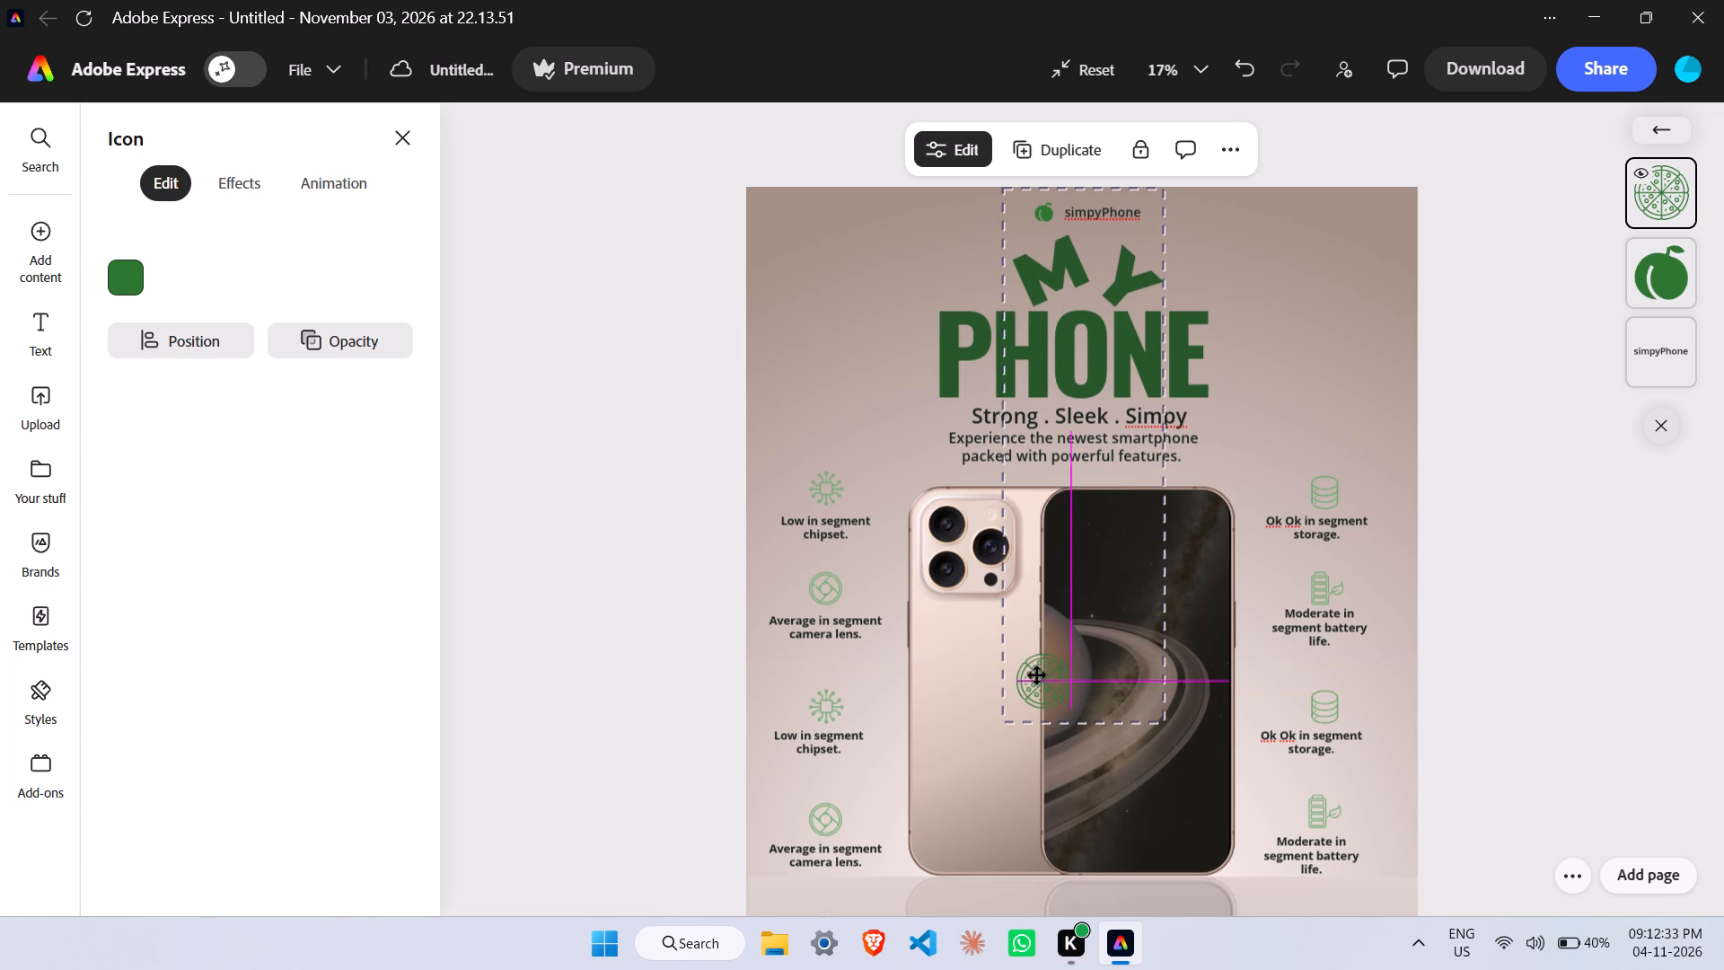
# Move the lower "Low in segment chipset." text slightly right and down, centring it beneath its chip icon.
pyautogui.scroll(-3, 885, 692)
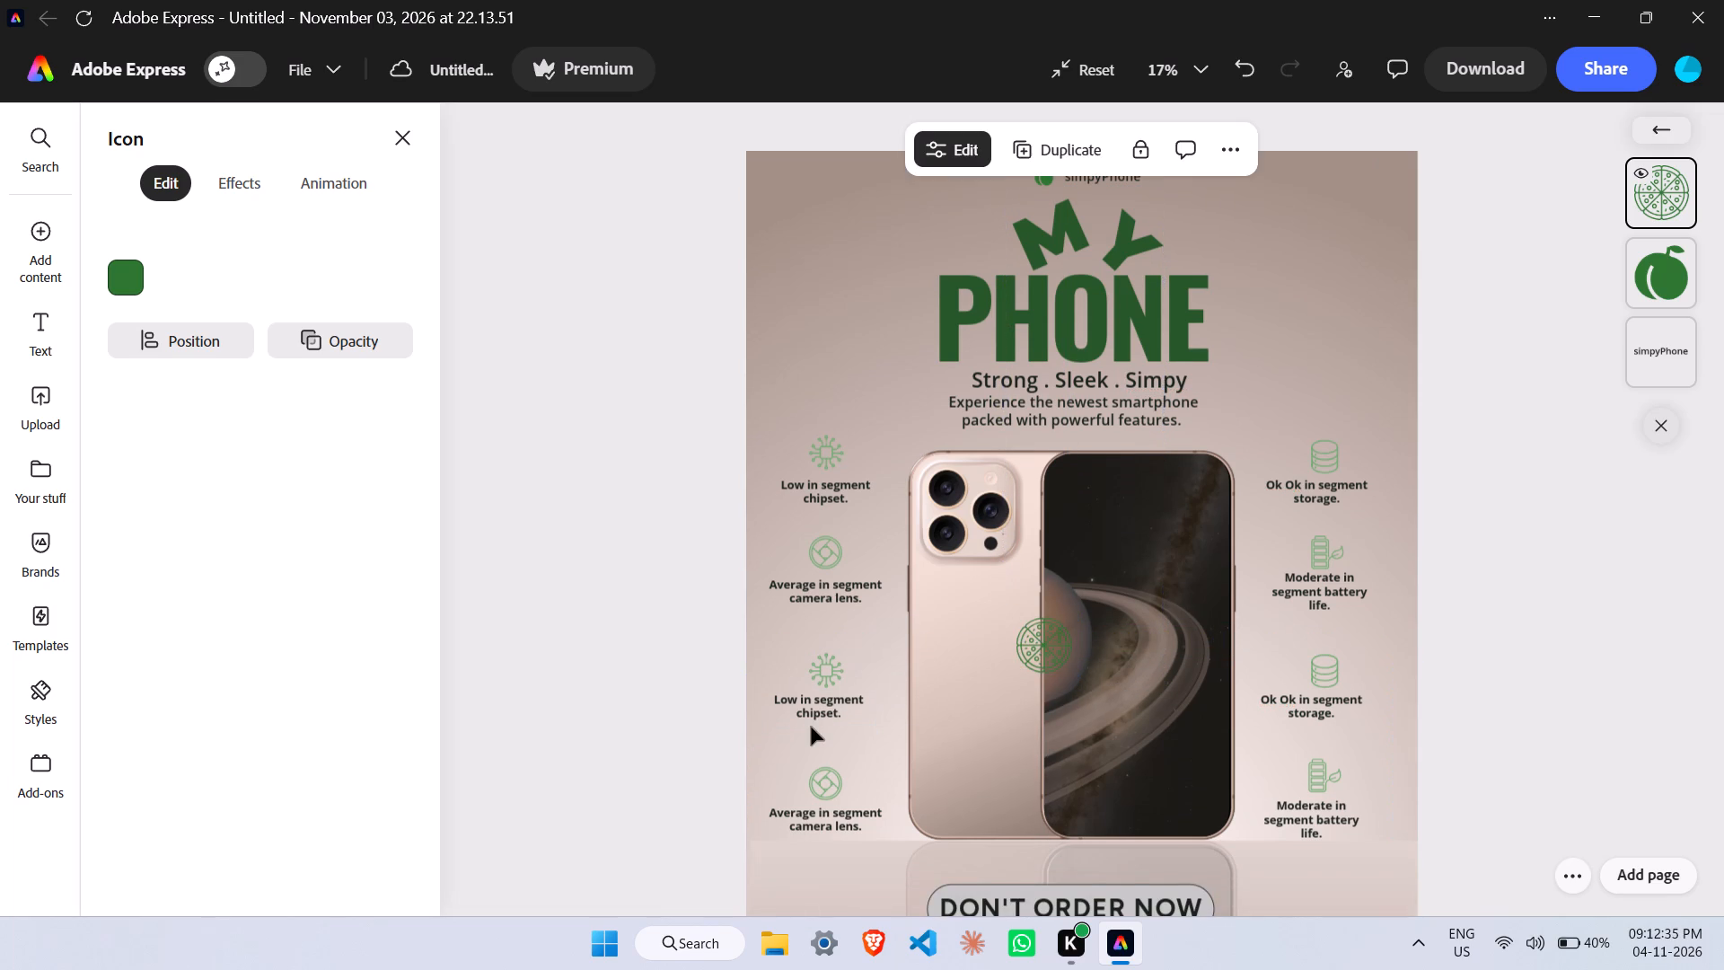
pyautogui.click(815, 713)
pyautogui.moveTo(815, 712); pyautogui.dragTo(825, 712)
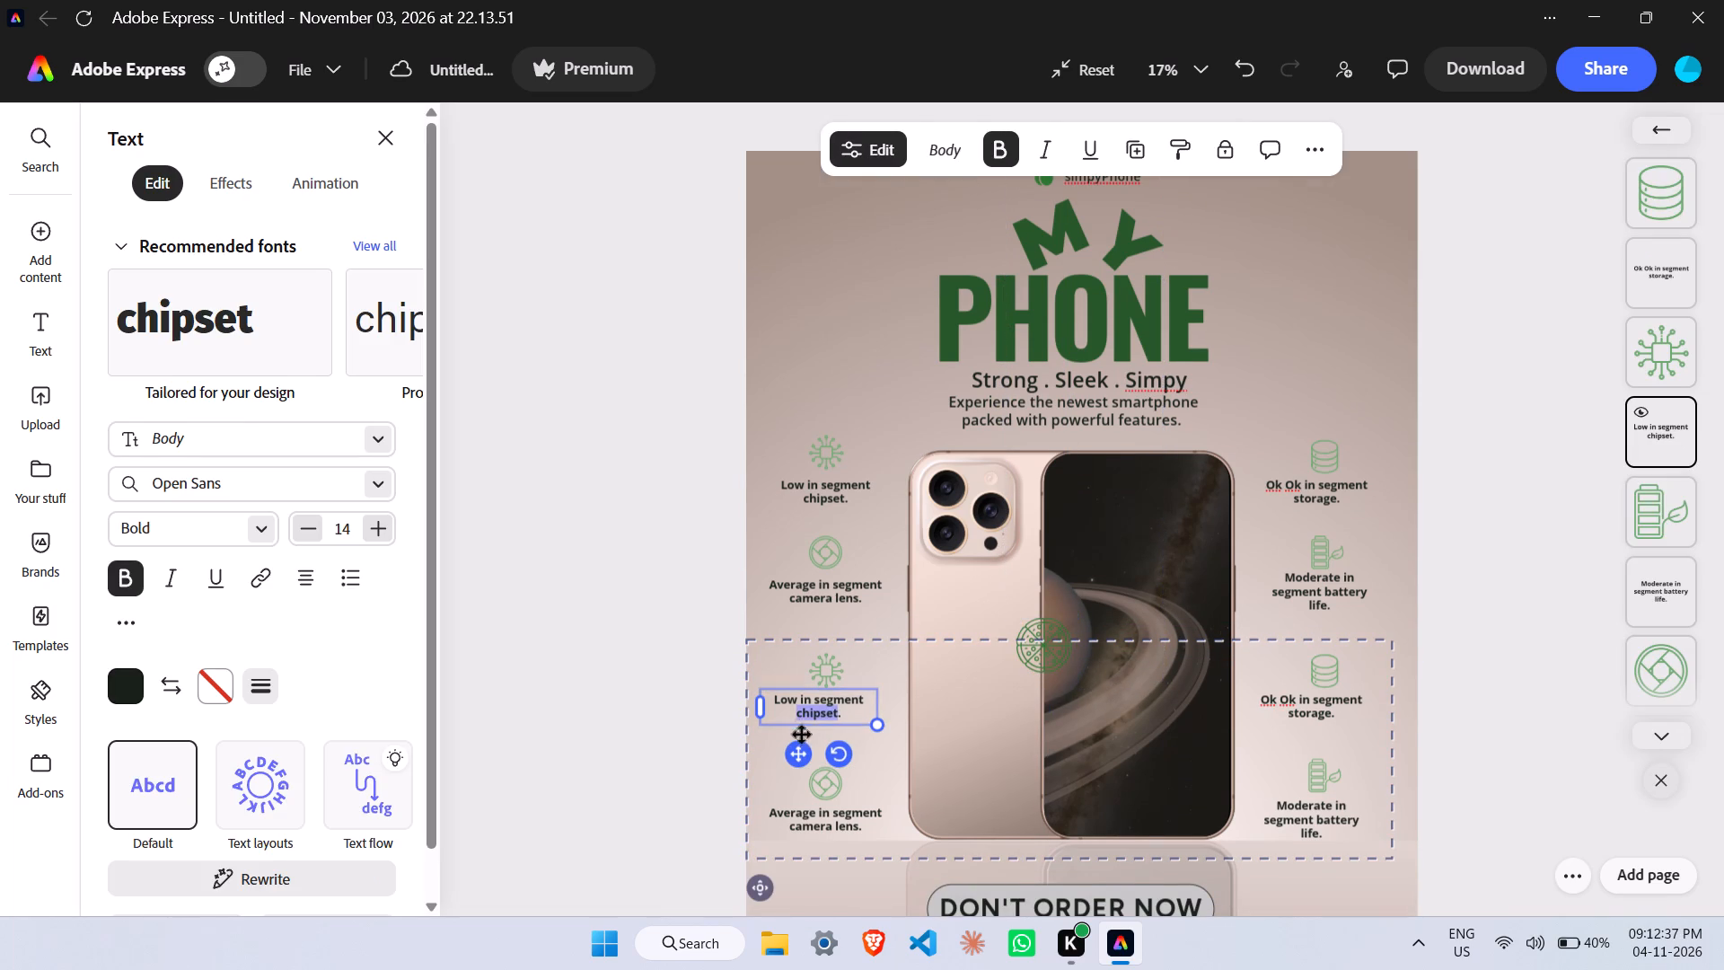
pyautogui.moveTo(797, 754); pyautogui.dragTo(807, 754)
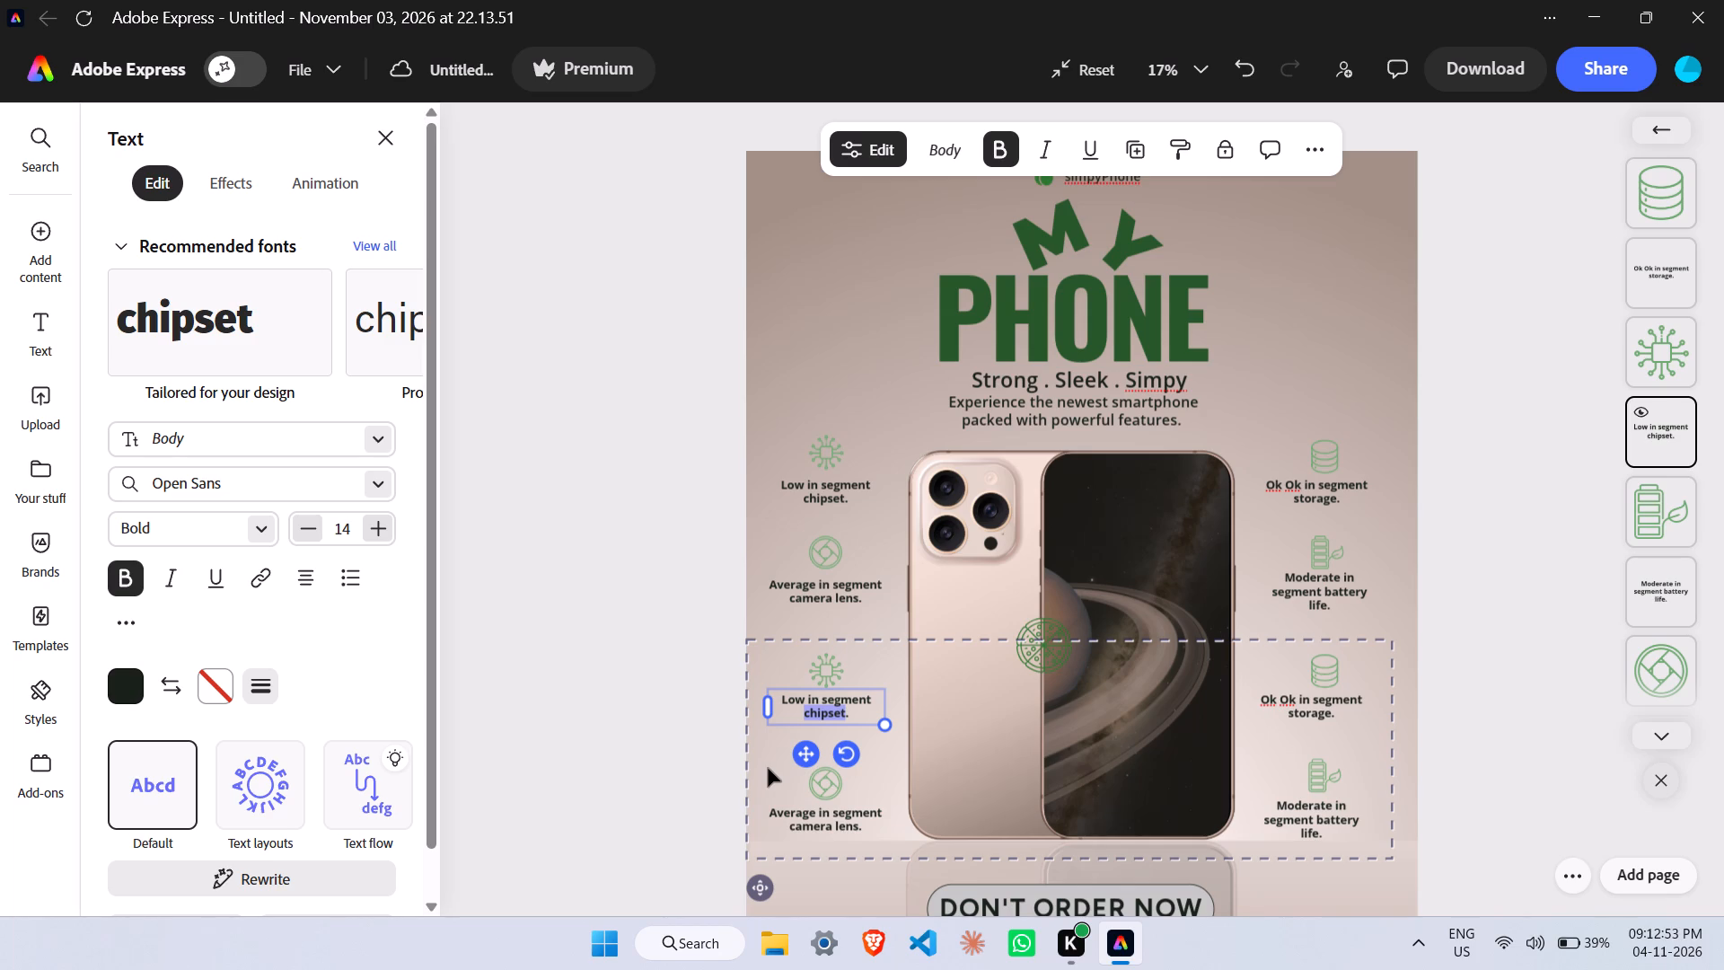
pyautogui.click(810, 751)
pyautogui.moveTo(807, 755); pyautogui.dragTo(804, 763)
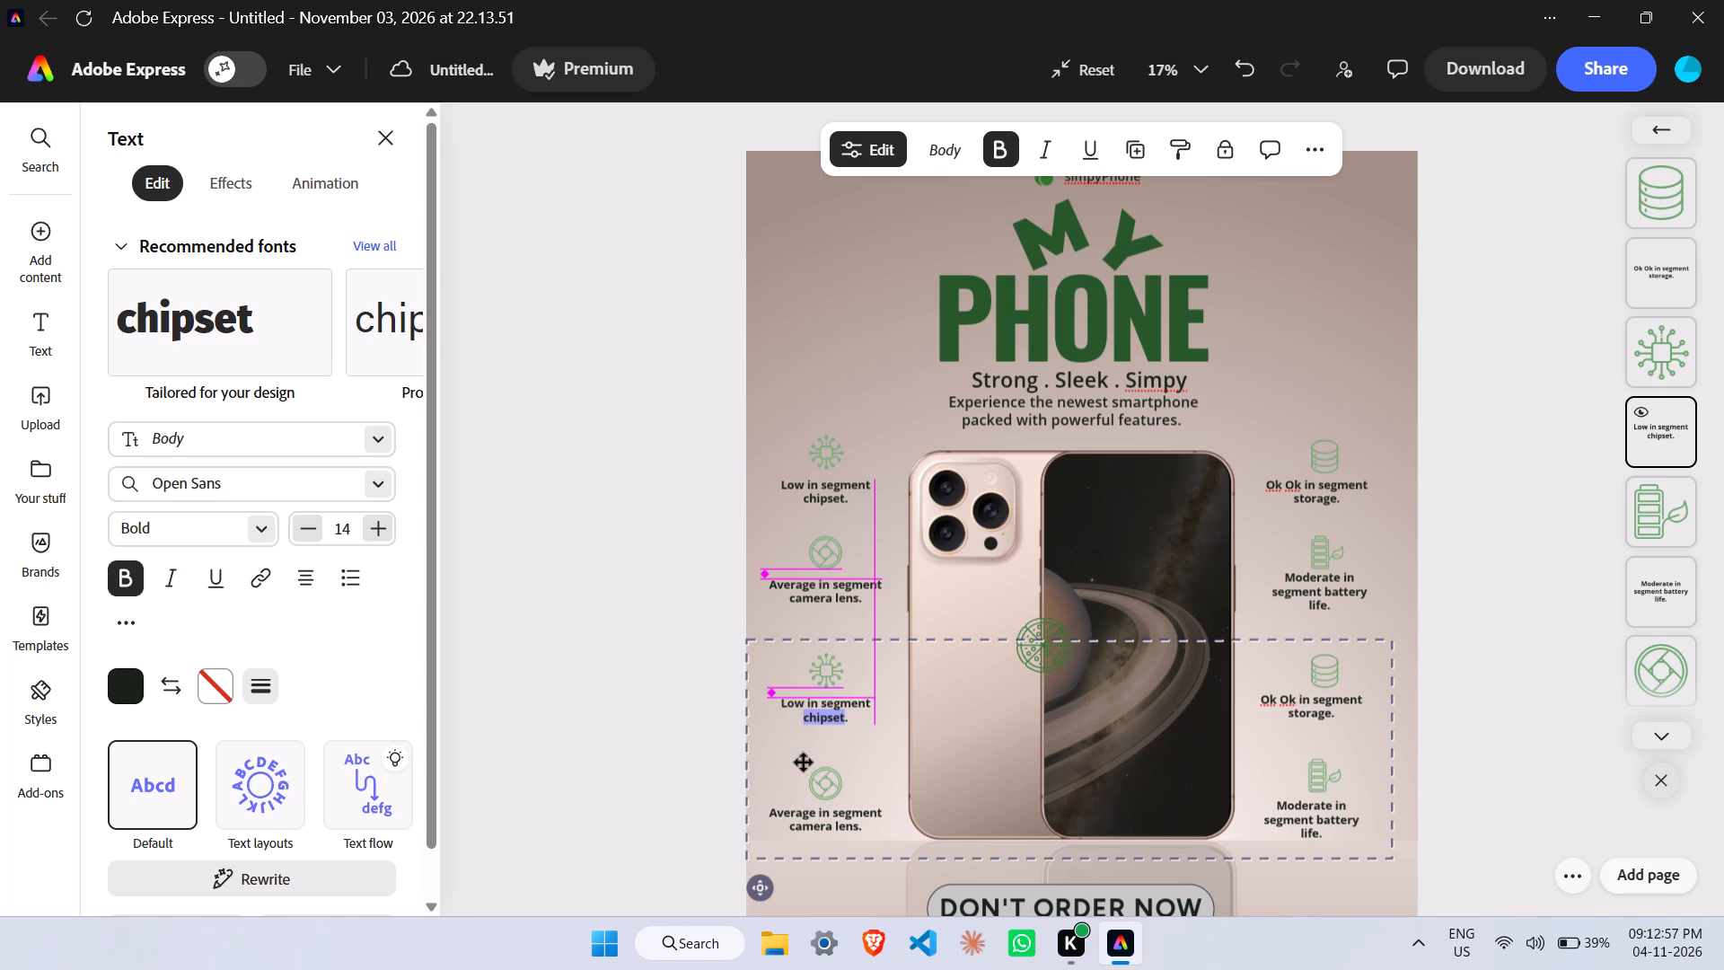
pyautogui.moveTo(804, 763); pyautogui.dragTo(803, 765)
pyautogui.click(800, 766)
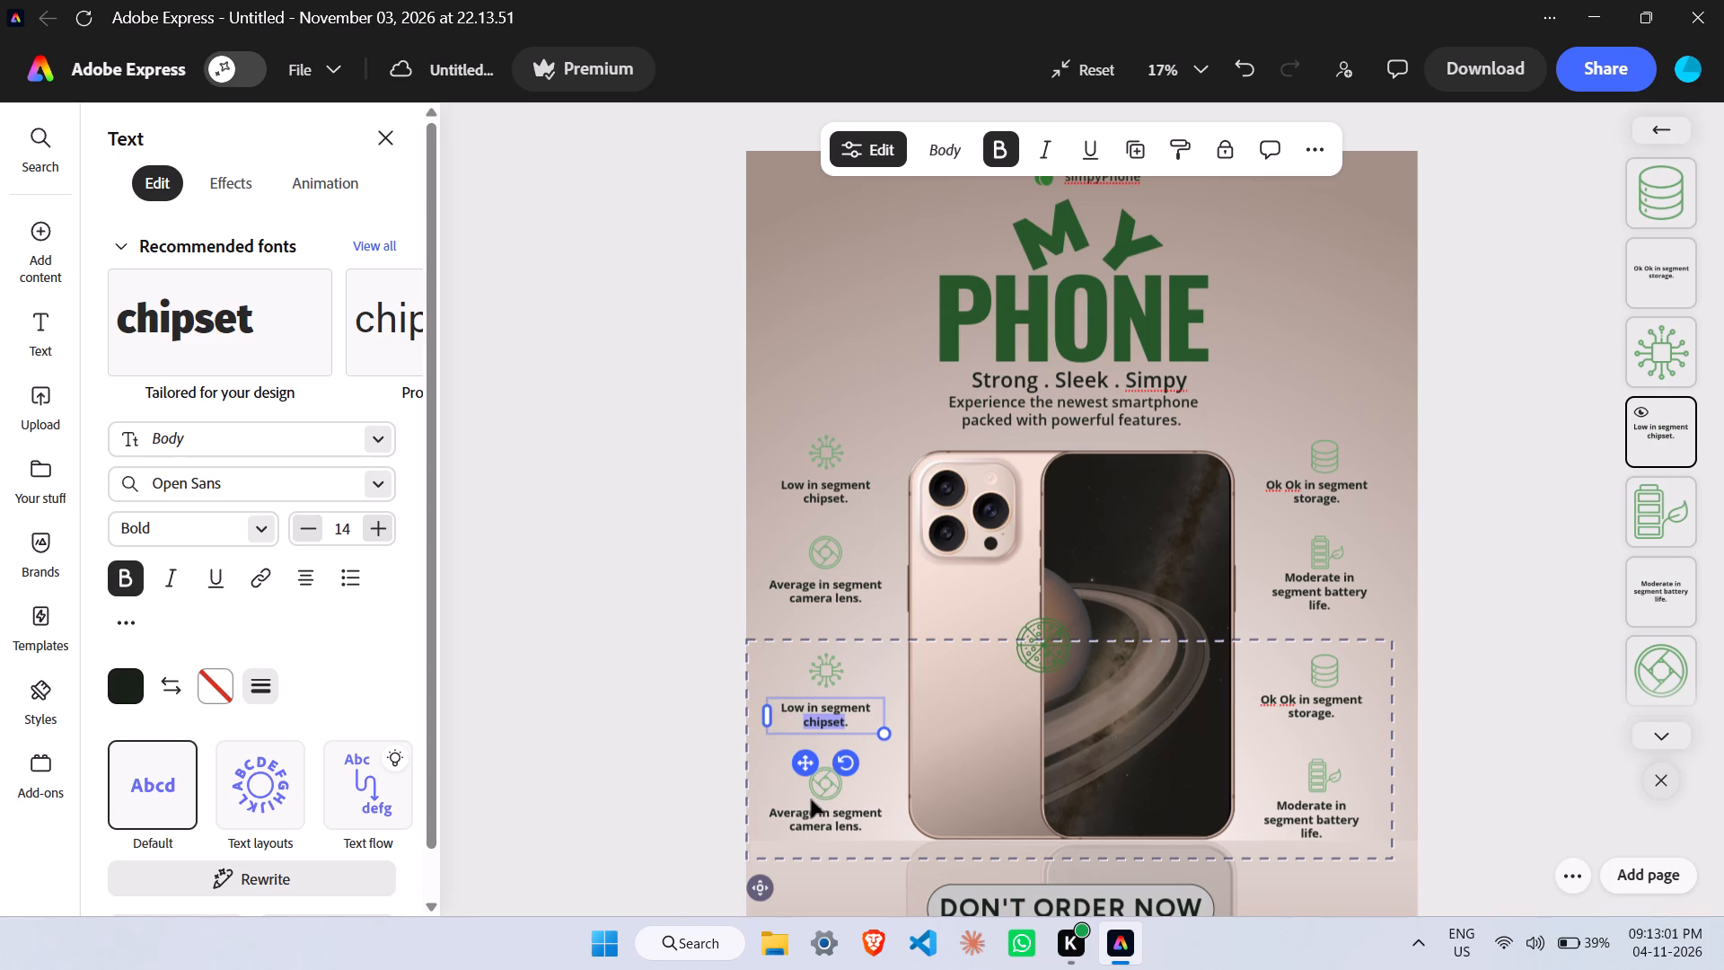
# Shift the upper feature group slightly down, closer to the lower feature group.
pyautogui.click(806, 822)
pyautogui.click(814, 823)
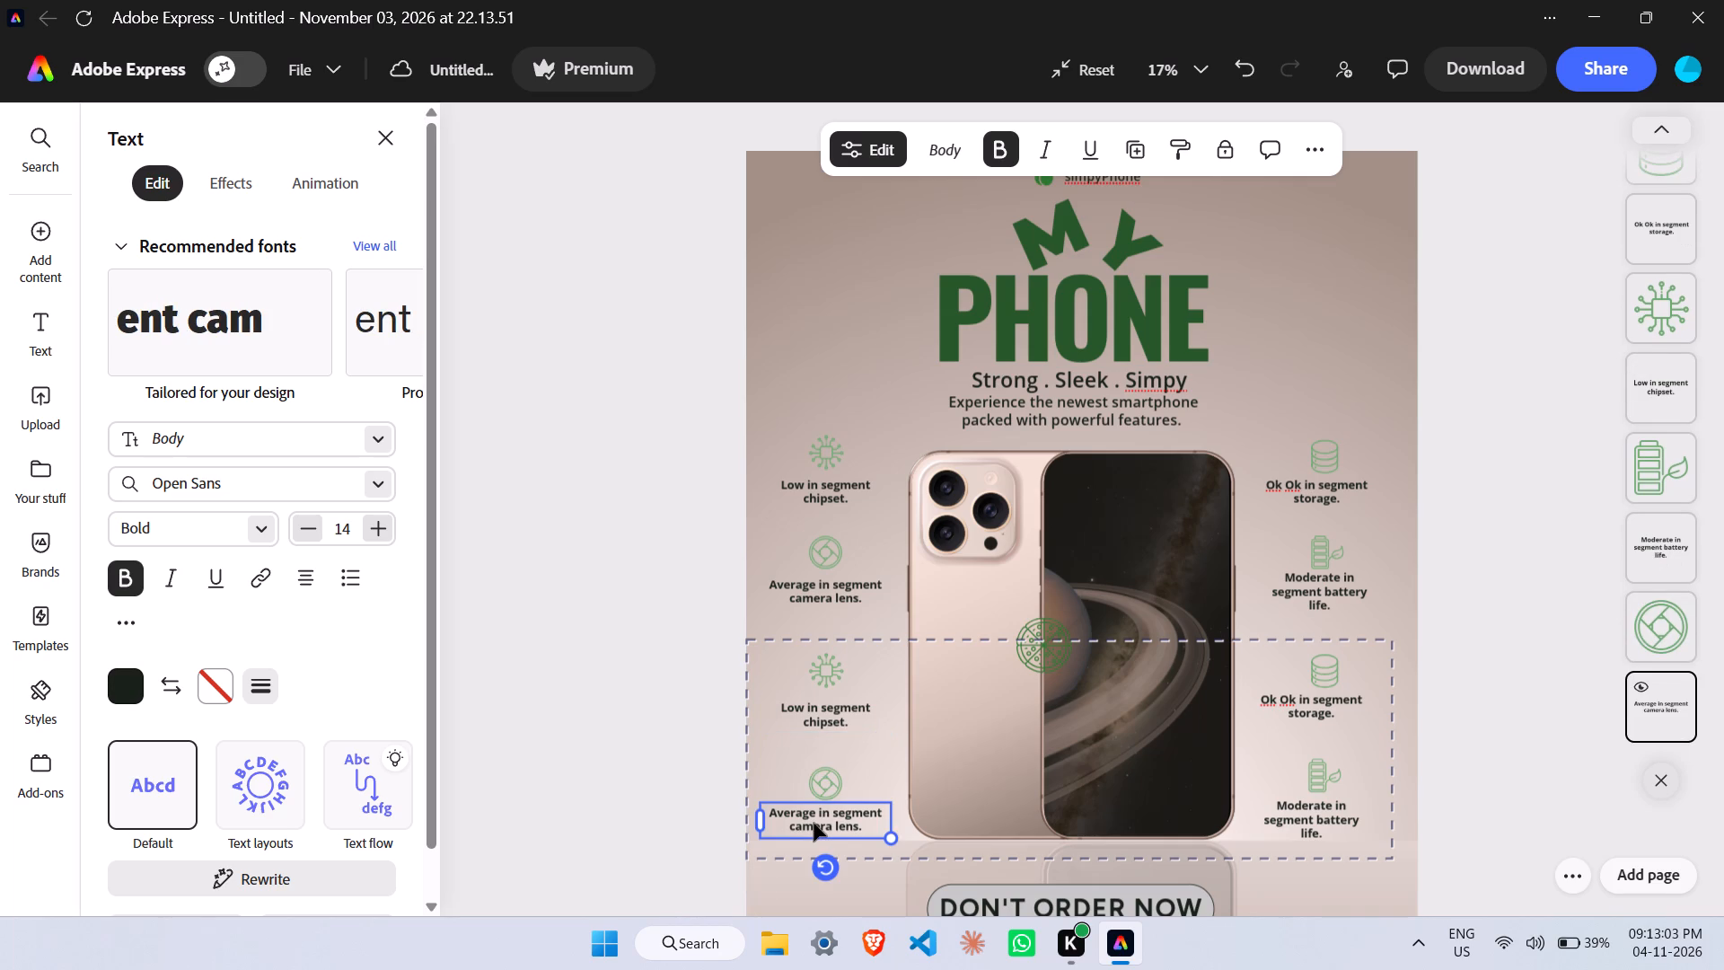
pyautogui.click(867, 491)
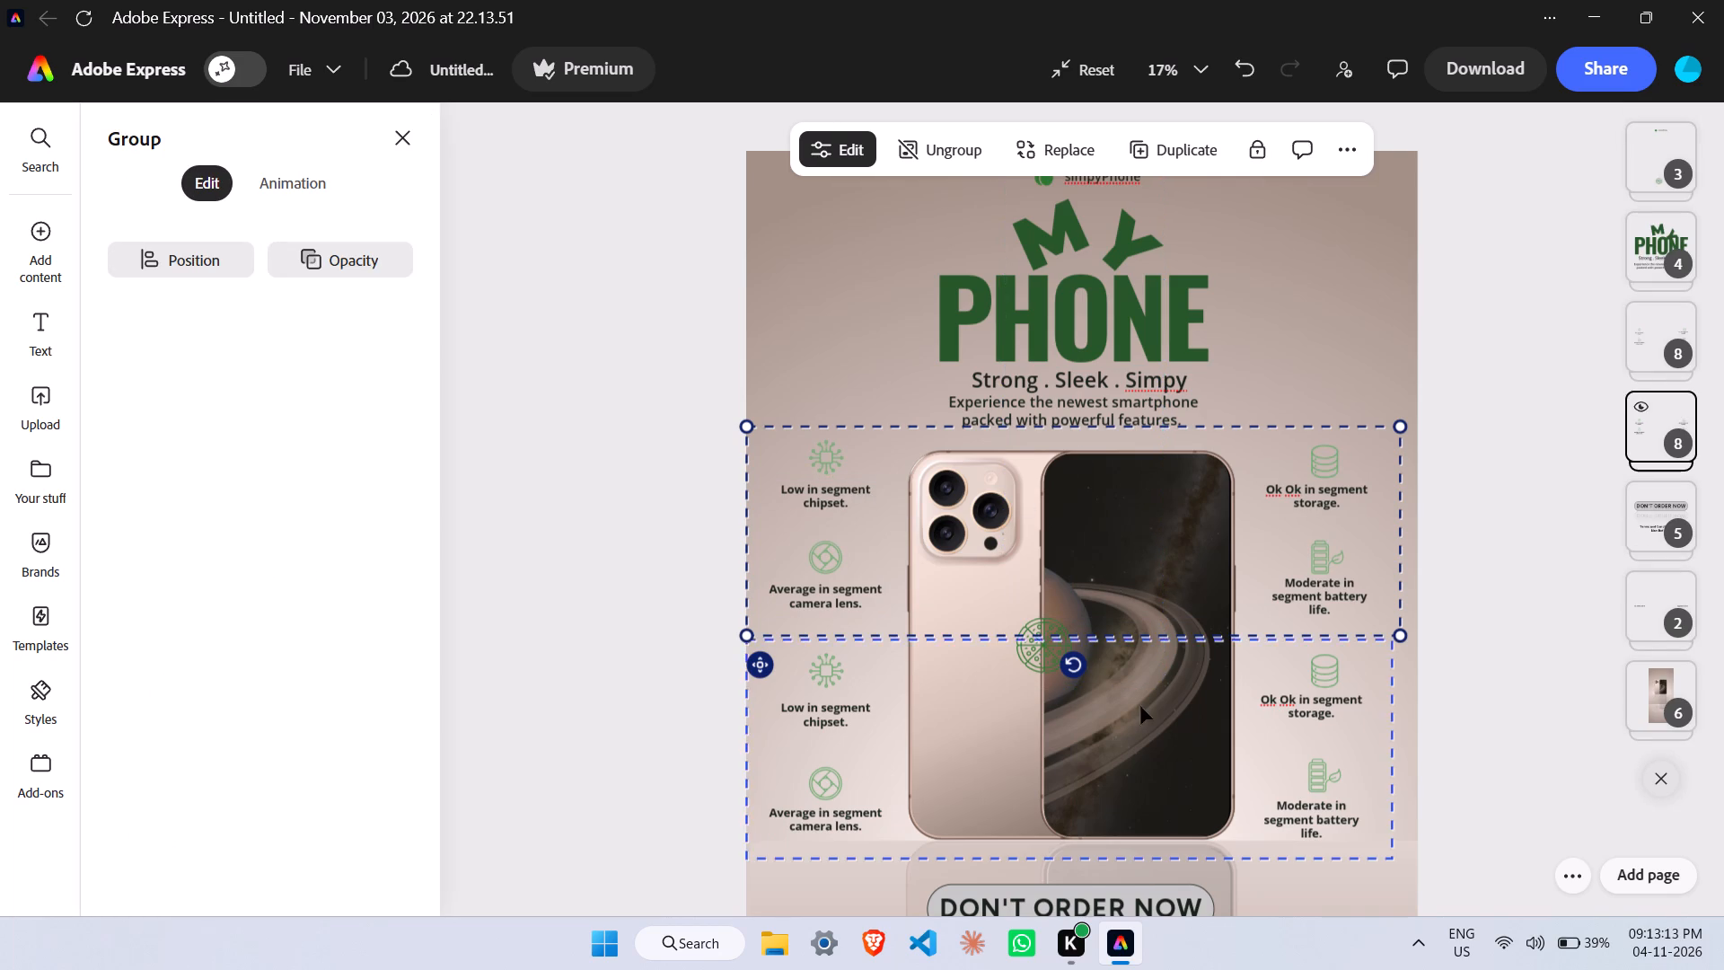
# Look over the poster and inspect the elements inside the upper feature group, including its chip and storage icons.
pyautogui.scroll(-12, 1104, 704)
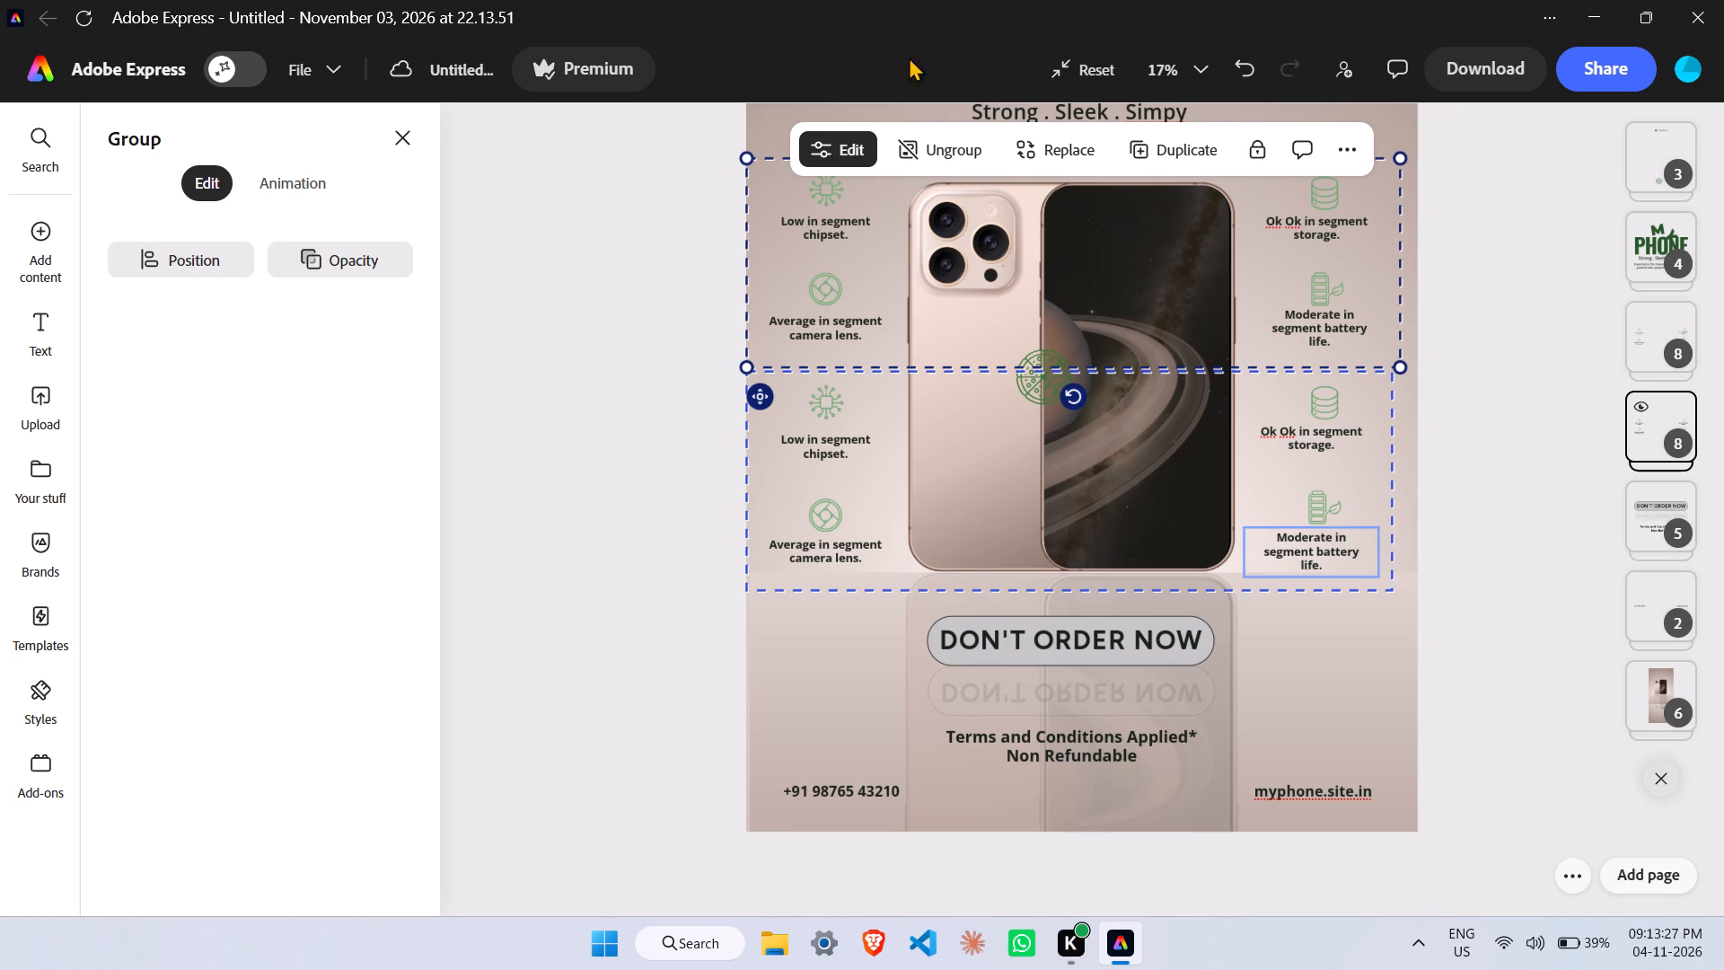
pyautogui.scroll(8, 1403, 374)
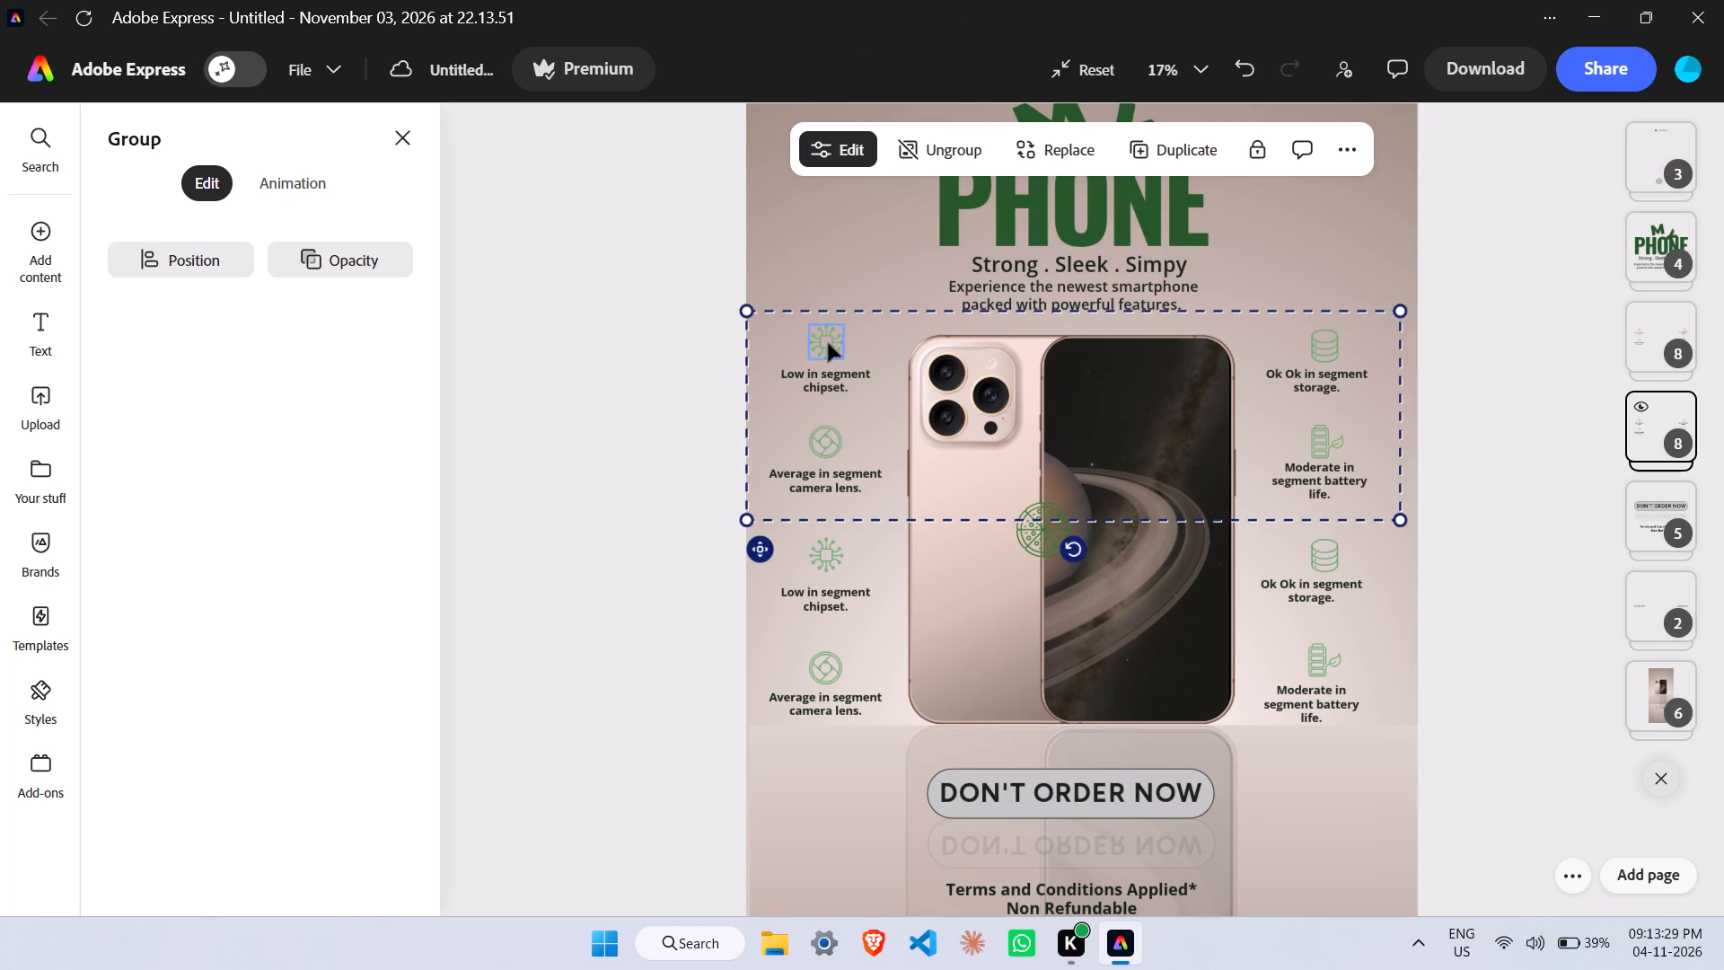
pyautogui.click(828, 343)
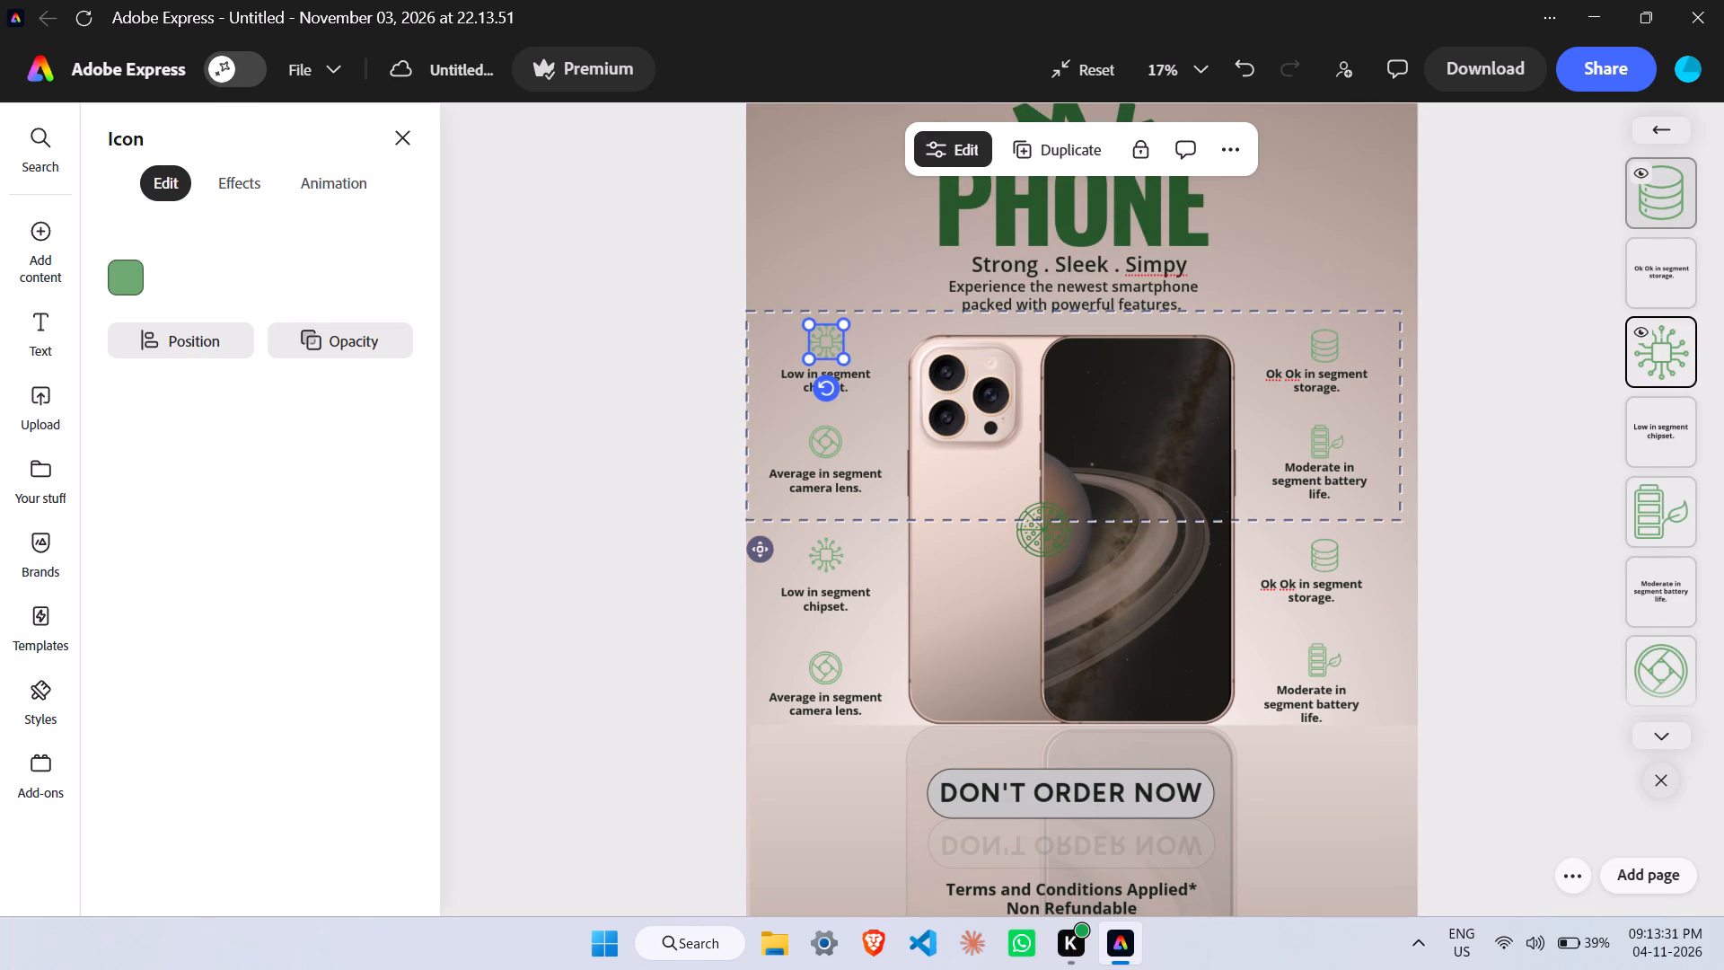
pyautogui.click(1657, 219)
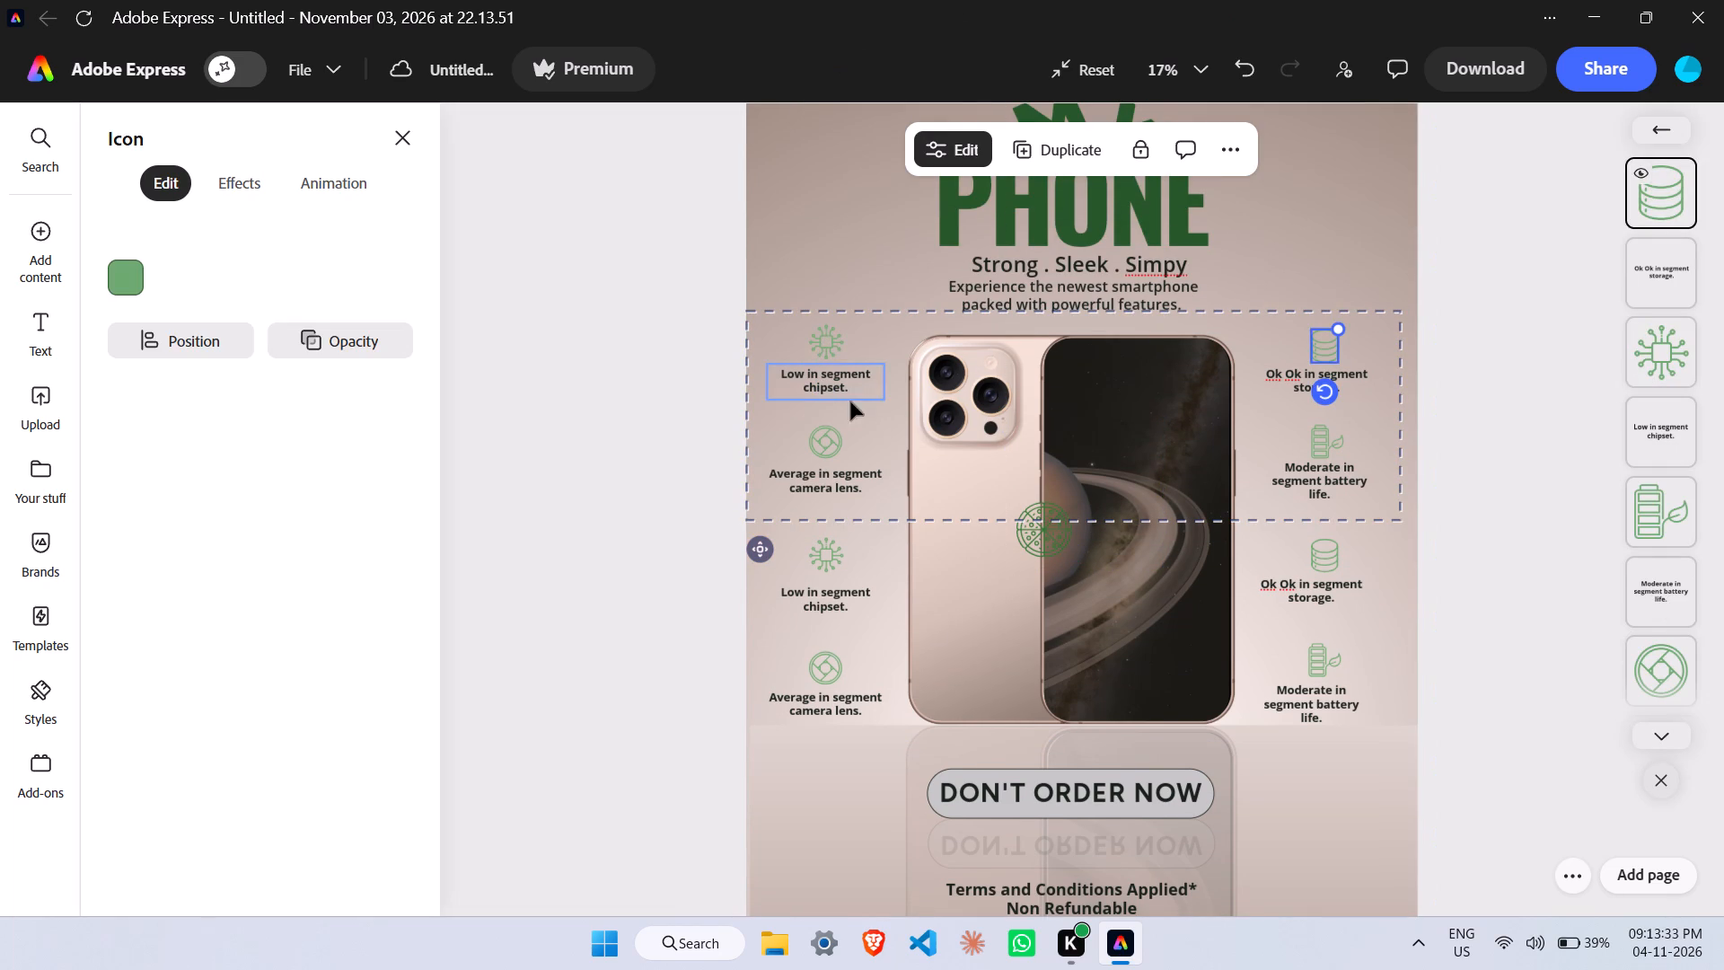
pyautogui.click(830, 337)
pyautogui.rightClick(832, 333)
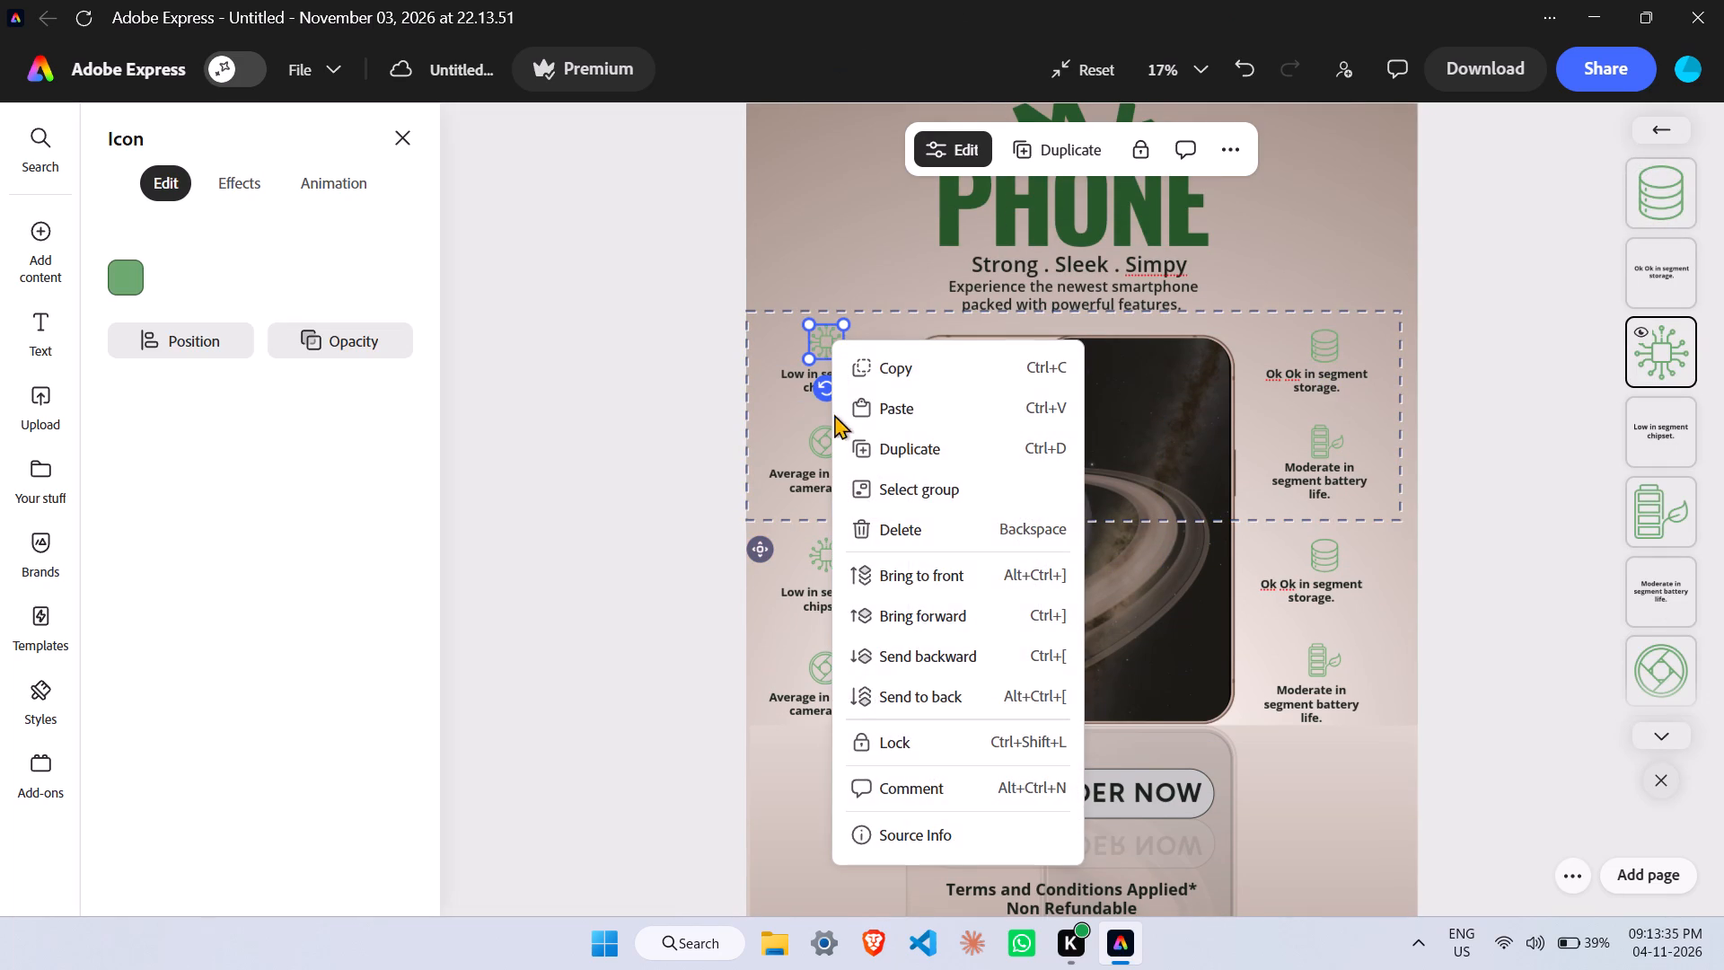
pyautogui.click(902, 485)
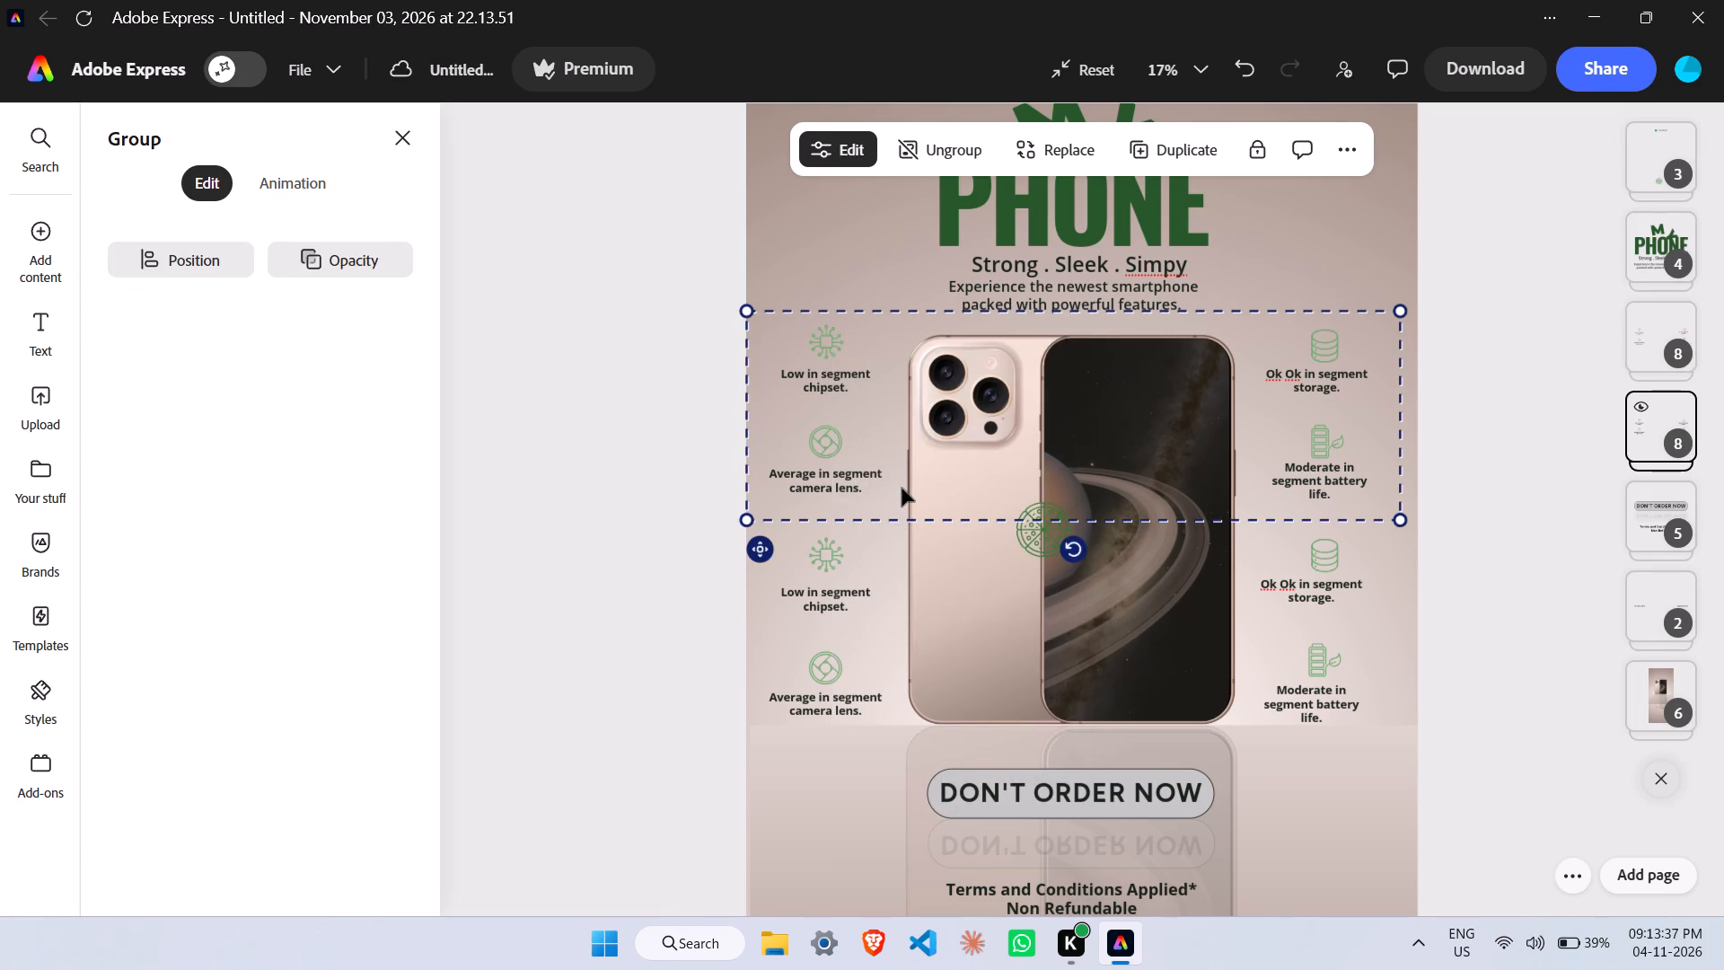
pyautogui.click(1662, 438)
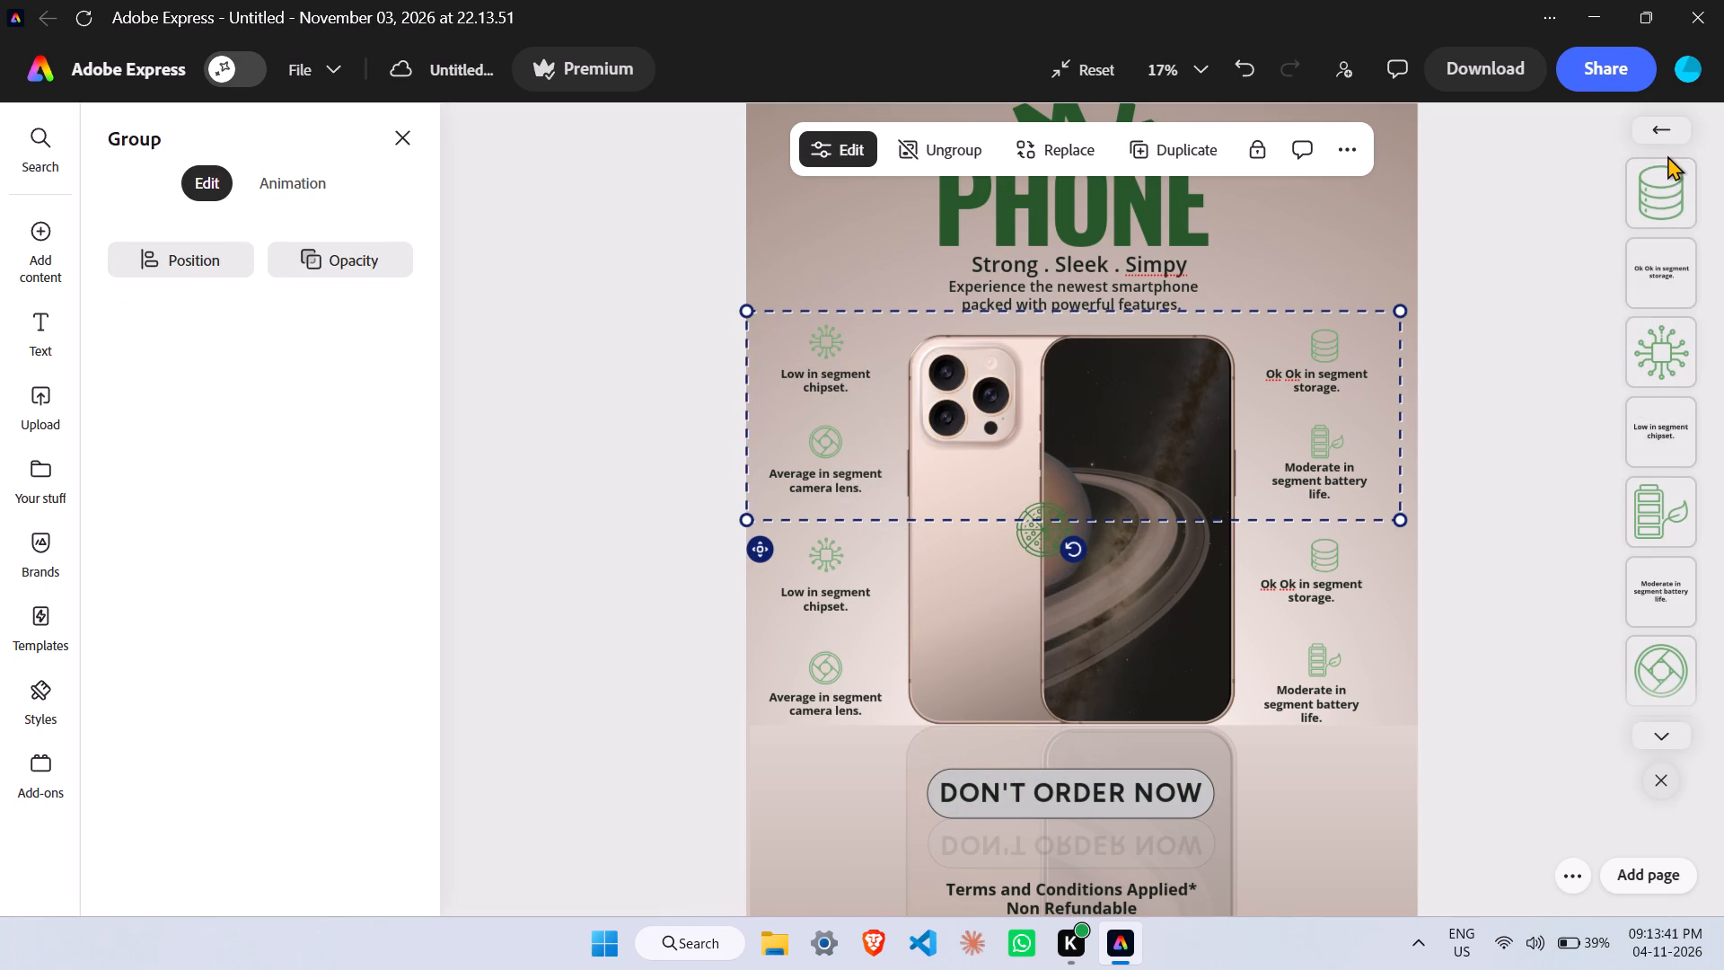
pyautogui.click(1667, 138)
pyautogui.rightClick(1653, 432)
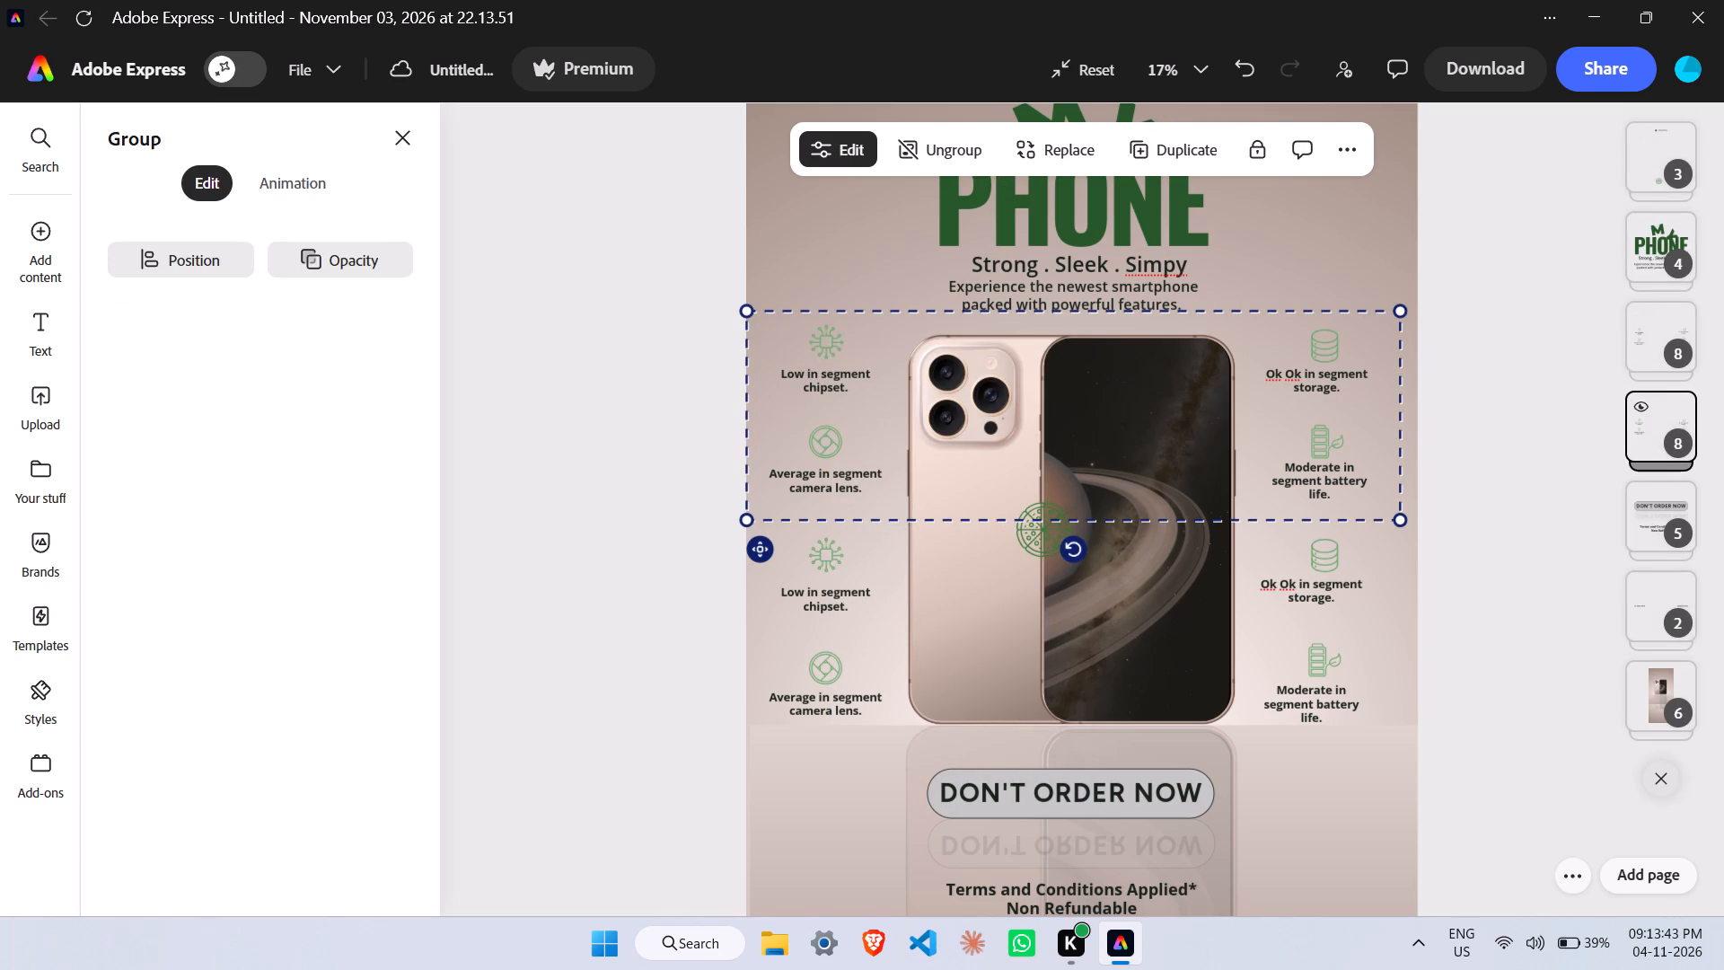
pyautogui.click(1654, 432)
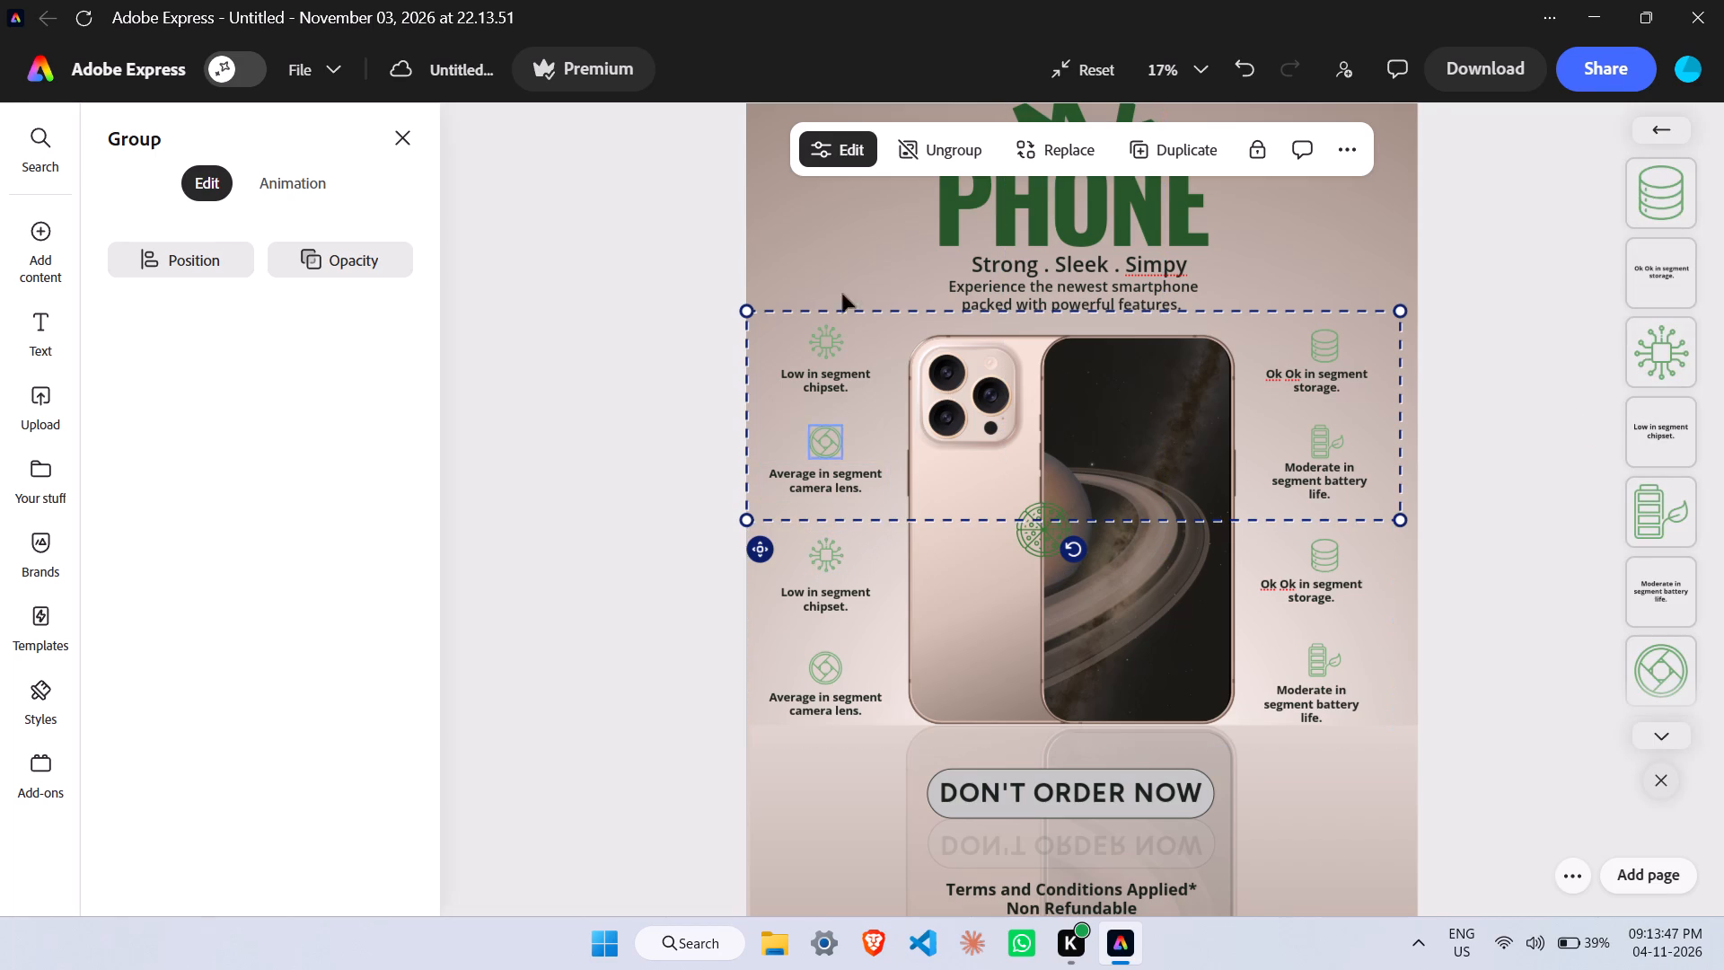
pyautogui.click(838, 149)
pyautogui.click(640, 357)
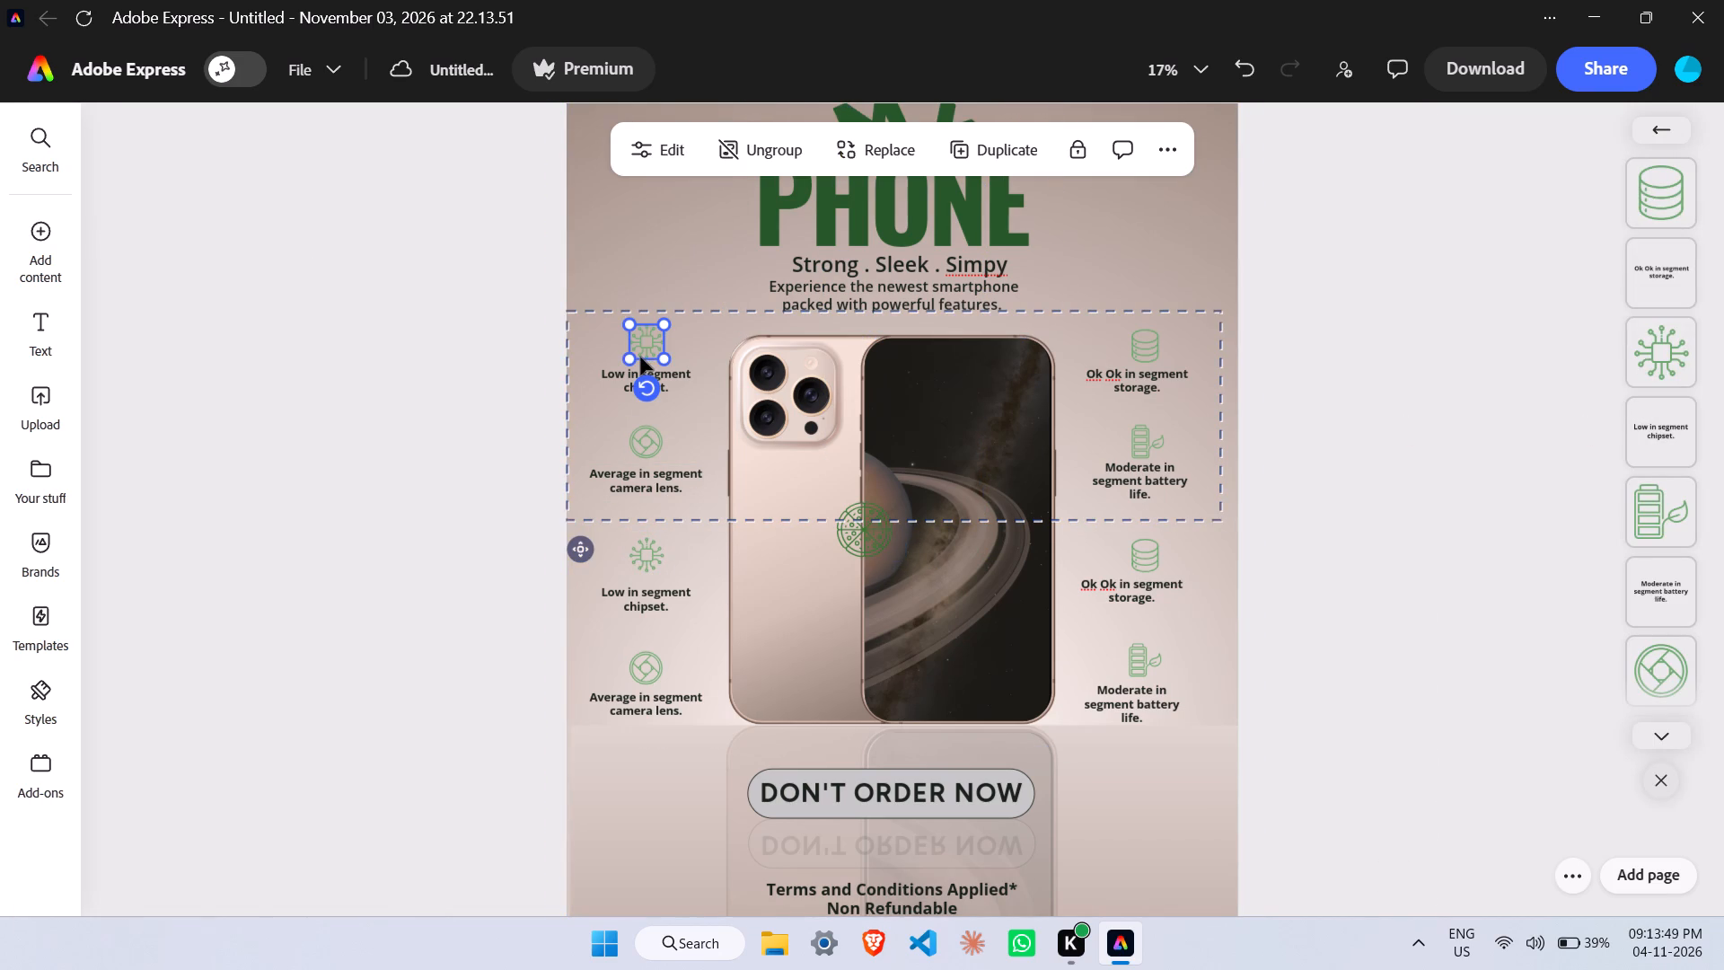
pyautogui.doubleClick(650, 348)
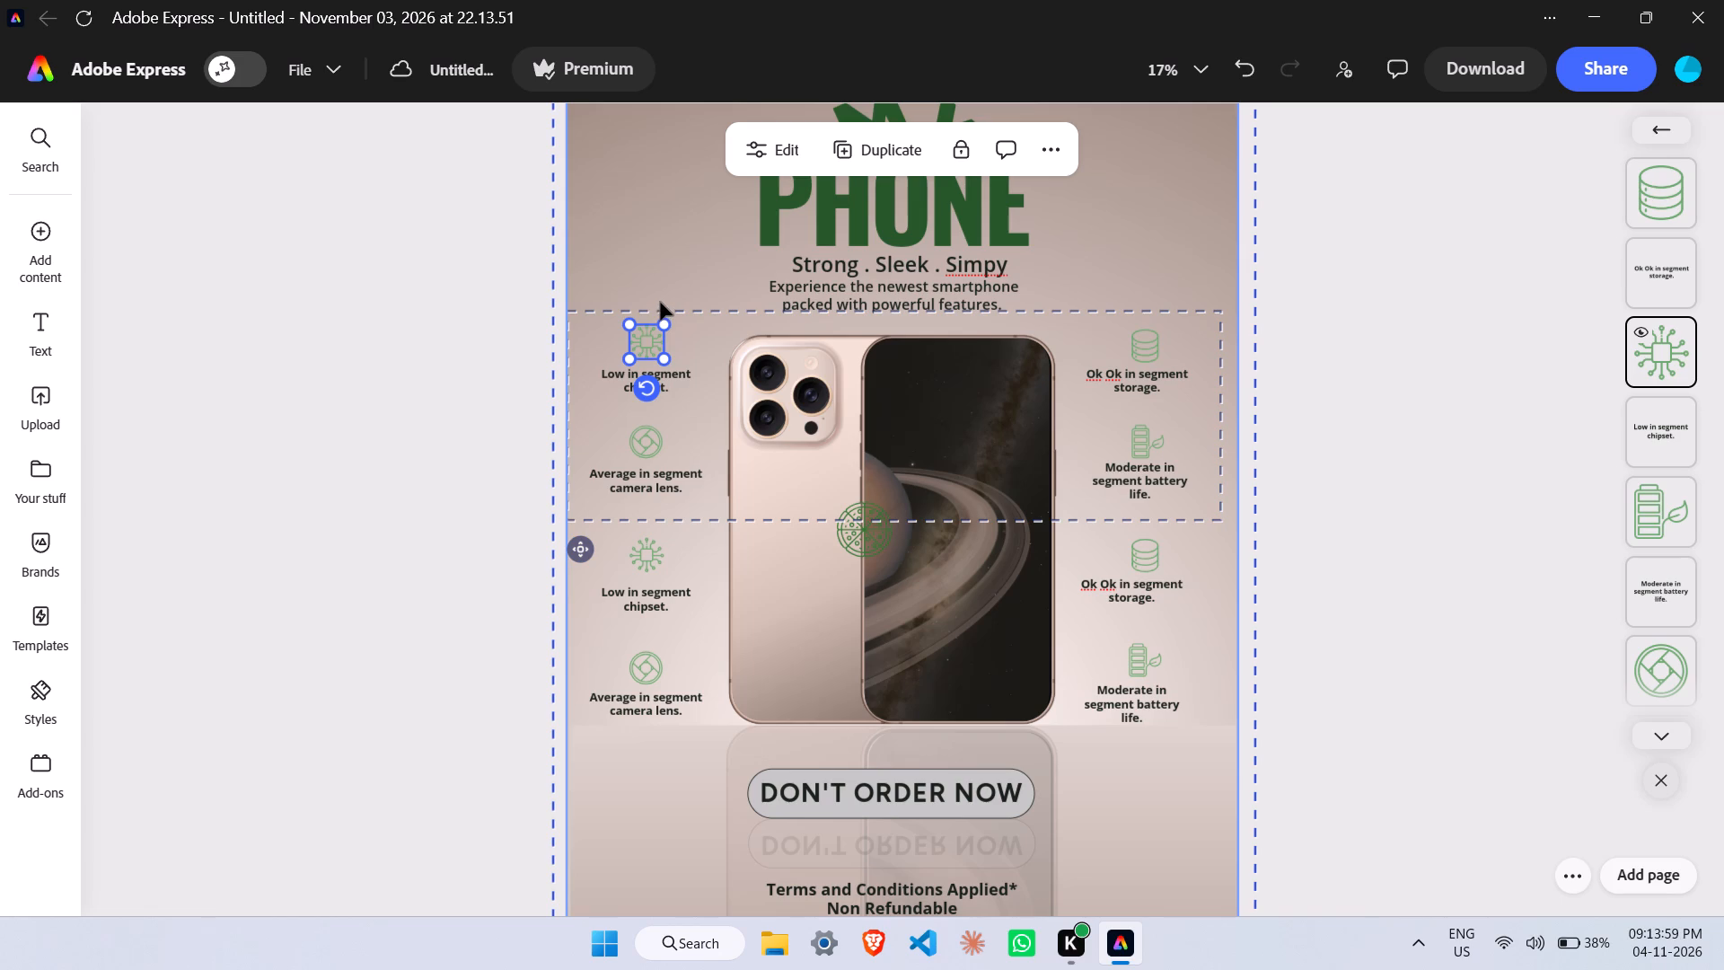
# Shift the group holding the background and both phones slightly right, behind the feature captions.
pyautogui.click(660, 302)
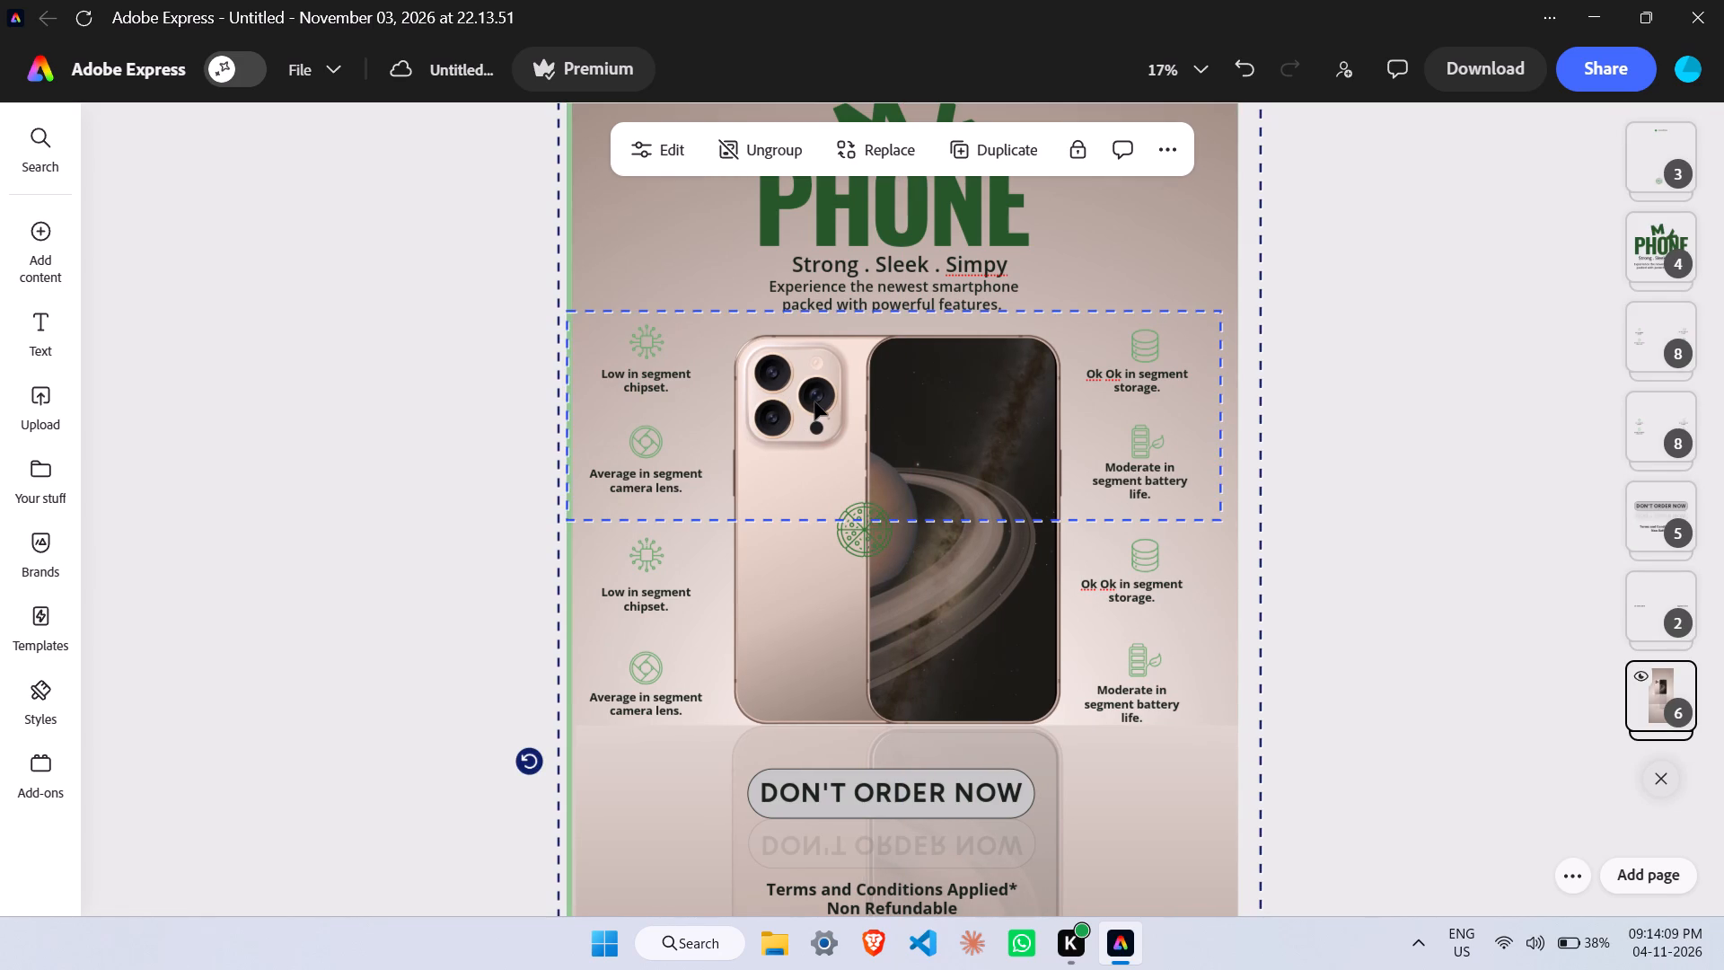
pyautogui.click(782, 644)
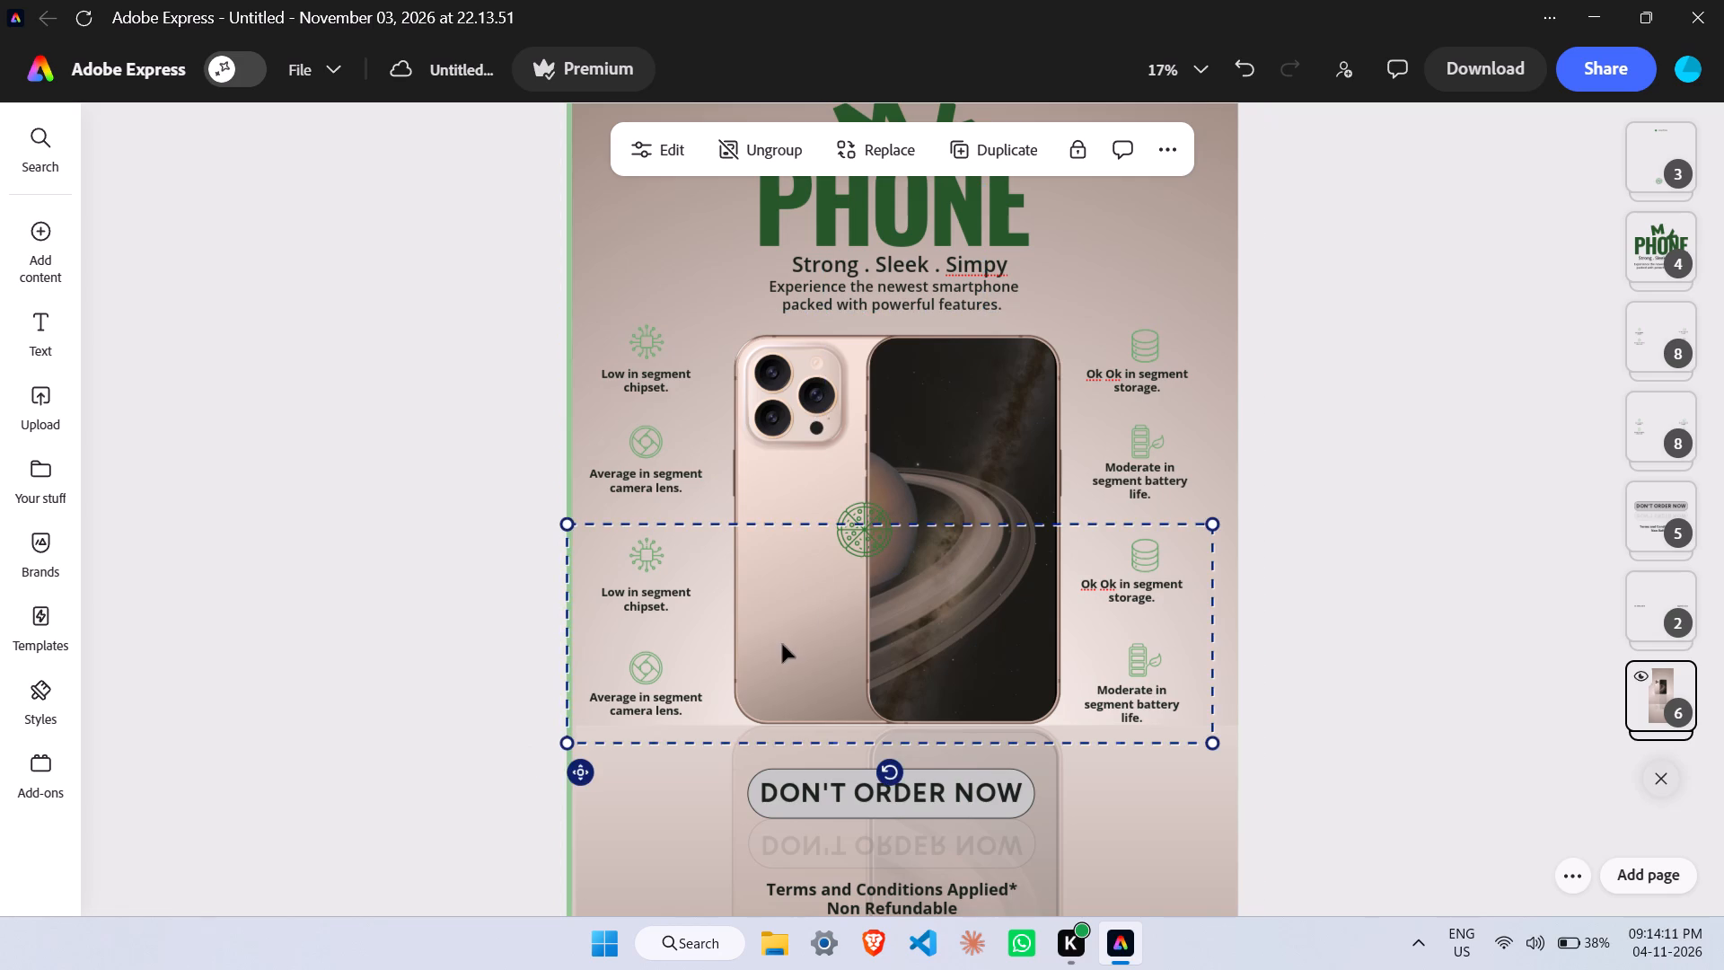
pyautogui.click(876, 510)
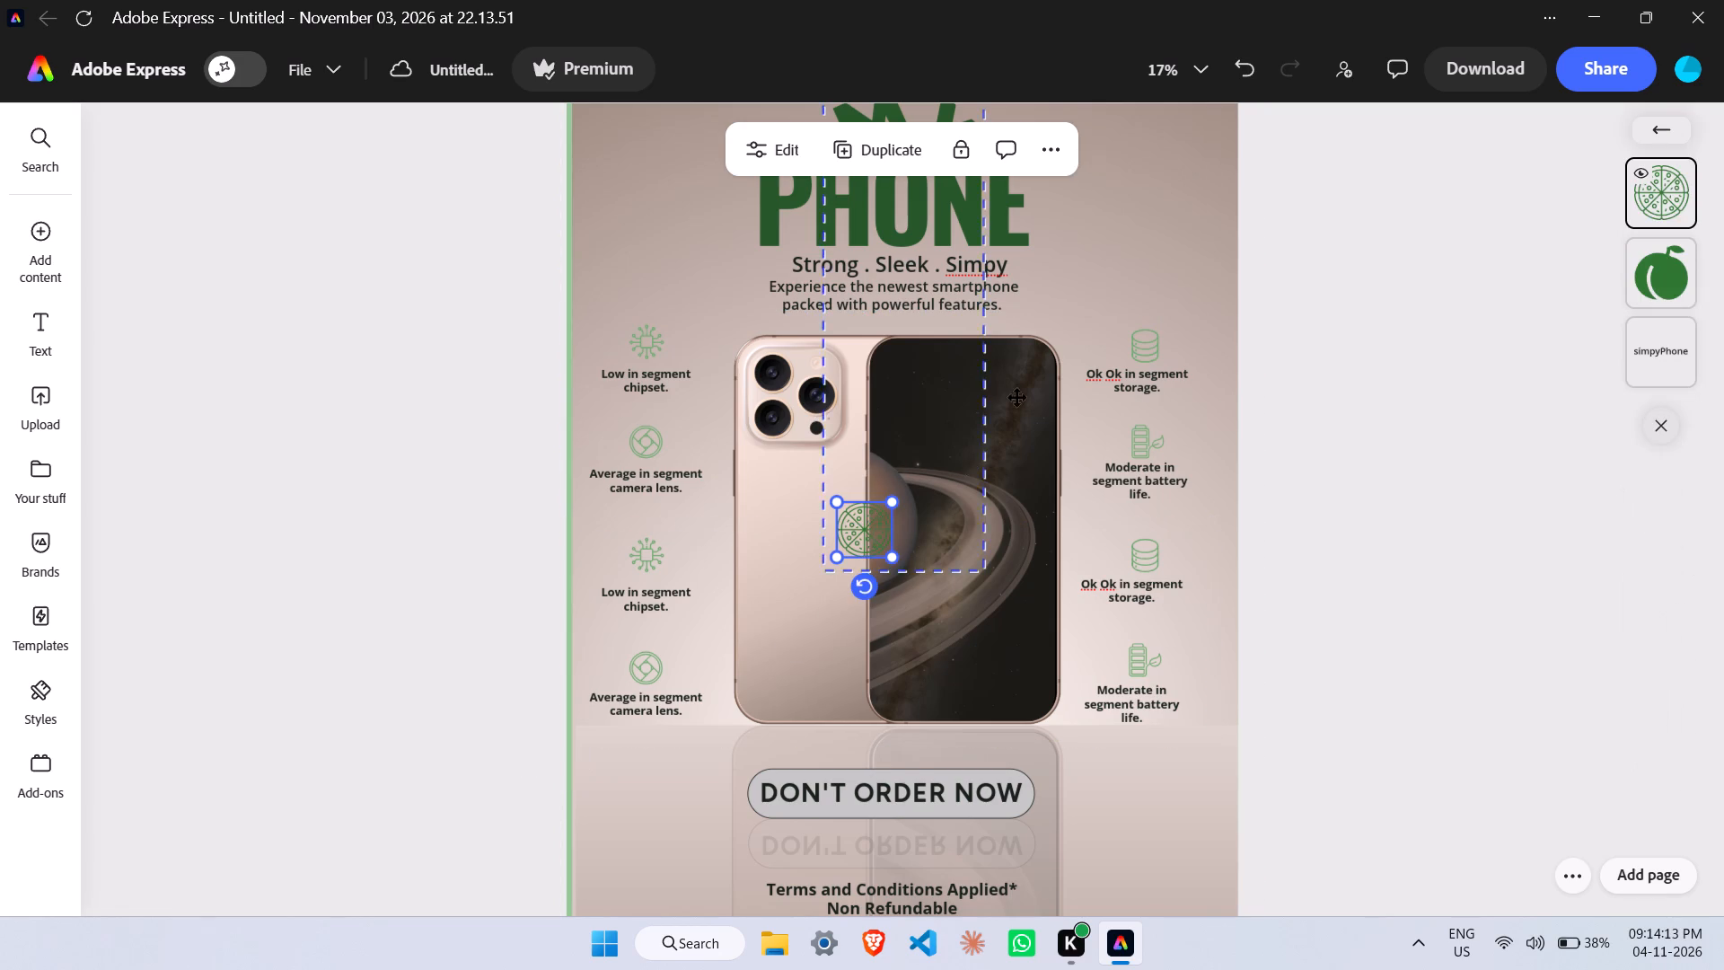
# Move the background image within its group slightly left so it lines up with the page's side edges.
pyautogui.click(1104, 275)
pyautogui.click(1139, 262)
pyautogui.click(1140, 265)
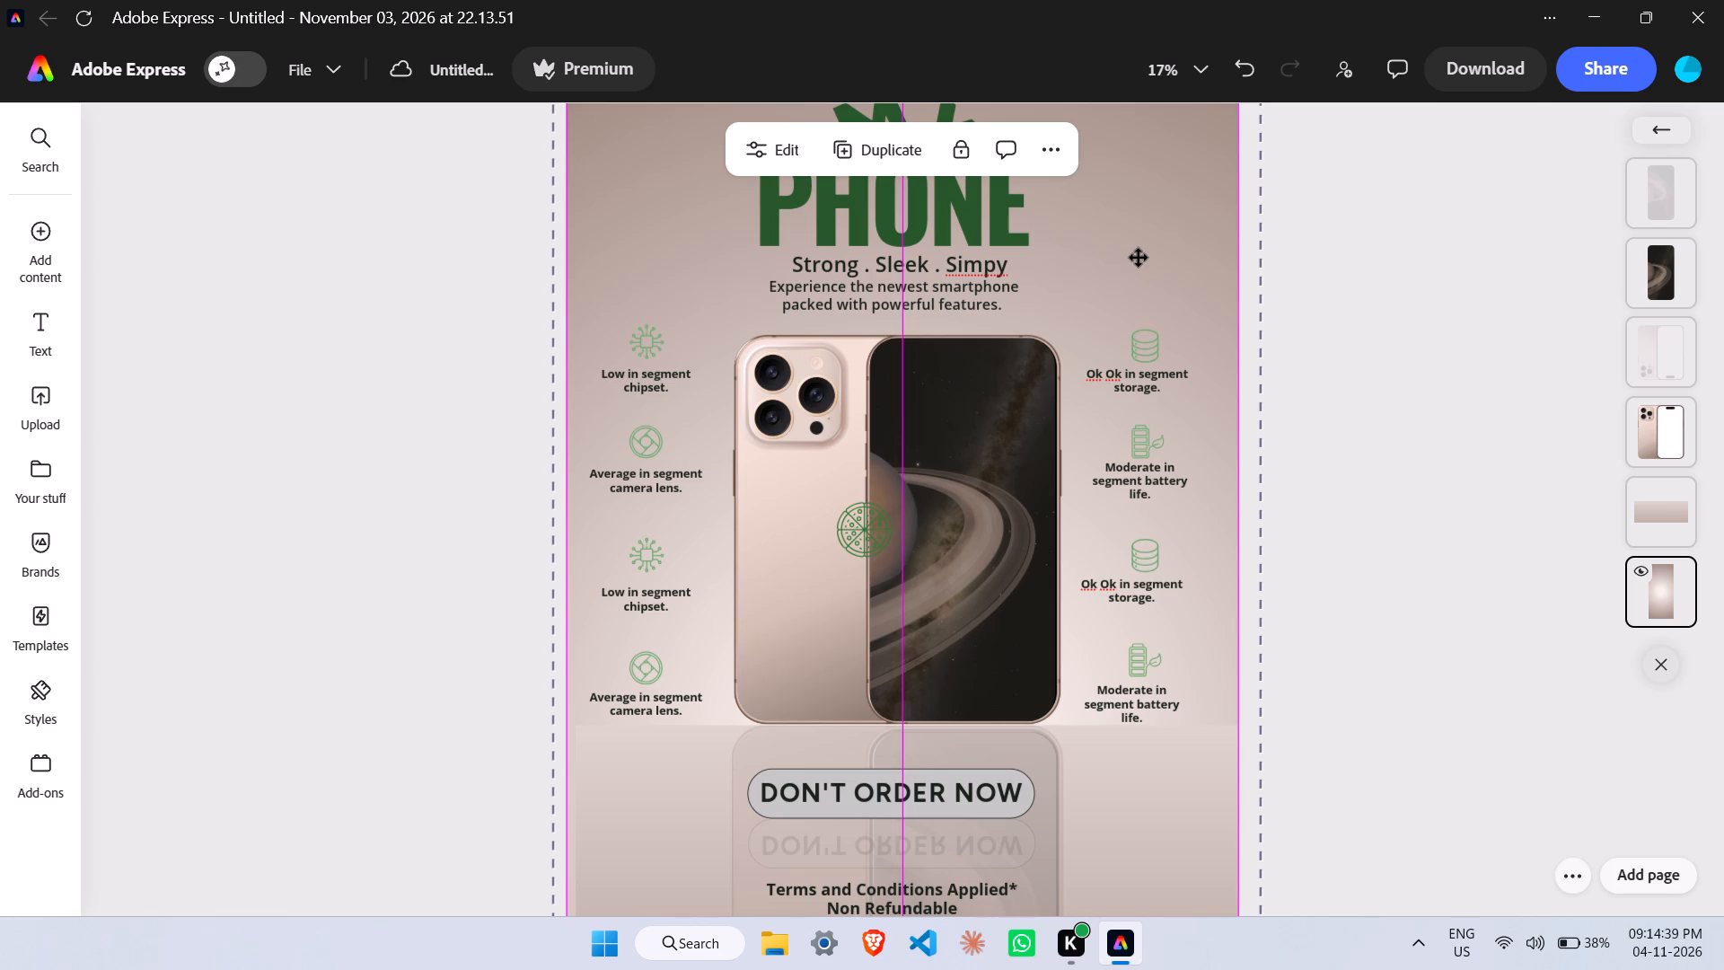
pyautogui.click(1142, 258)
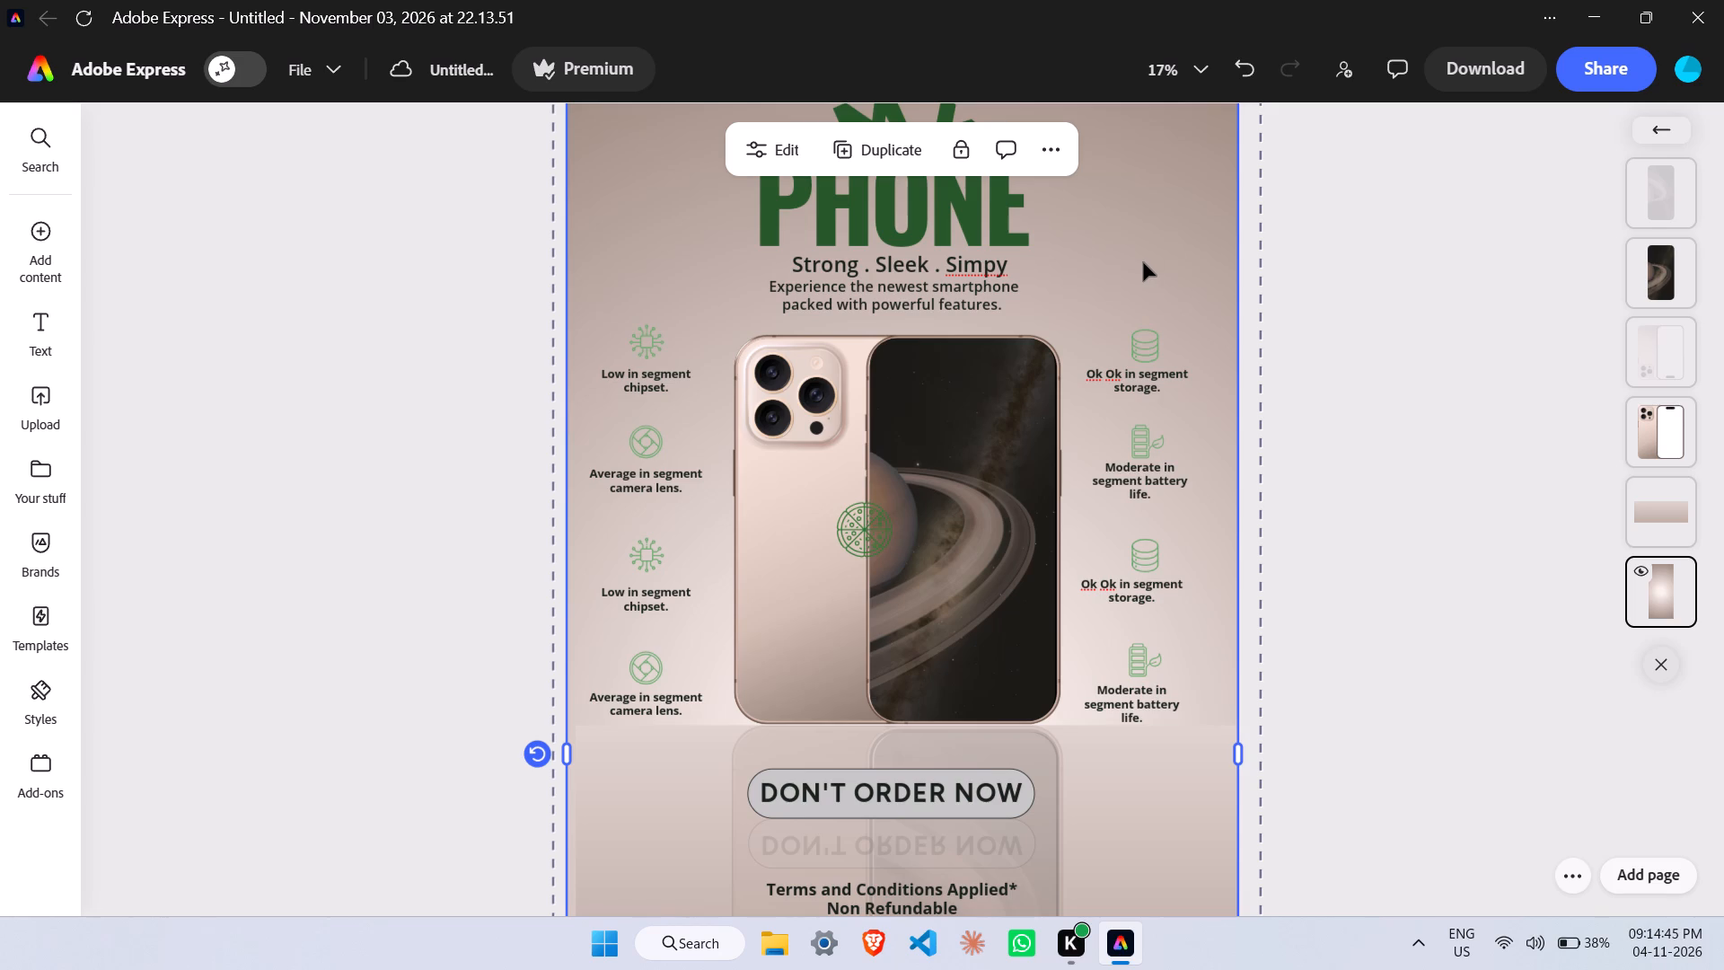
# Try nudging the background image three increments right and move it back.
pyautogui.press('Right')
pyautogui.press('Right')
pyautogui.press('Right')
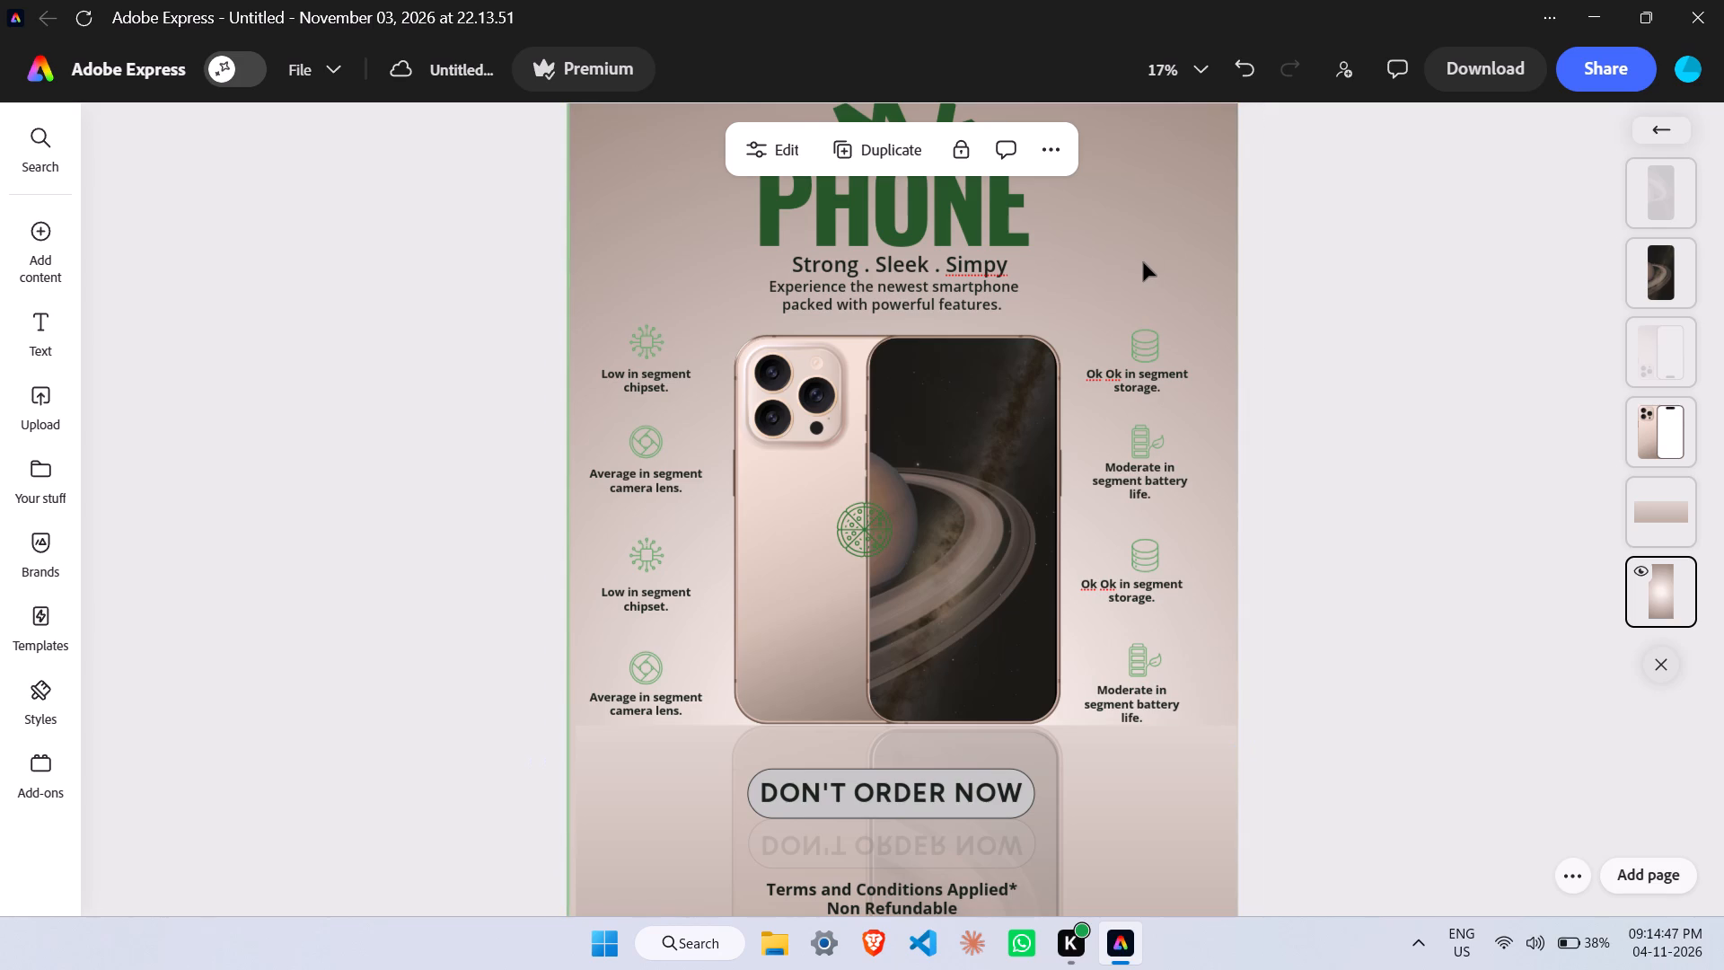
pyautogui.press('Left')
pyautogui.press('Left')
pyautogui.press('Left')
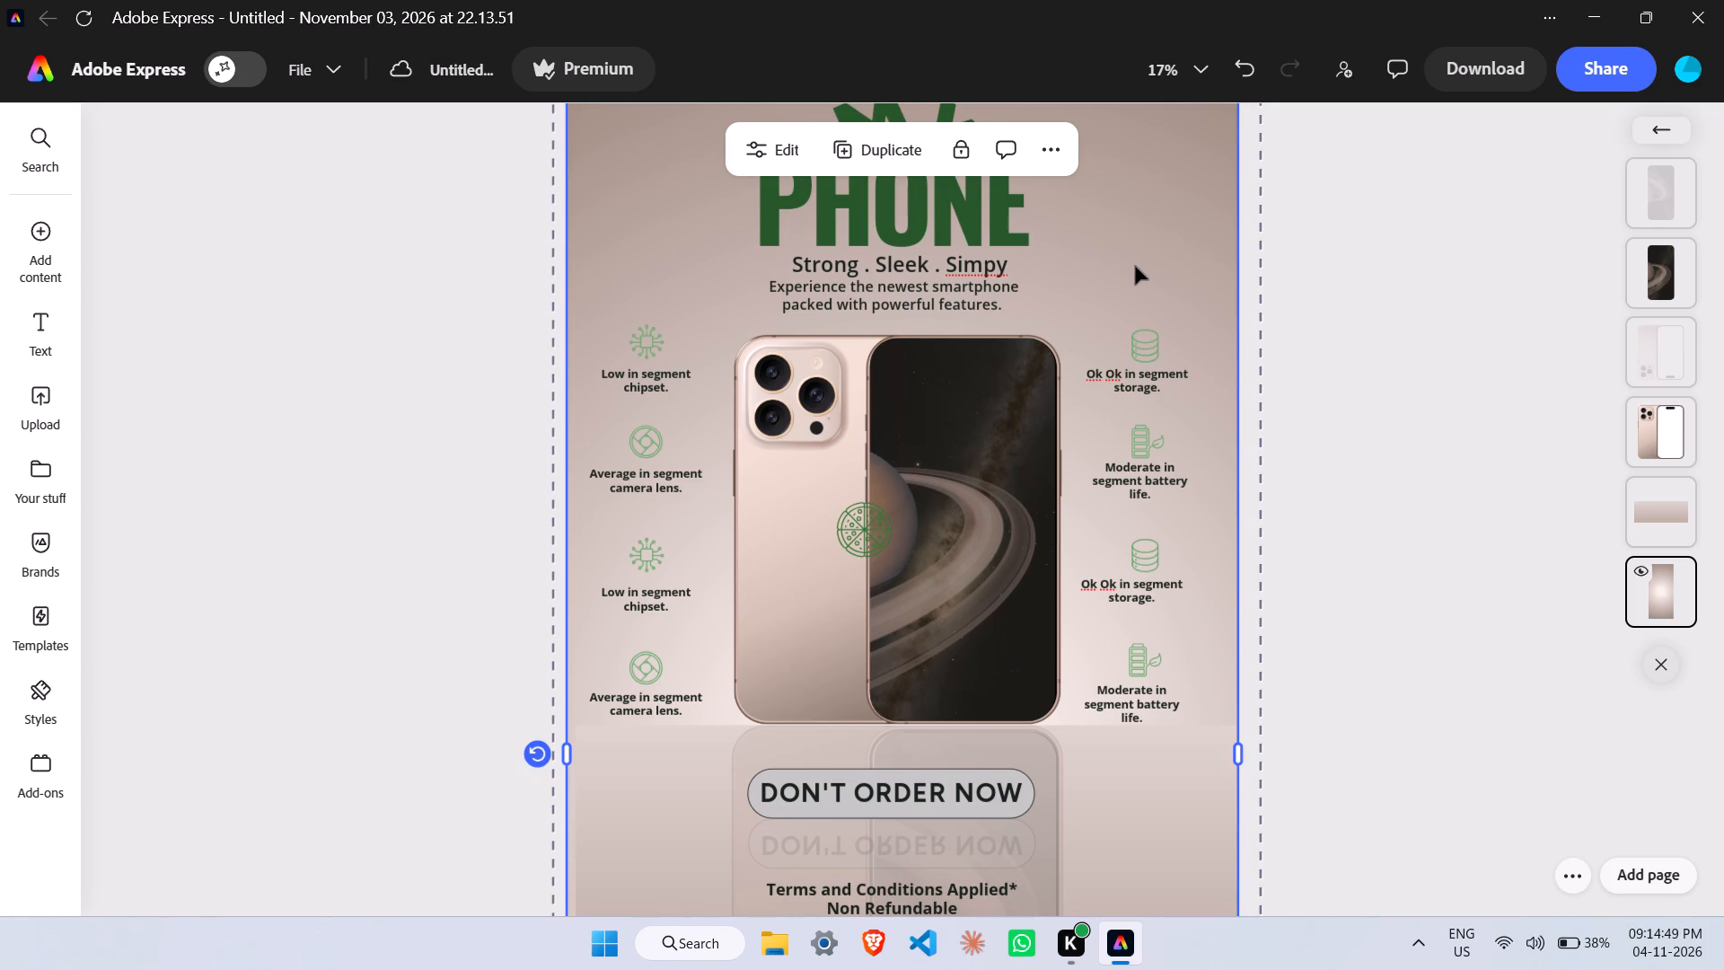
# Nudge the background image down twelve increments and one increment left within the phones group.
pyautogui.press('Down')
pyautogui.press('Left')
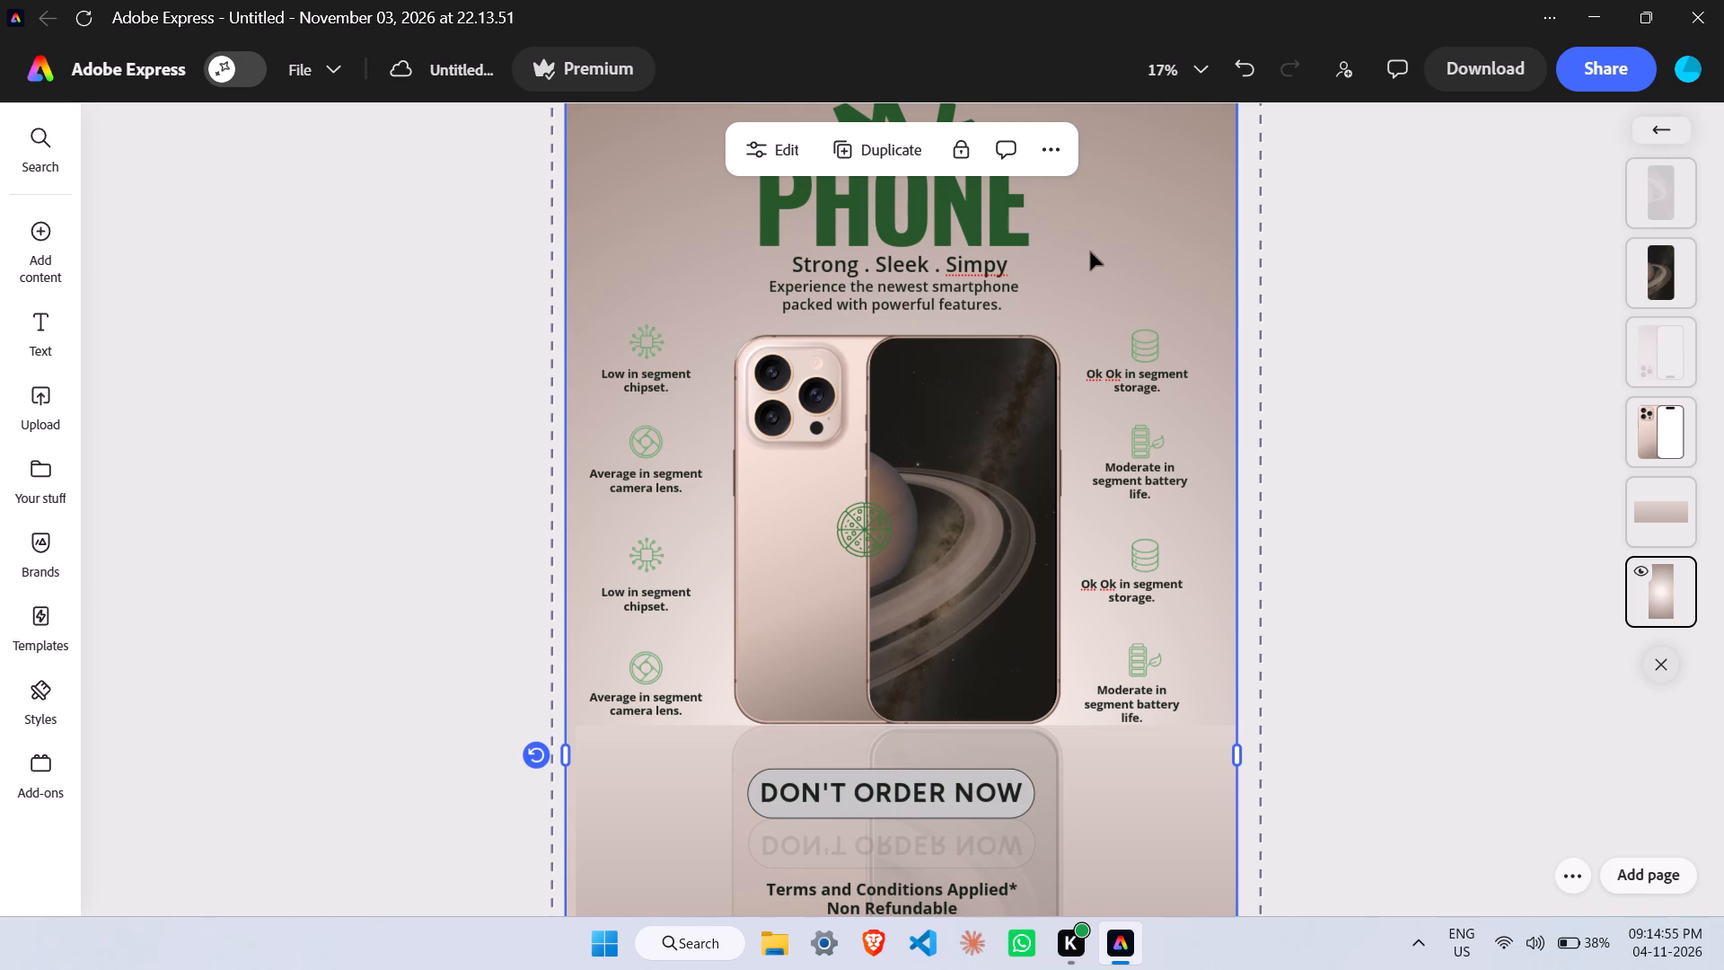
pyautogui.press('Right')
pyautogui.press('Down')
pyautogui.press('Right')
pyautogui.press('Down')
pyautogui.press('Right')
pyautogui.press('Down')
pyautogui.press('Left')
pyautogui.press('Left')
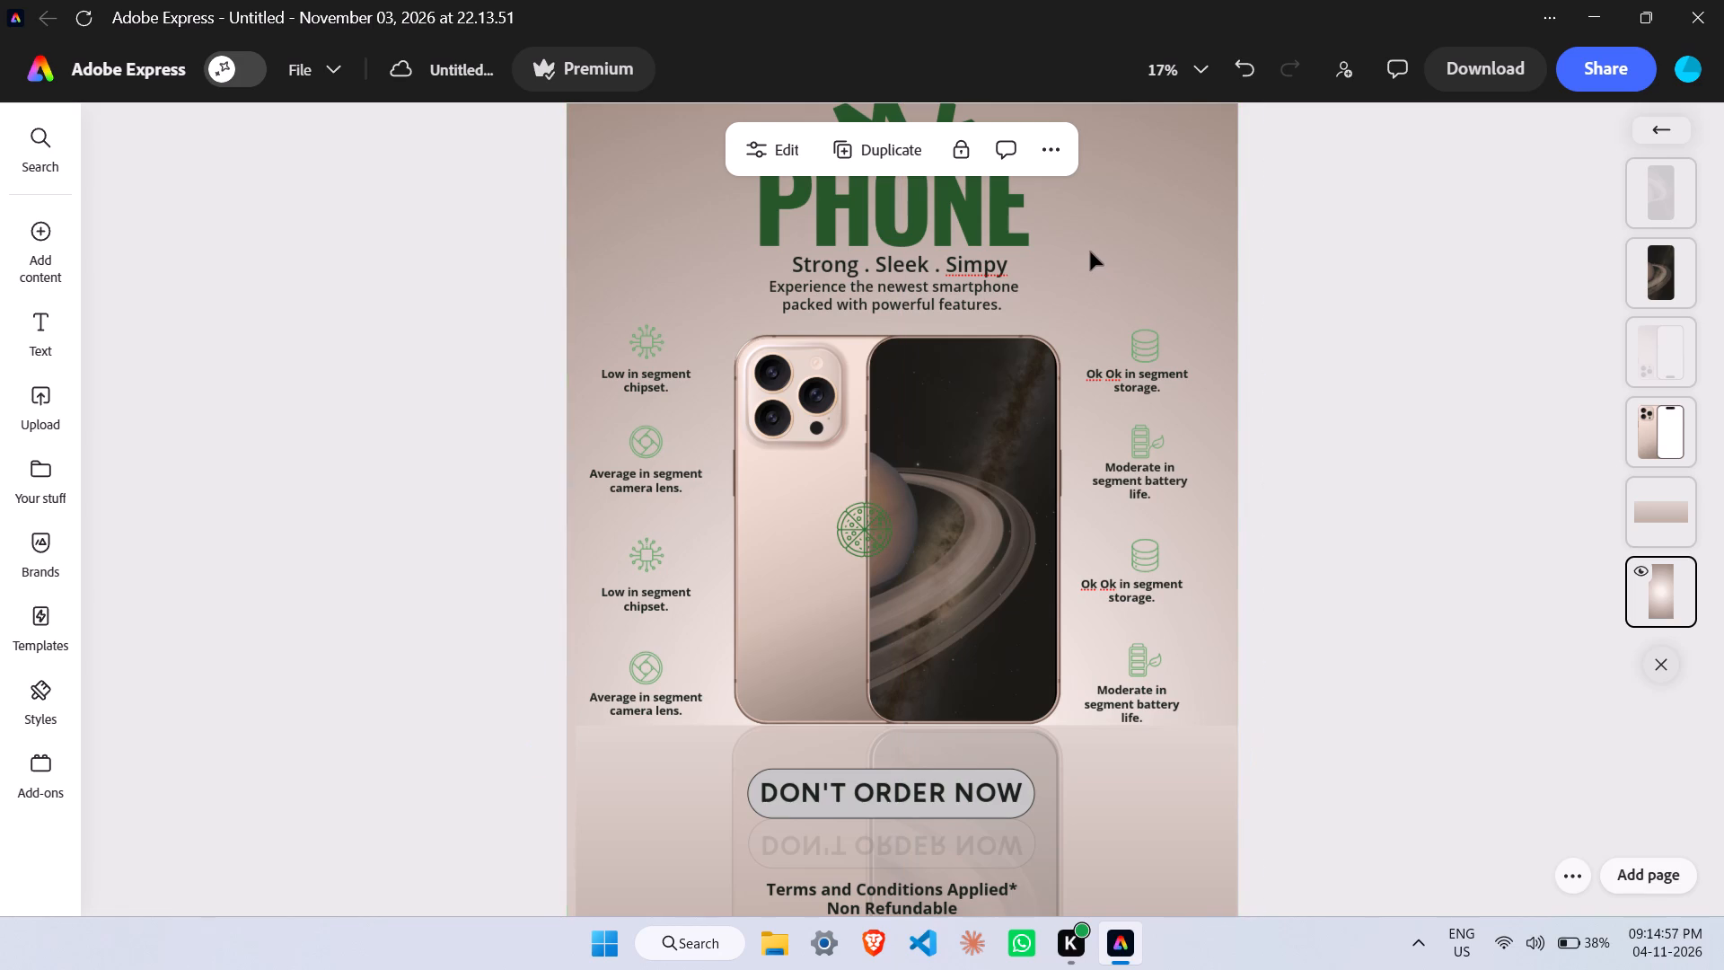
pyautogui.press('Left')
pyautogui.press('Down')
pyautogui.press('Down')
pyautogui.press('Down')
pyautogui.press('Down')
pyautogui.press('Down')
pyautogui.press('Down')
pyautogui.press('Down')
pyautogui.press('Down')
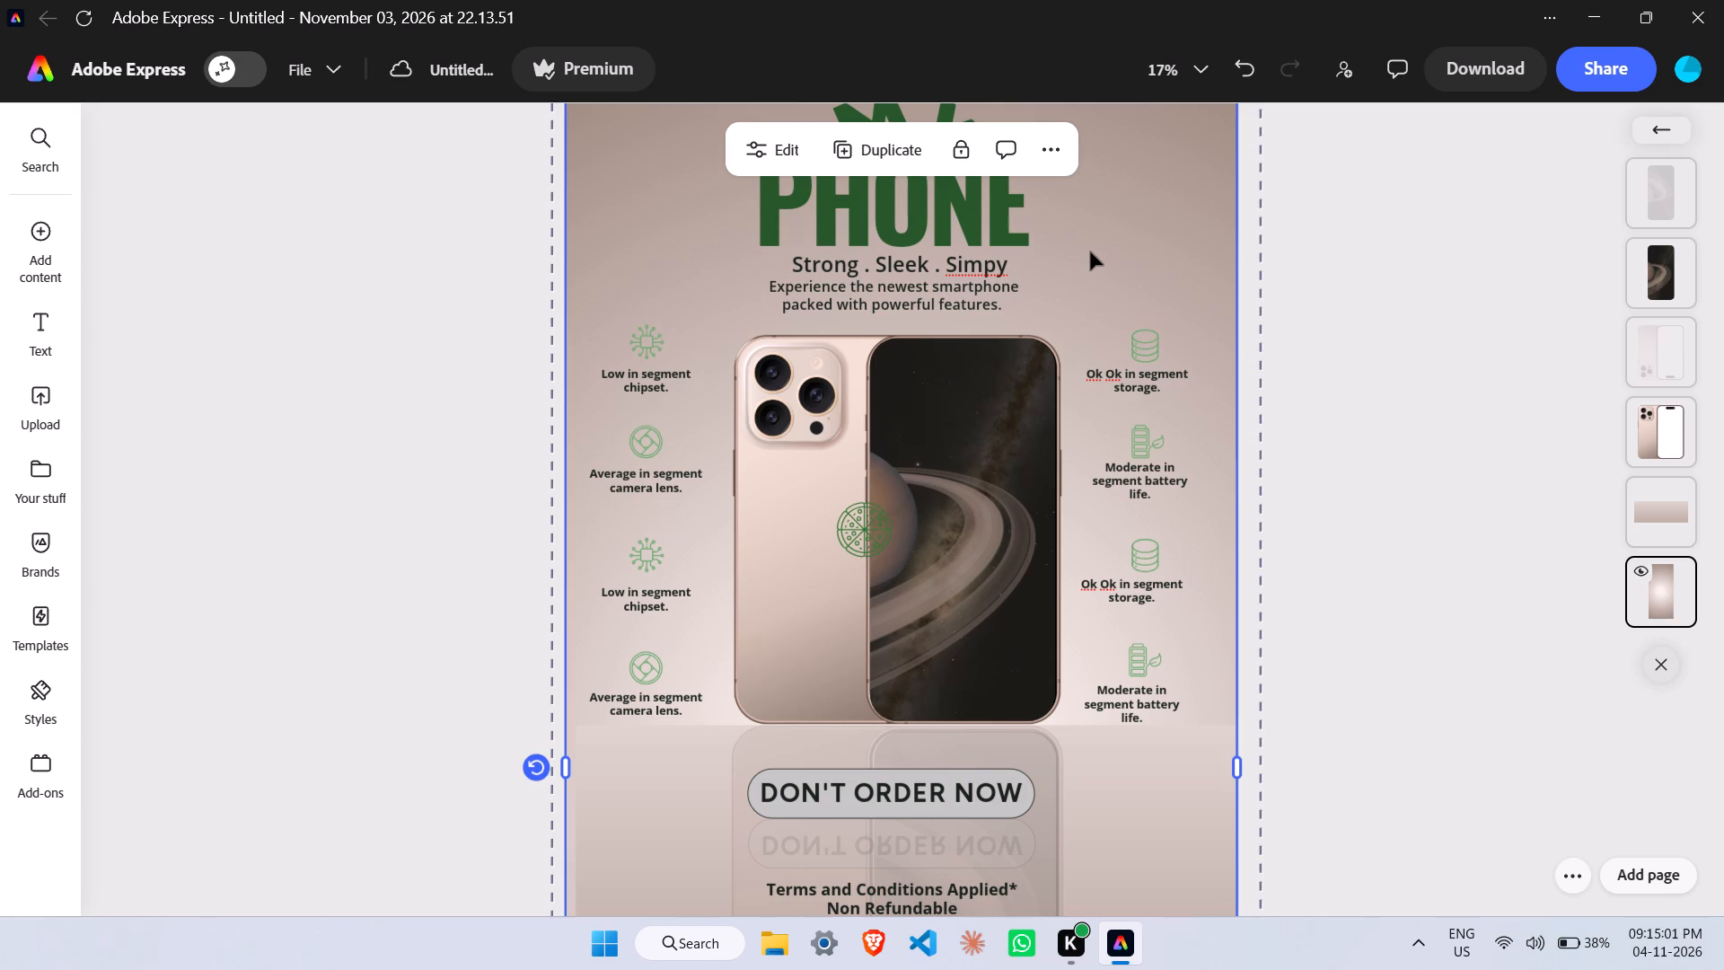
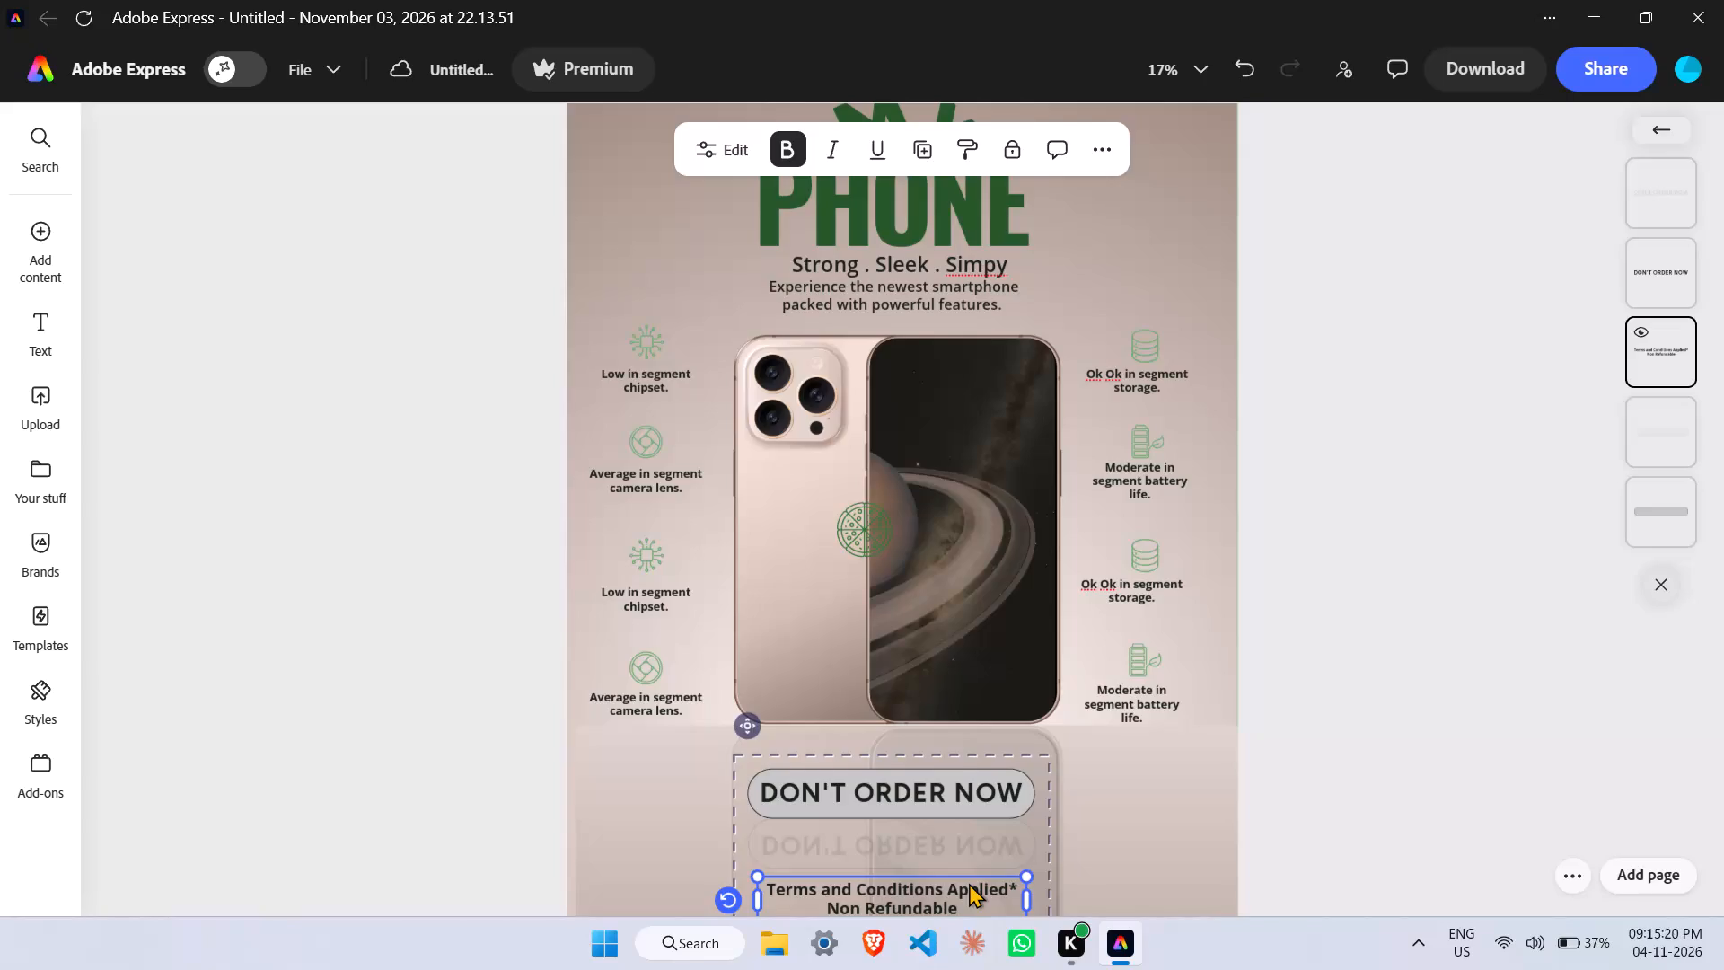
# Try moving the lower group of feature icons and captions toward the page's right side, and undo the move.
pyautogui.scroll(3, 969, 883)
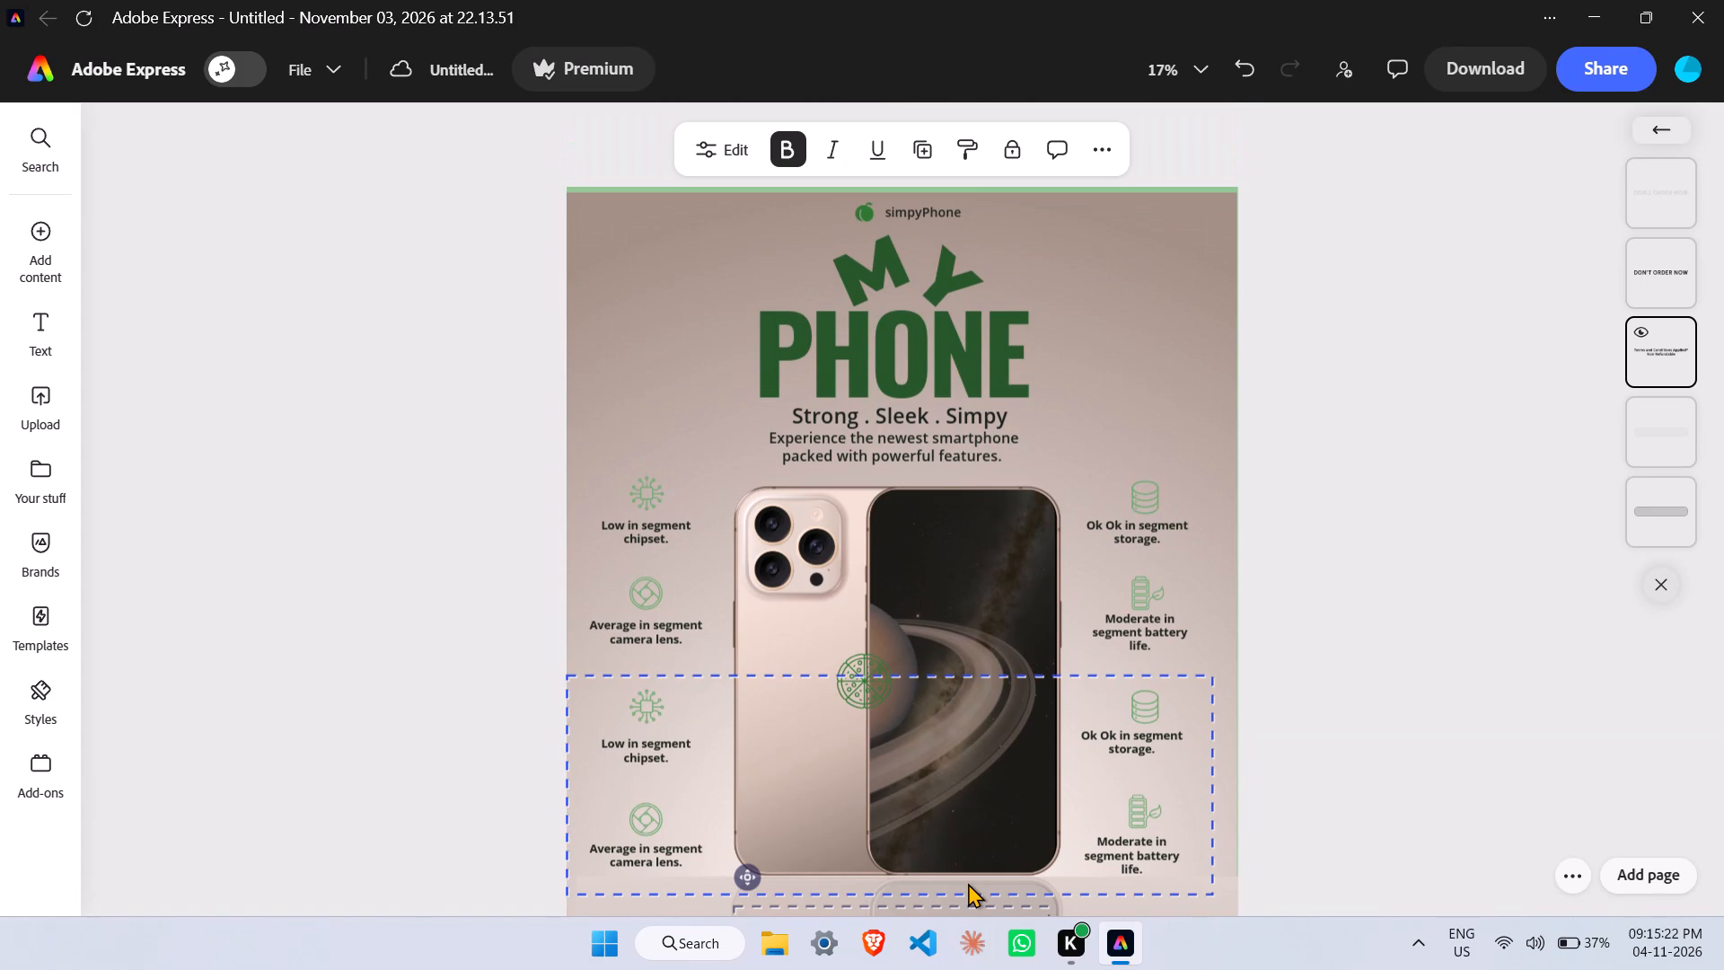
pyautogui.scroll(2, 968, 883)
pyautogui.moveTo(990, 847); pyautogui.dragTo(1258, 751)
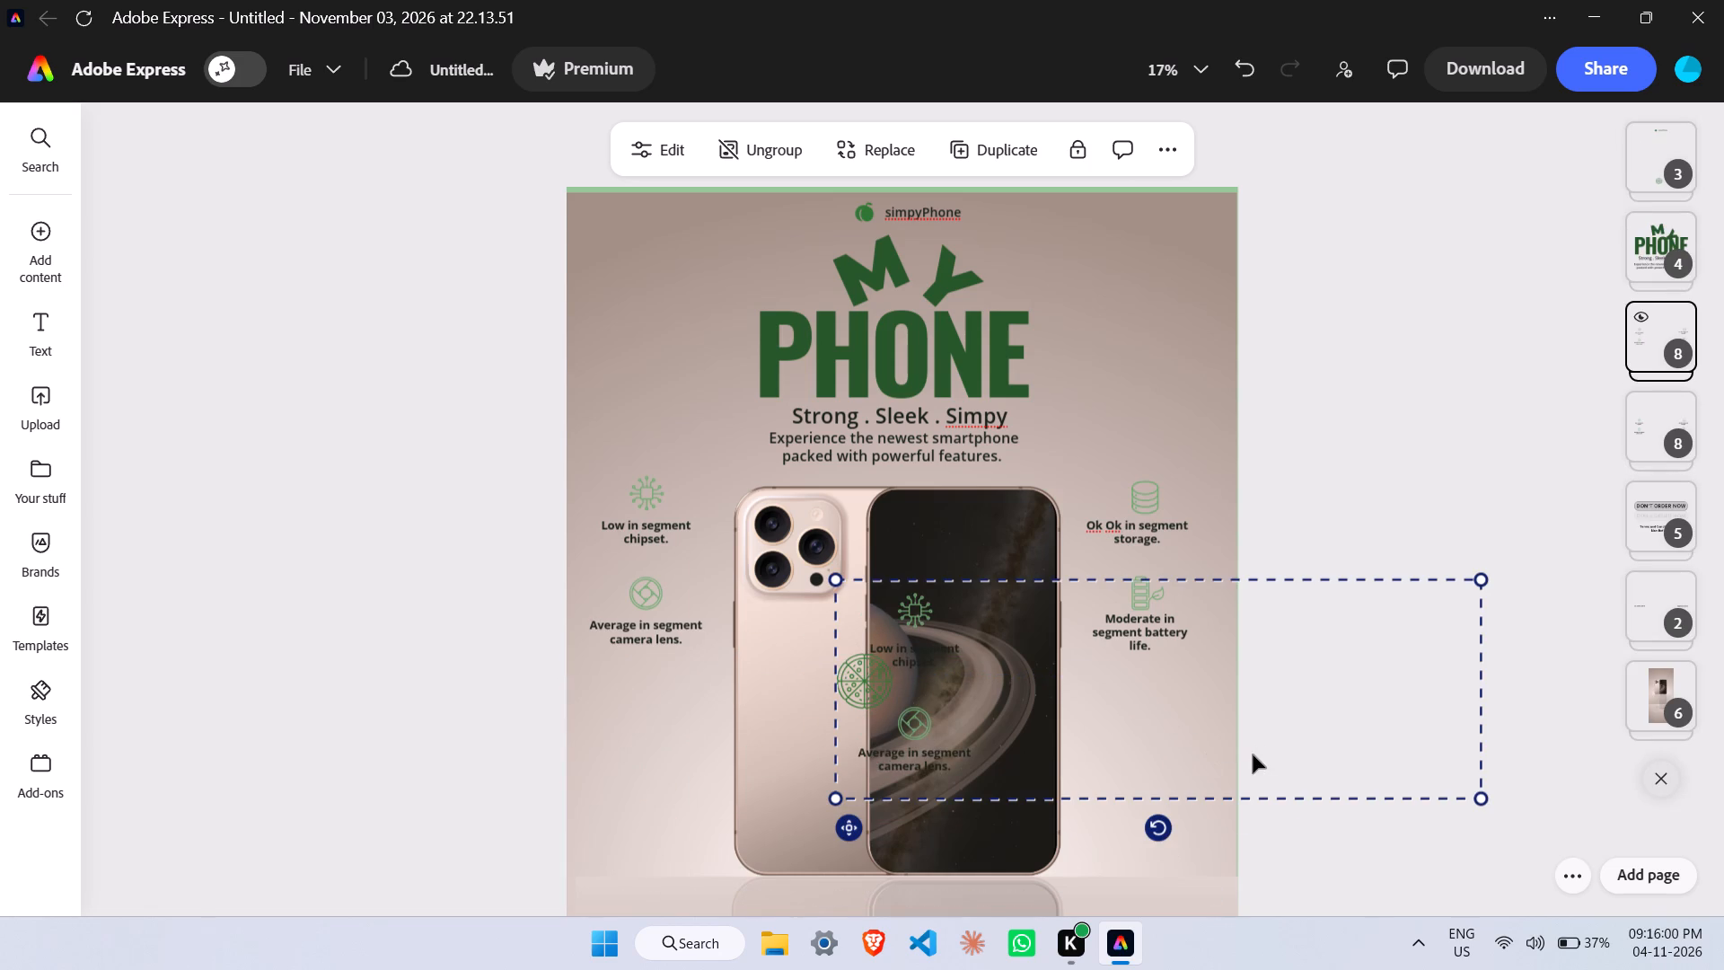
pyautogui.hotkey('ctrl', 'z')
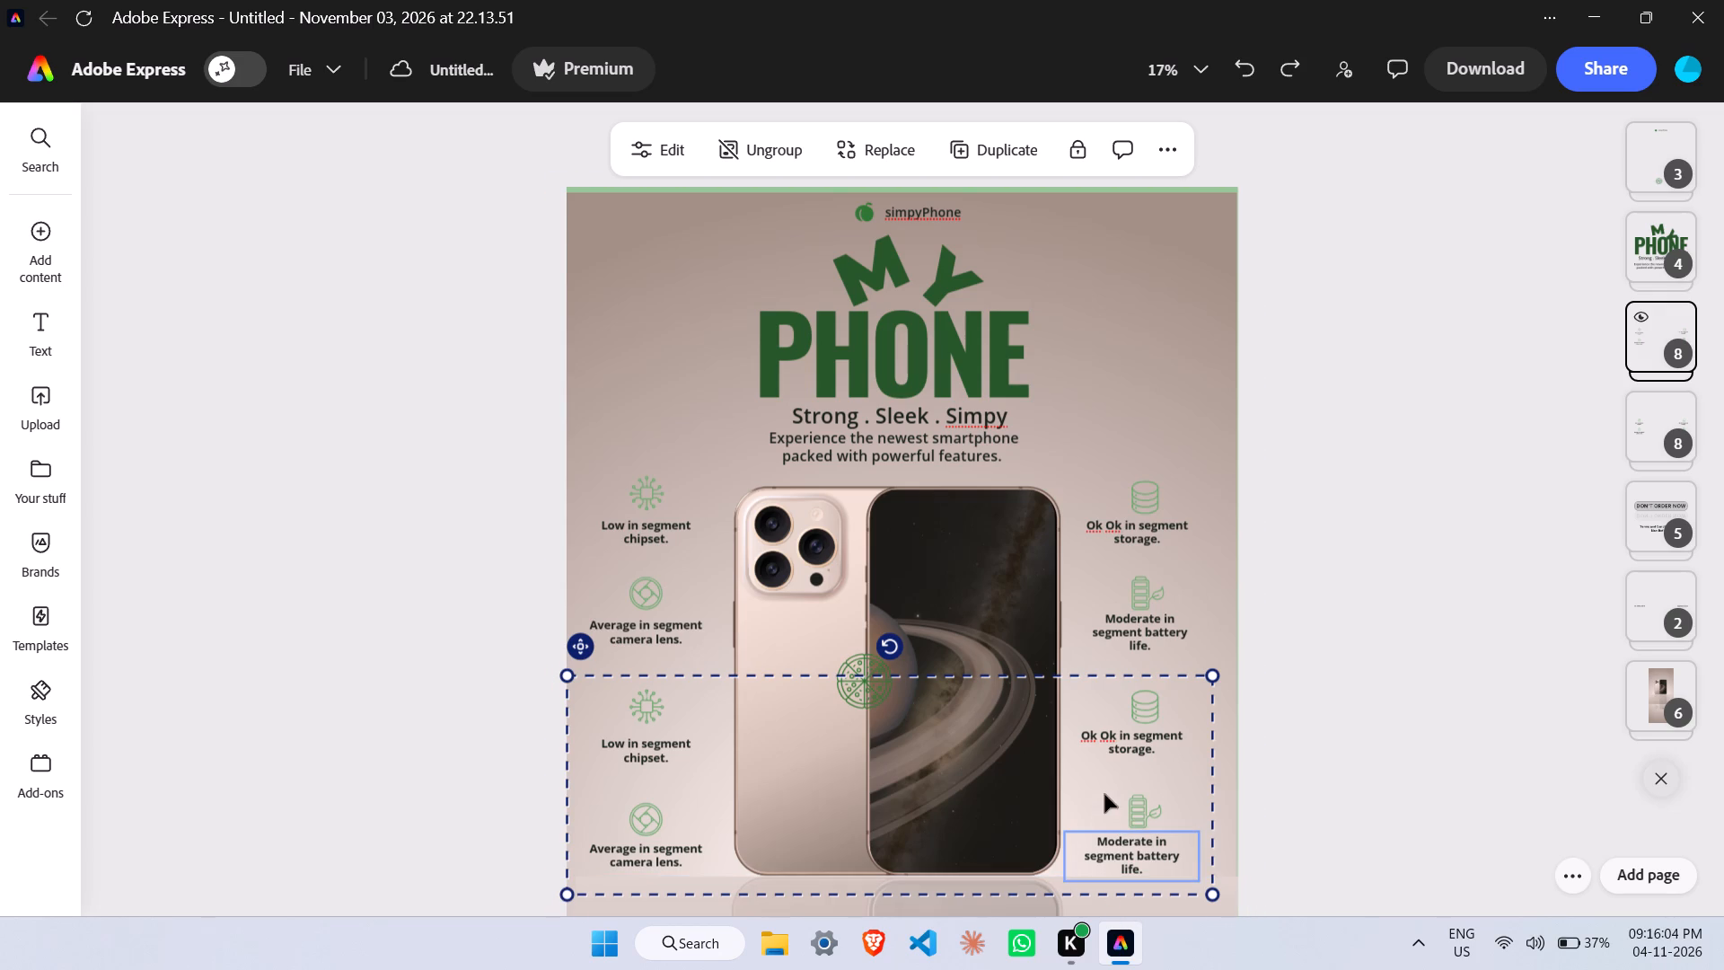
# Shift the lower group of feature icons and captions slightly left.
pyautogui.click(1104, 792)
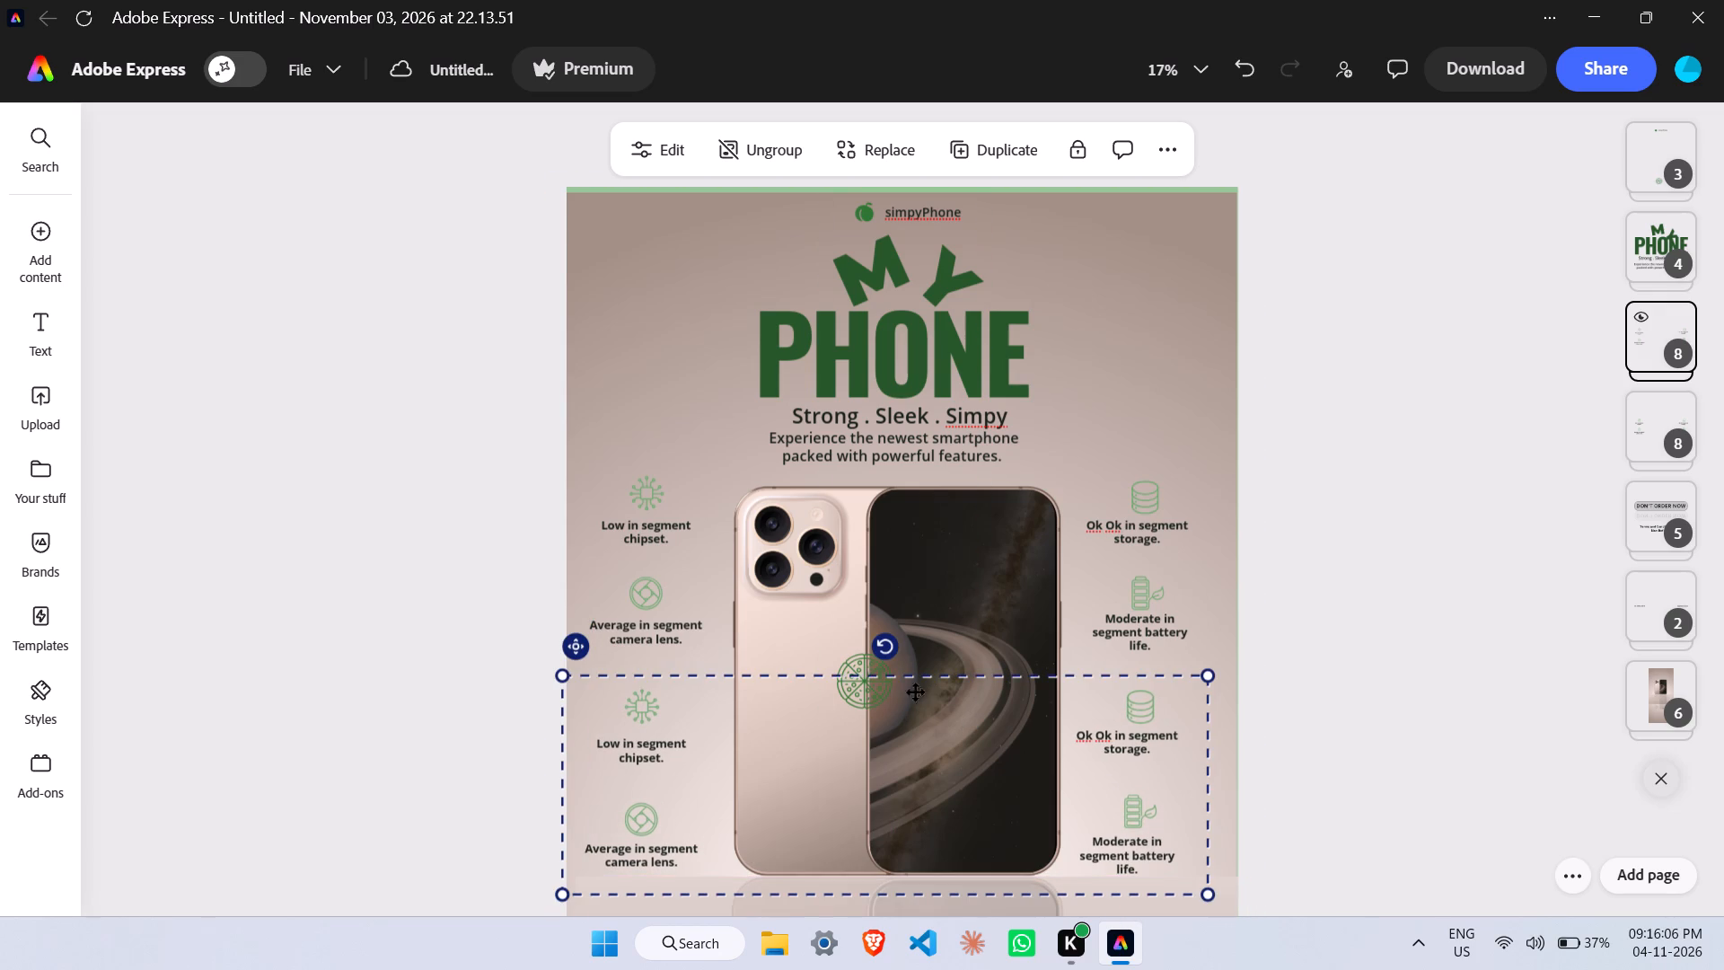
# Reposition the round green icon within the logo group so it straddles the seam between the two phones, just below their mid-height.
pyautogui.click(880, 702)
pyautogui.moveTo(876, 696); pyautogui.dragTo(929, 688)
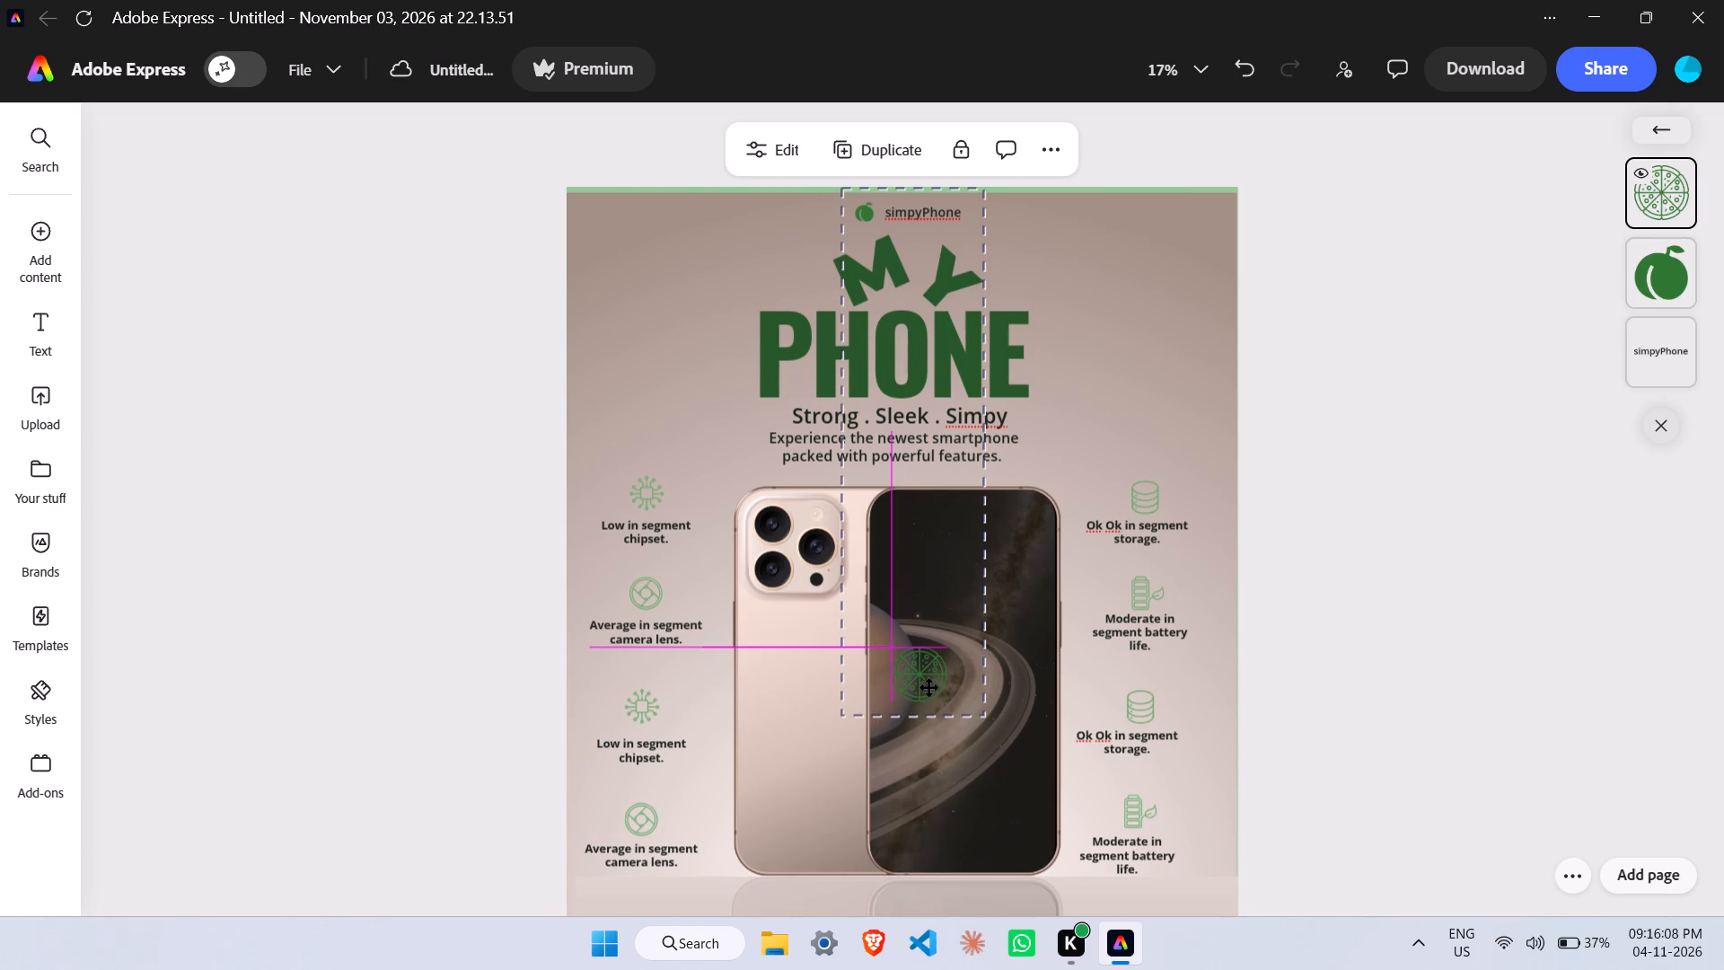
pyautogui.moveTo(929, 688); pyautogui.dragTo(929, 685)
pyautogui.moveTo(929, 685); pyautogui.dragTo(967, 667)
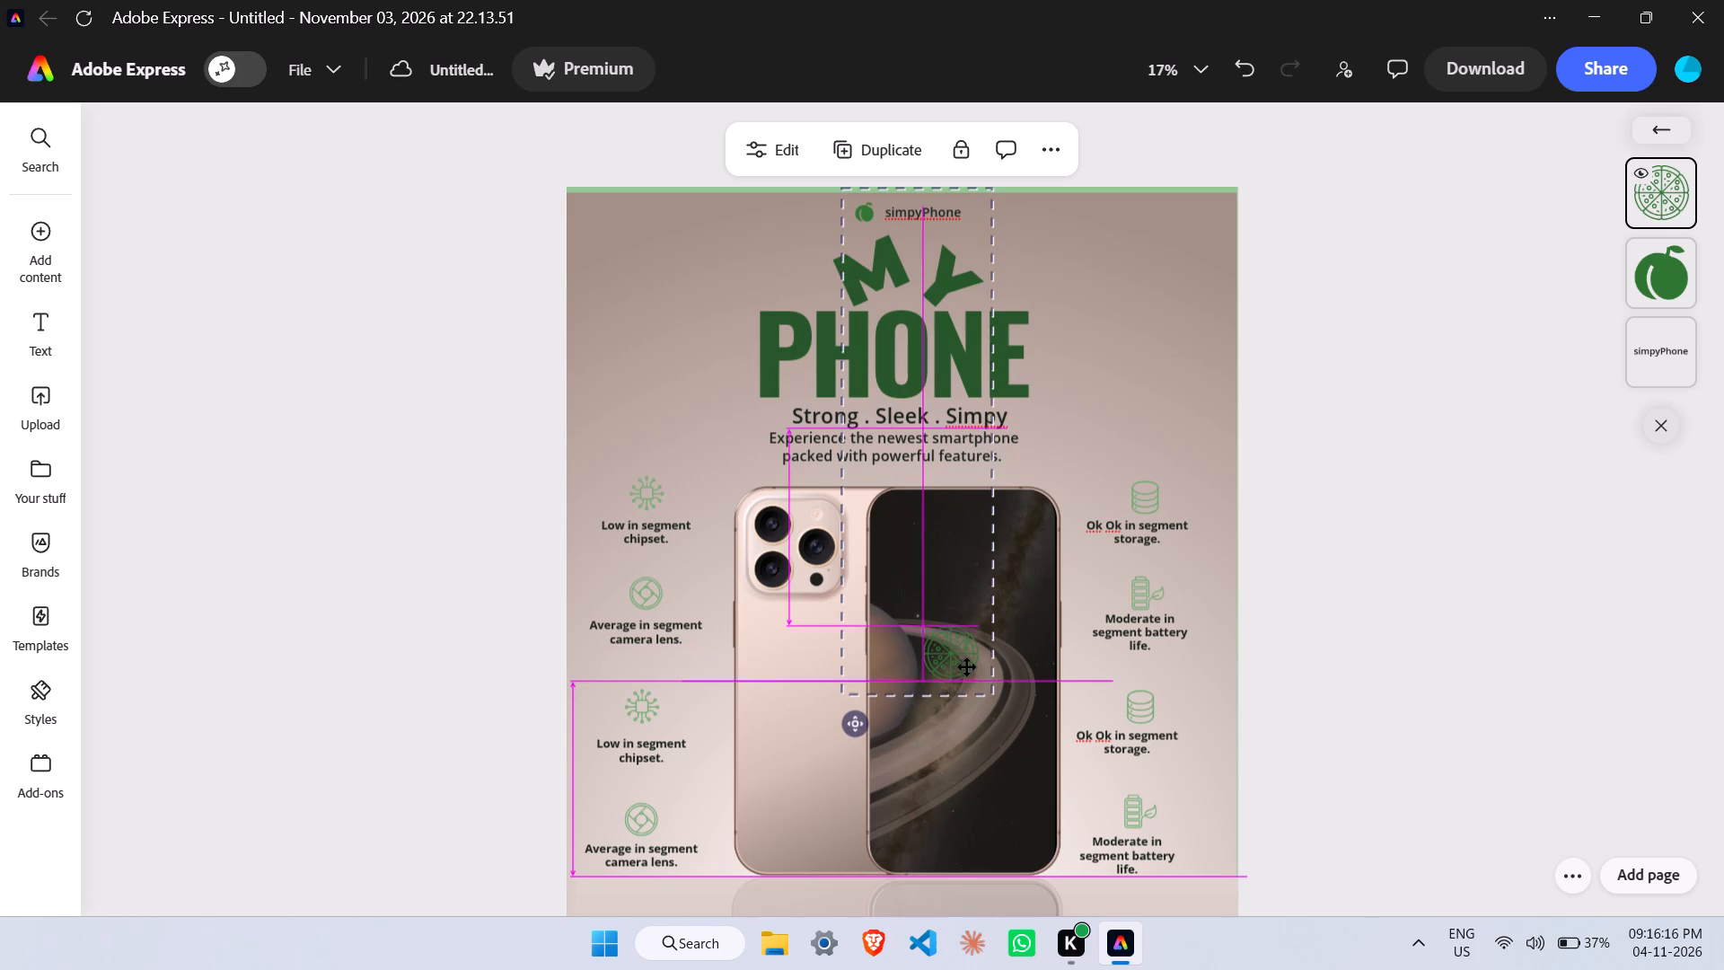
pyautogui.moveTo(967, 667); pyautogui.dragTo(965, 662)
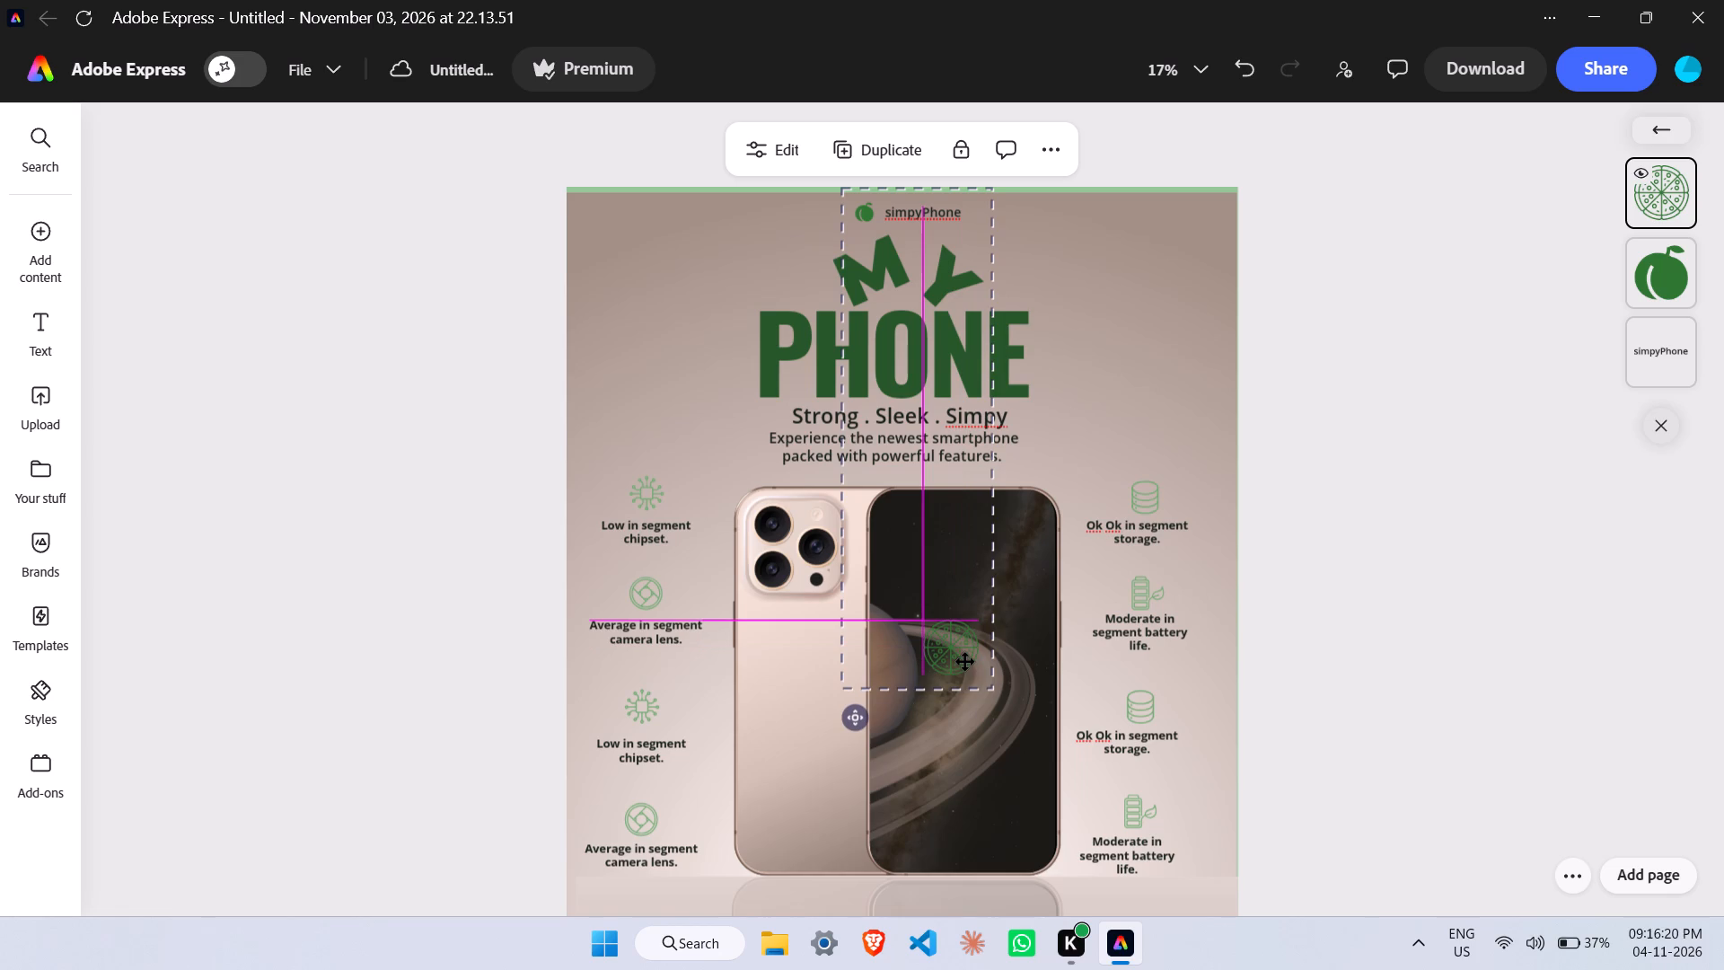
pyautogui.moveTo(965, 662); pyautogui.dragTo(881, 688)
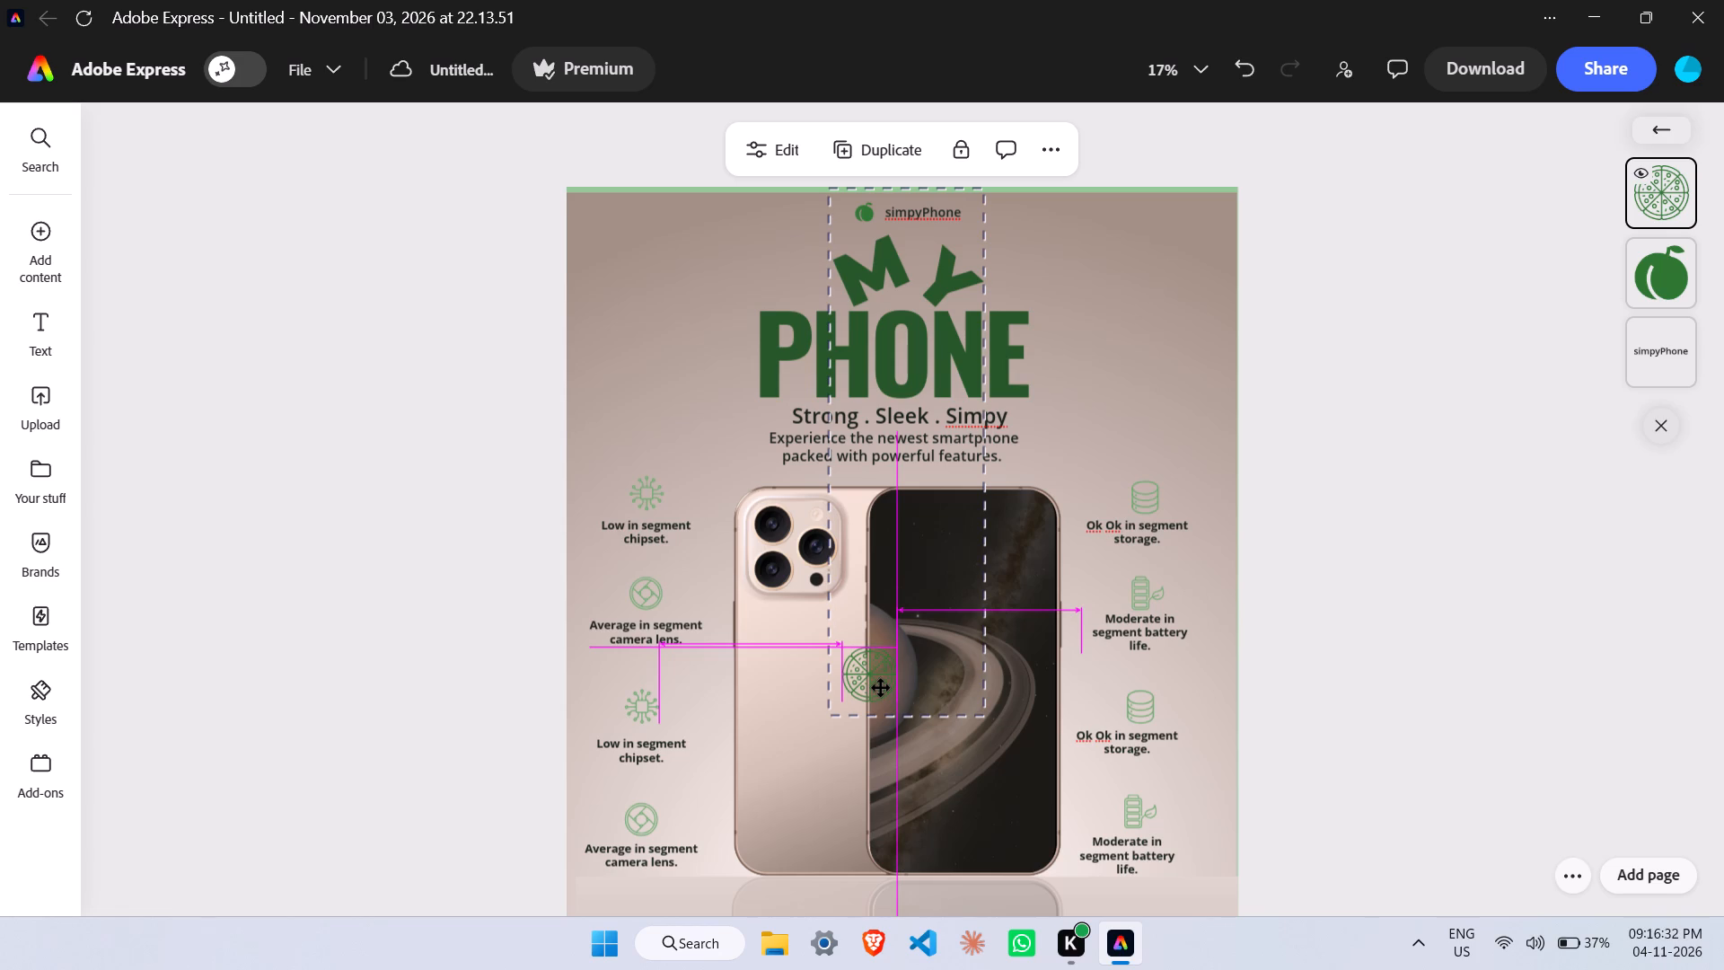
pyautogui.moveTo(881, 688); pyautogui.dragTo(870, 691)
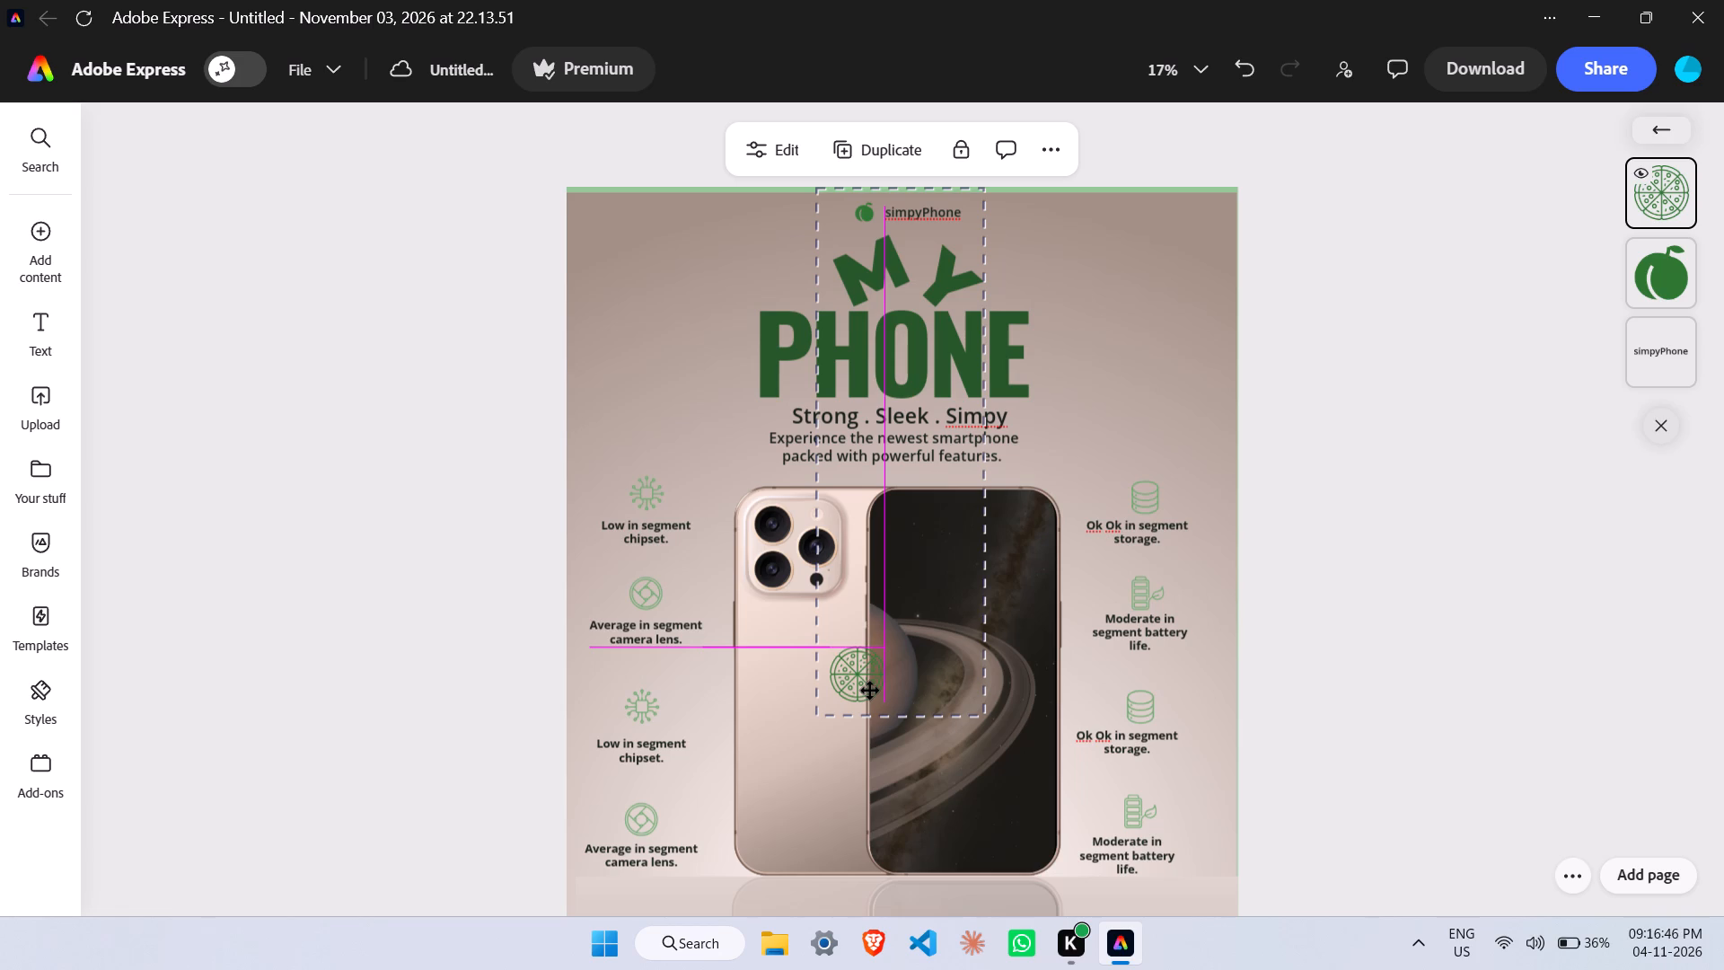
pyautogui.moveTo(870, 691); pyautogui.dragTo(874, 691)
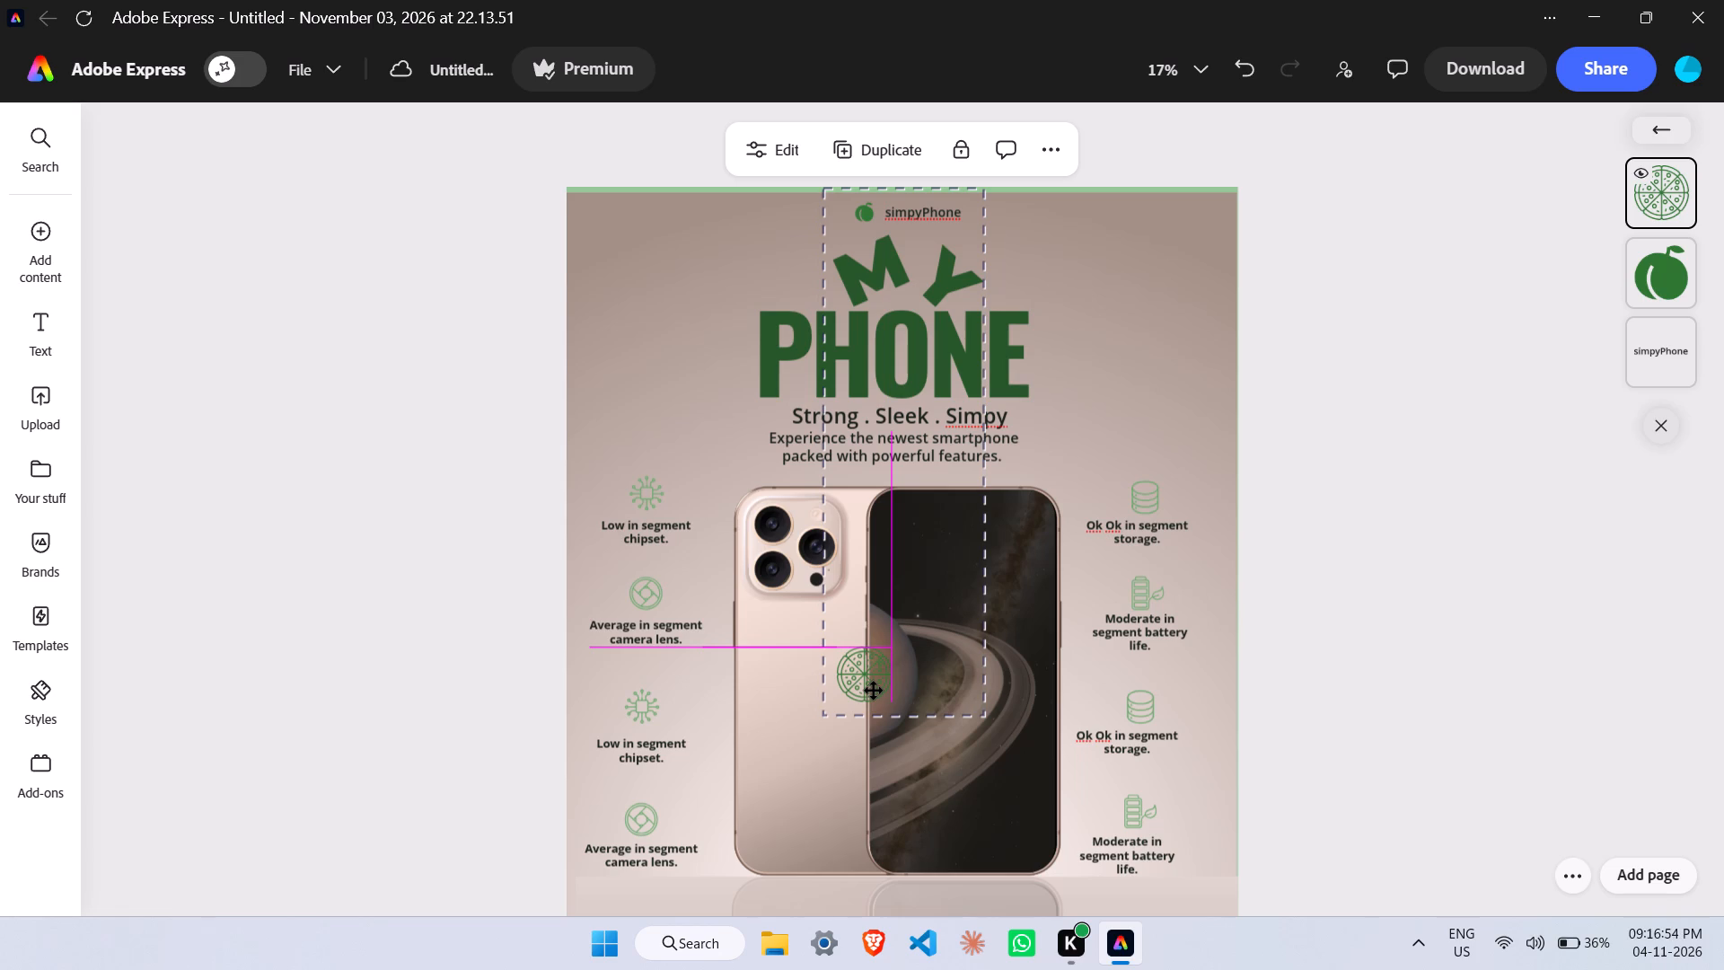
pyautogui.moveTo(874, 691); pyautogui.dragTo(884, 691)
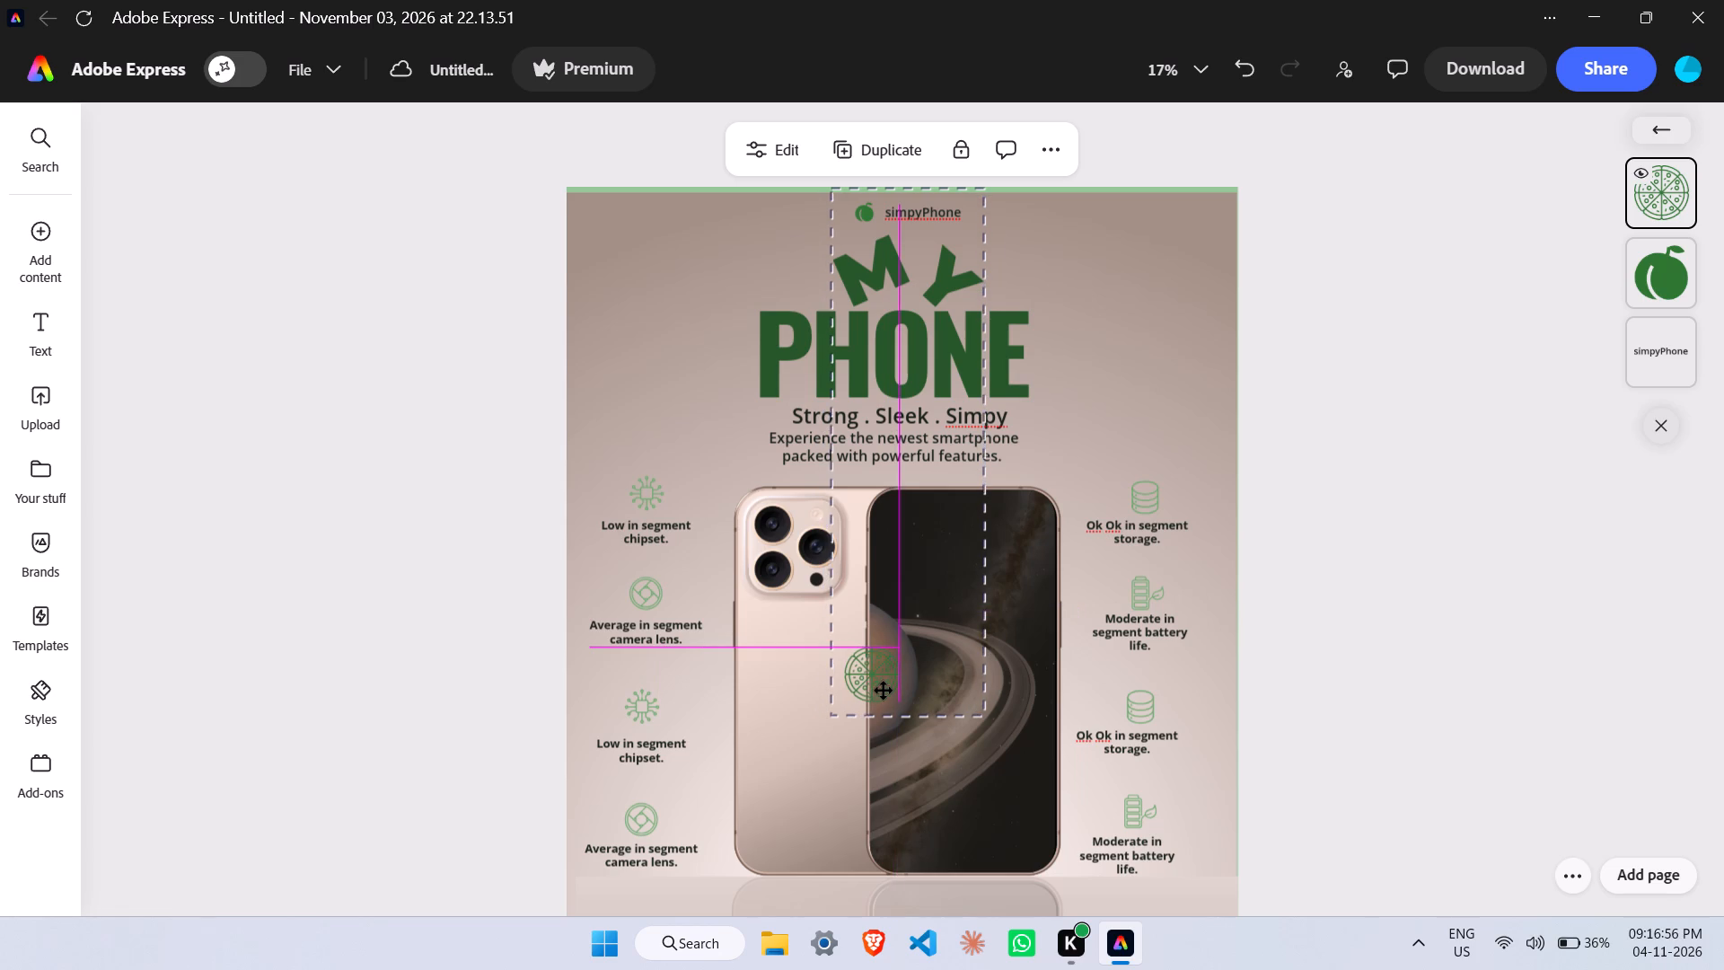
pyautogui.moveTo(884, 691); pyautogui.dragTo(877, 692)
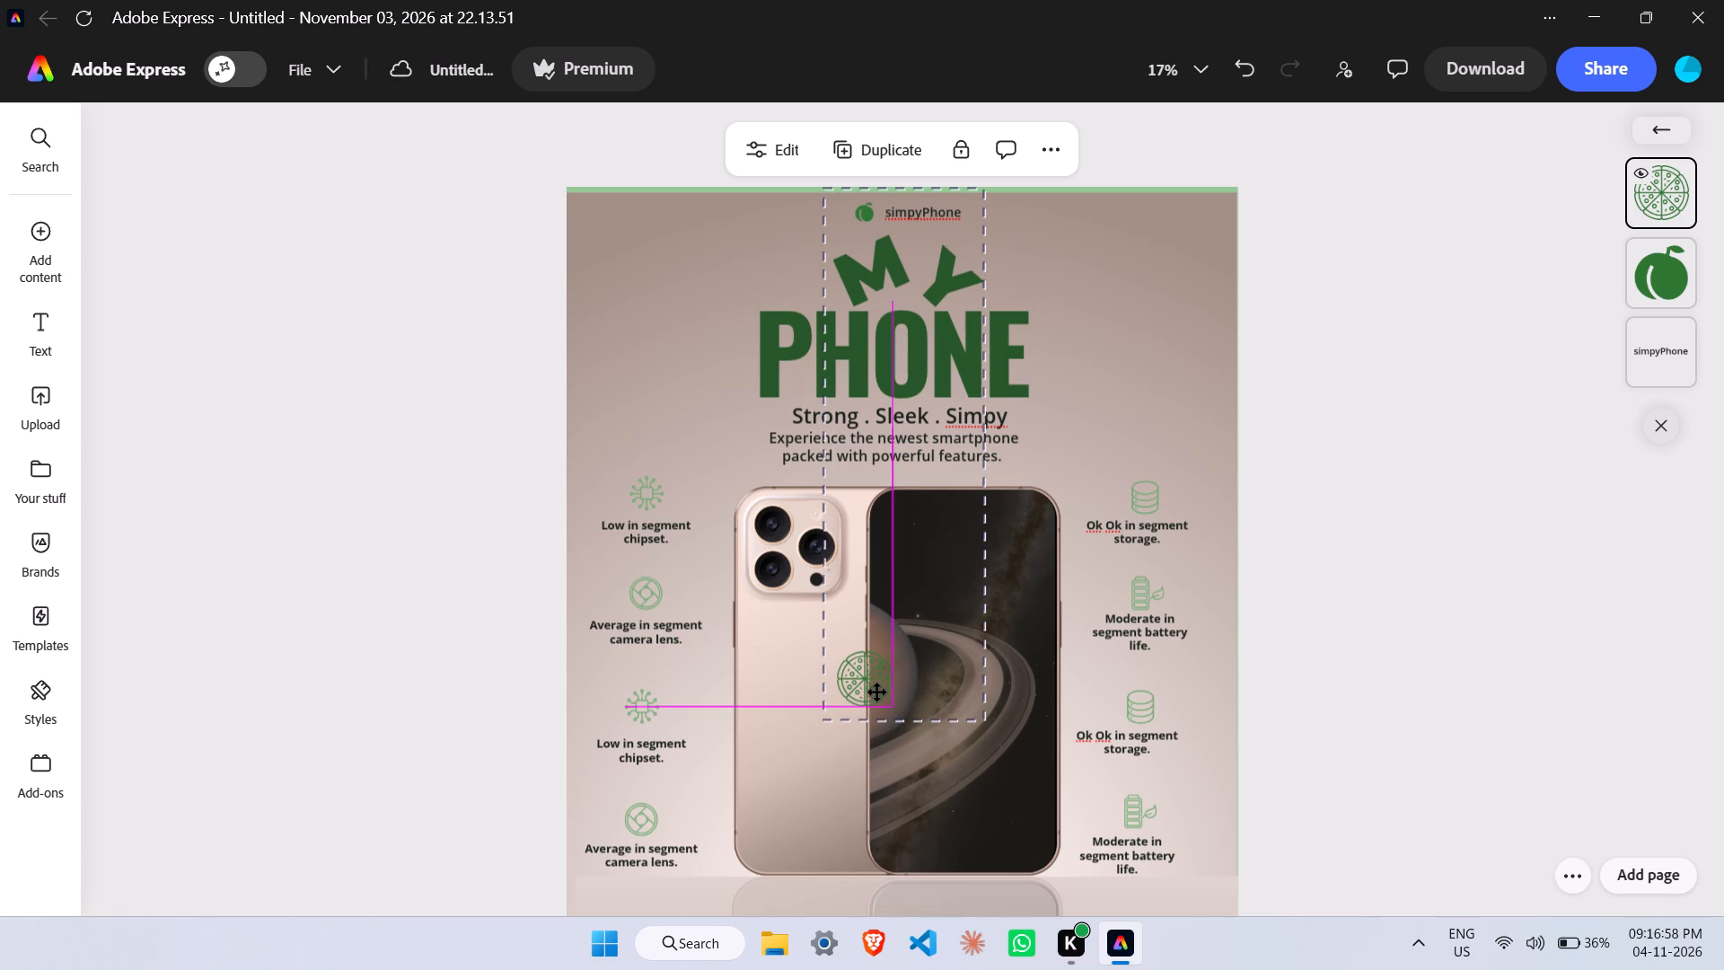
pyautogui.moveTo(877, 692); pyautogui.dragTo(880, 708)
# Nudge the group with the DON'T ORDER NOW button and terms text down by a net eight increments, keeping its horizontal position.
pyautogui.scroll(-6, 883, 672)
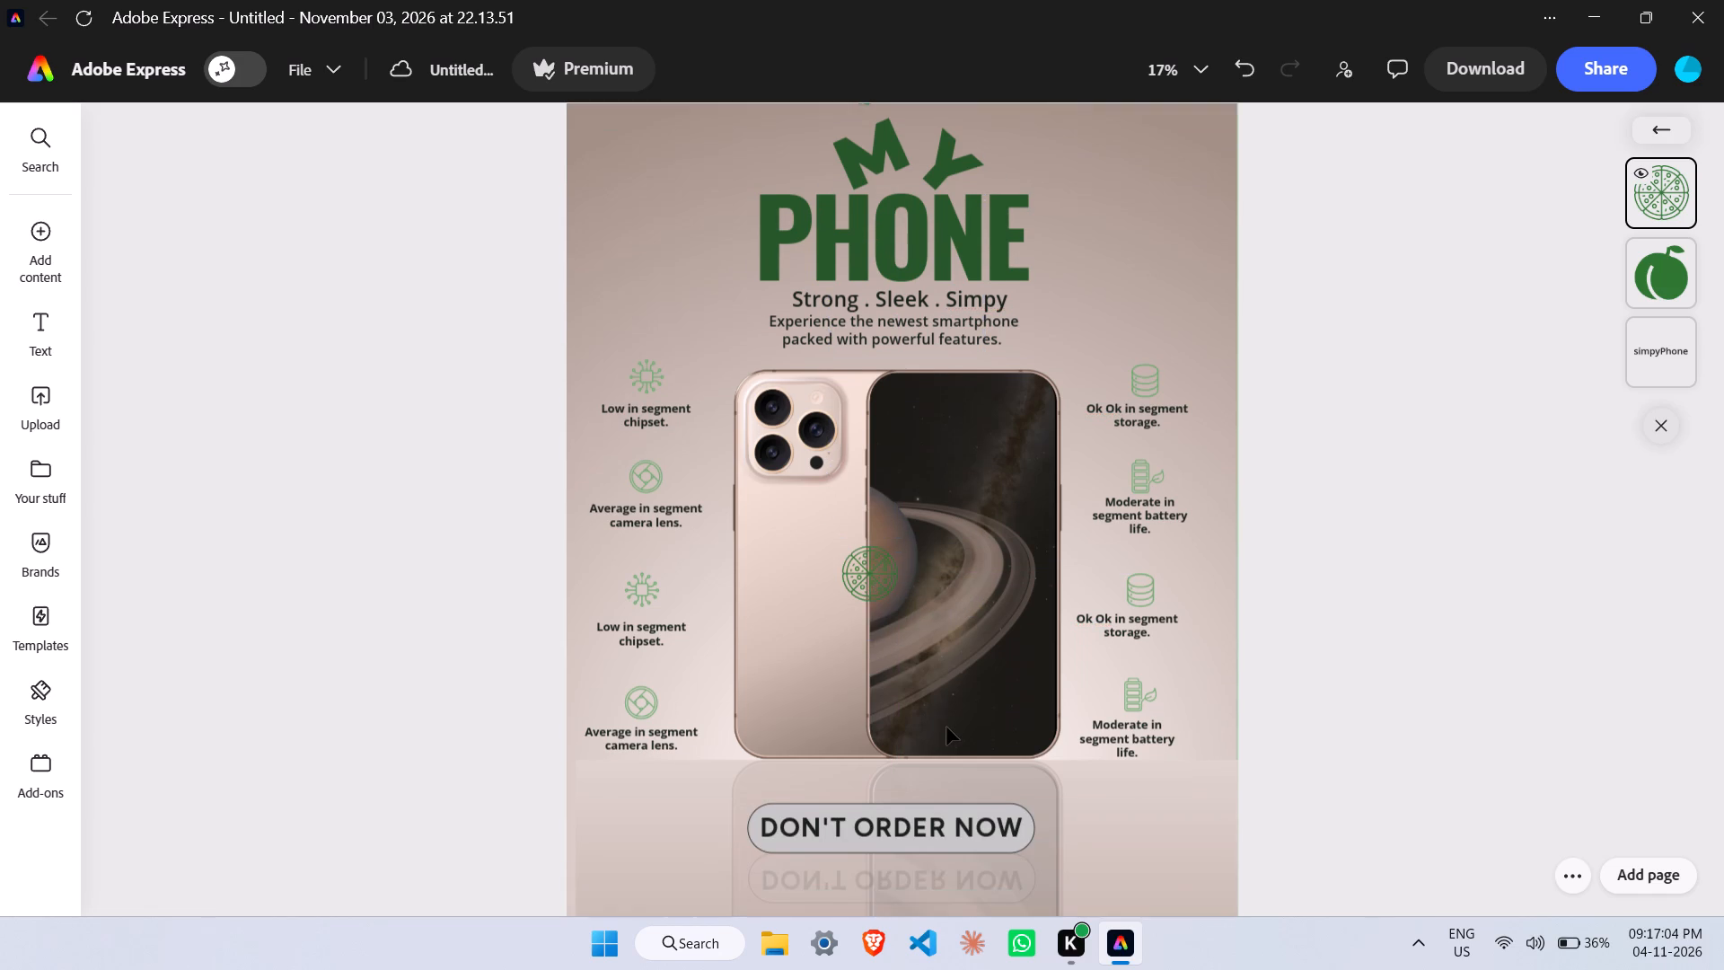
pyautogui.scroll(-5, 943, 742)
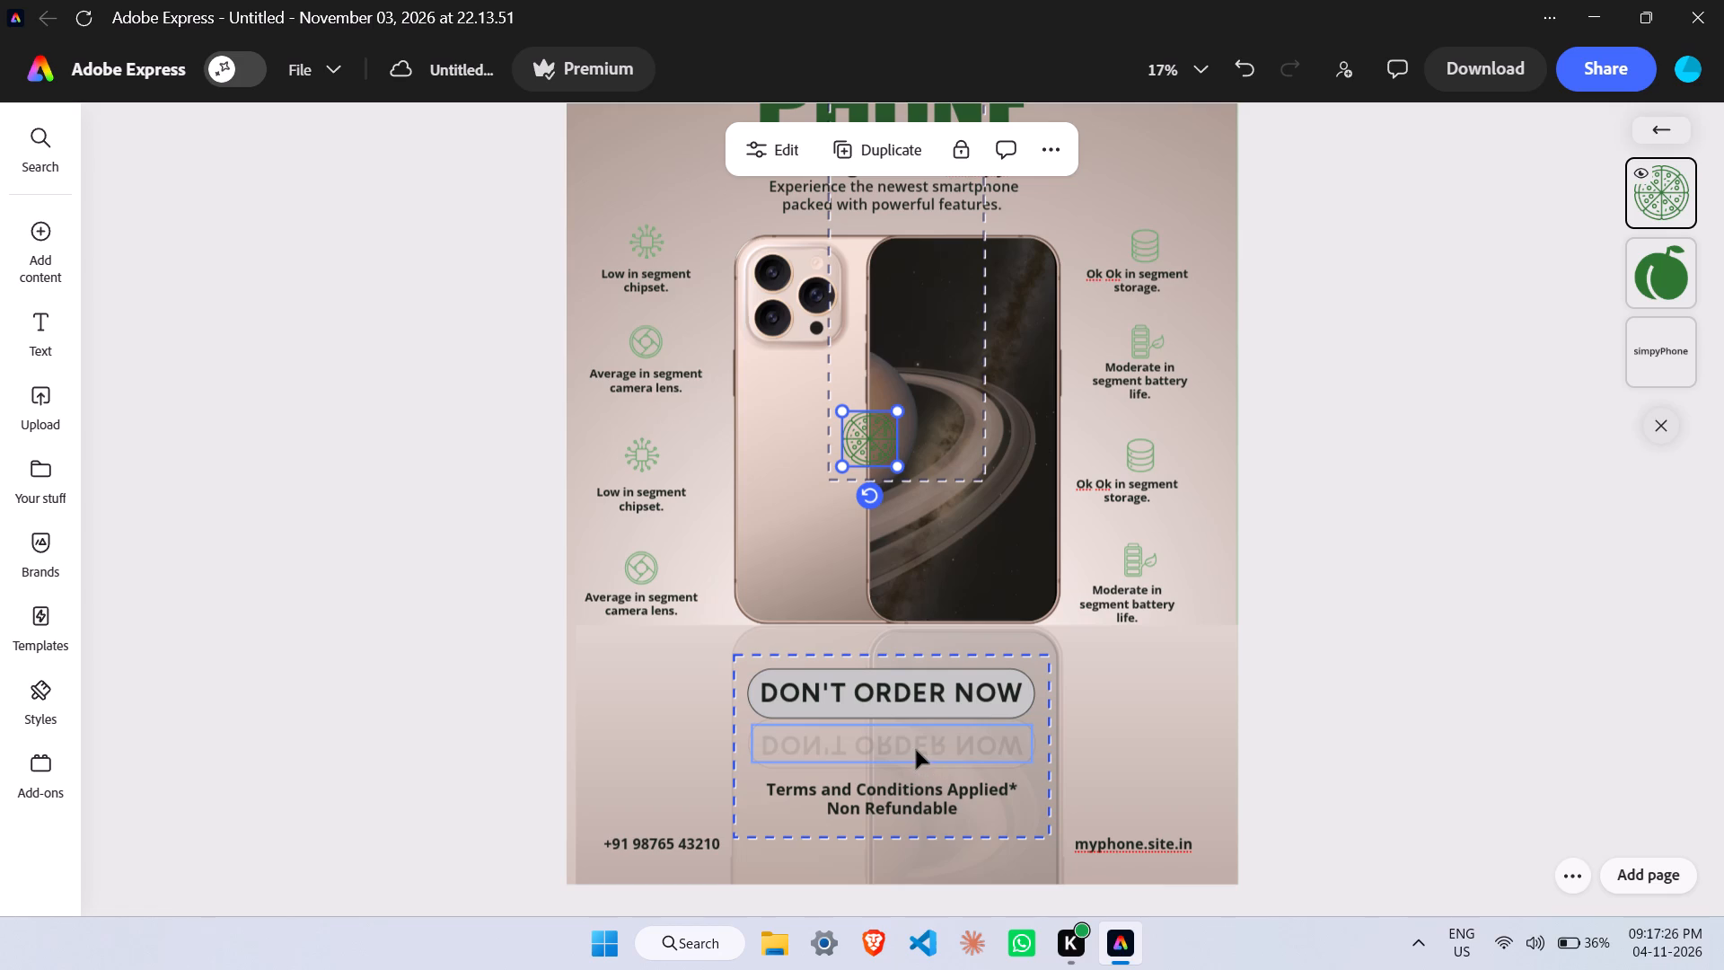
pyautogui.click(1007, 835)
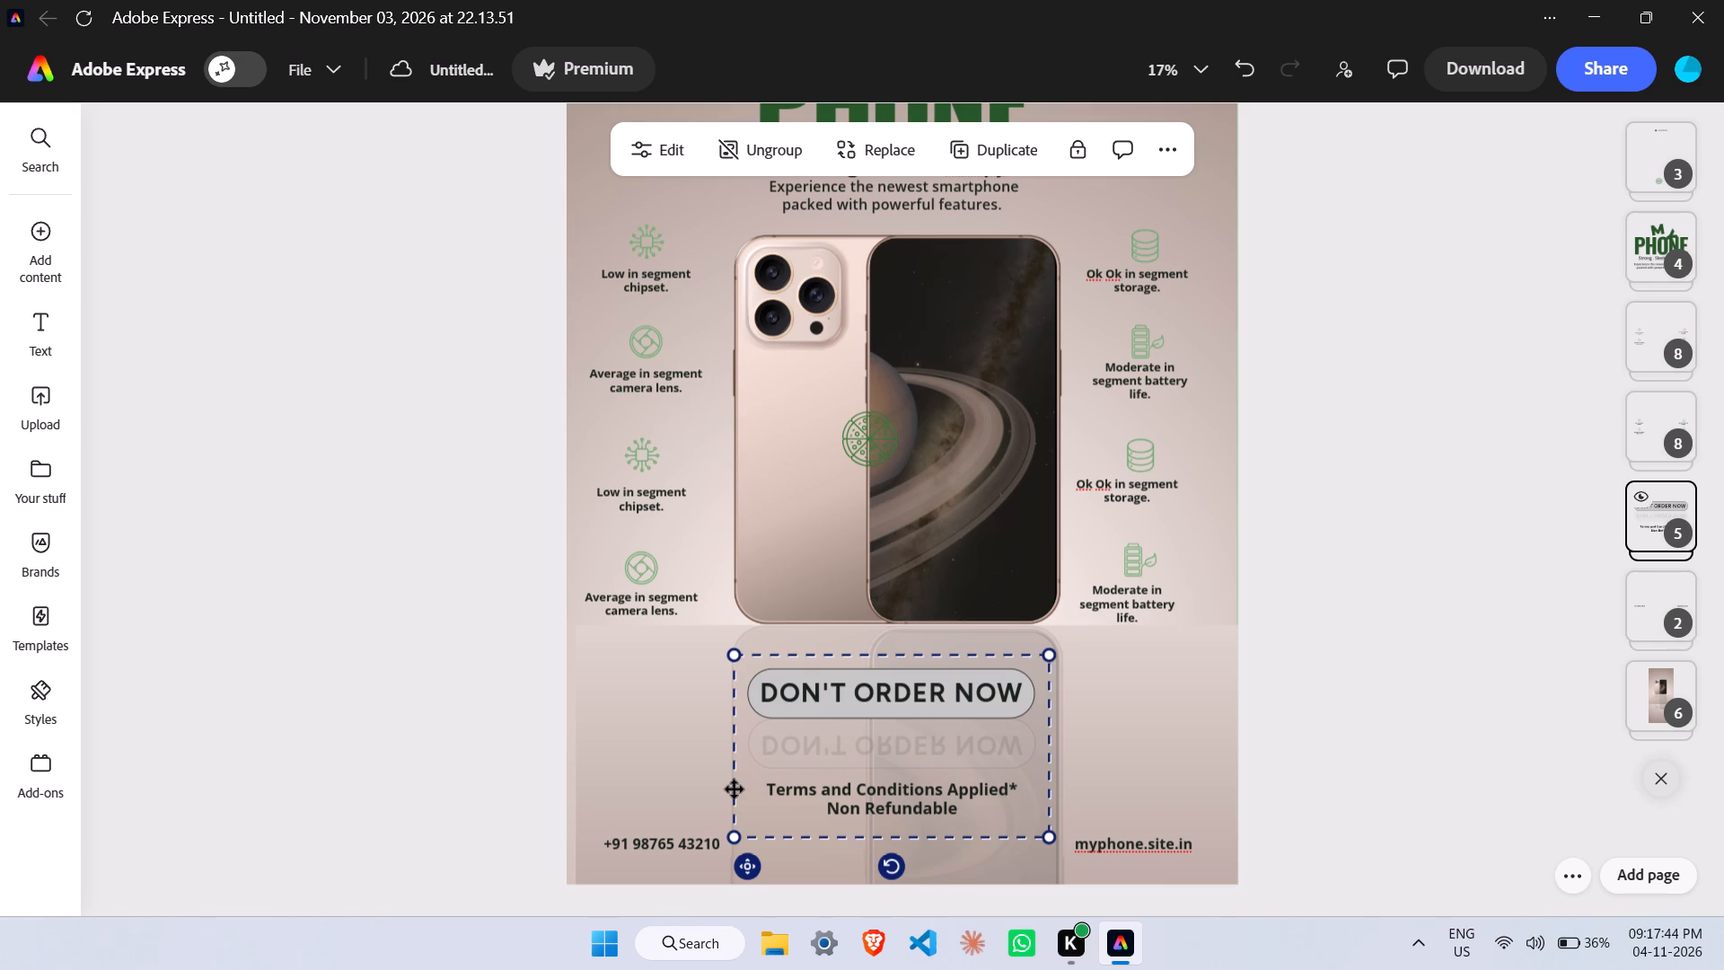
pyautogui.press('Down')
pyautogui.press('Down')
pyautogui.press('Down')
pyautogui.press('Down')
pyautogui.press('Down')
pyautogui.press('Down')
pyautogui.press('Down')
pyautogui.press('Down')
pyautogui.press('Down')
pyautogui.press('Down')
pyautogui.press('Down')
pyautogui.press('Down')
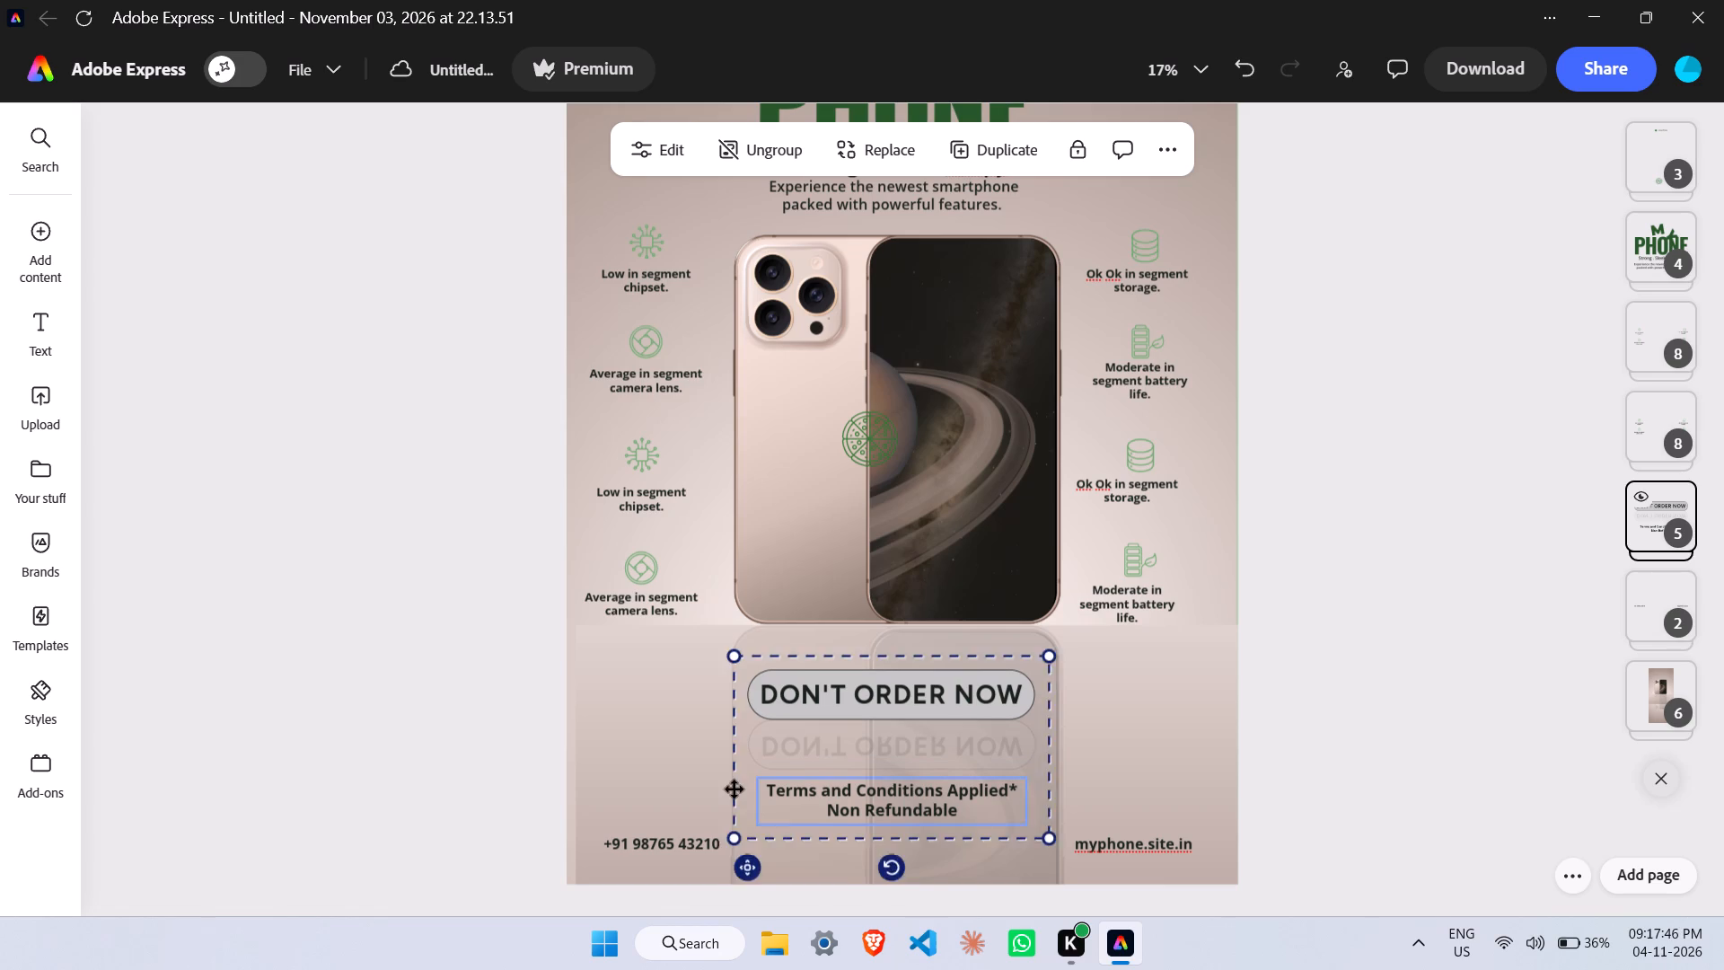
pyautogui.press('Up')
pyautogui.press('Up')
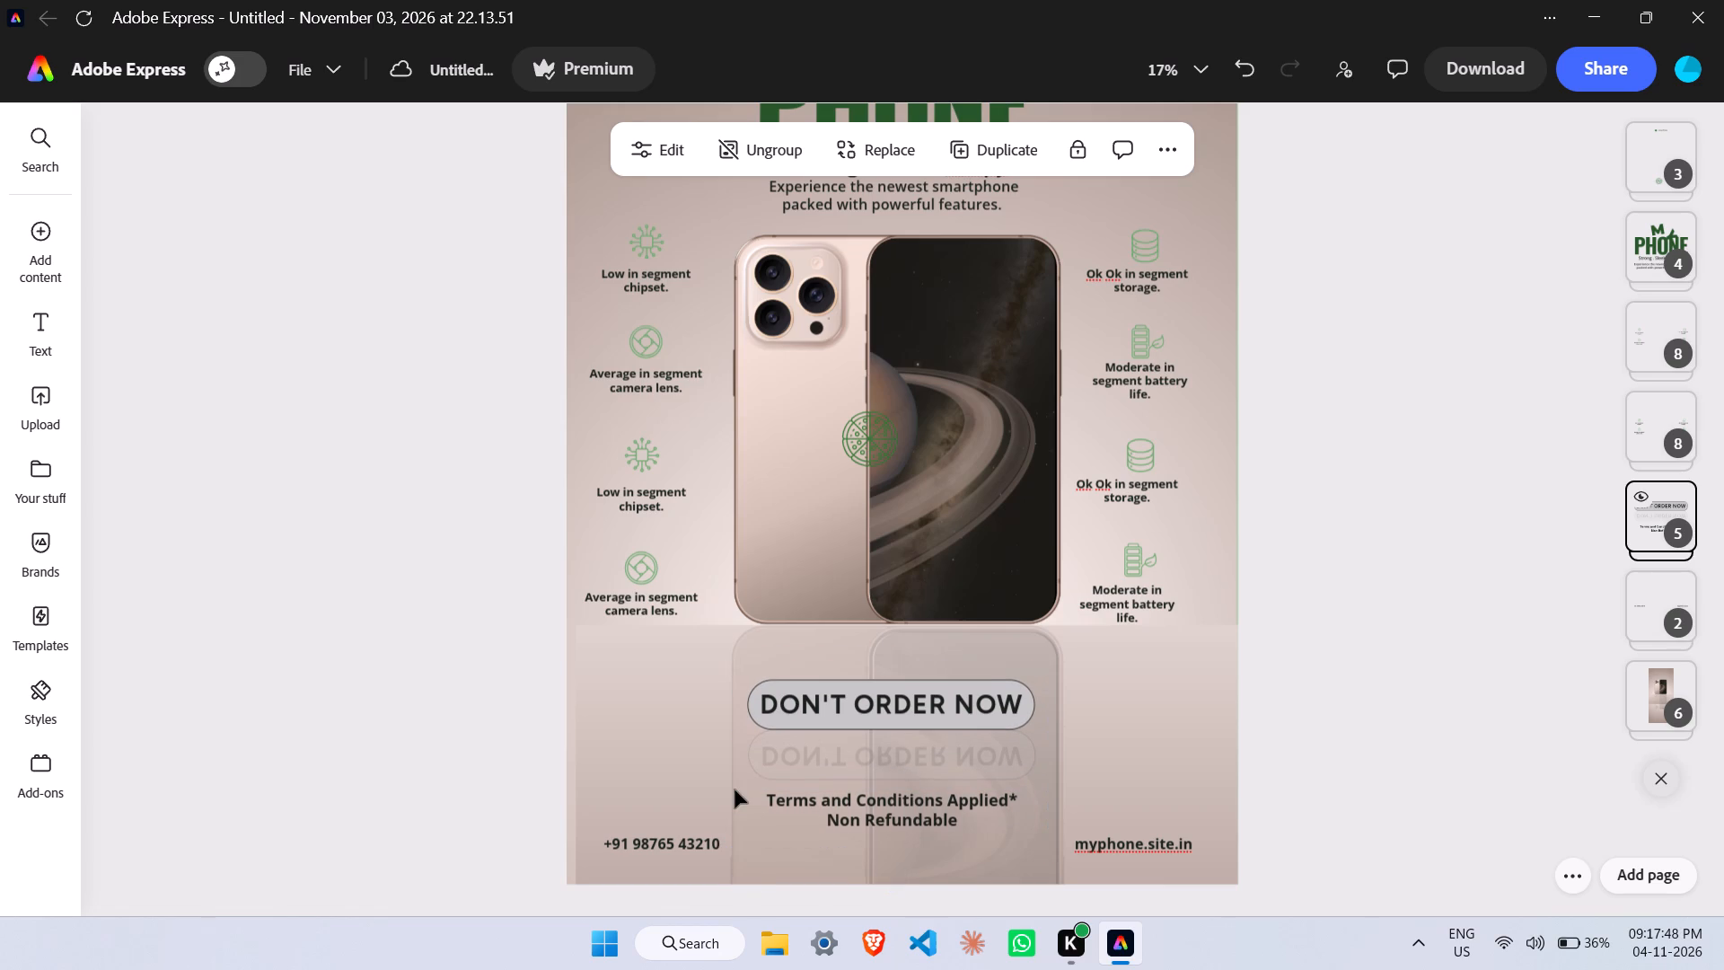
pyautogui.press('Left')
pyautogui.press('Right')
pyautogui.press('Up')
pyautogui.press('Up')
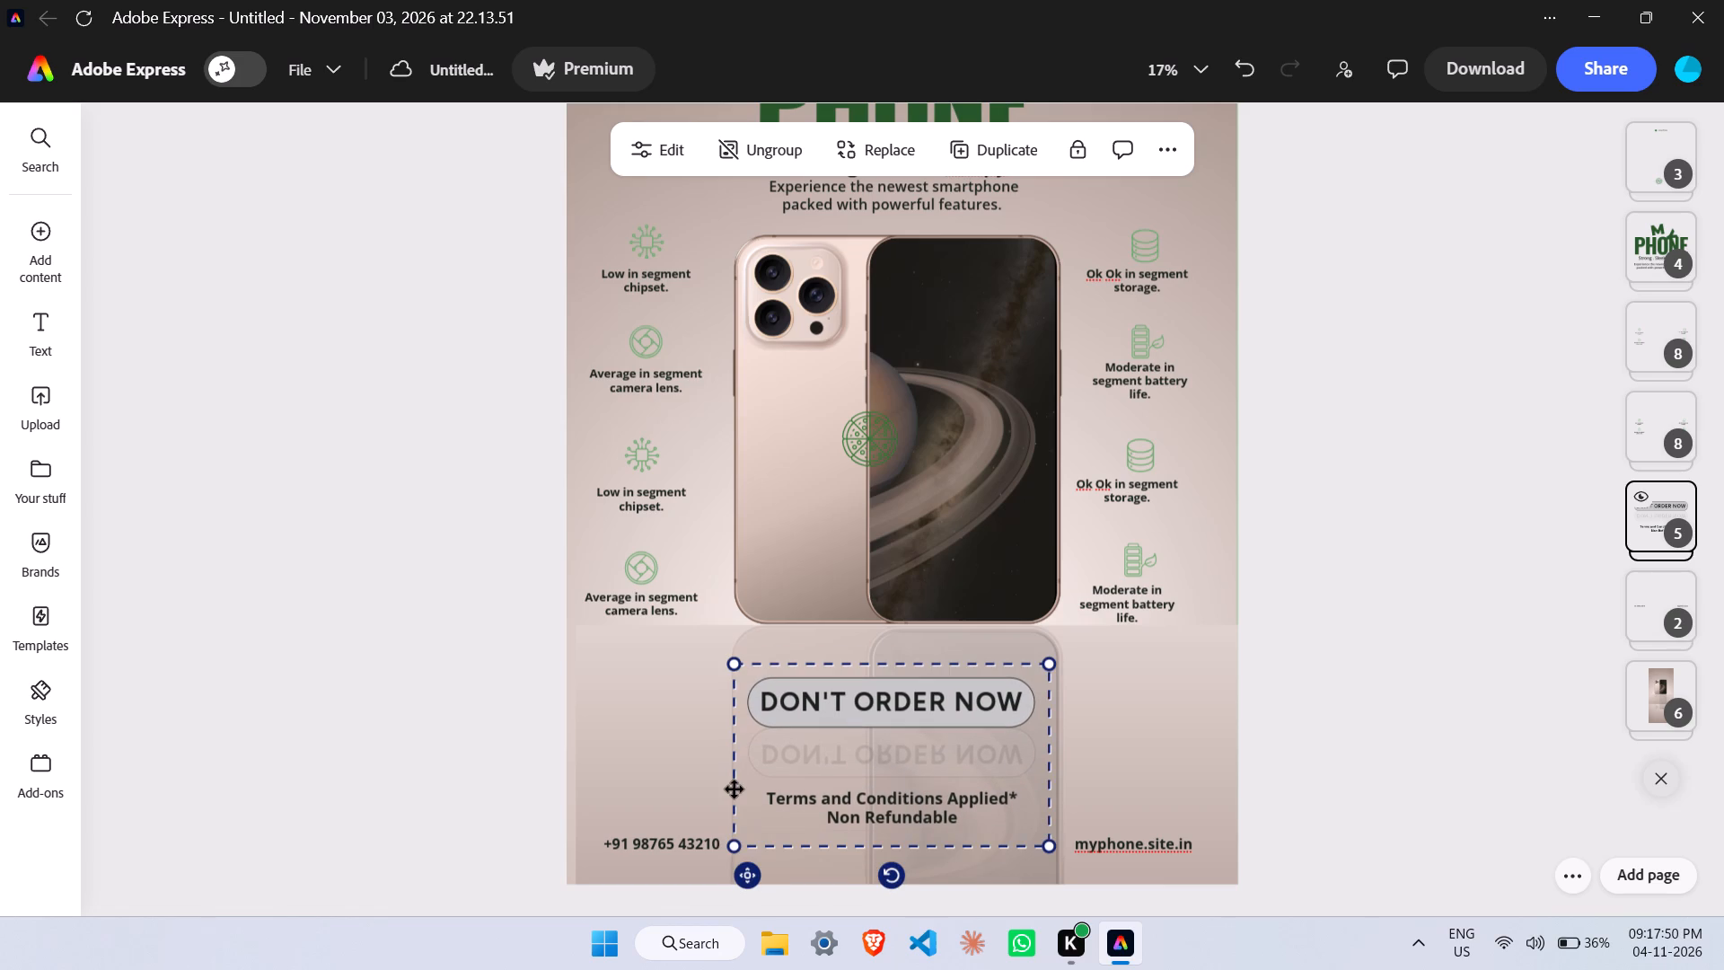
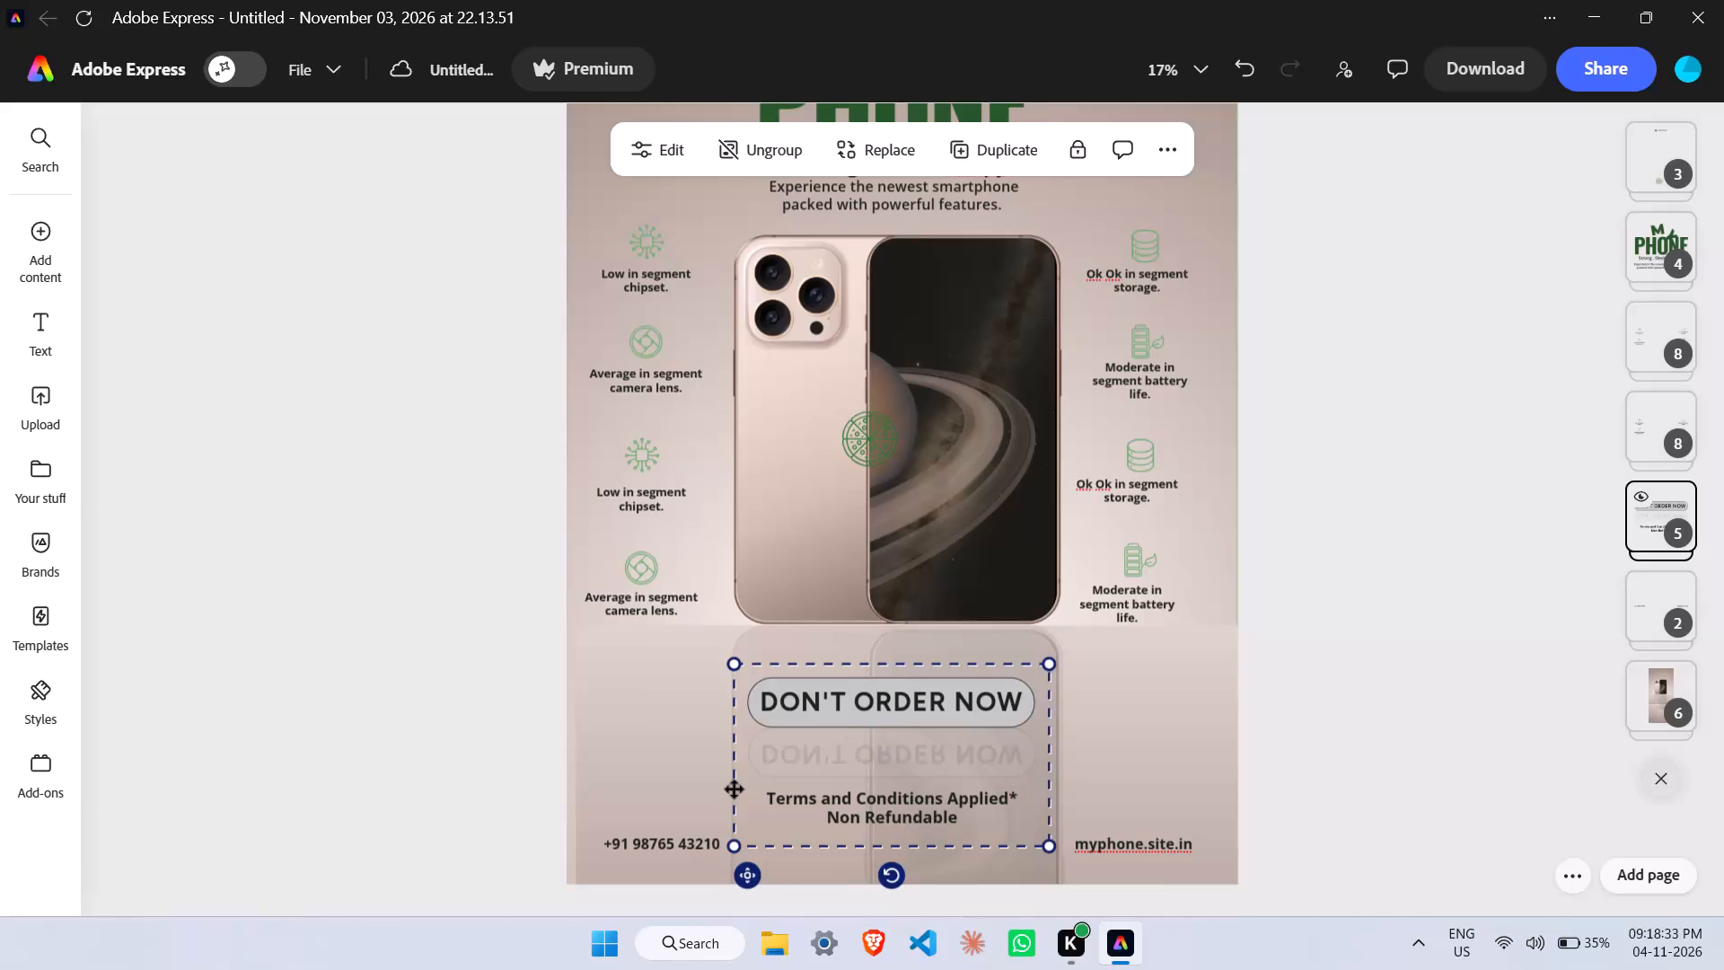
# Adjust the height of the DON'T ORDER NOW and terms text group, ending a net nine nudge increments lower.
pyautogui.press('Down')
pyautogui.press('Down')
pyautogui.press('Up')
pyautogui.press('Up')
pyautogui.press('Up')
pyautogui.press('Up')
pyautogui.press('Up')
pyautogui.press('Up')
pyautogui.press('Up')
pyautogui.press('Up')
pyautogui.press('Up')
pyautogui.press('Up')
pyautogui.press('Up')
pyautogui.press('Up')
pyautogui.press('Up')
pyautogui.press('Up')
pyautogui.press('Up')
pyautogui.press('Up')
pyautogui.press('Up')
pyautogui.press('Up')
pyautogui.press('Up')
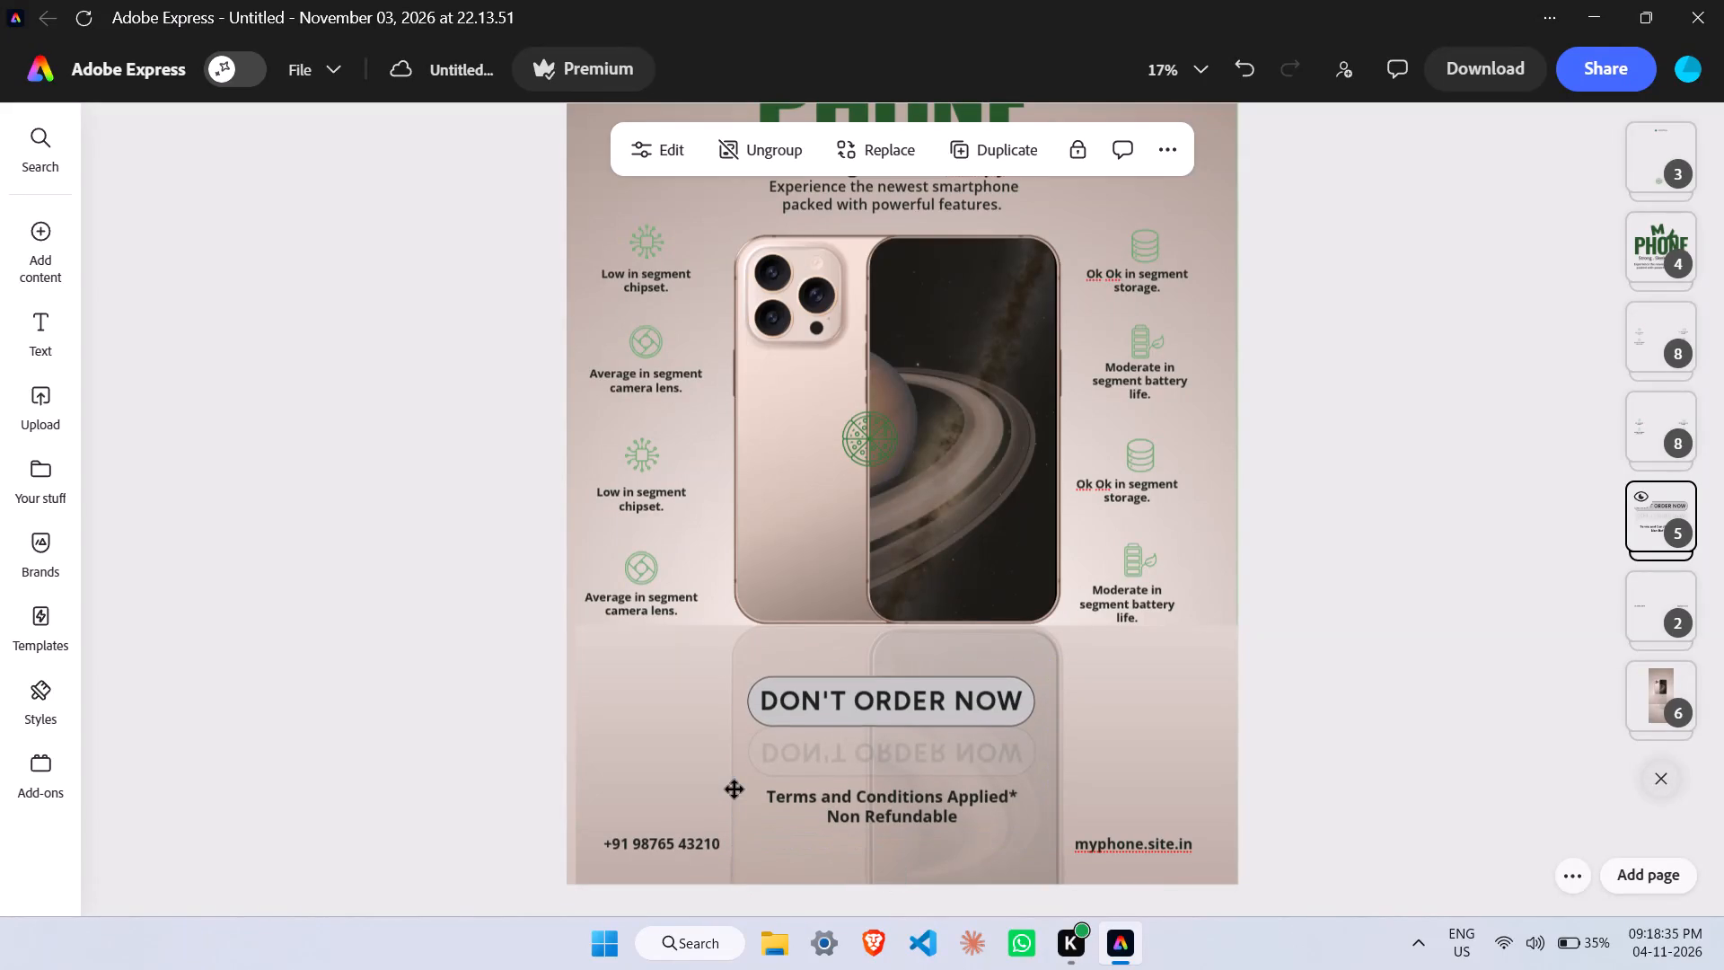
pyautogui.press('Up')
pyautogui.press('Down')
pyautogui.press('Down')
pyautogui.press('Down')
pyautogui.press('Down')
pyautogui.press('Down')
pyautogui.press('Down')
pyautogui.press('Down')
pyautogui.press('Down')
pyautogui.press('Down')
pyautogui.press('Down')
pyautogui.press('Down')
pyautogui.press('Down')
pyautogui.press('Down')
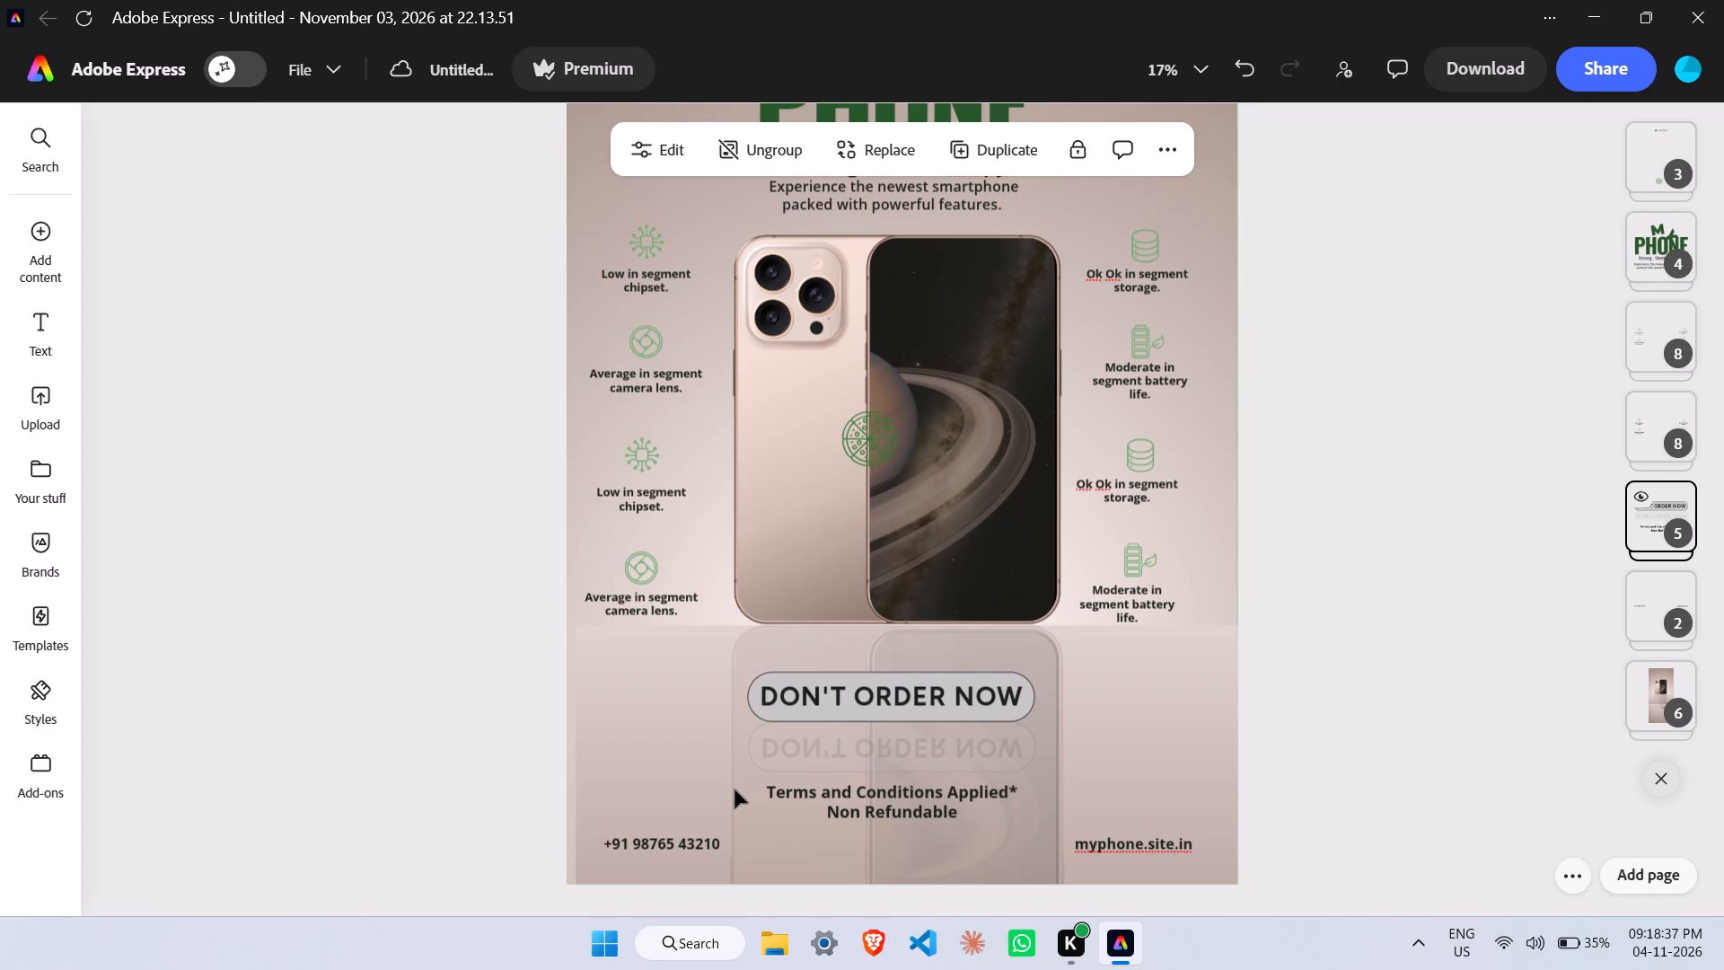
pyautogui.press('Down')
pyautogui.press('Down')
pyautogui.press('Down')
pyautogui.press('Down')
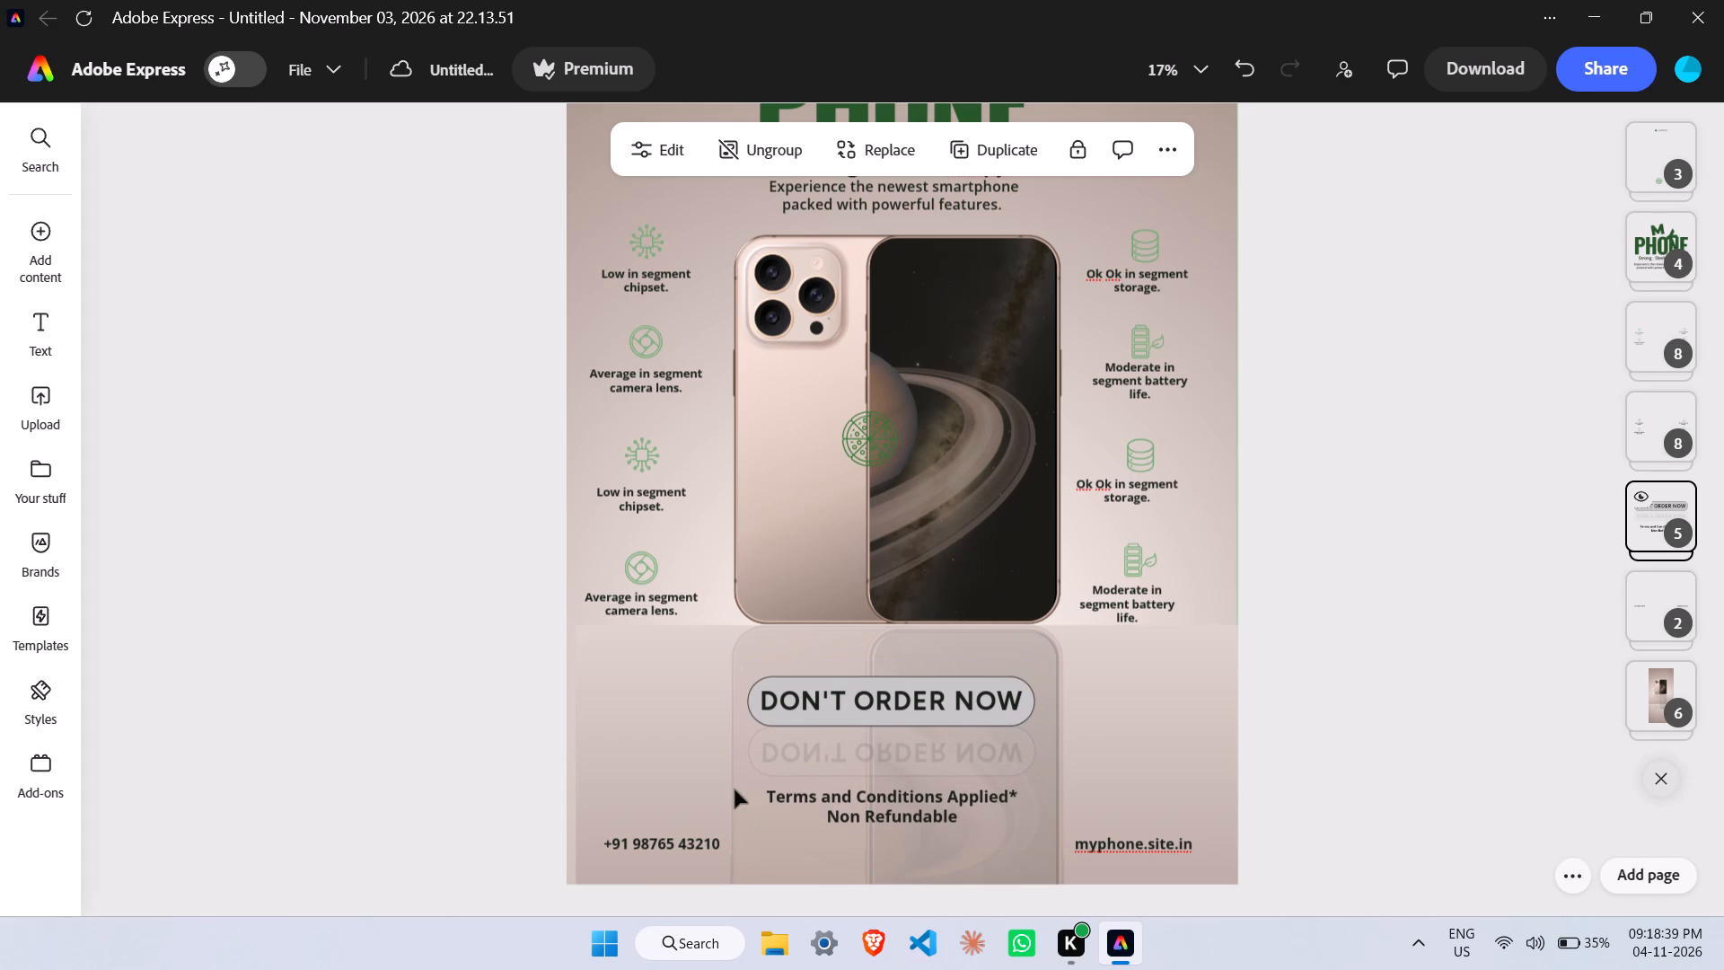
pyautogui.press('Down')
pyautogui.press('Down')
pyautogui.press('Down')
pyautogui.press('Down')
pyautogui.press('Down')
pyautogui.press('Down')
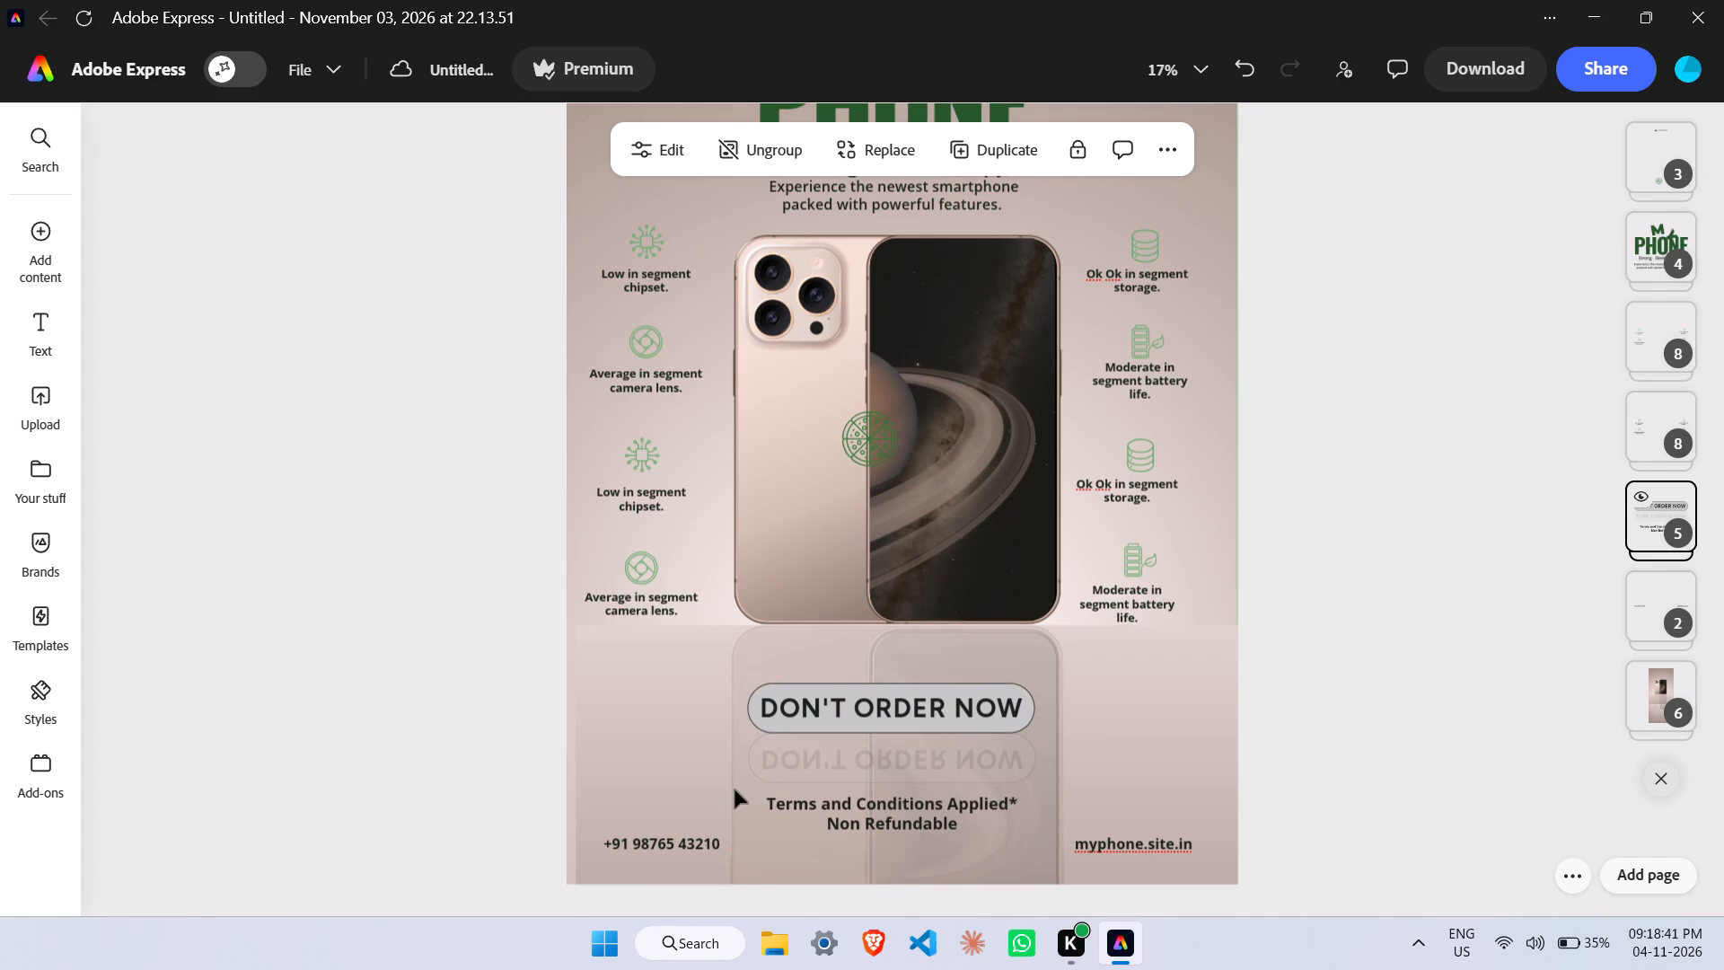
pyautogui.press('Down')
pyautogui.press('Down')
pyautogui.press('Down')
pyautogui.press('Down')
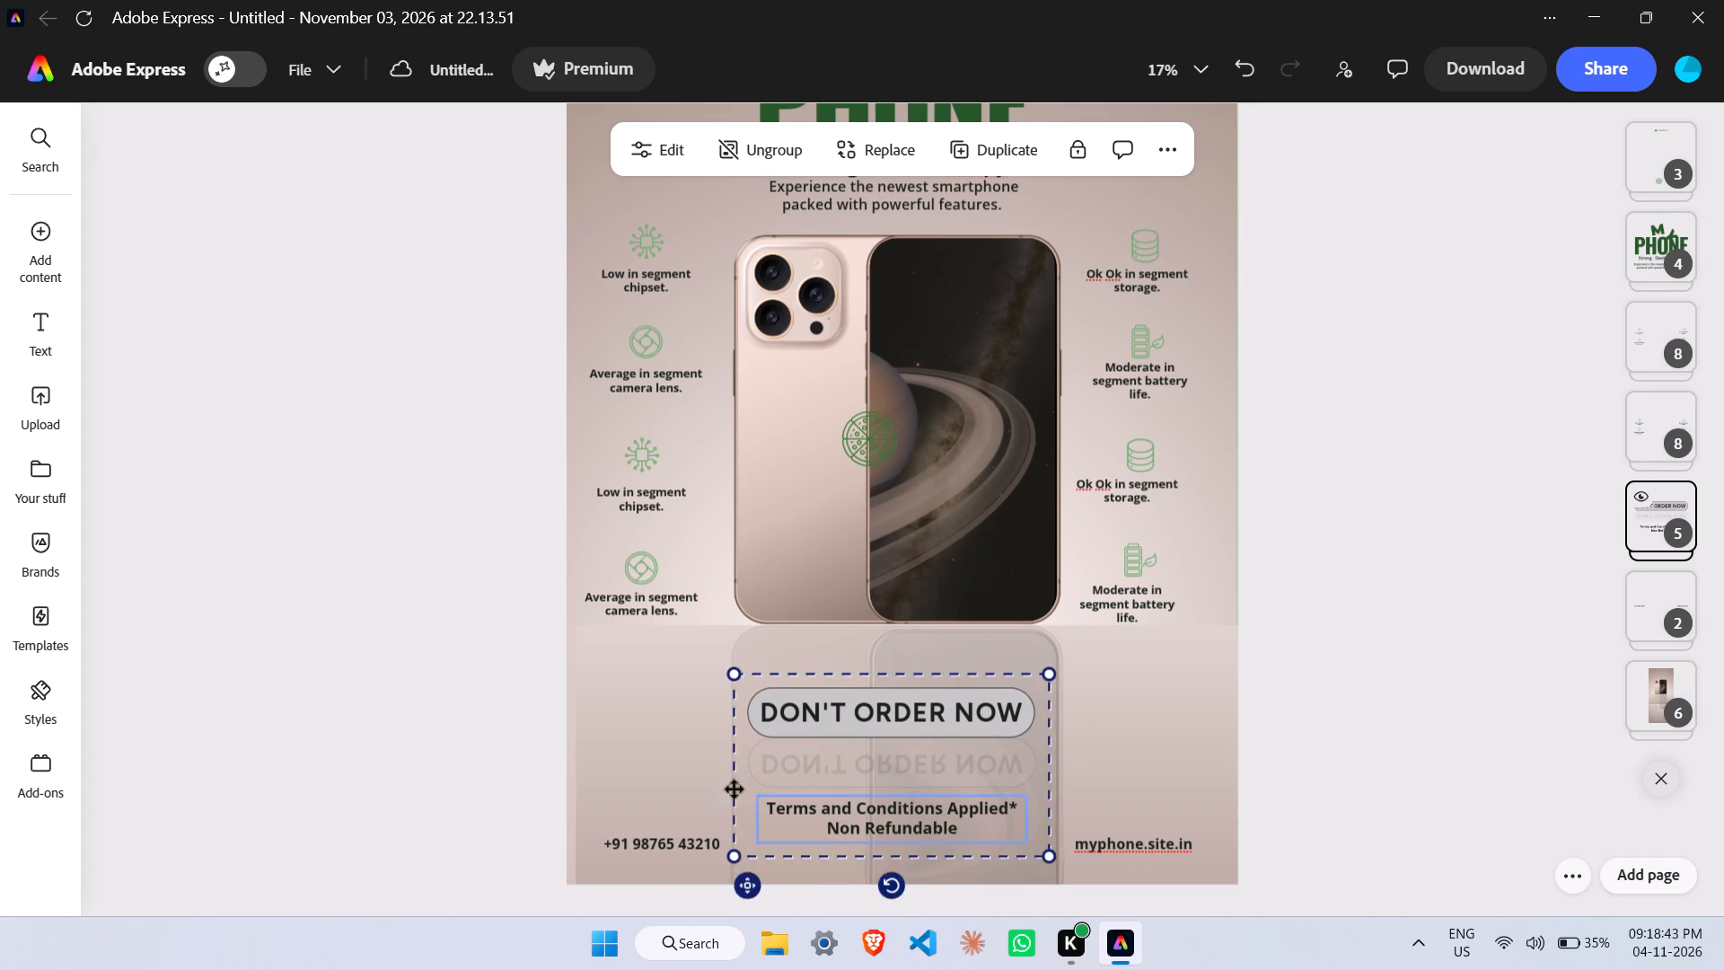
# Shift the DON'T ORDER NOW group slightly right so it sits centred beneath the pair of phones.
pyautogui.press('Right')
pyautogui.press('Right')
pyautogui.press('Right')
pyautogui.press('Right')
pyautogui.press('Right')
pyautogui.press('Right')
pyautogui.press('Right')
pyautogui.press('Right')
pyautogui.press('Right')
pyautogui.press('Right')
pyautogui.press('Right')
pyautogui.press('Right')
pyautogui.press('Right')
pyautogui.press('Right')
pyautogui.press('Right')
pyautogui.press('Right')
pyautogui.press('Right')
pyautogui.press('Right')
pyautogui.press('Right')
pyautogui.press('Right')
pyautogui.press('Left')
pyautogui.press('Left')
pyautogui.press('Left')
pyautogui.press('Left')
pyautogui.press('Left')
pyautogui.press('Left')
pyautogui.press('Left')
pyautogui.press('Left')
pyautogui.press('Left')
pyautogui.press('Left')
pyautogui.press('Left')
pyautogui.press('Left')
pyautogui.press('Left')
pyautogui.press('Left')
pyautogui.press('Left')
pyautogui.press('Left')
pyautogui.press('Left')
pyautogui.press('Left')
pyautogui.press('Left')
pyautogui.press('Left')
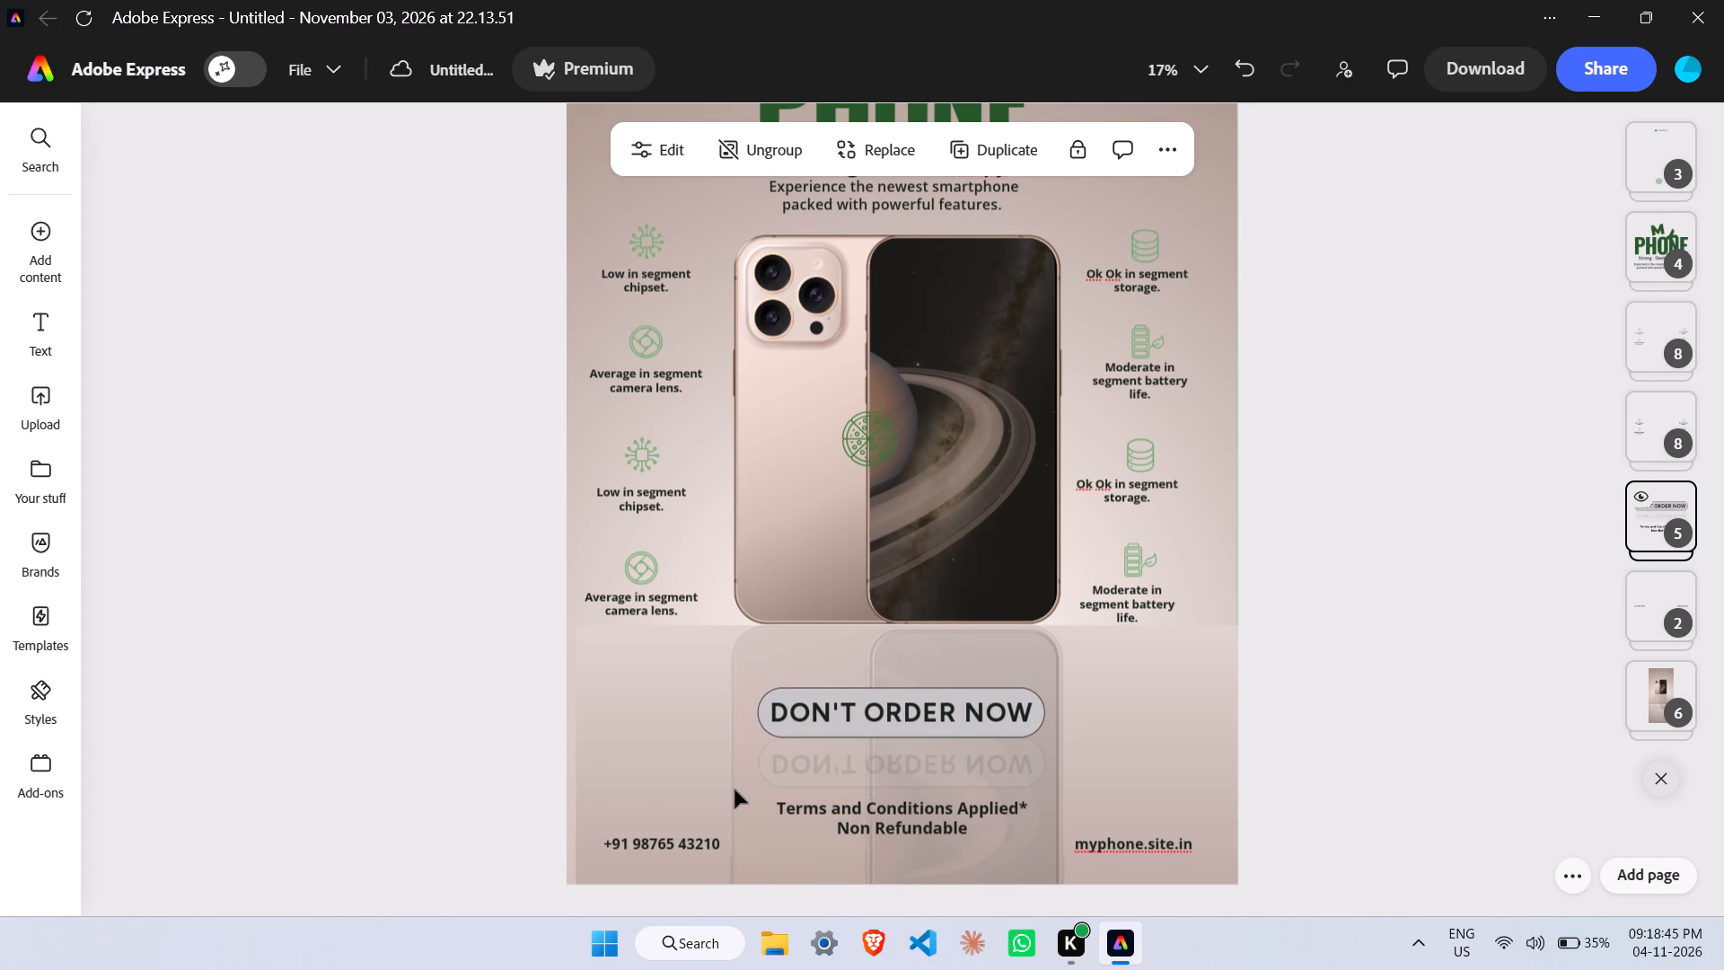
pyautogui.press('Right')
pyautogui.press('Right')
pyautogui.press('Right')
pyautogui.press('Right')
pyautogui.press('Right')
pyautogui.press('Right')
pyautogui.press('Right')
pyautogui.press('Right')
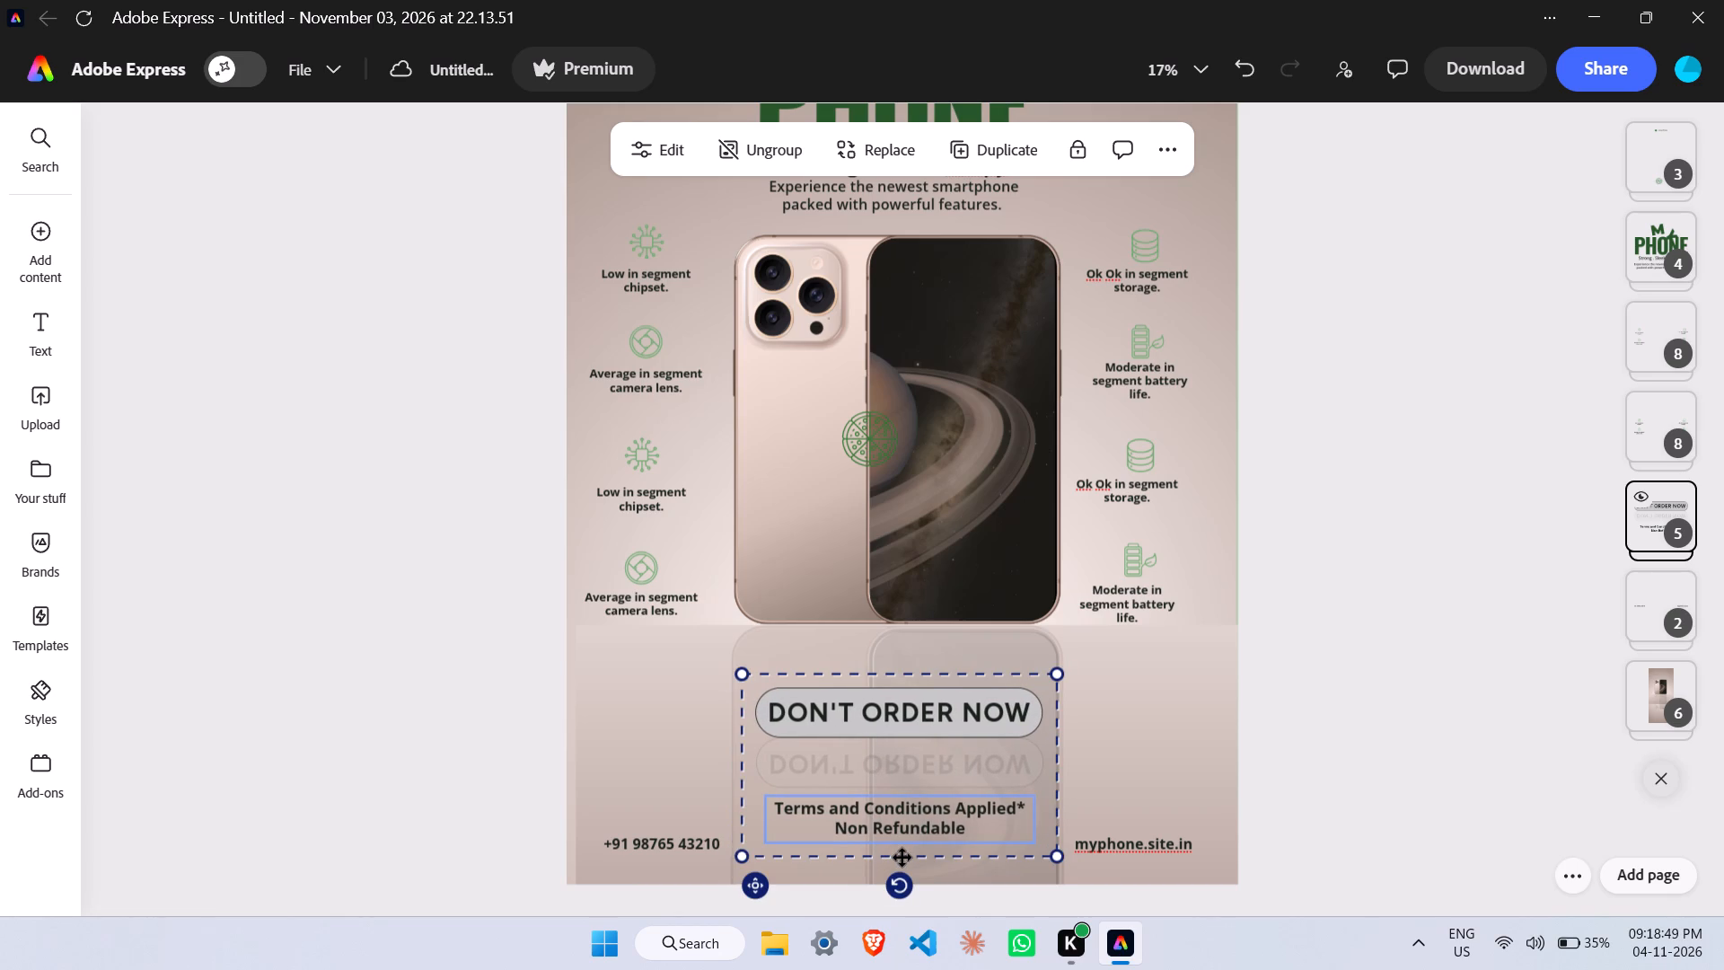
pyautogui.click(902, 858)
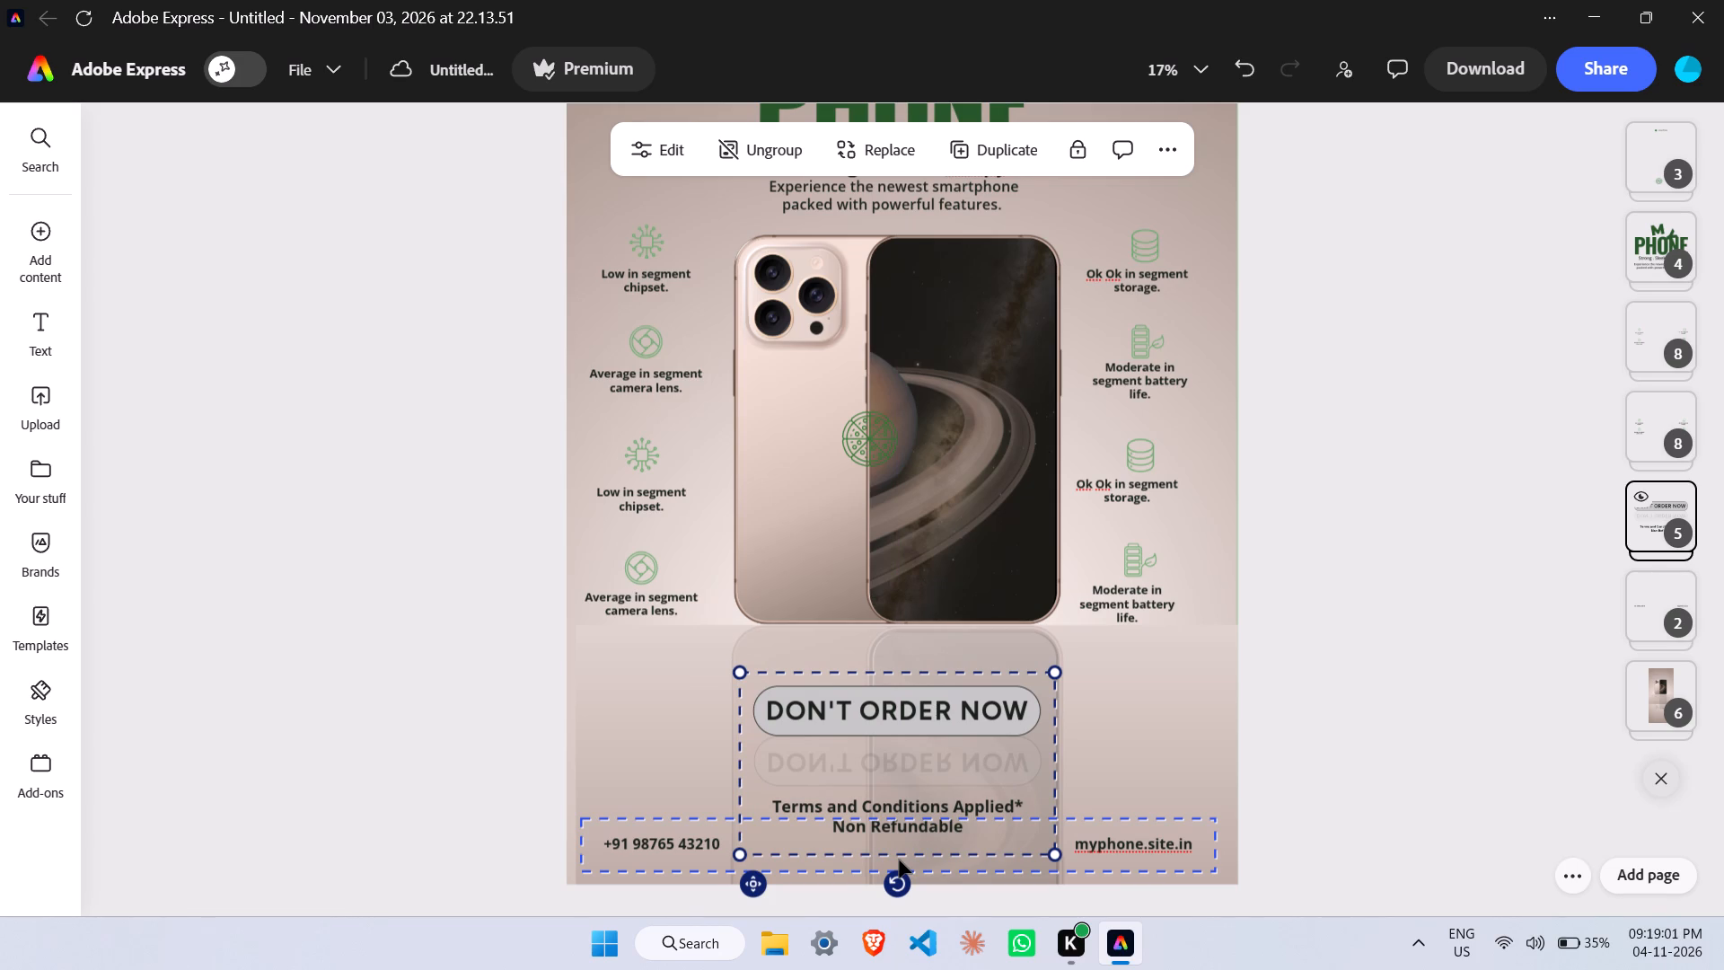
# Raise the DON'T ORDER NOW group by a net eighteen nudge increments so its terms text sits above the phone number and website line.
pyautogui.press('Down')
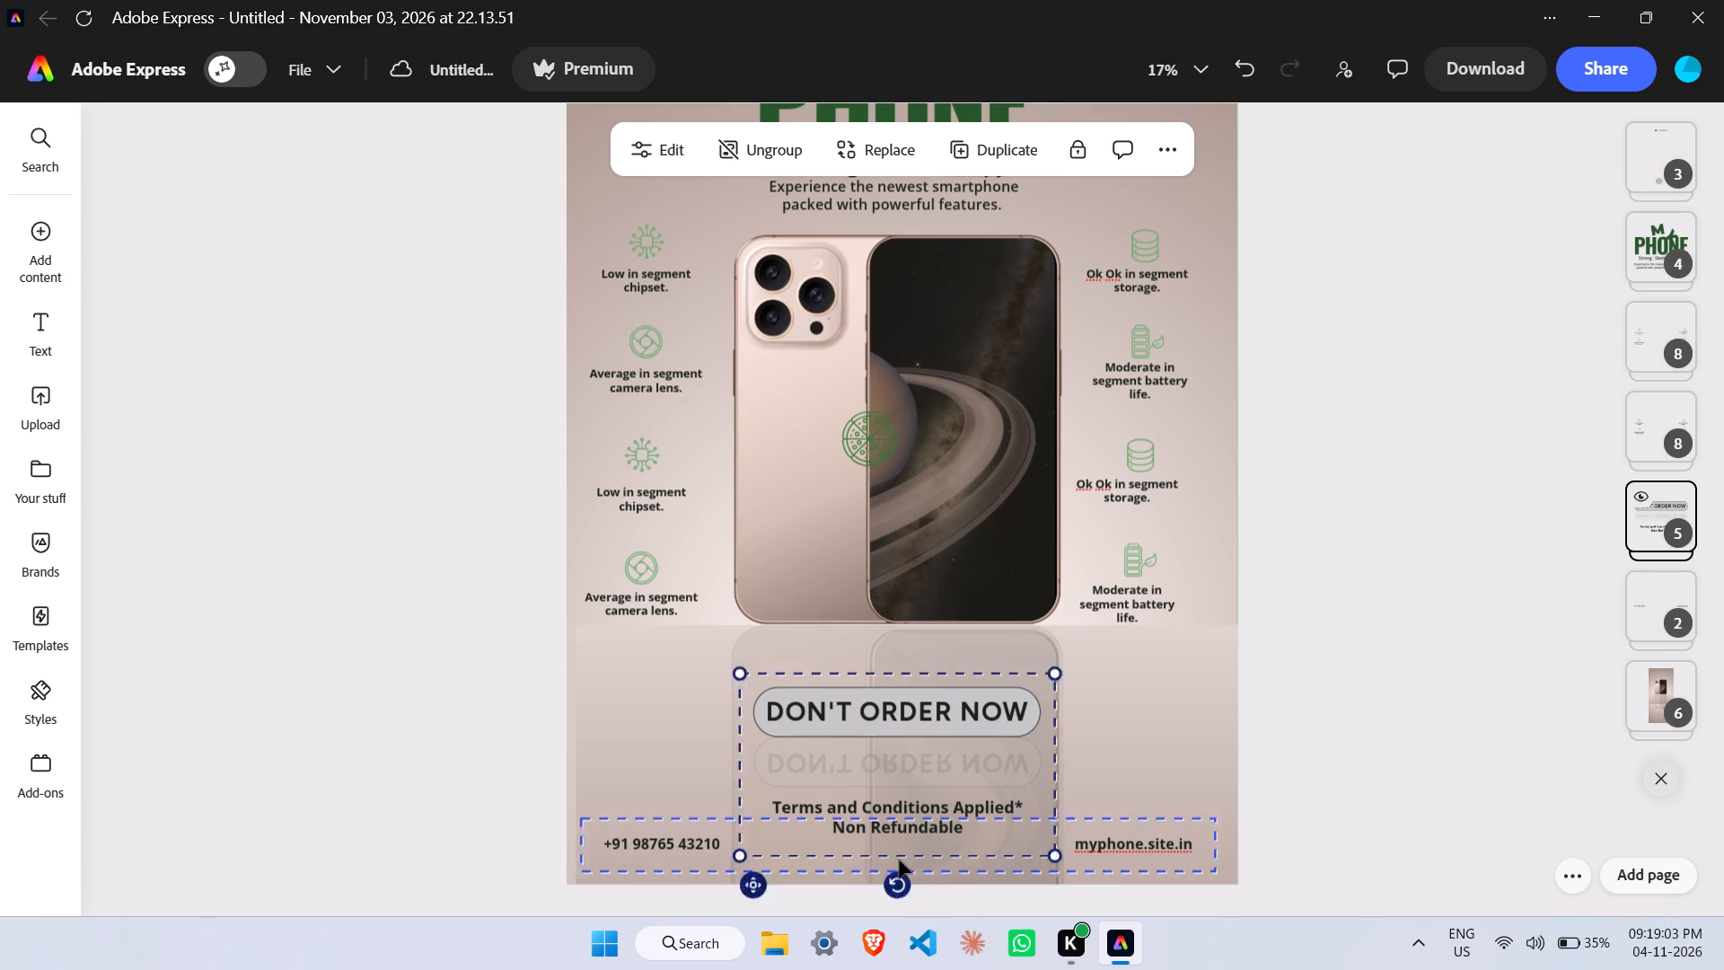
pyautogui.press('Down')
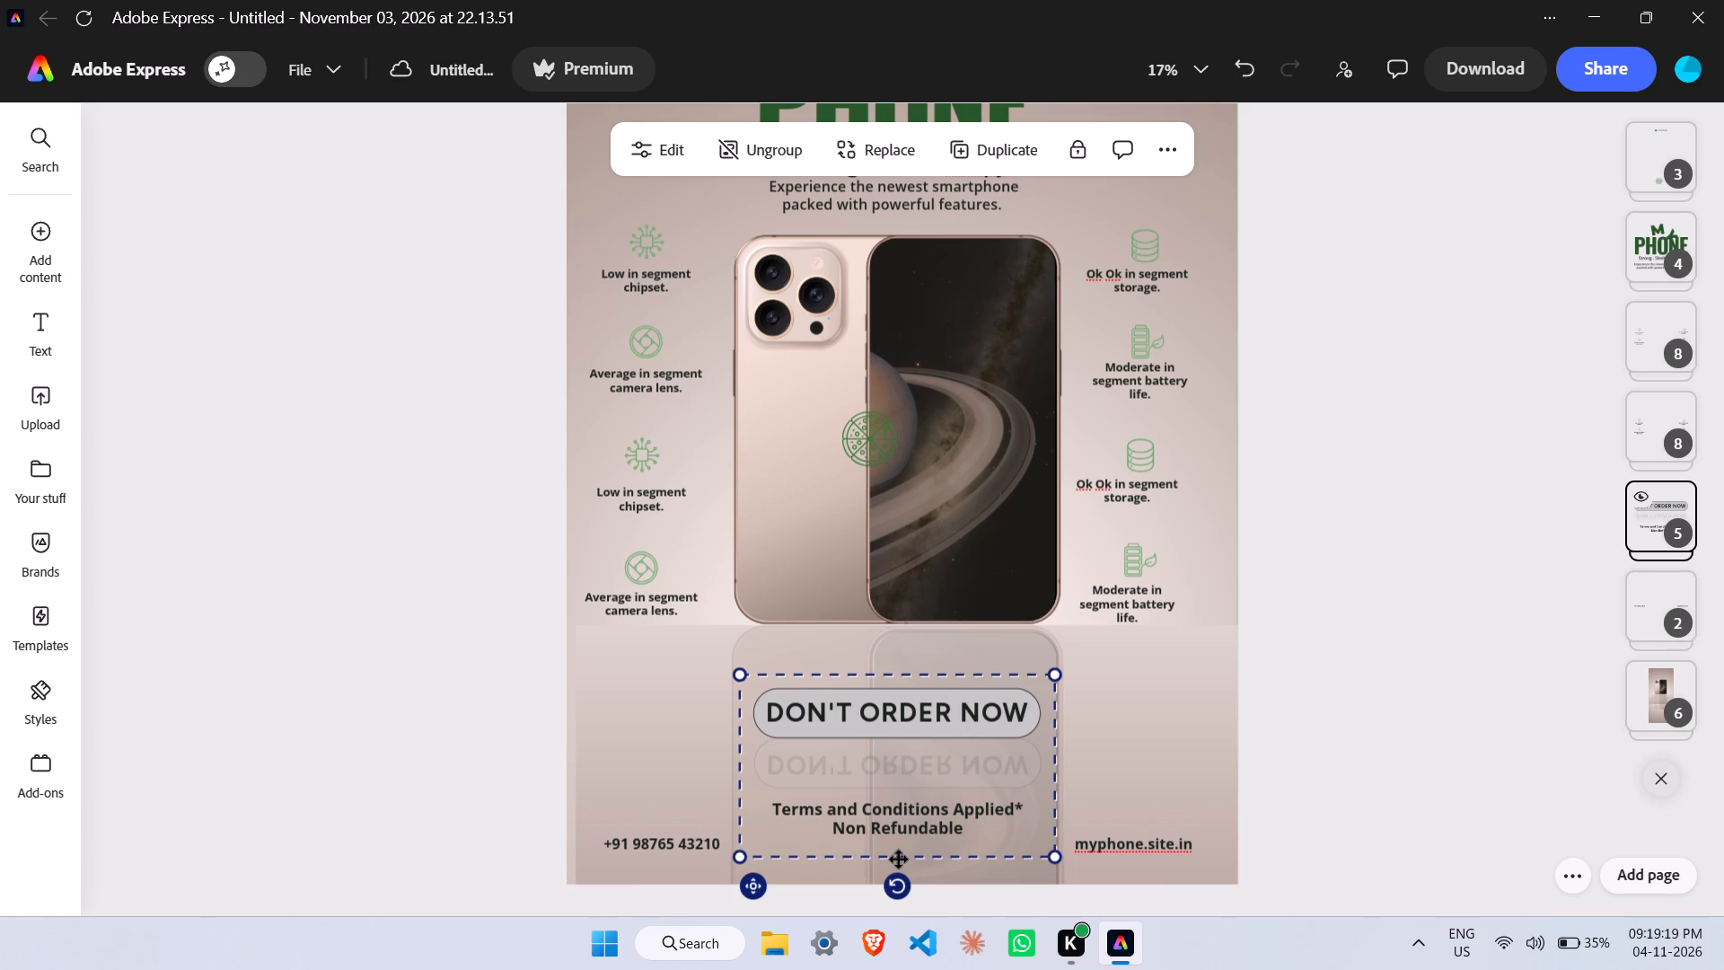
pyautogui.press('Up')
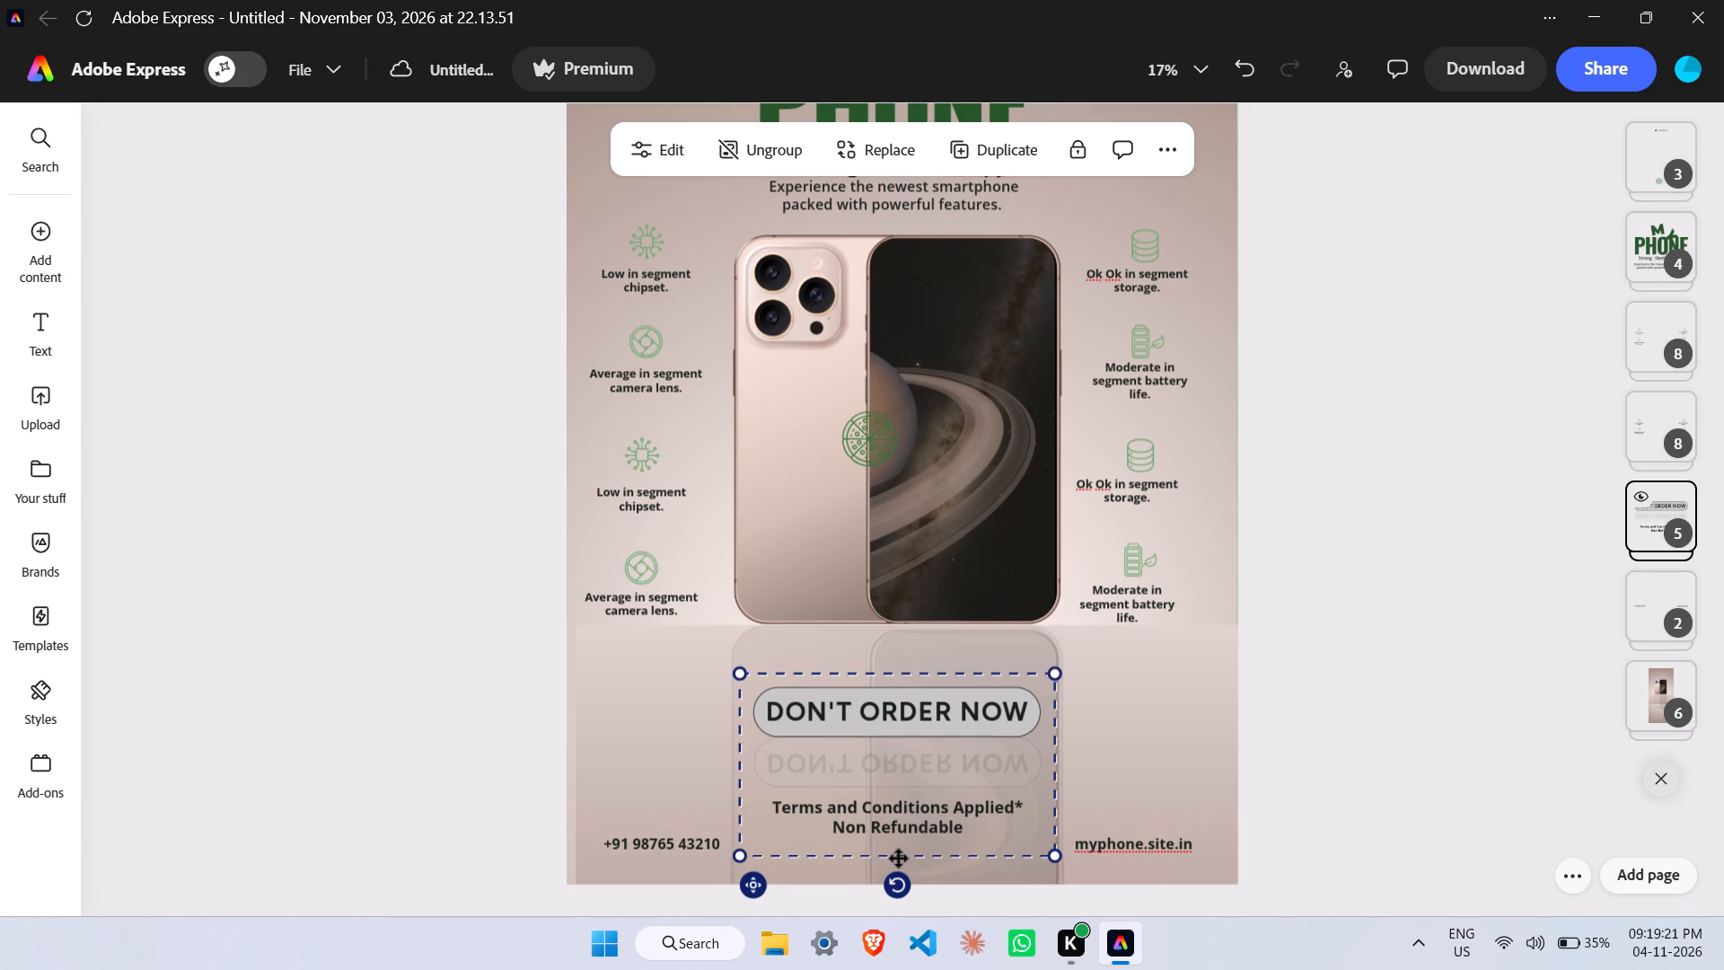
pyautogui.press('Up')
pyautogui.press('Up')
pyautogui.press('Up')
pyautogui.press('Up')
pyautogui.press('Up')
pyautogui.press('Up')
pyautogui.press('Up')
pyautogui.press('Up')
pyautogui.press('Up')
pyautogui.press('Up')
pyautogui.press('Up')
pyautogui.press('Up')
pyautogui.press('Up')
pyautogui.press('Up')
pyautogui.press('Up')
pyautogui.press('Up')
pyautogui.press('Up')
pyautogui.press('Up')
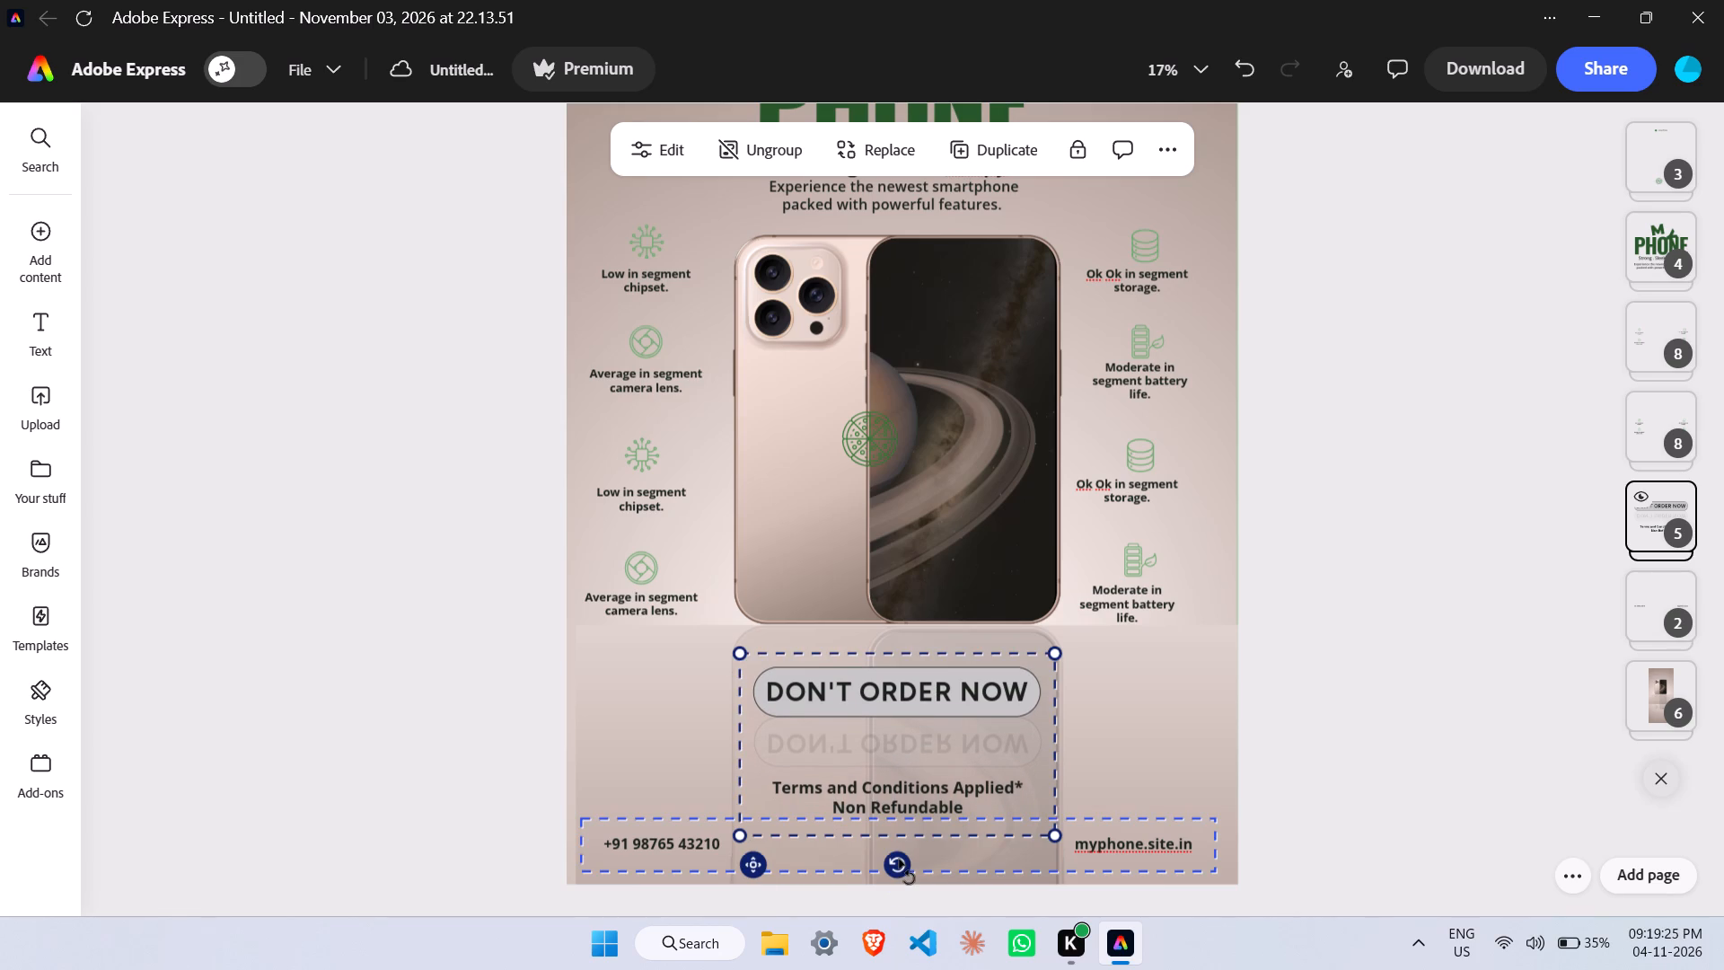
pyautogui.press('Up')
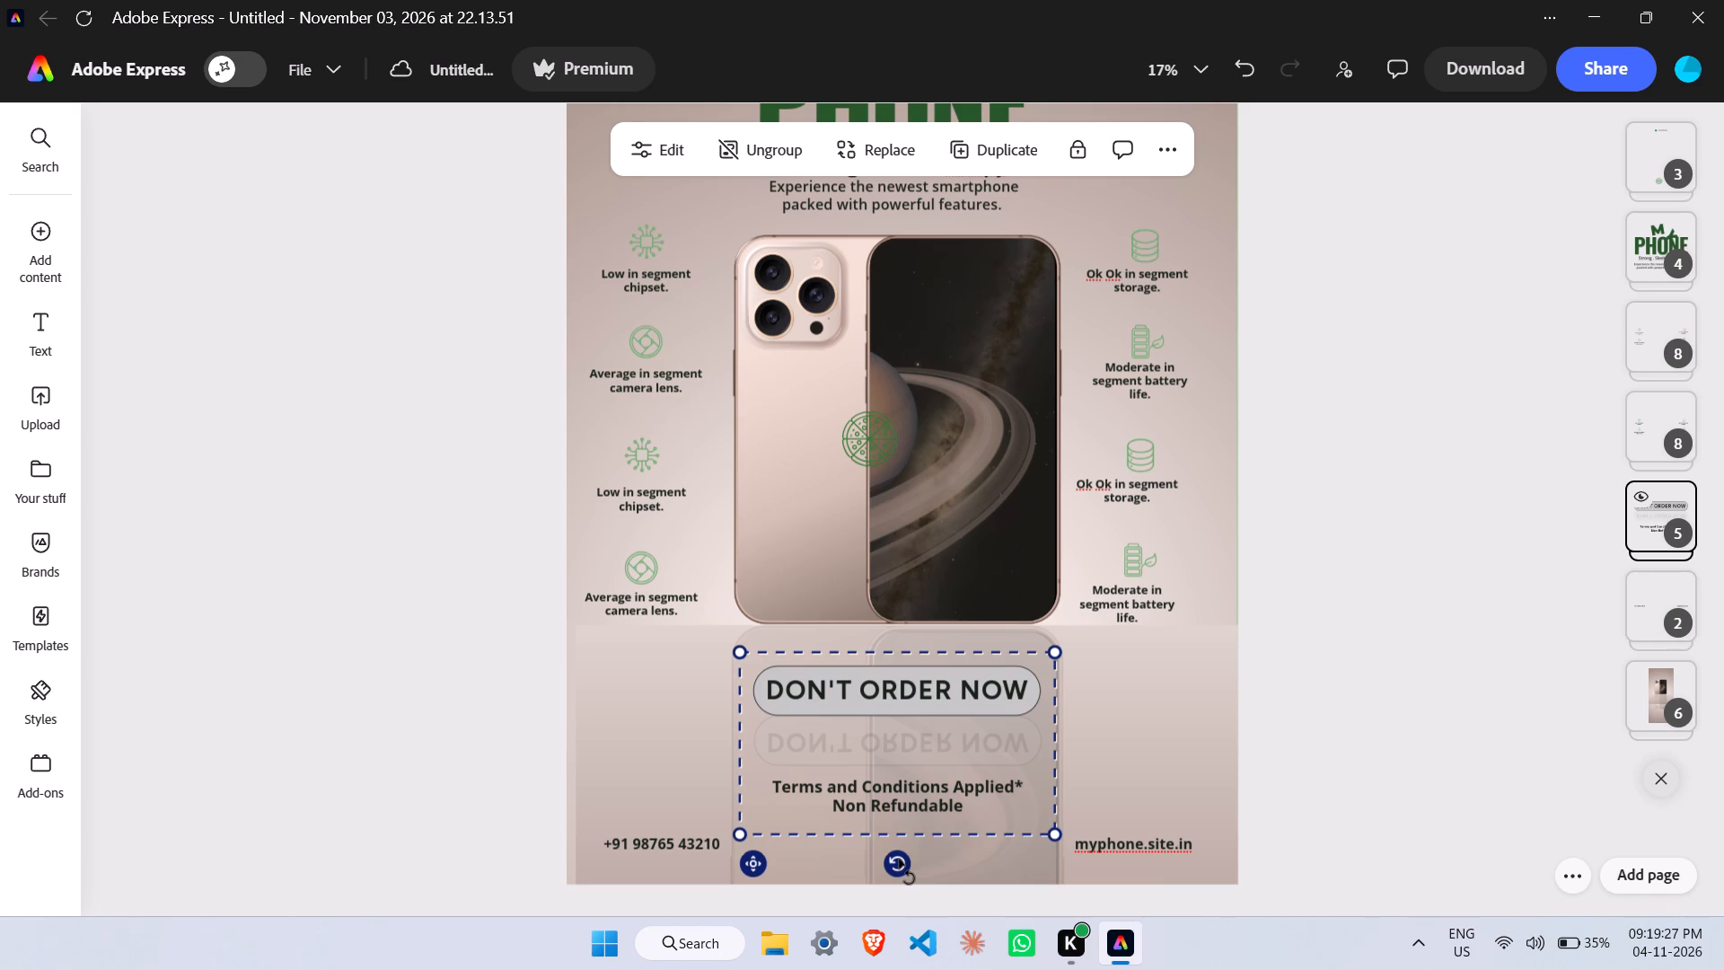
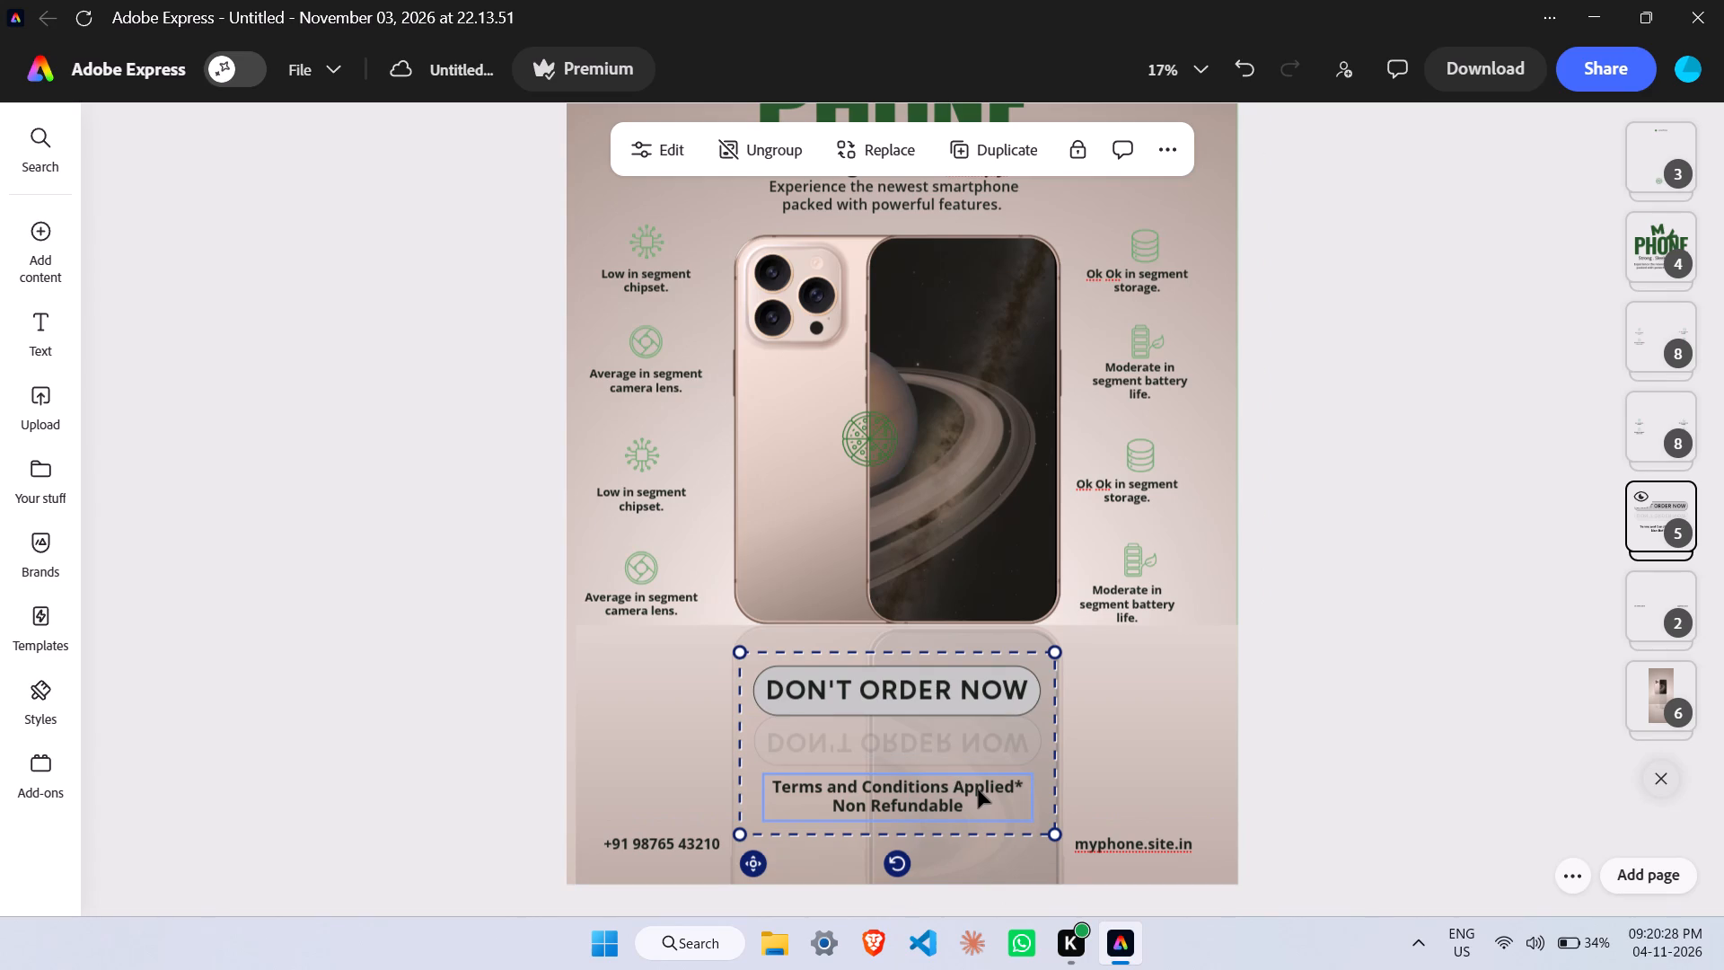
# Reposition the DON'T ORDER NOW and terms text group freehand, slightly left and lower beneath the pair of phones.
pyautogui.scroll(2, 978, 789)
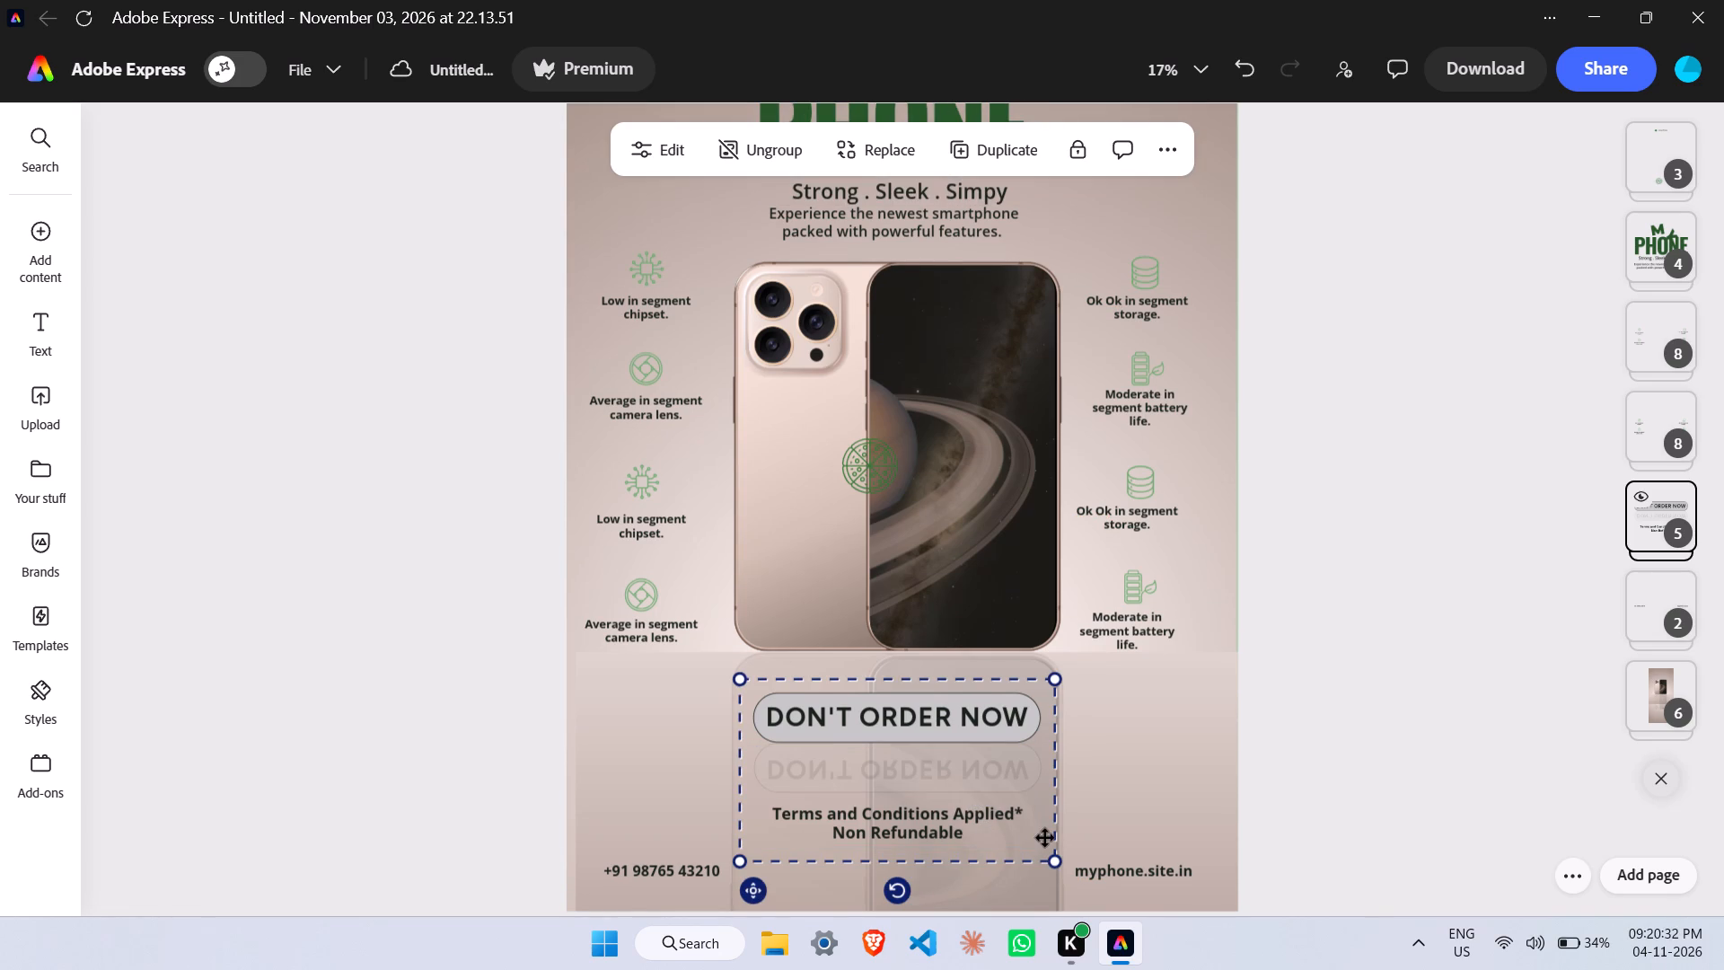
pyautogui.moveTo(1045, 838); pyautogui.dragTo(1036, 836)
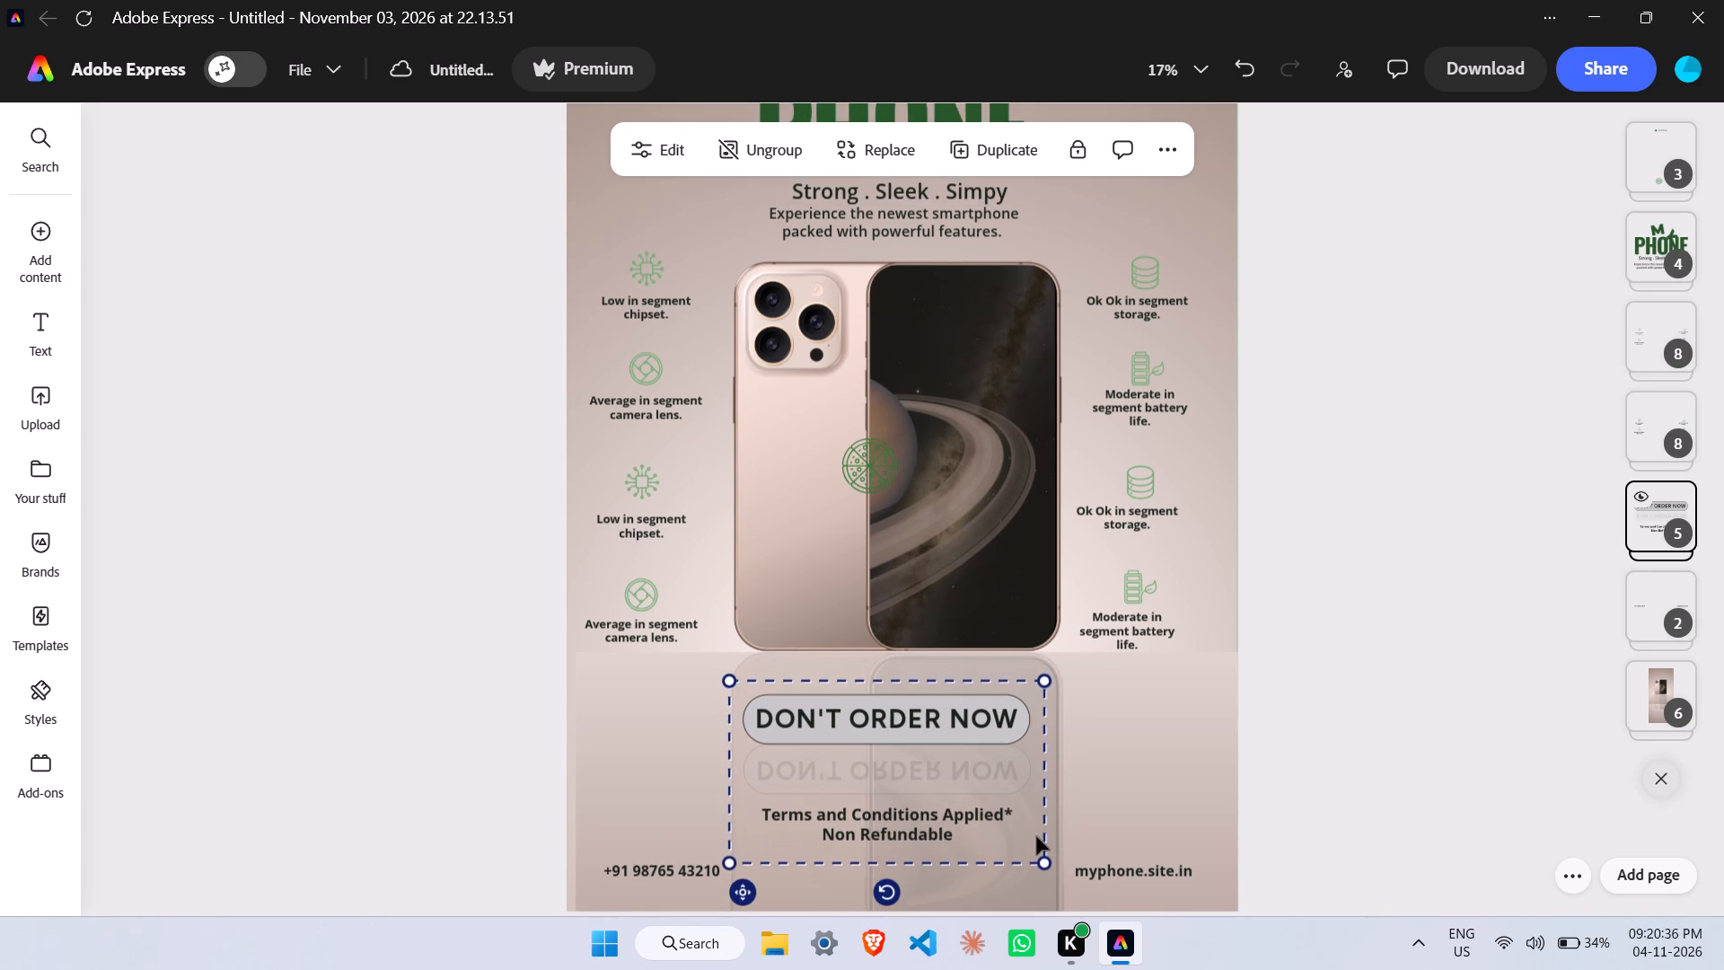
pyautogui.click(1040, 829)
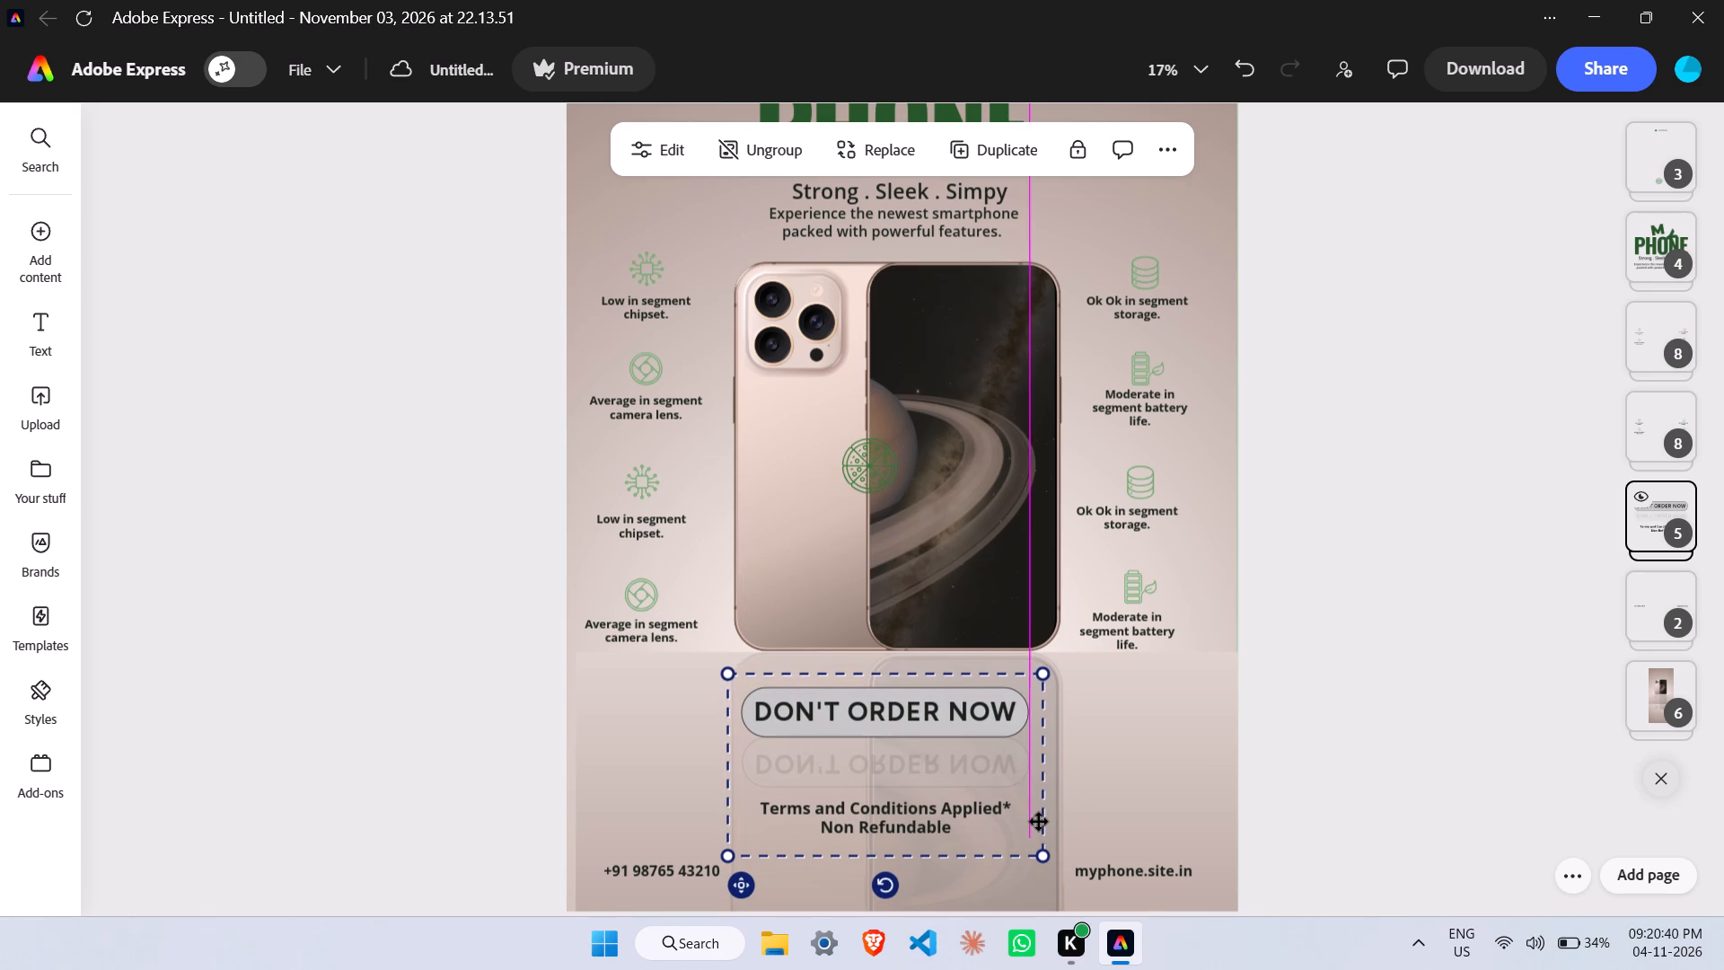
pyautogui.click(1039, 822)
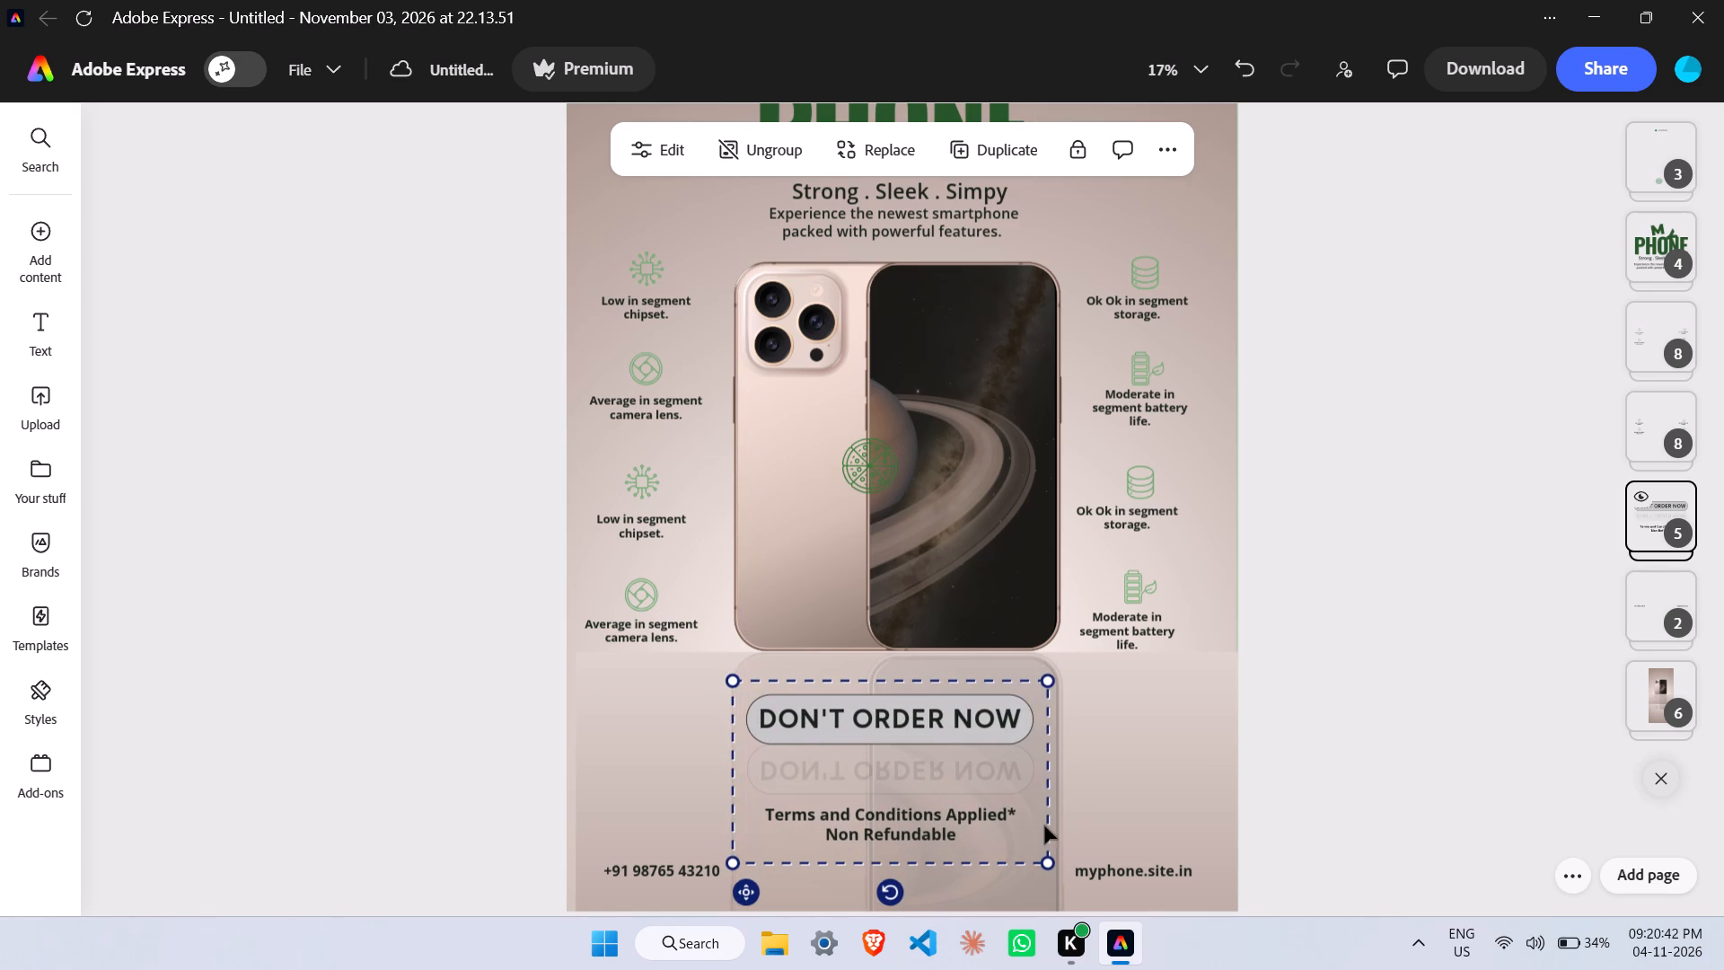
pyautogui.click(1044, 825)
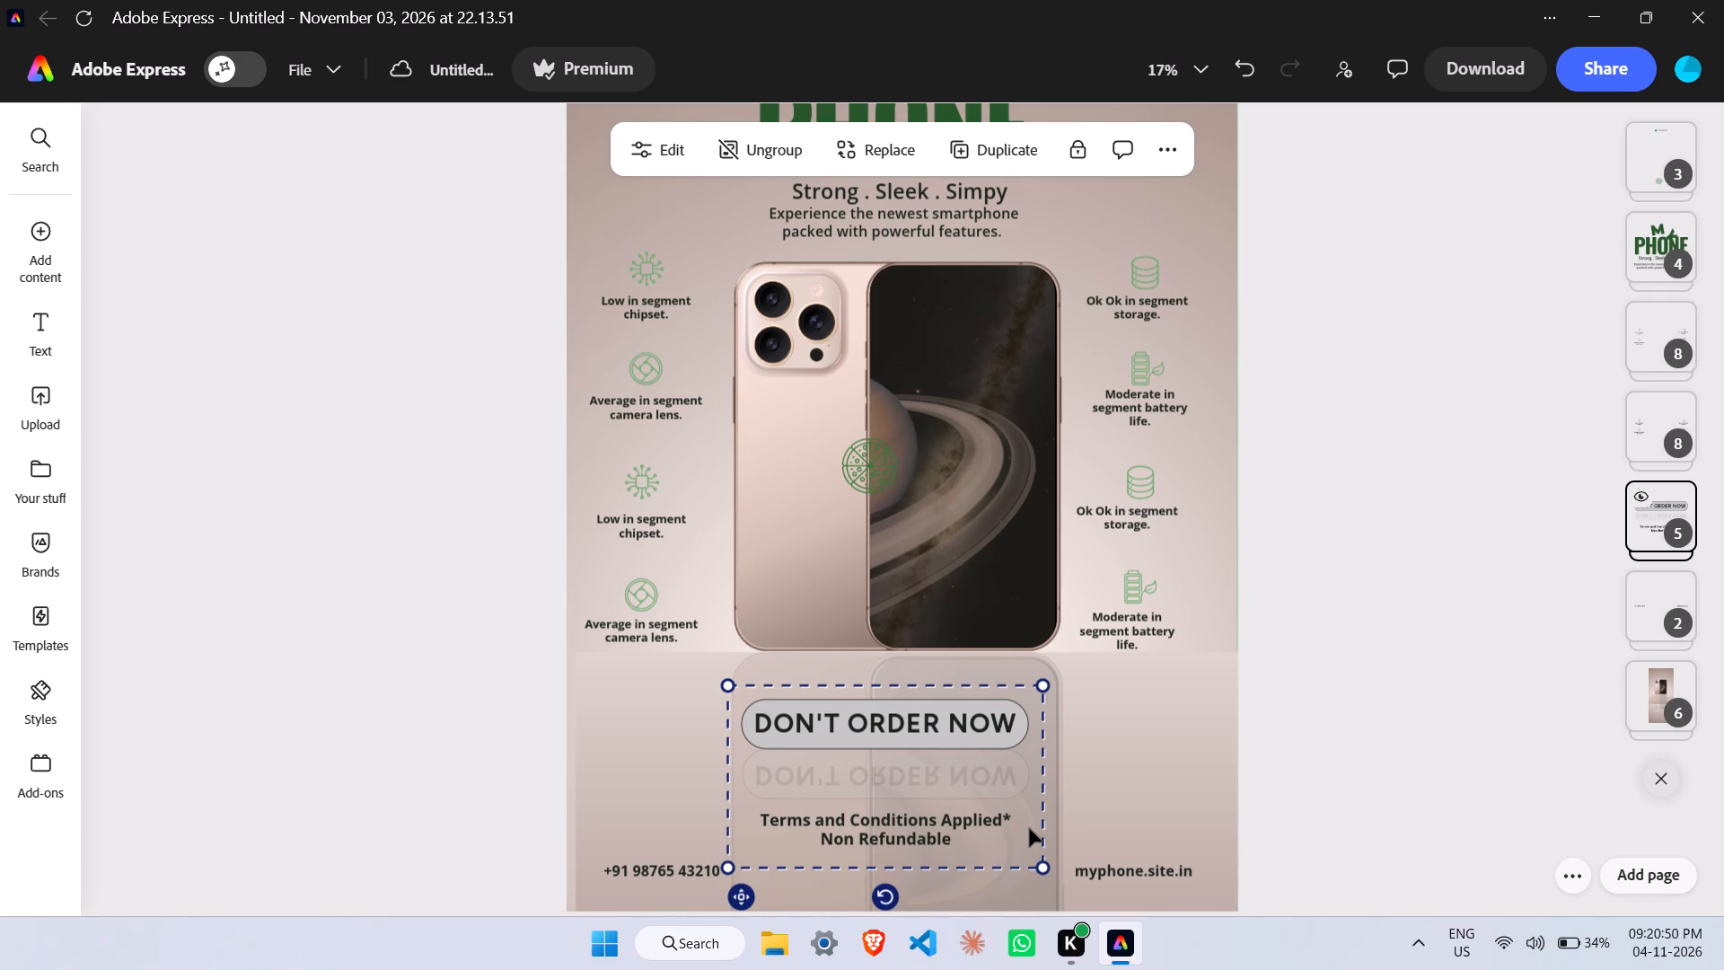
# Nudge the DON'T ORDER NOW group seven increments right and four increments down to bring it nearer the phones' centre.
pyautogui.press('Down')
pyautogui.press('Down')
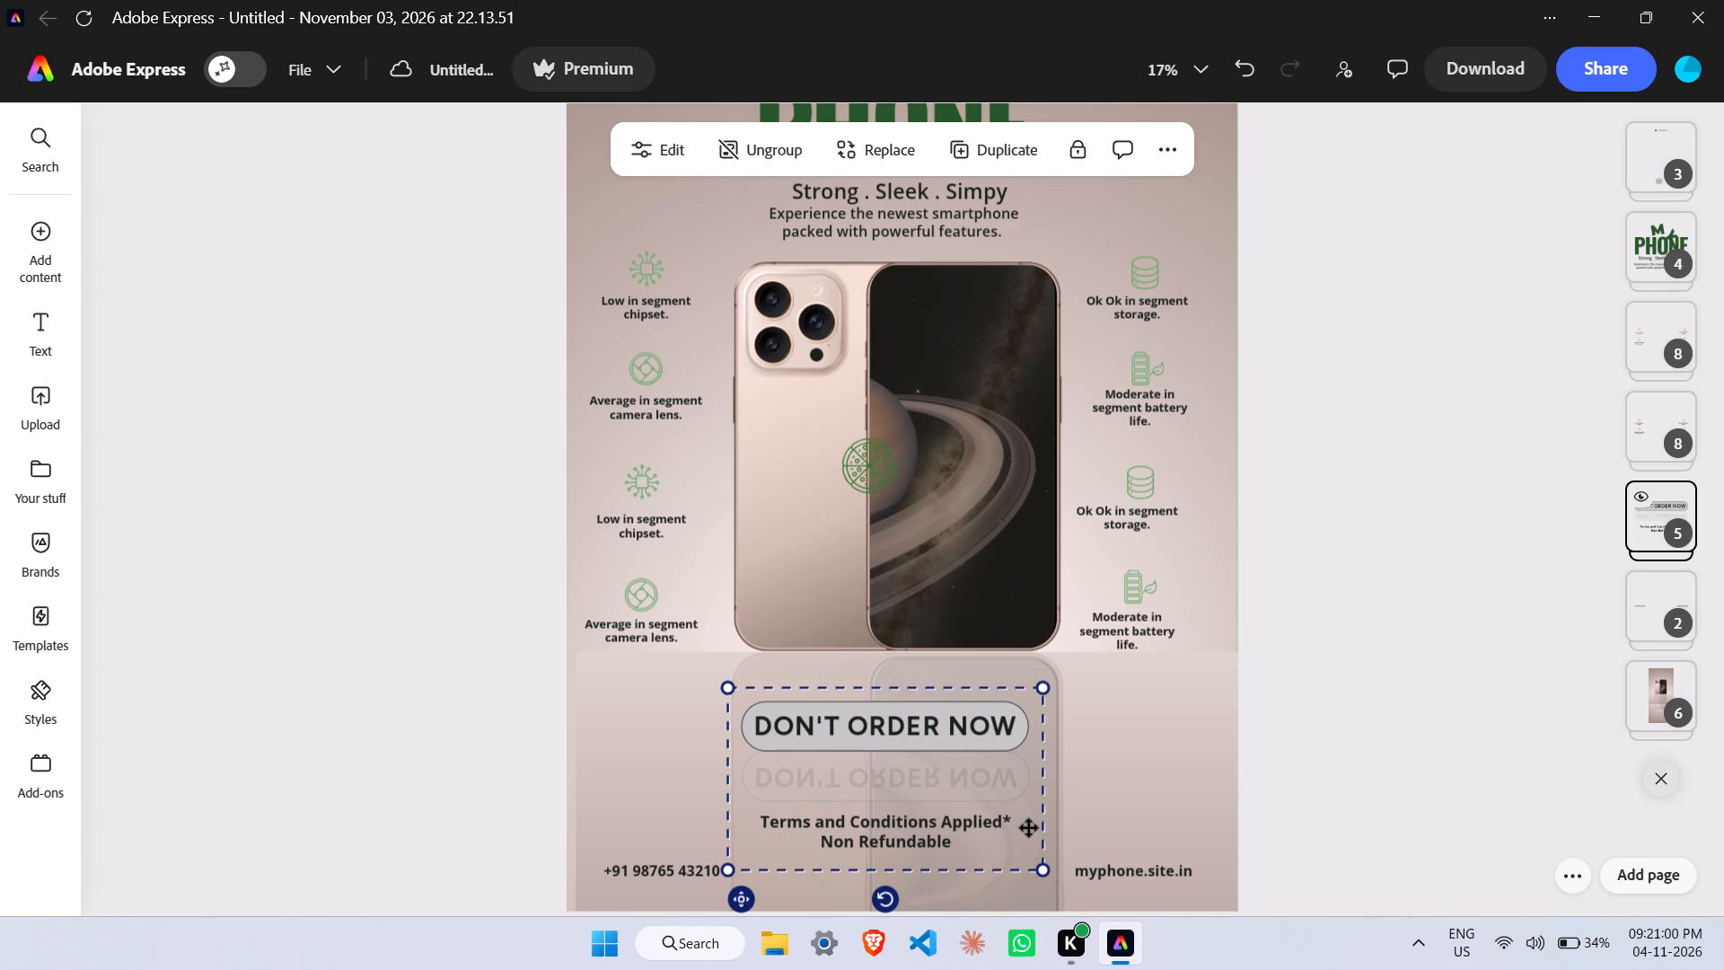
pyautogui.press('Down')
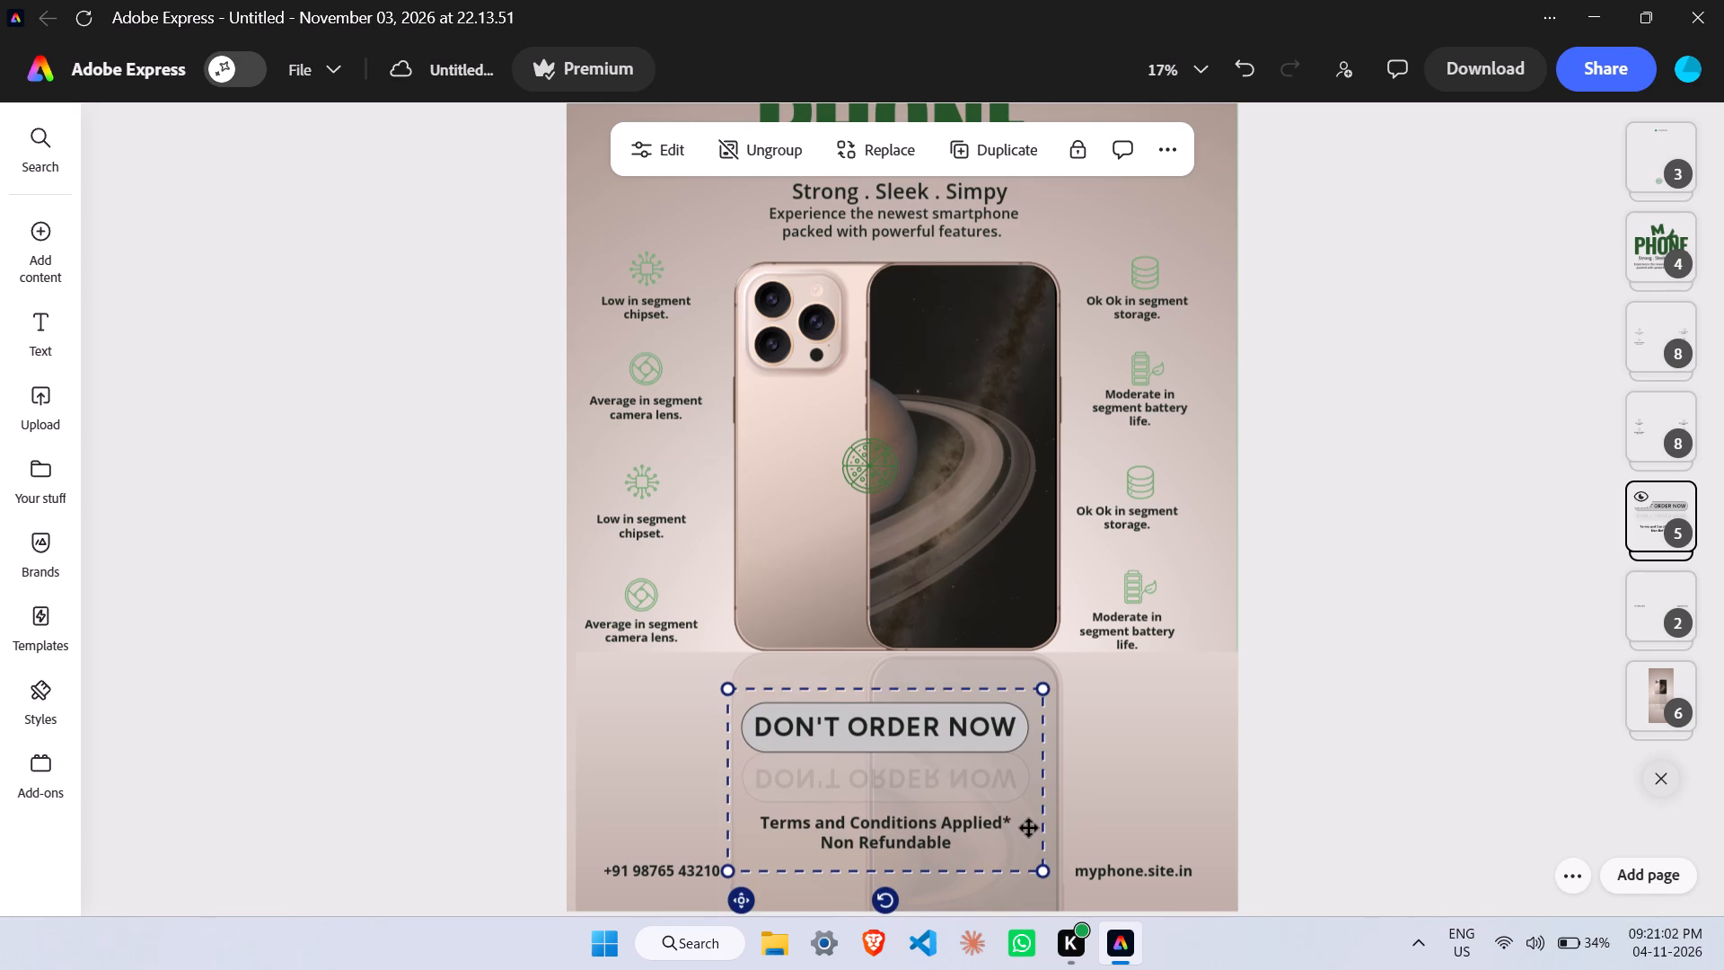
pyautogui.press('Right')
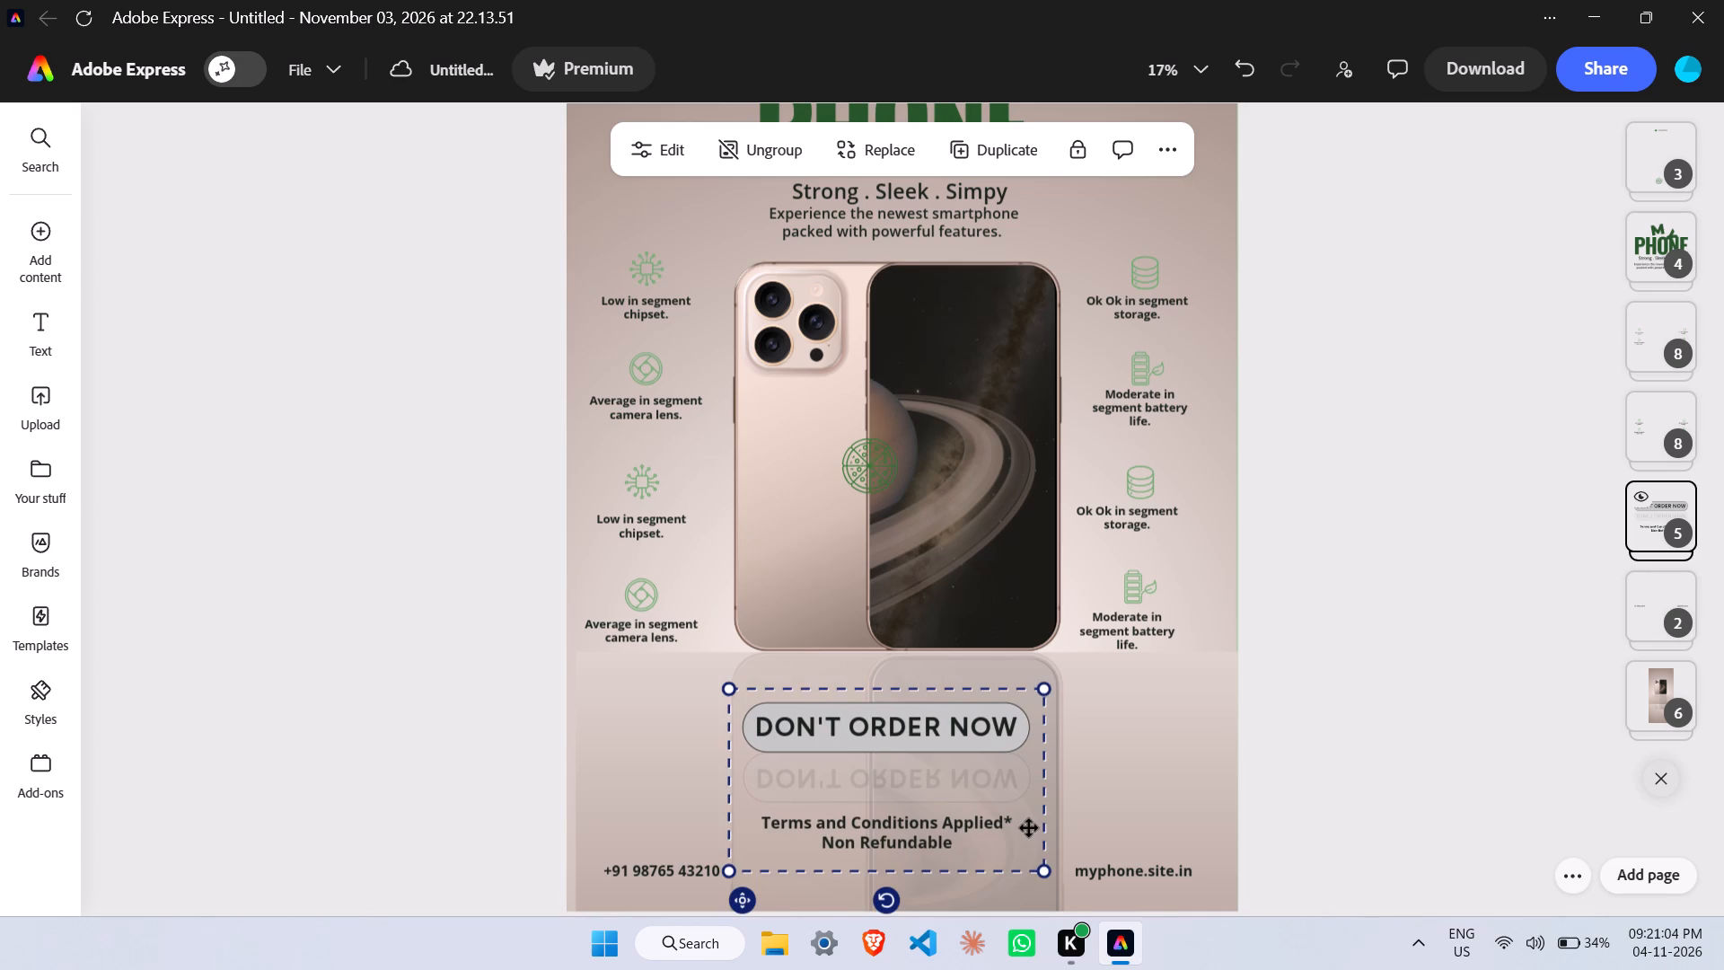
pyautogui.press('Right')
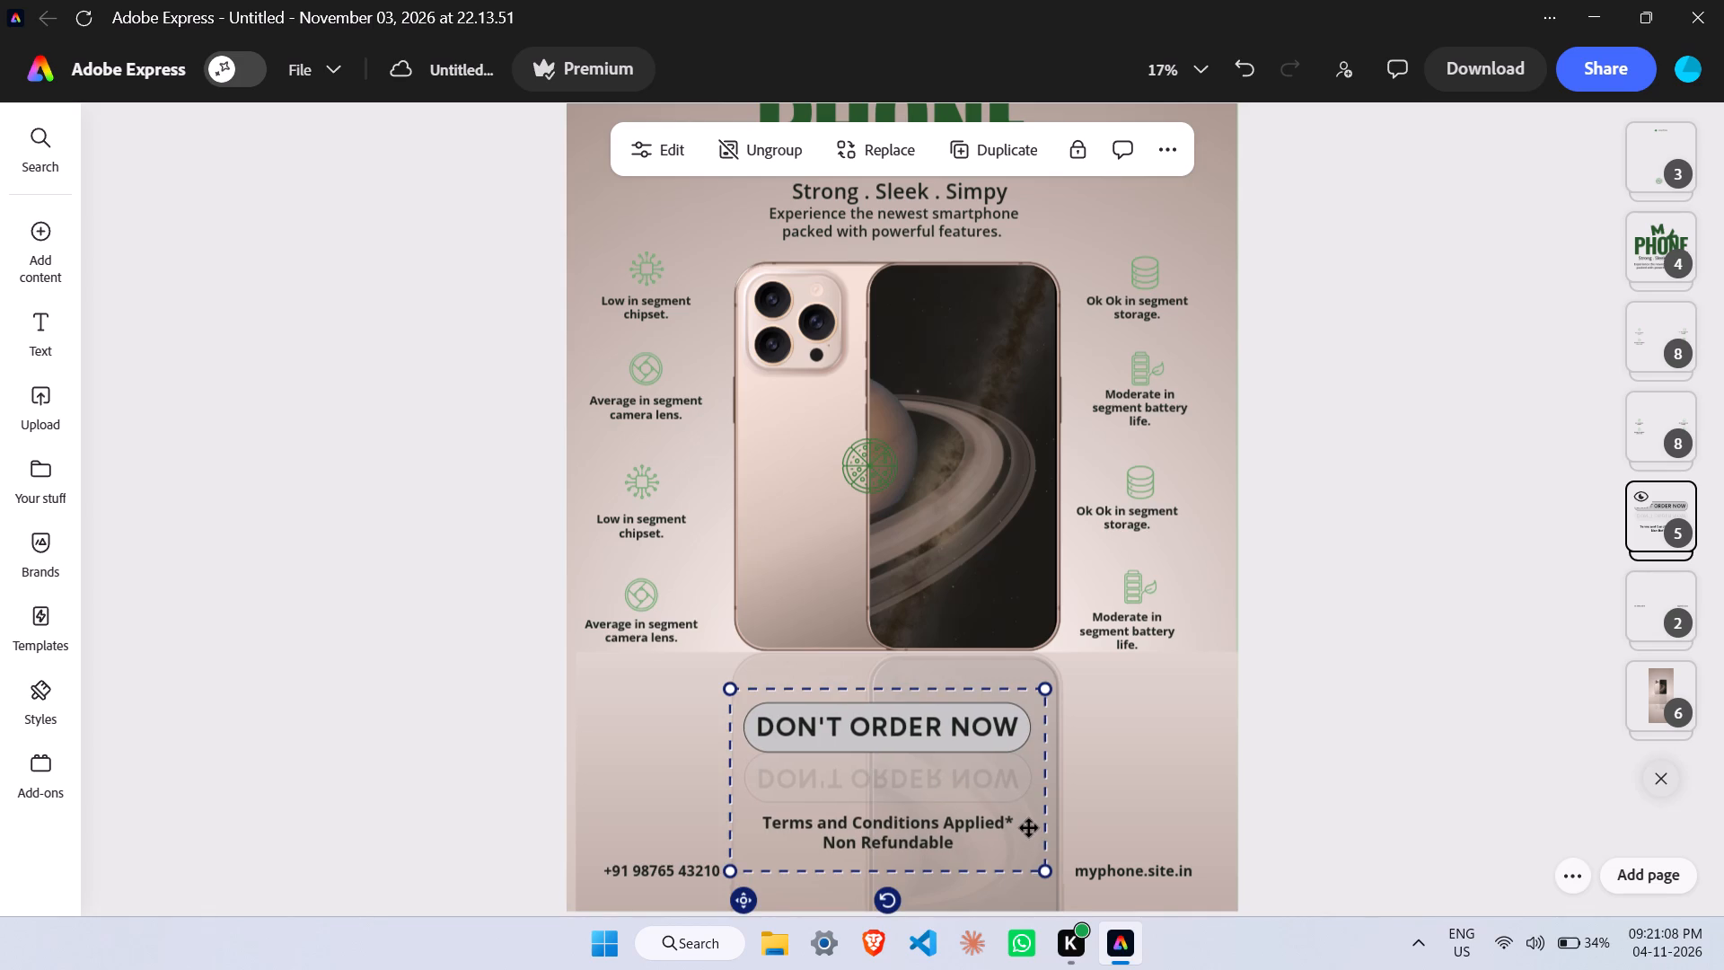
pyautogui.press('Right')
pyautogui.press('Right')
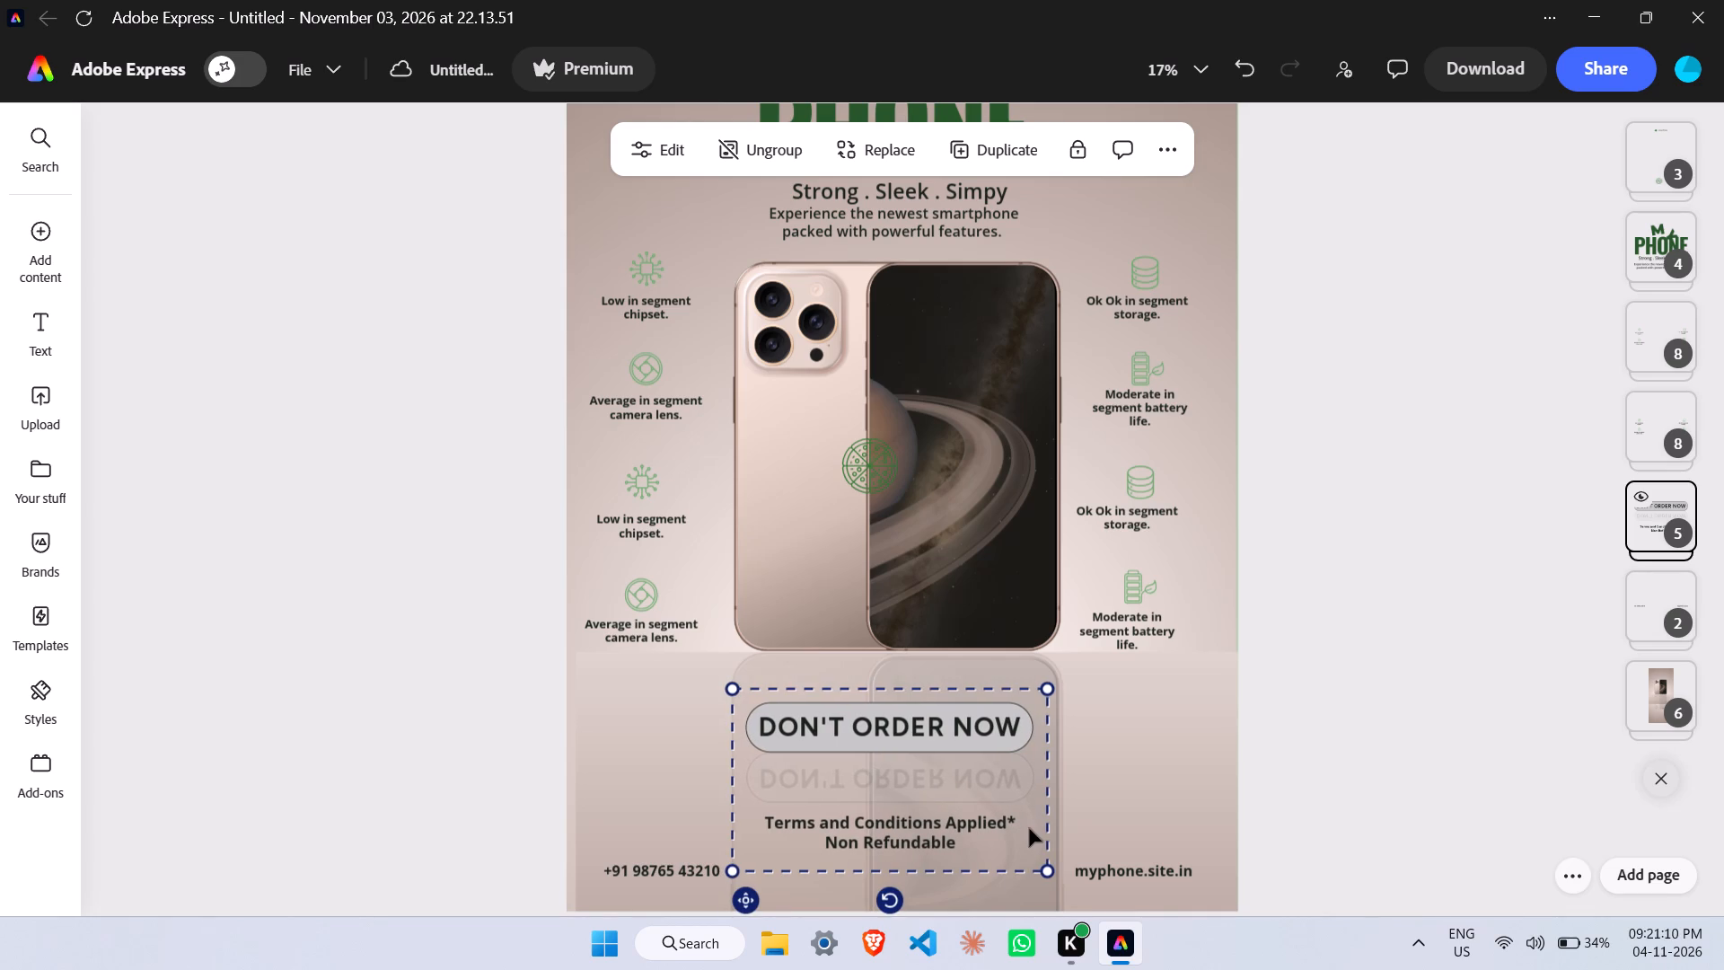
pyautogui.press('Right')
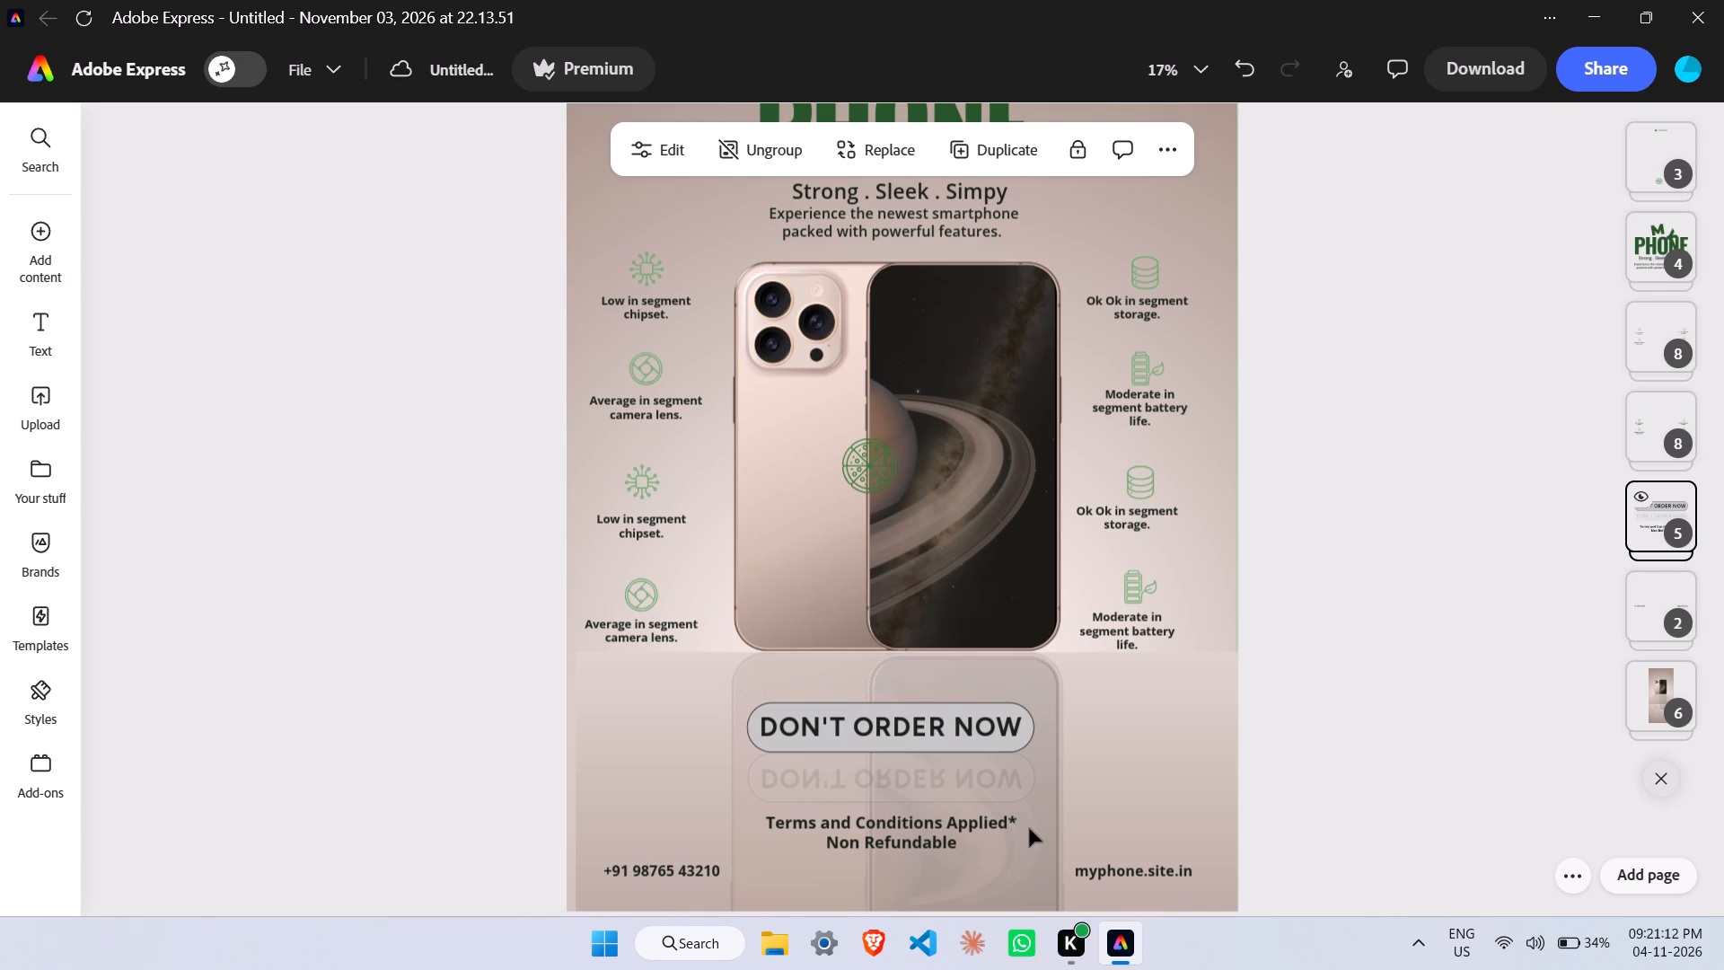
pyautogui.press('Right')
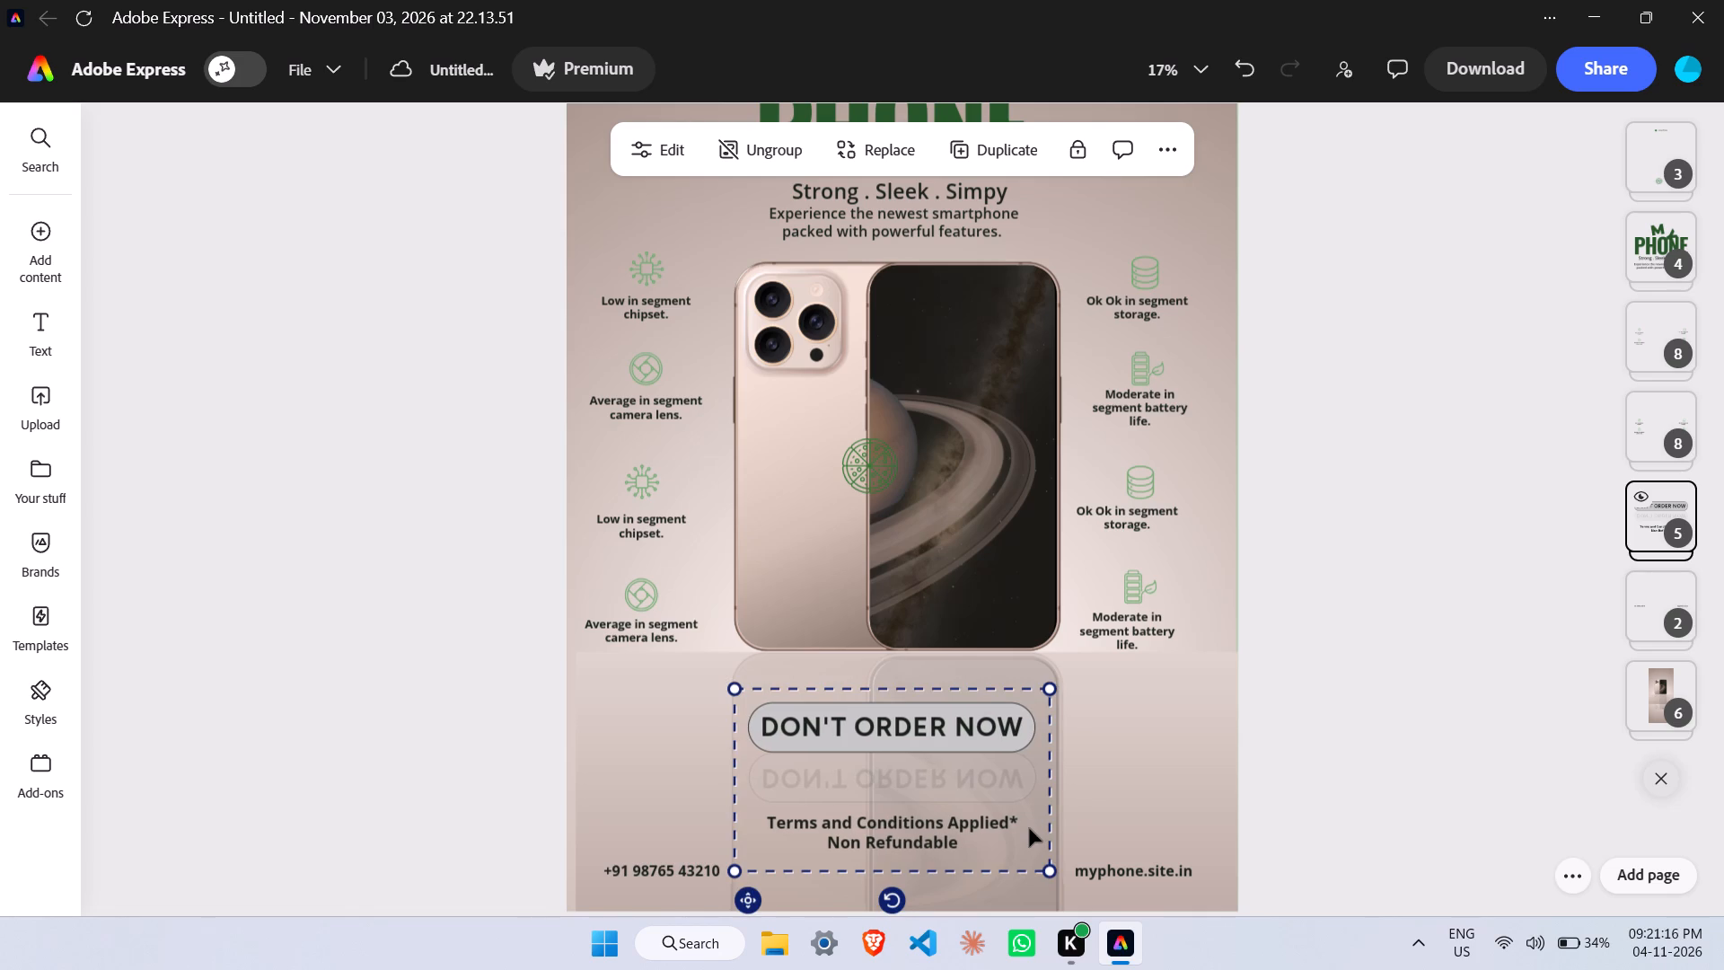
pyautogui.press('Down')
pyautogui.press('Right')
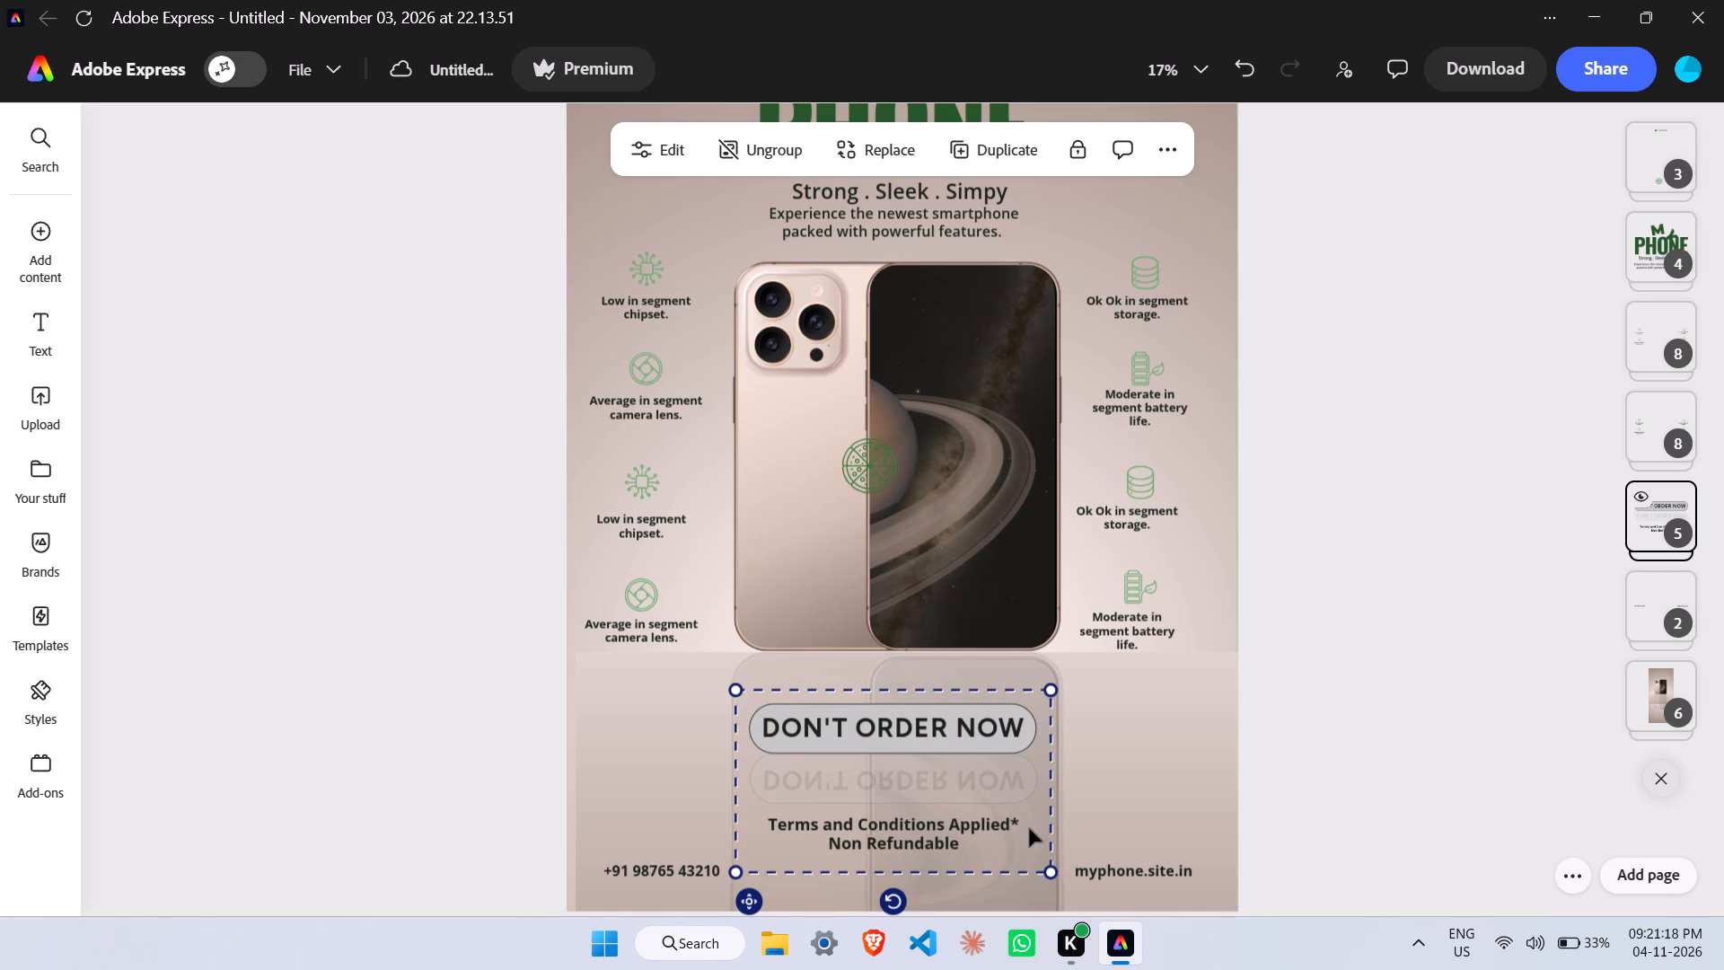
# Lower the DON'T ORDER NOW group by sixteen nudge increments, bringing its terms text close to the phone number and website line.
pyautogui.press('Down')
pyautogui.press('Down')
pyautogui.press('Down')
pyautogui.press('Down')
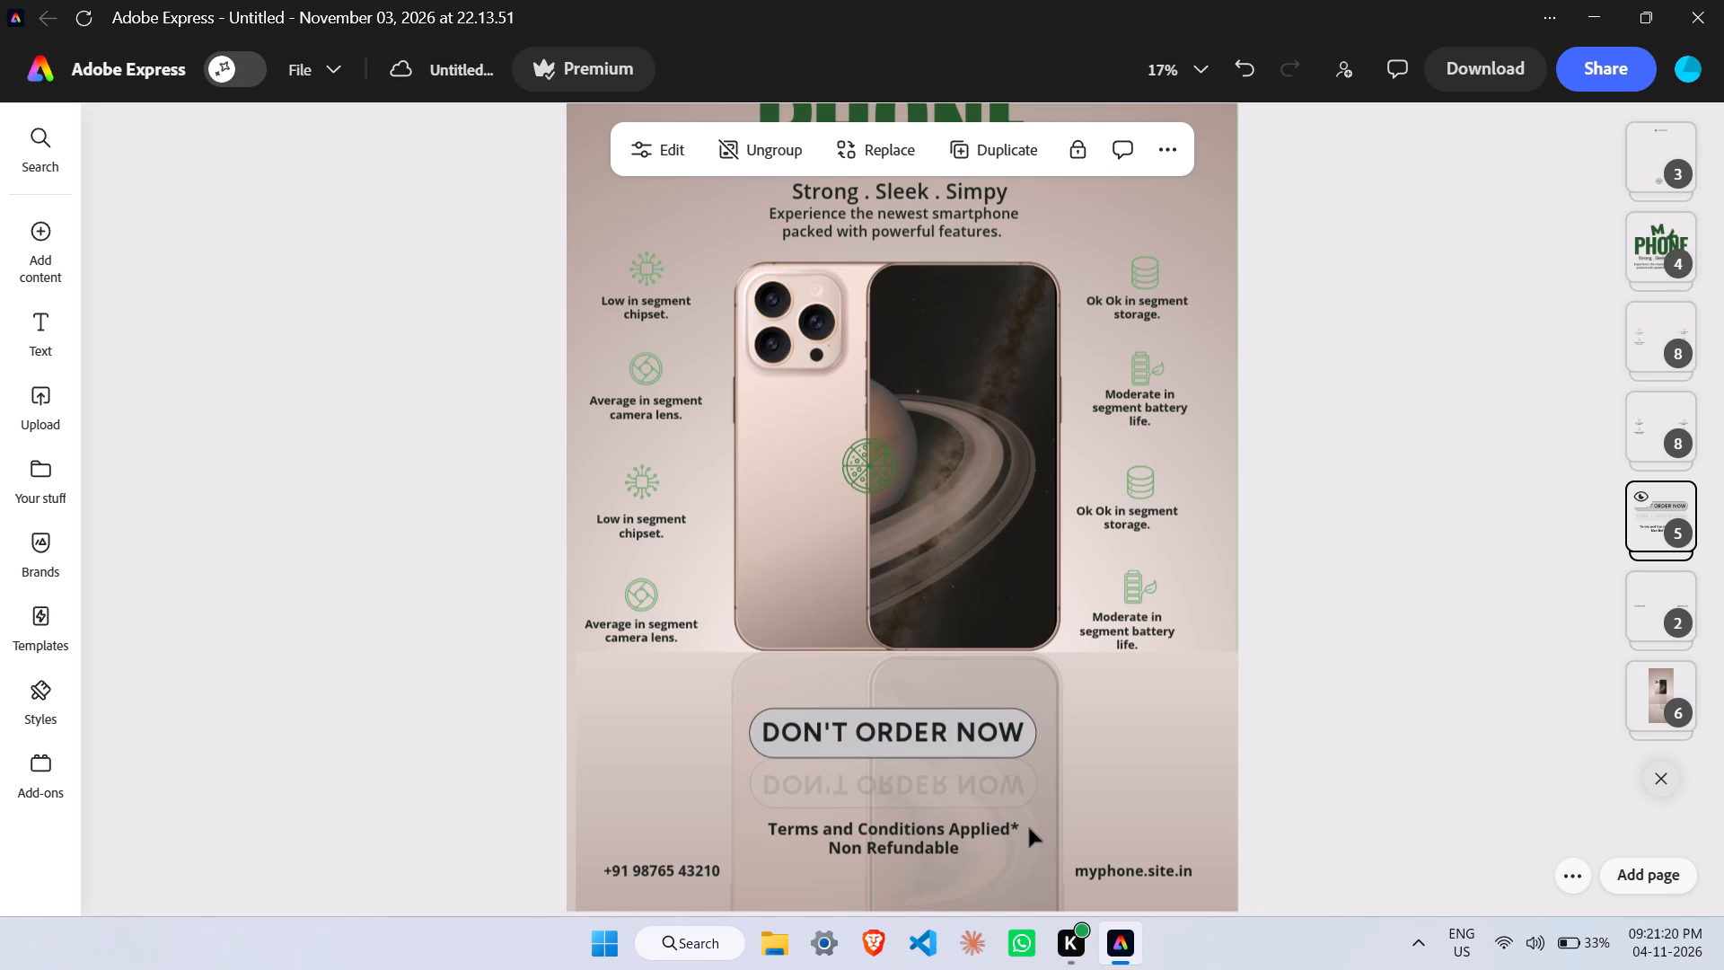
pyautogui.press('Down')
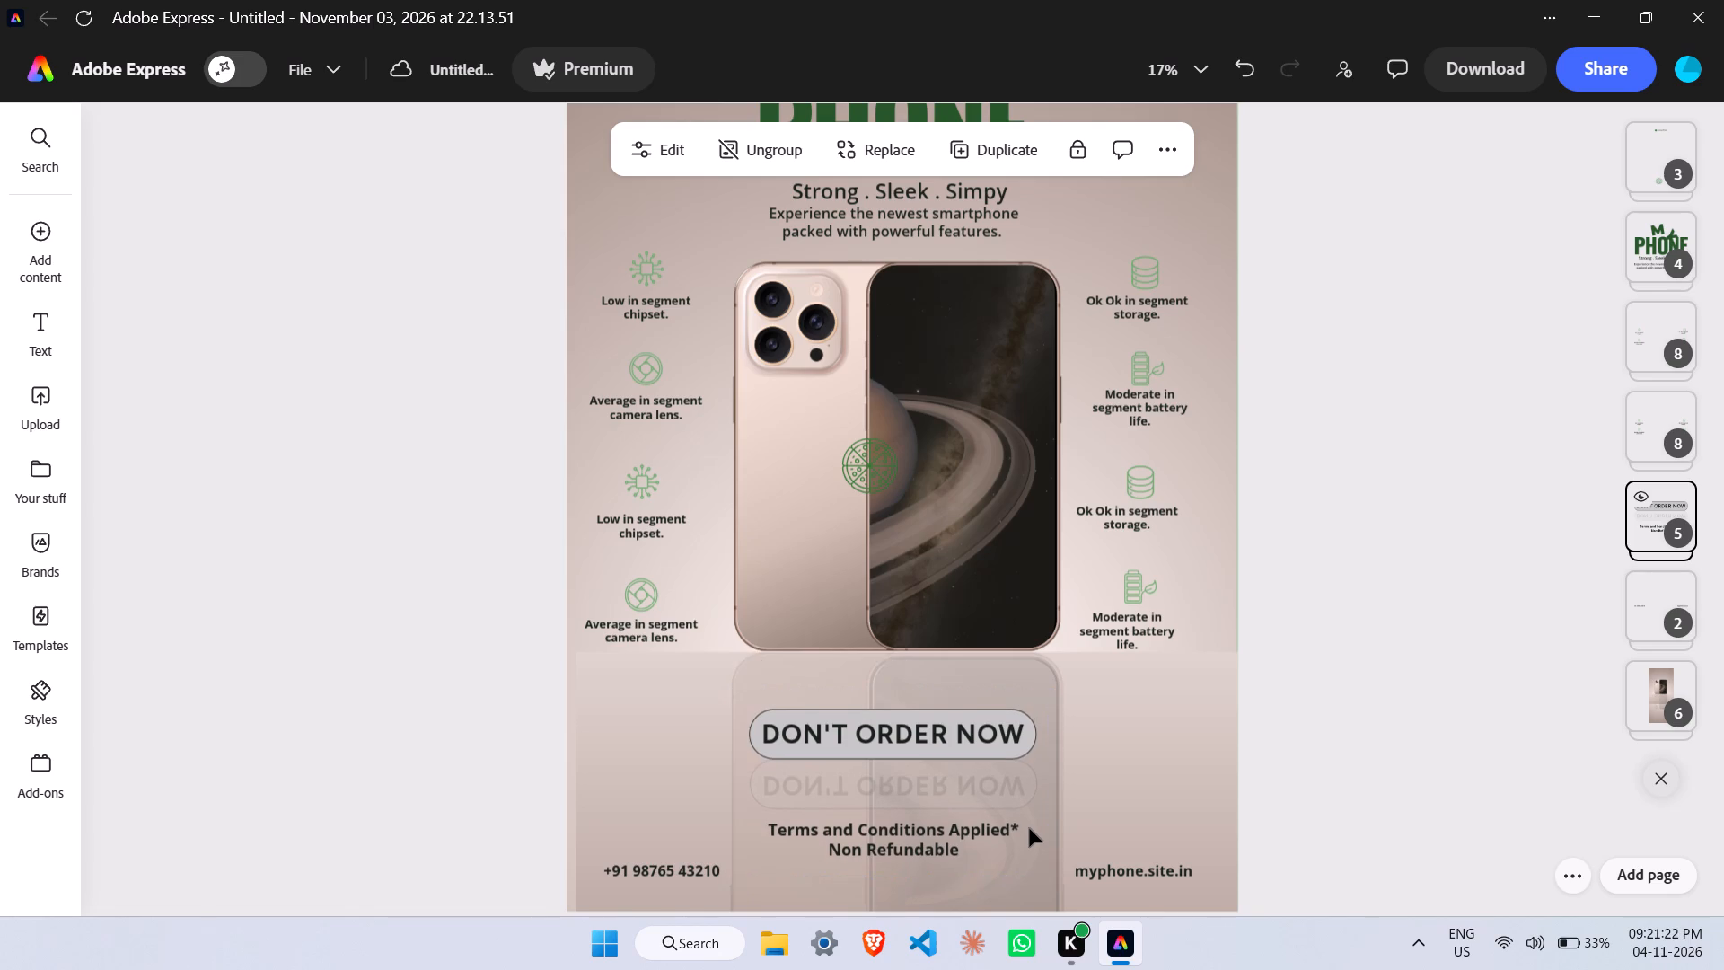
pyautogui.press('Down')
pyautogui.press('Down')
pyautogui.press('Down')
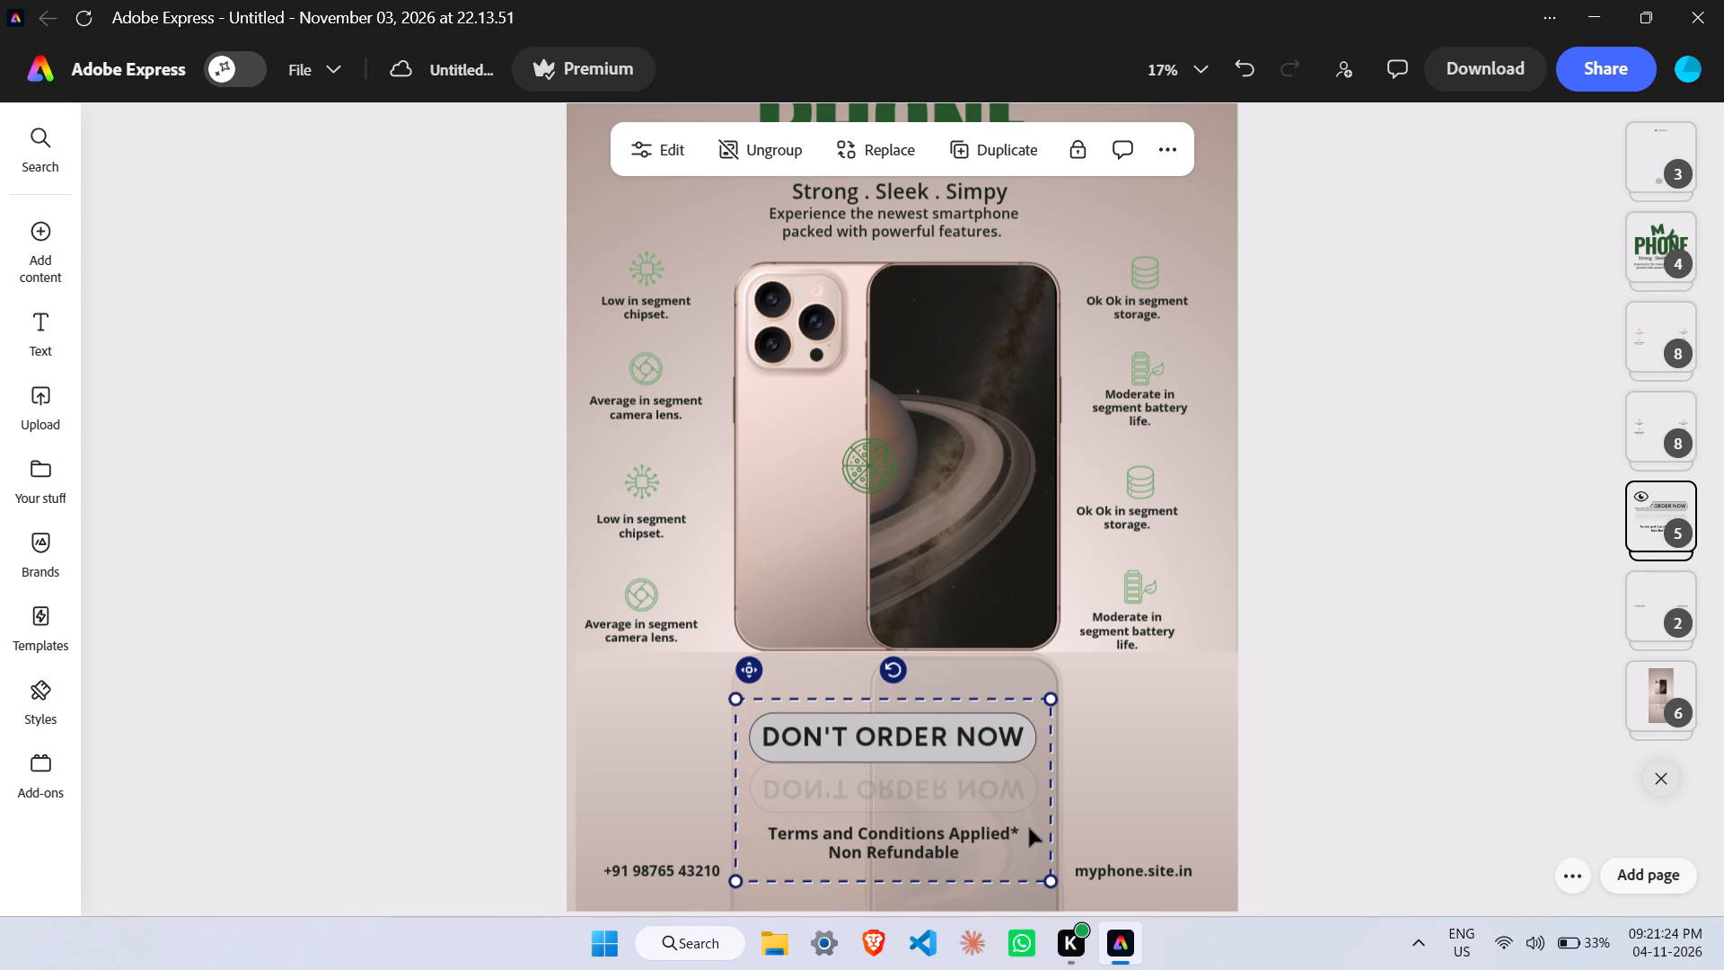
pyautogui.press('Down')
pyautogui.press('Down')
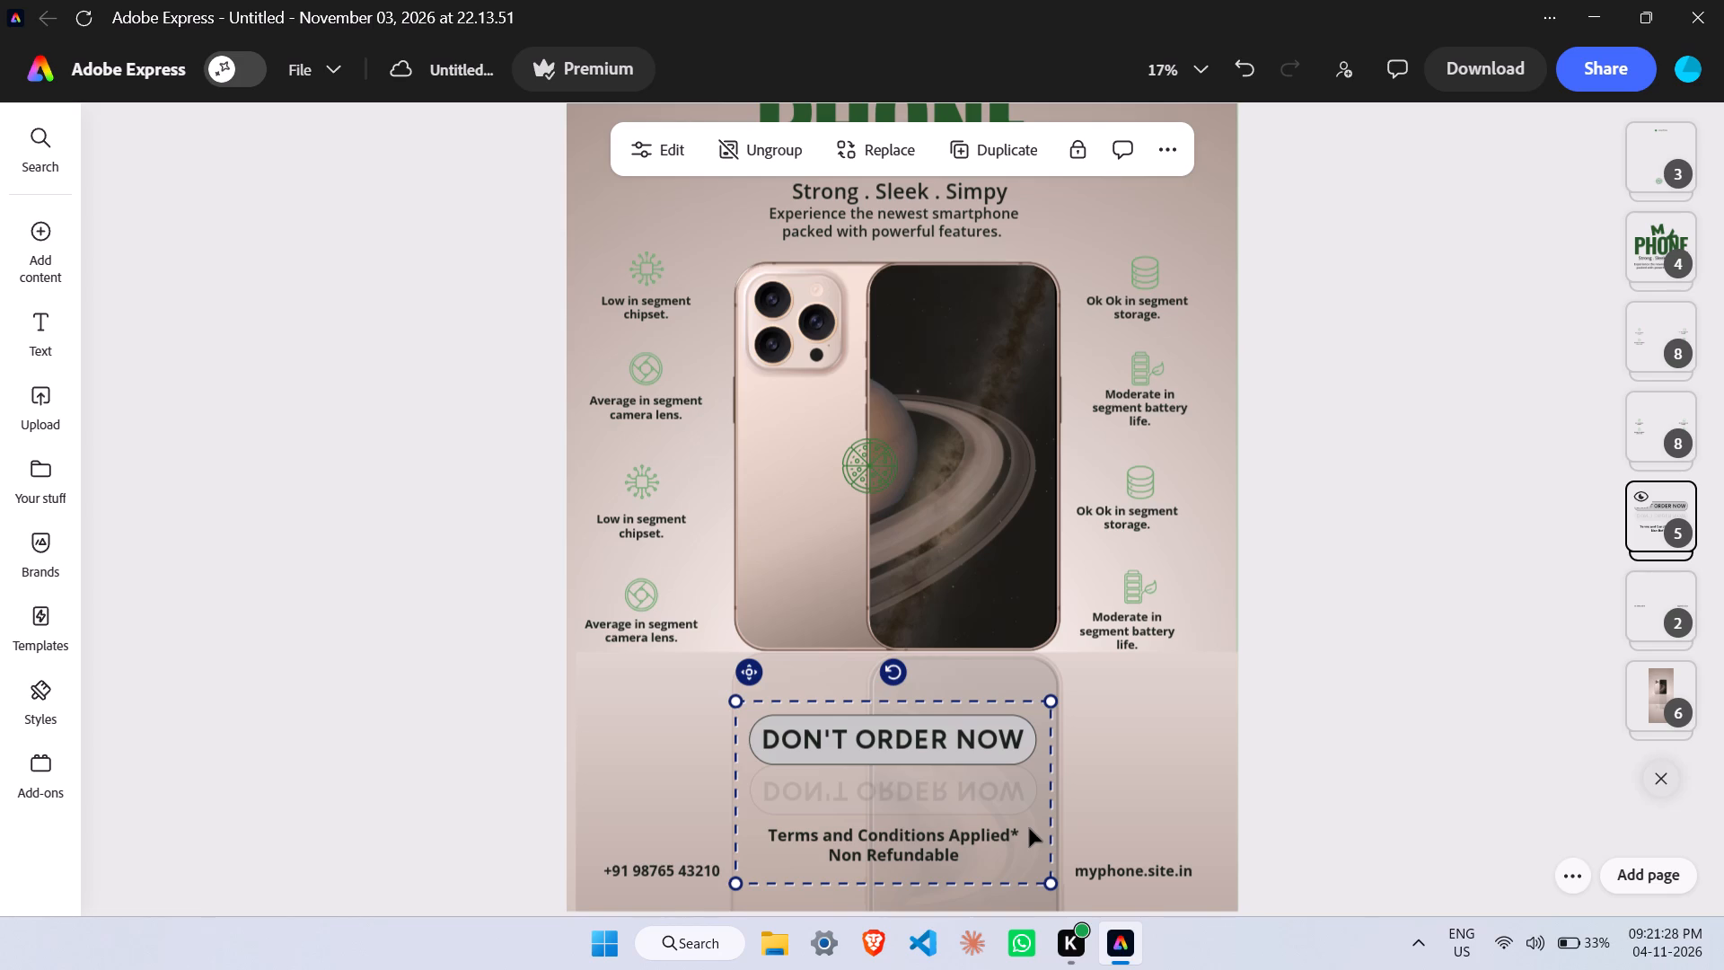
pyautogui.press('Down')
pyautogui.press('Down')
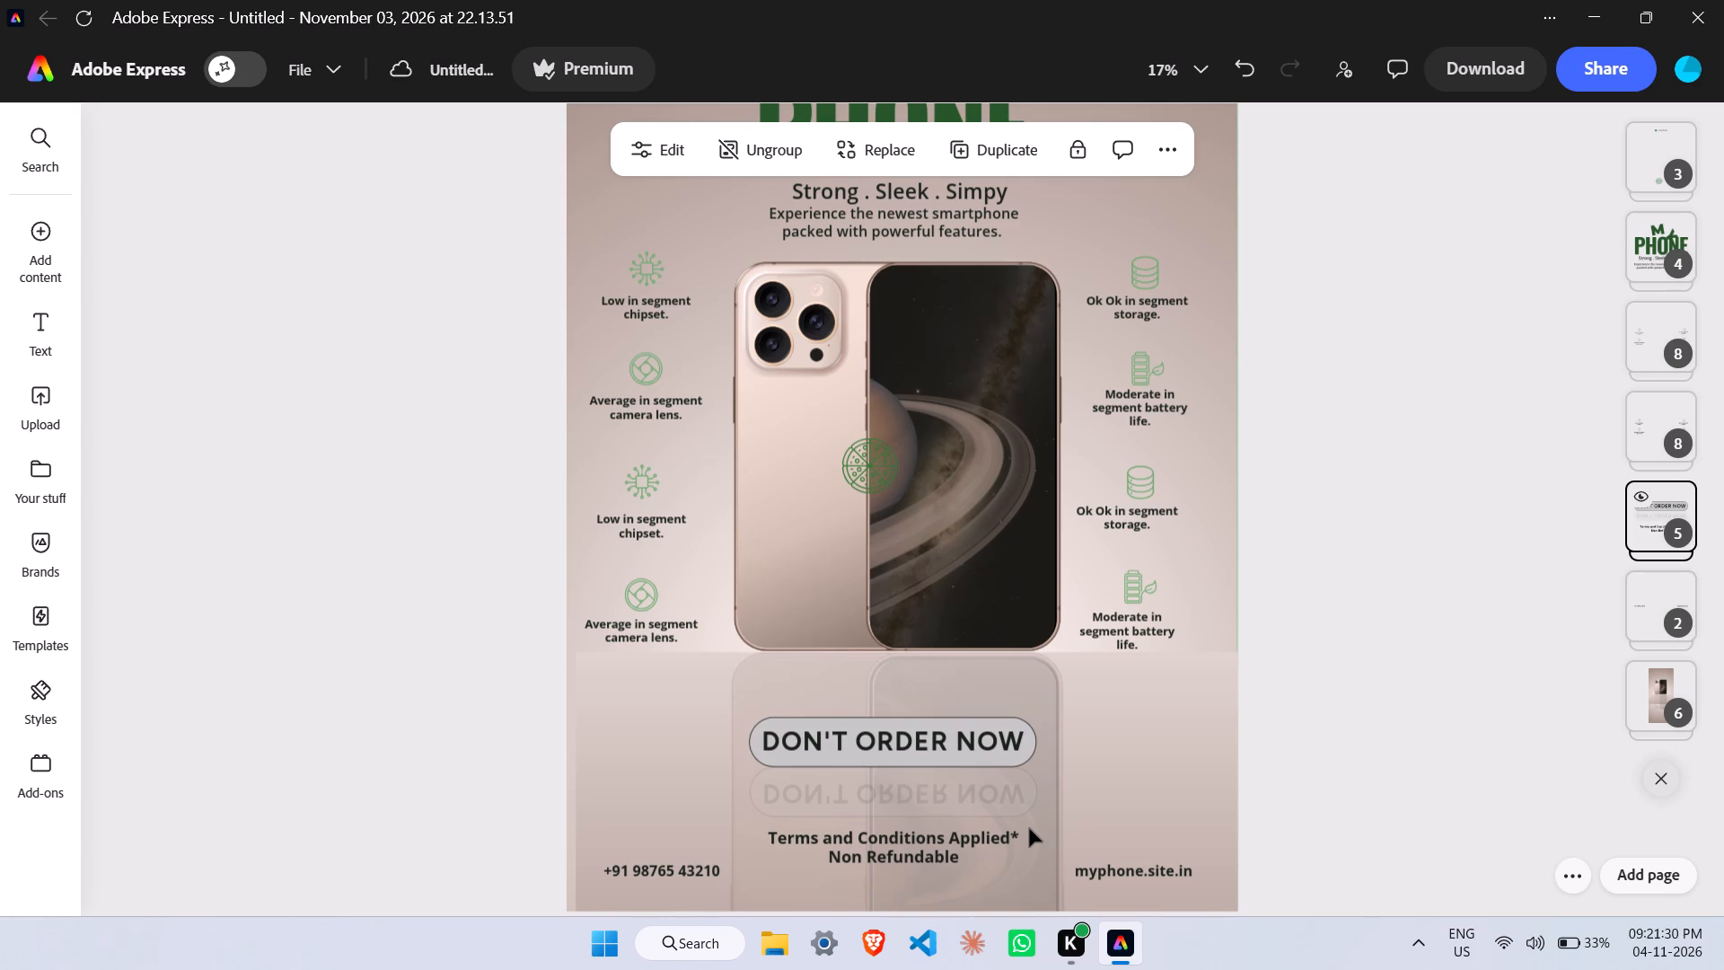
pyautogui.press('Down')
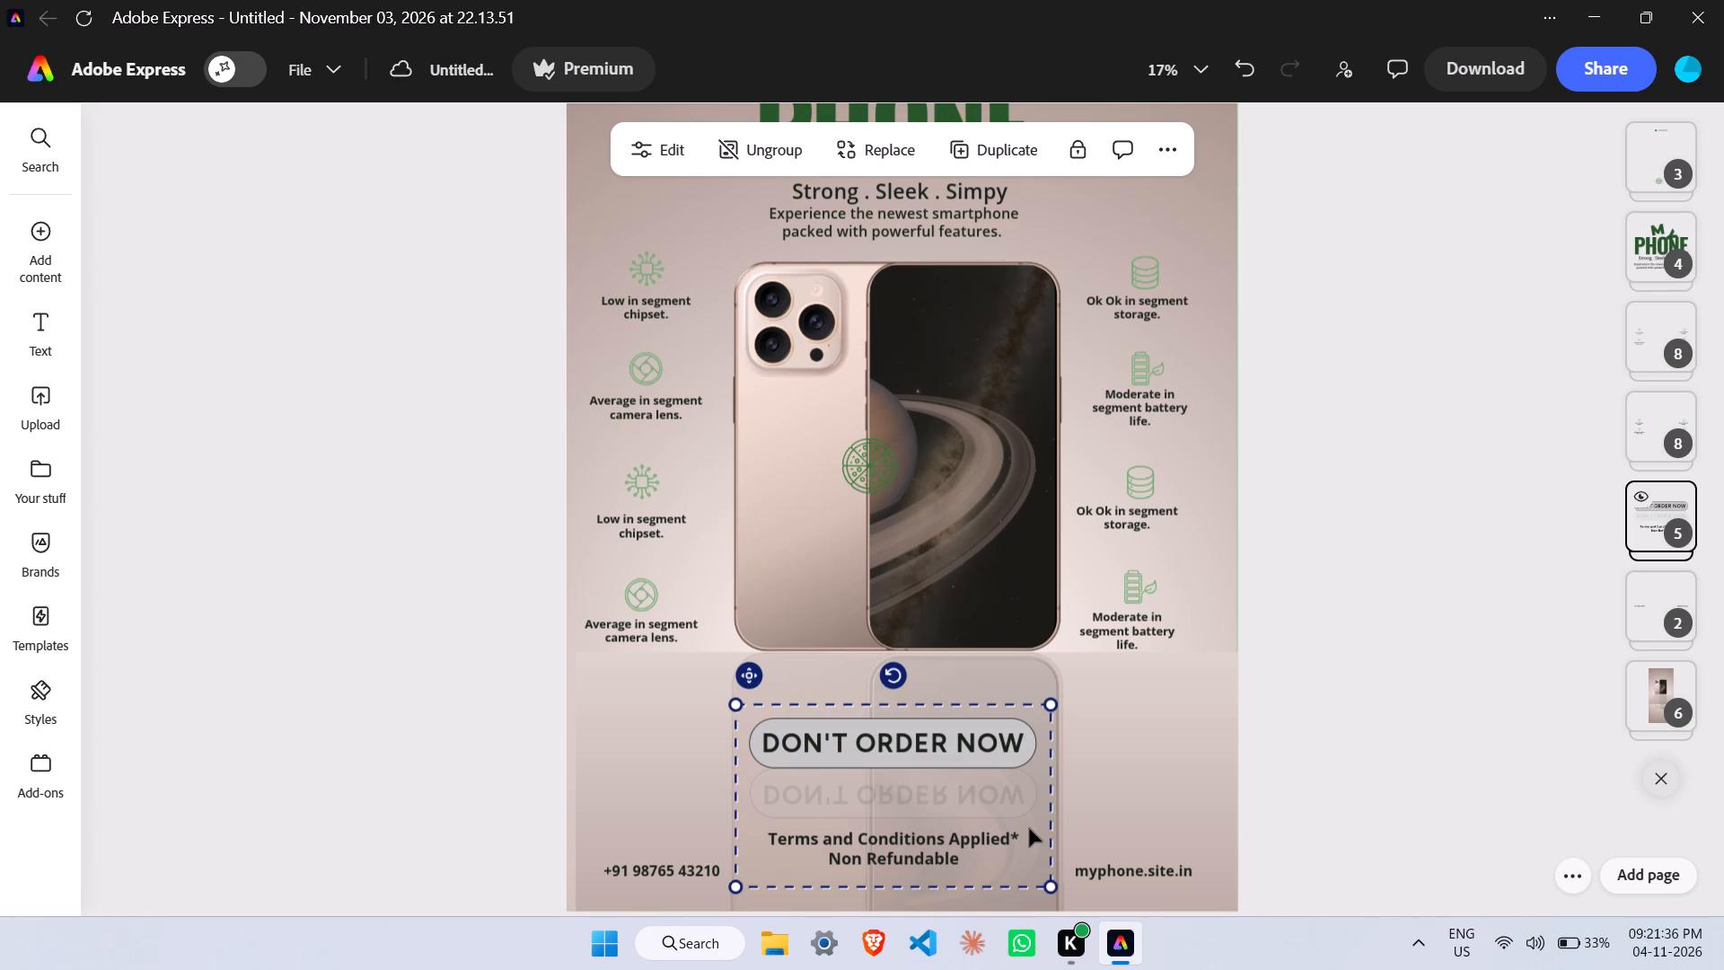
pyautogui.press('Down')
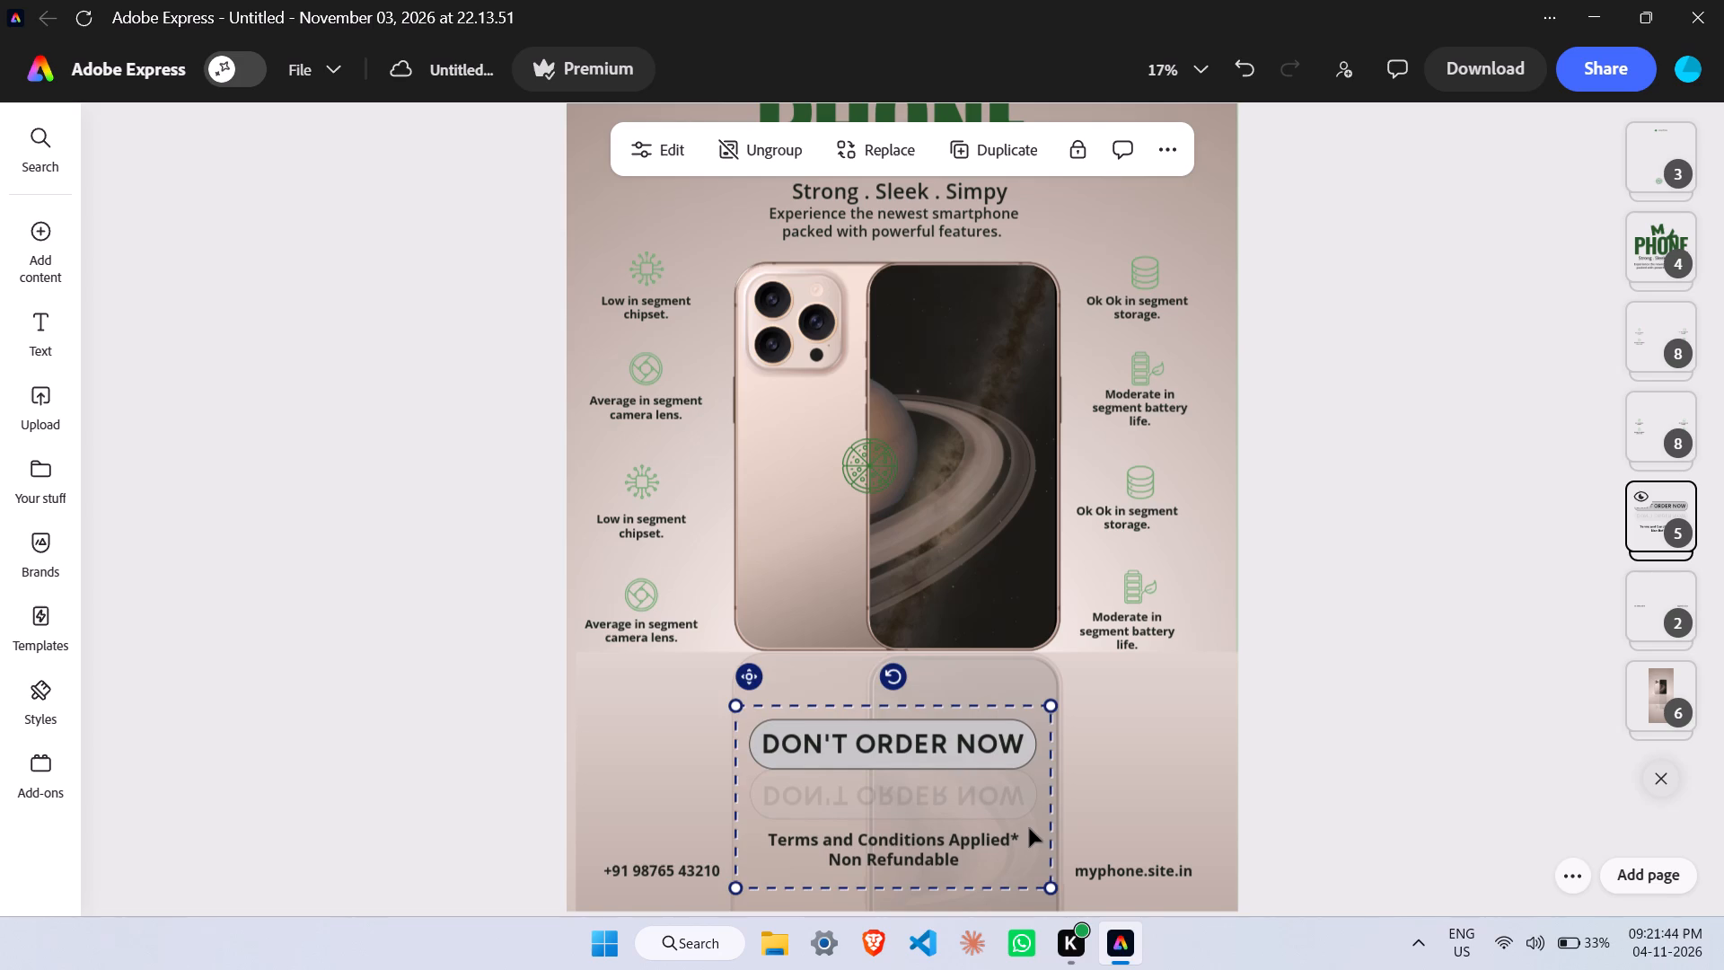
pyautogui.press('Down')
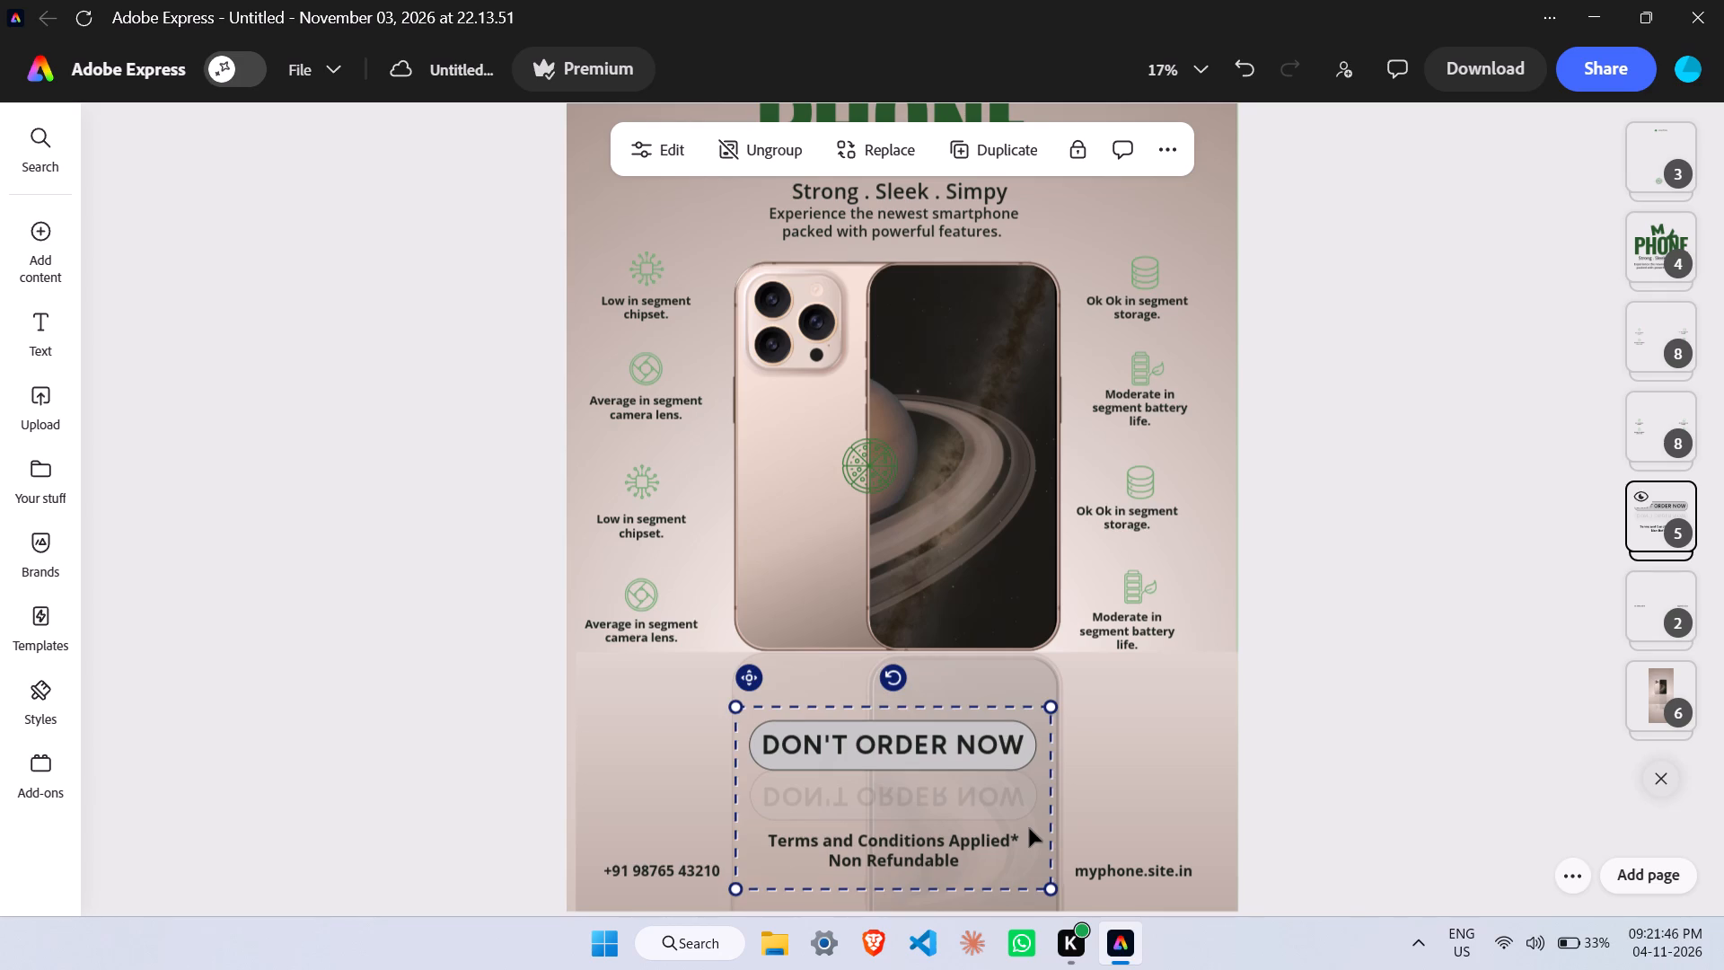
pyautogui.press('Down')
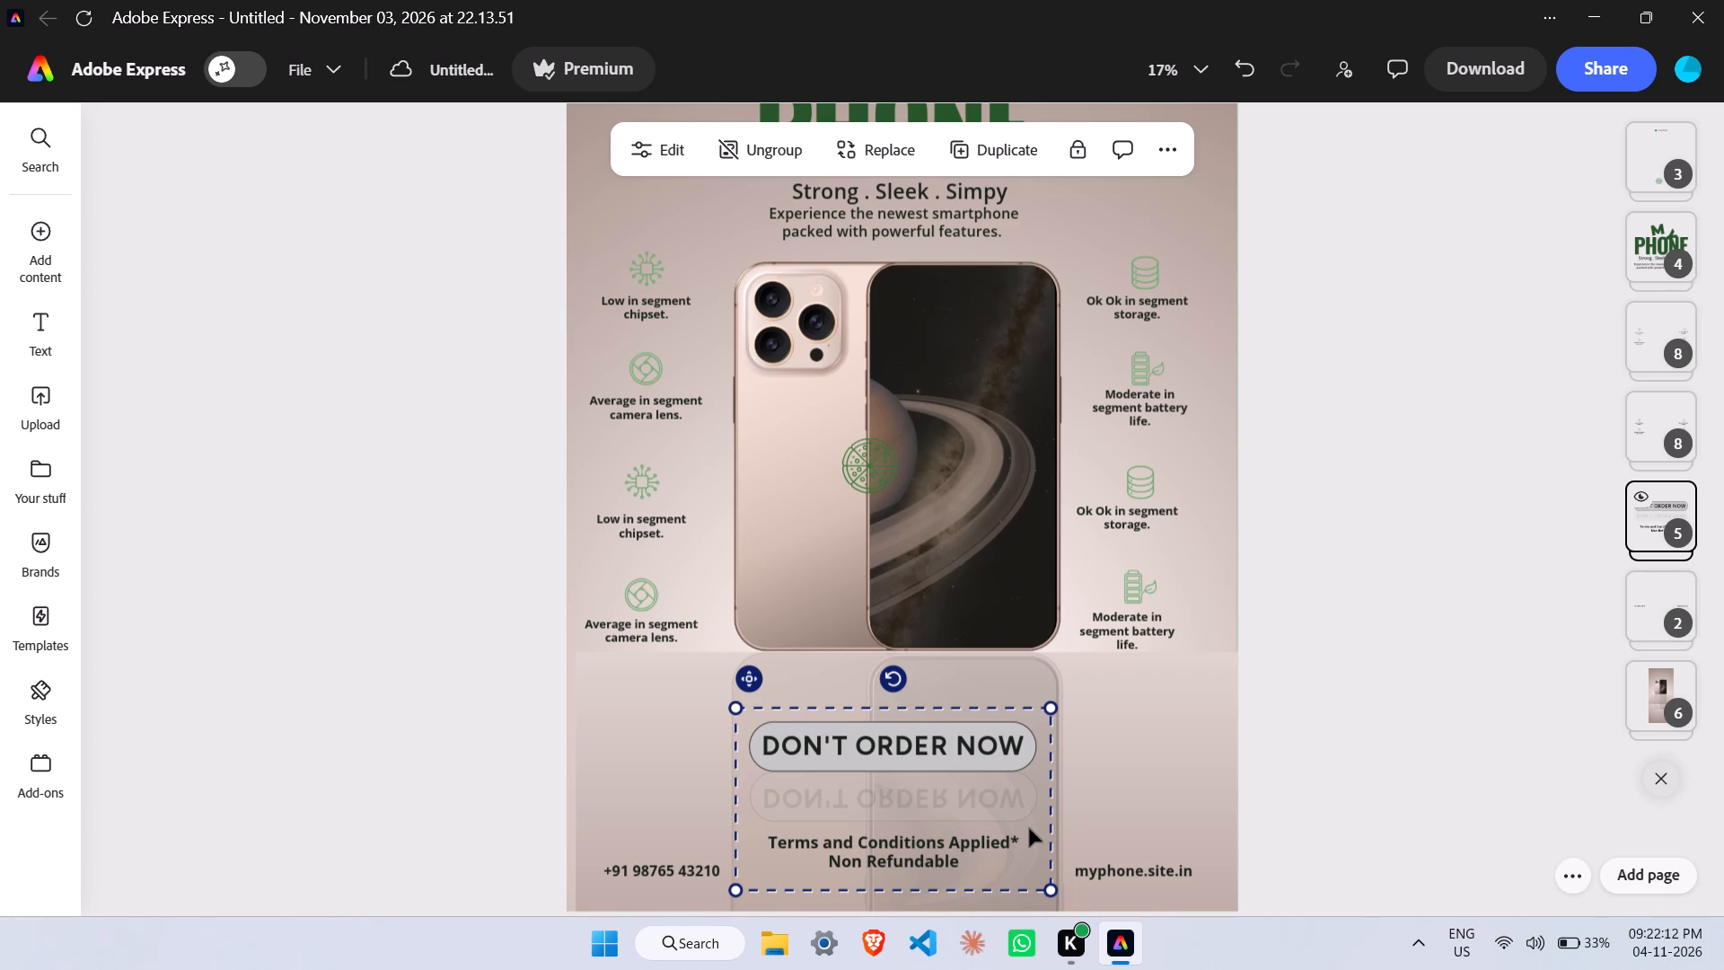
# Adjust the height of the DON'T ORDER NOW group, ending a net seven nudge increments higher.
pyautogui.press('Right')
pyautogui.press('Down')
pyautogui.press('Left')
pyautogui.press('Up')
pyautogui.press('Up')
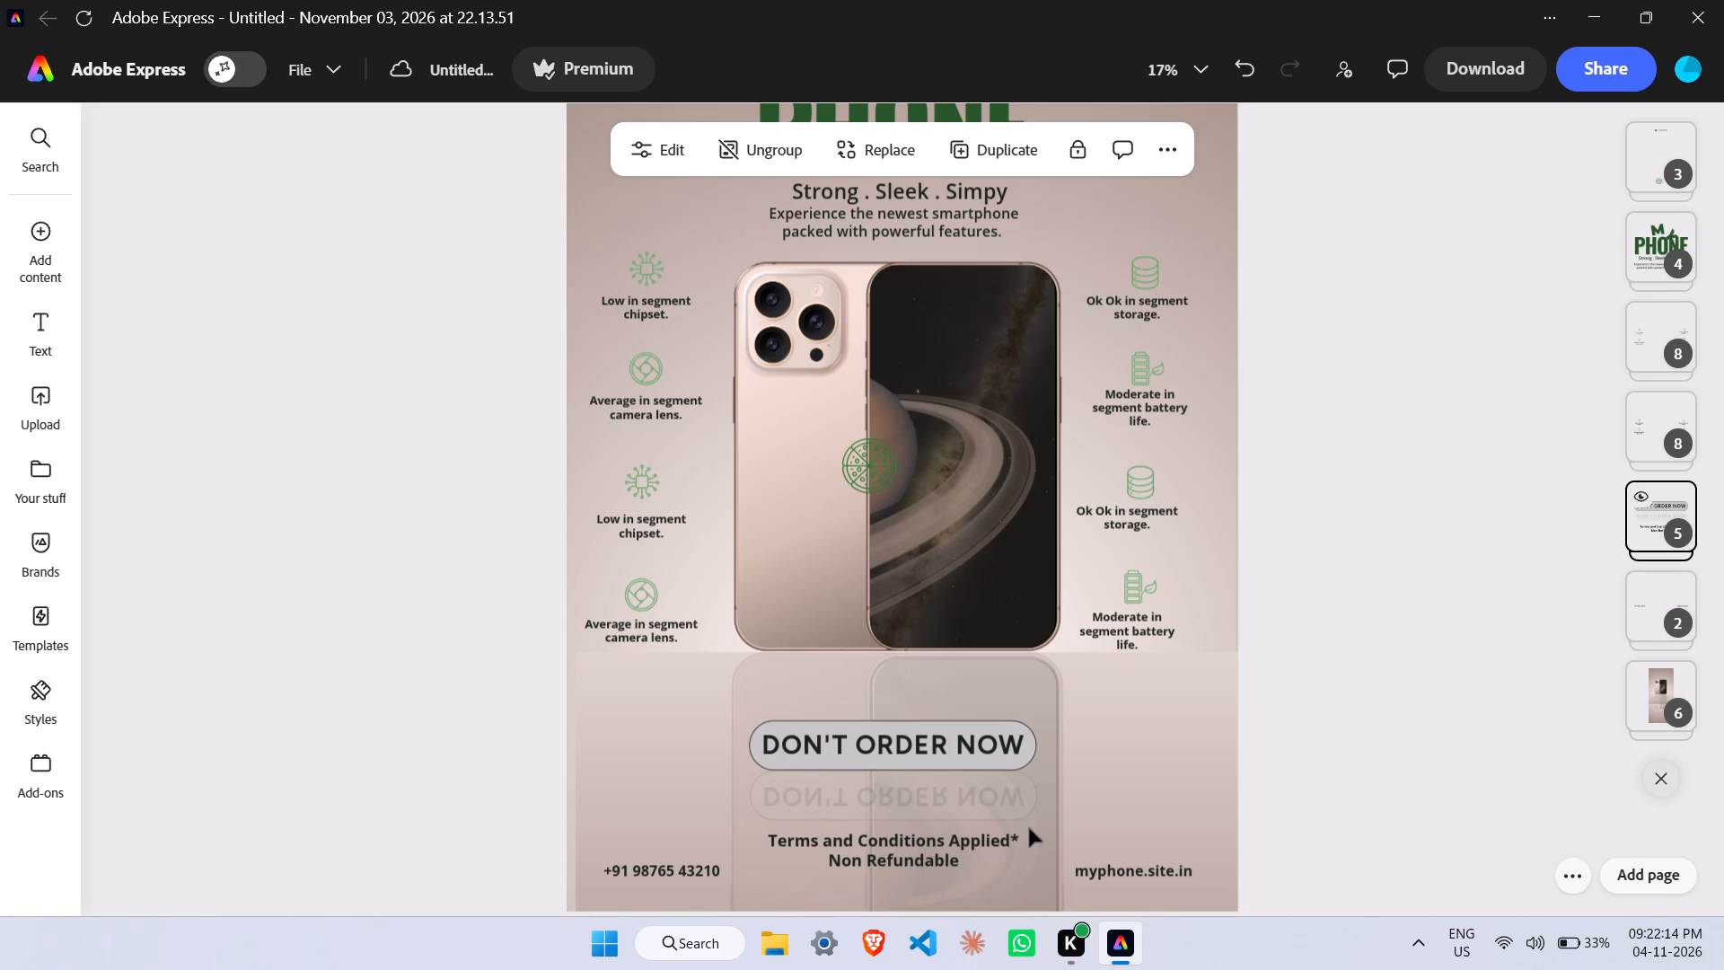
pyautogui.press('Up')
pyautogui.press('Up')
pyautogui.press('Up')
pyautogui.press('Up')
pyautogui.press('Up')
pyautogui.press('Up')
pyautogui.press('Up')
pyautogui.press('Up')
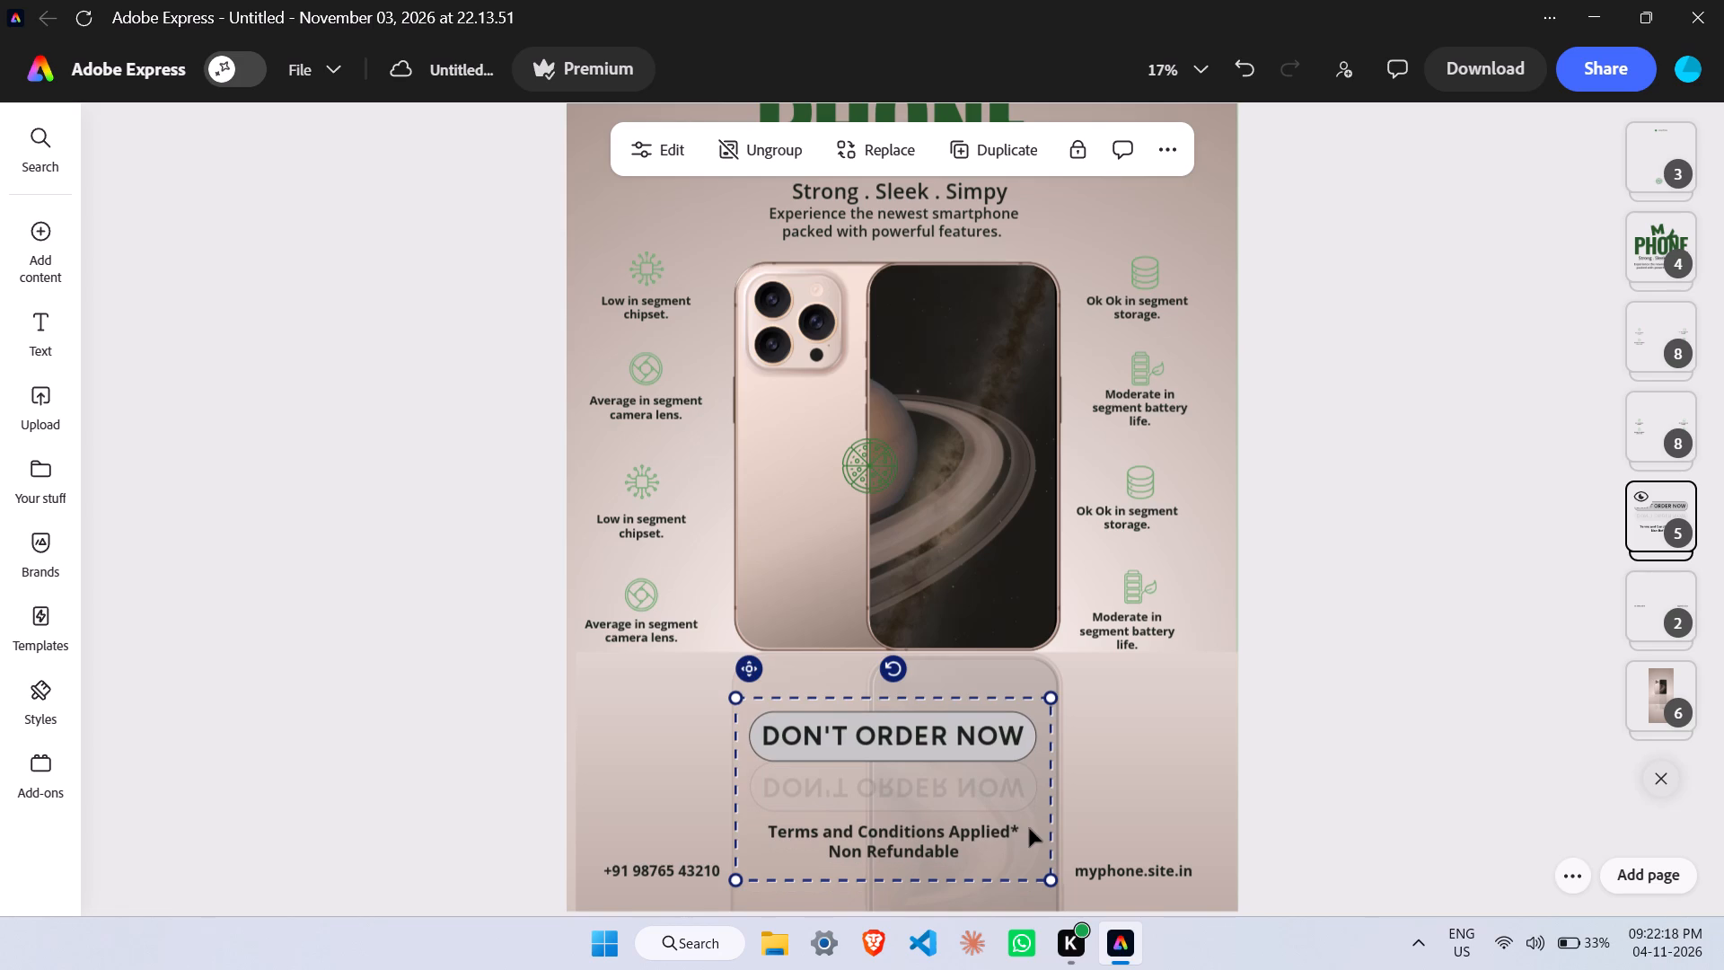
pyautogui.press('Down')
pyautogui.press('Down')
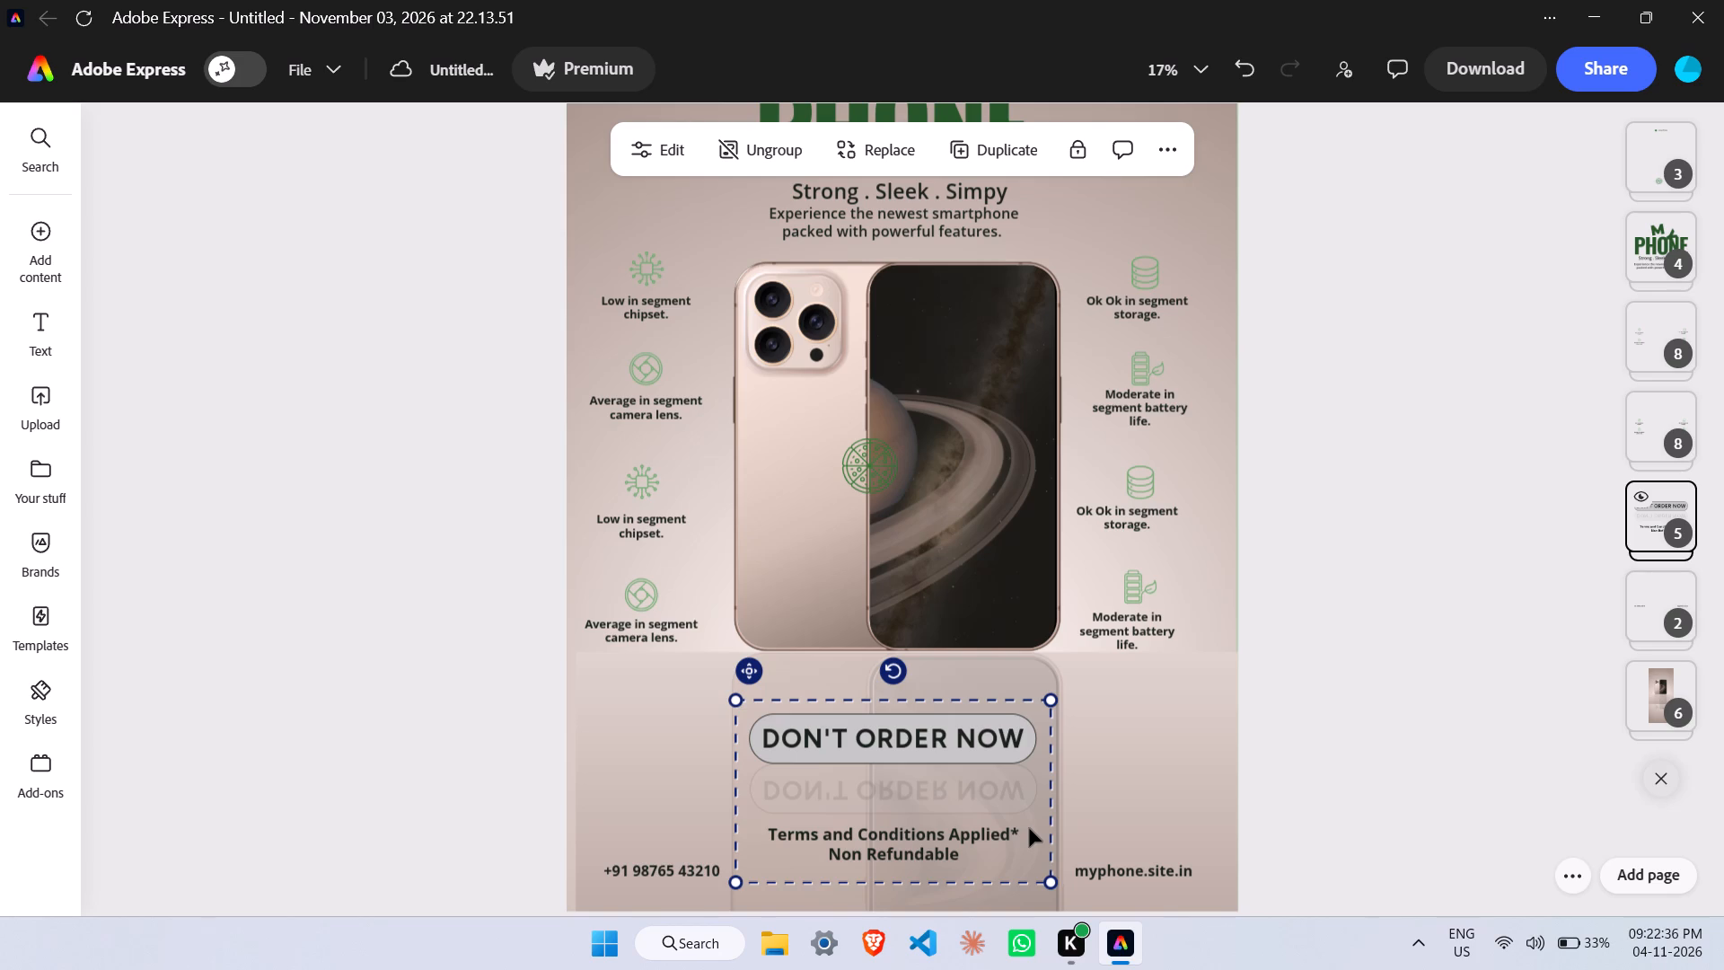
# Nudge the DON'T ORDER NOW group two increments right and raise it nineteen increments, leaving a clear gap above the contact line.
pyautogui.press('Right')
pyautogui.press('Right')
pyautogui.press('Up')
pyautogui.press('Up')
pyautogui.press('Up')
pyautogui.press('Up')
pyautogui.press('Up')
pyautogui.press('Up')
pyautogui.press('Up')
pyautogui.press('Up')
pyautogui.press('Up')
pyautogui.press('Up')
pyautogui.press('Up')
pyautogui.press('Up')
pyautogui.press('Up')
pyautogui.press('Up')
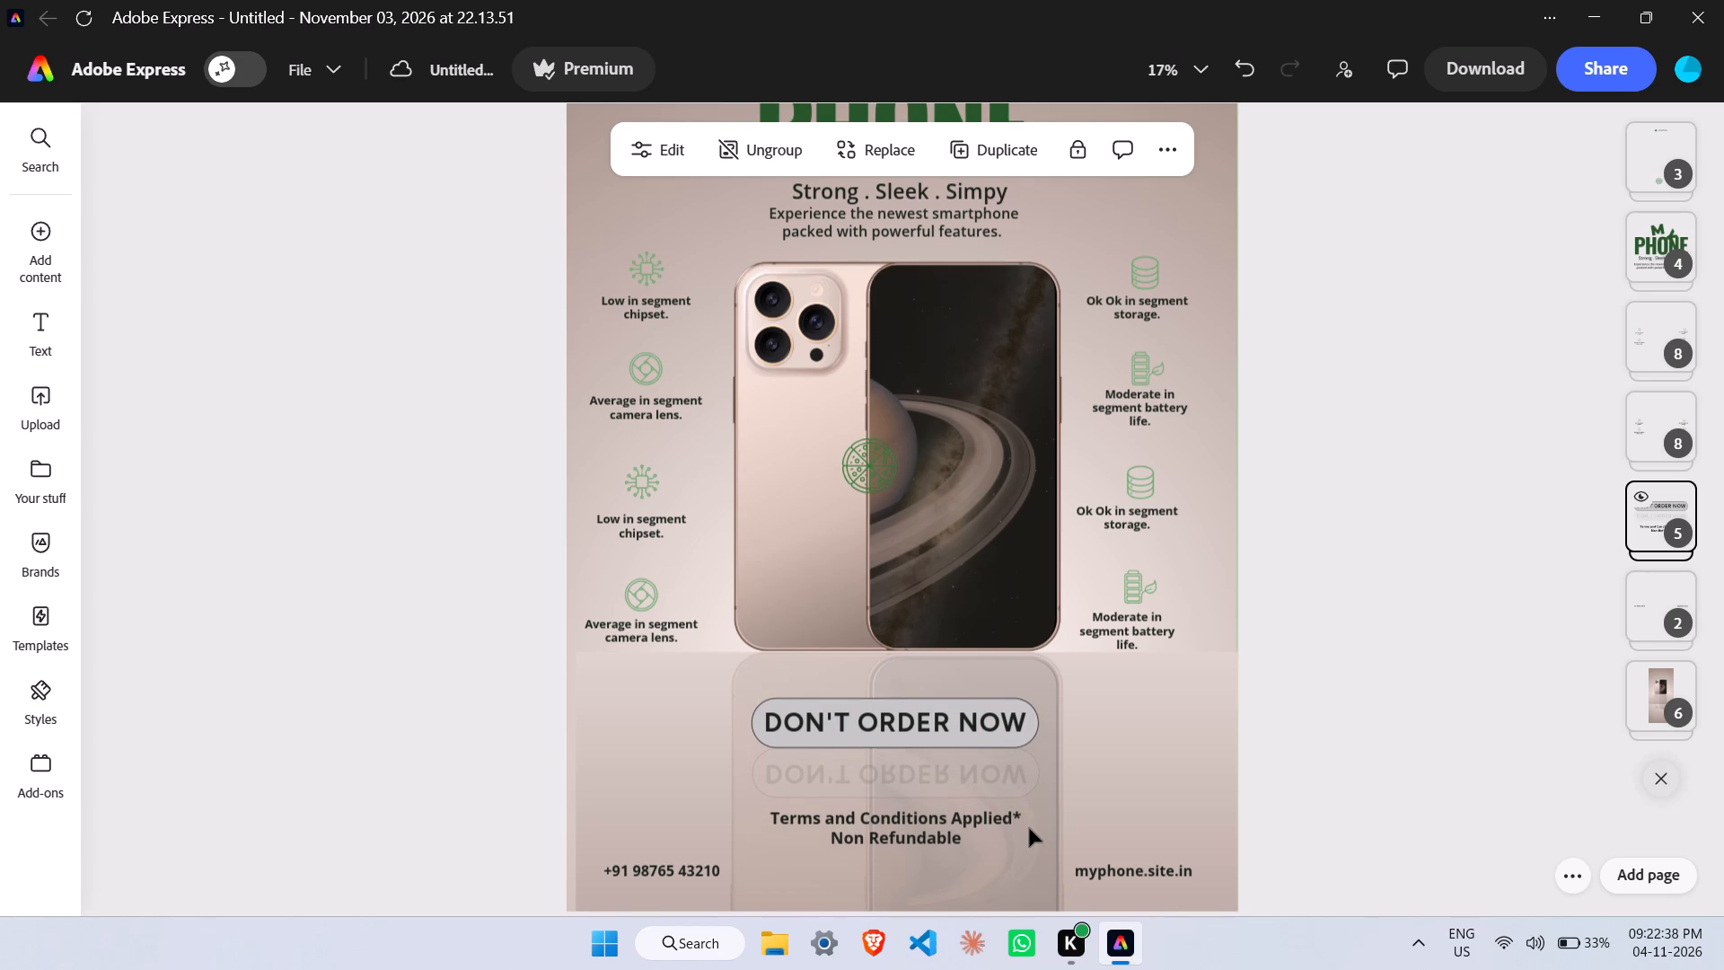
pyautogui.press('Up')
pyautogui.press('Up')
pyautogui.press('Up')
pyautogui.press('Up')
pyautogui.press('Up')
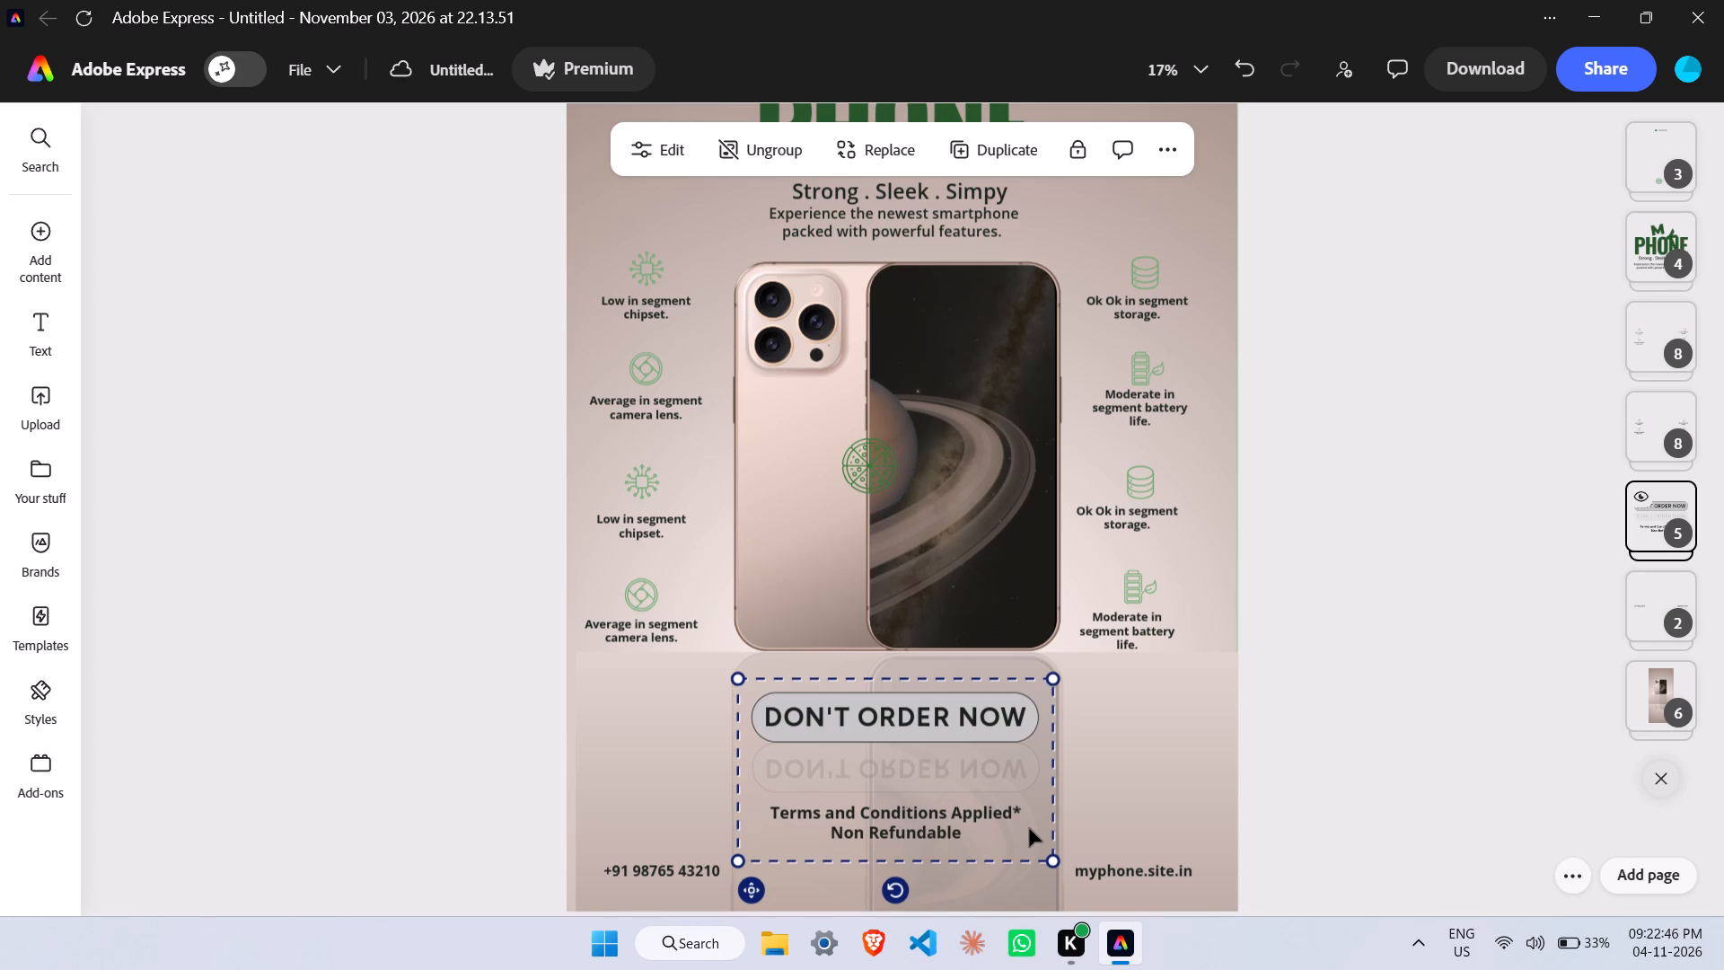
# Select the phone number and website group and move it slightly lower and left, between the terms text and the page's bottom edge.
pyautogui.click(1126, 877)
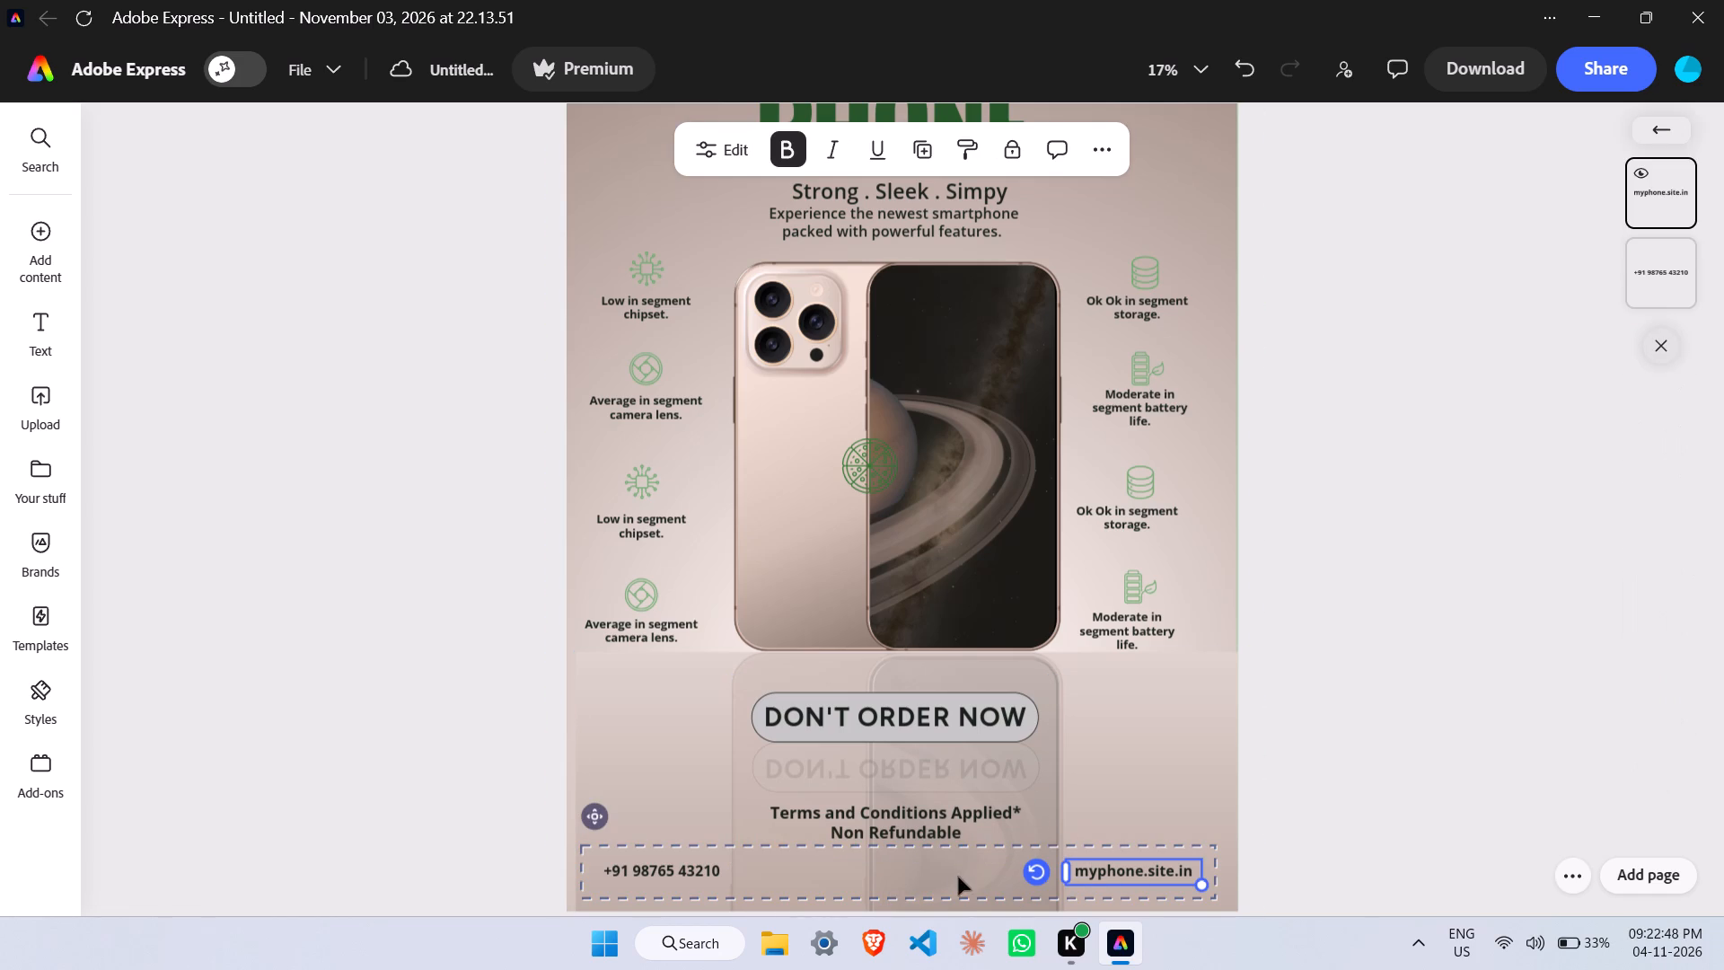
pyautogui.click(944, 878)
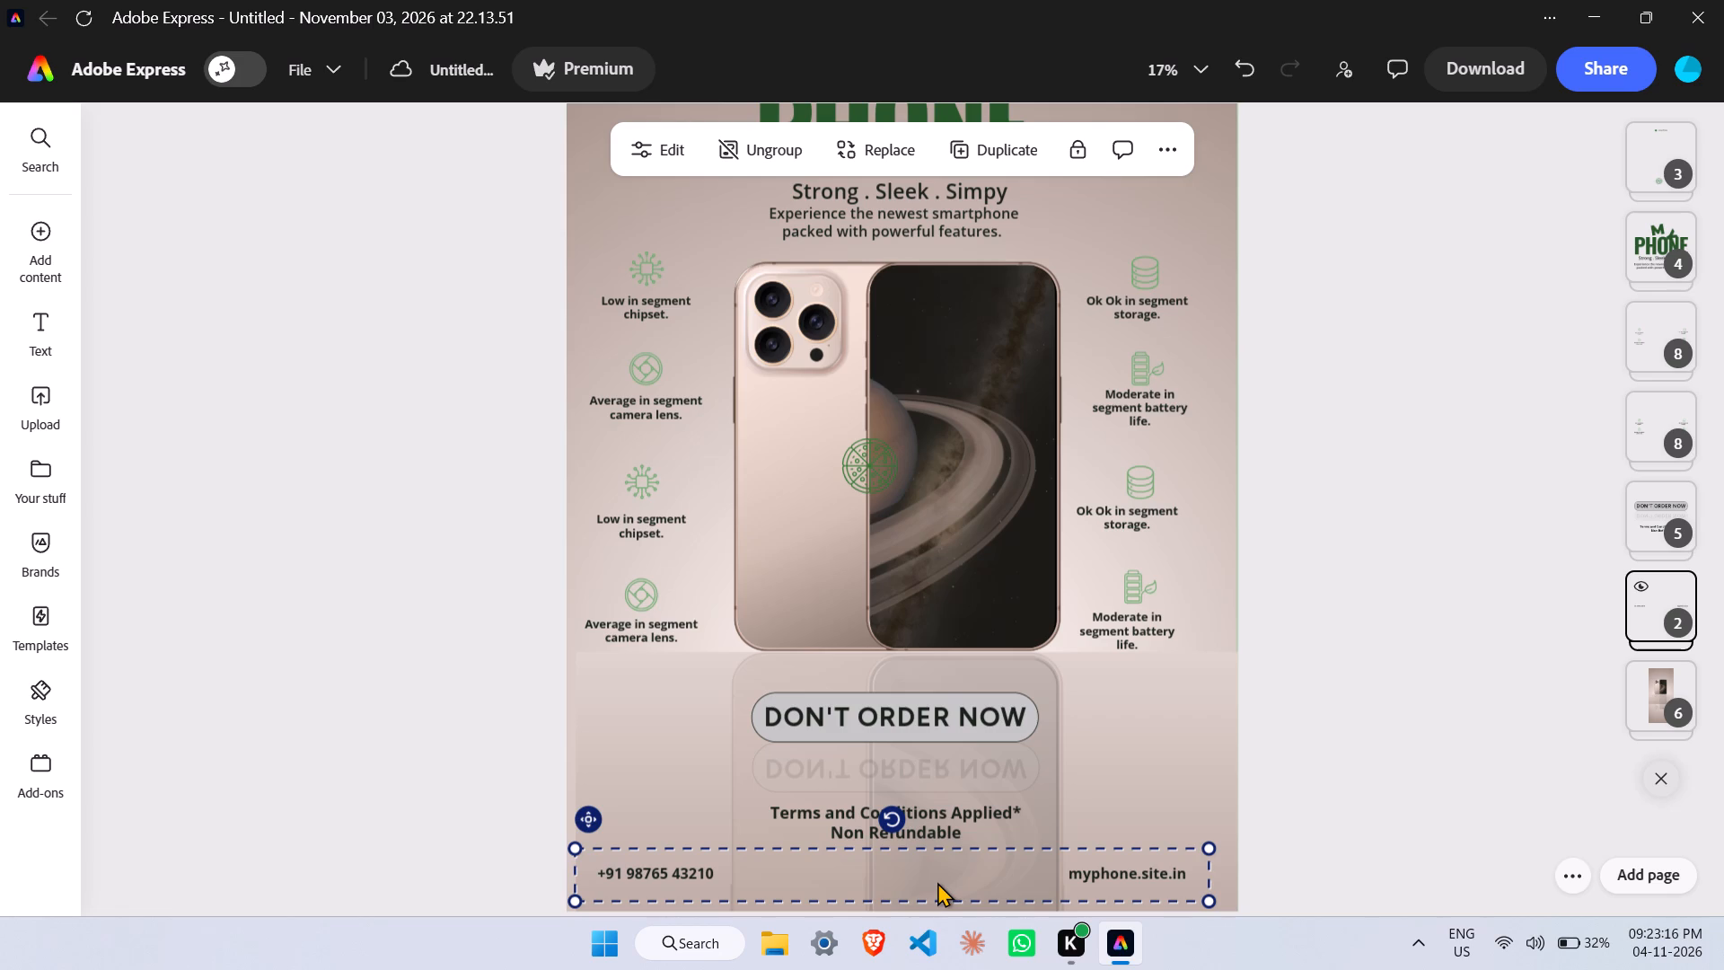
pyautogui.moveTo(930, 877); pyautogui.dragTo(924, 906)
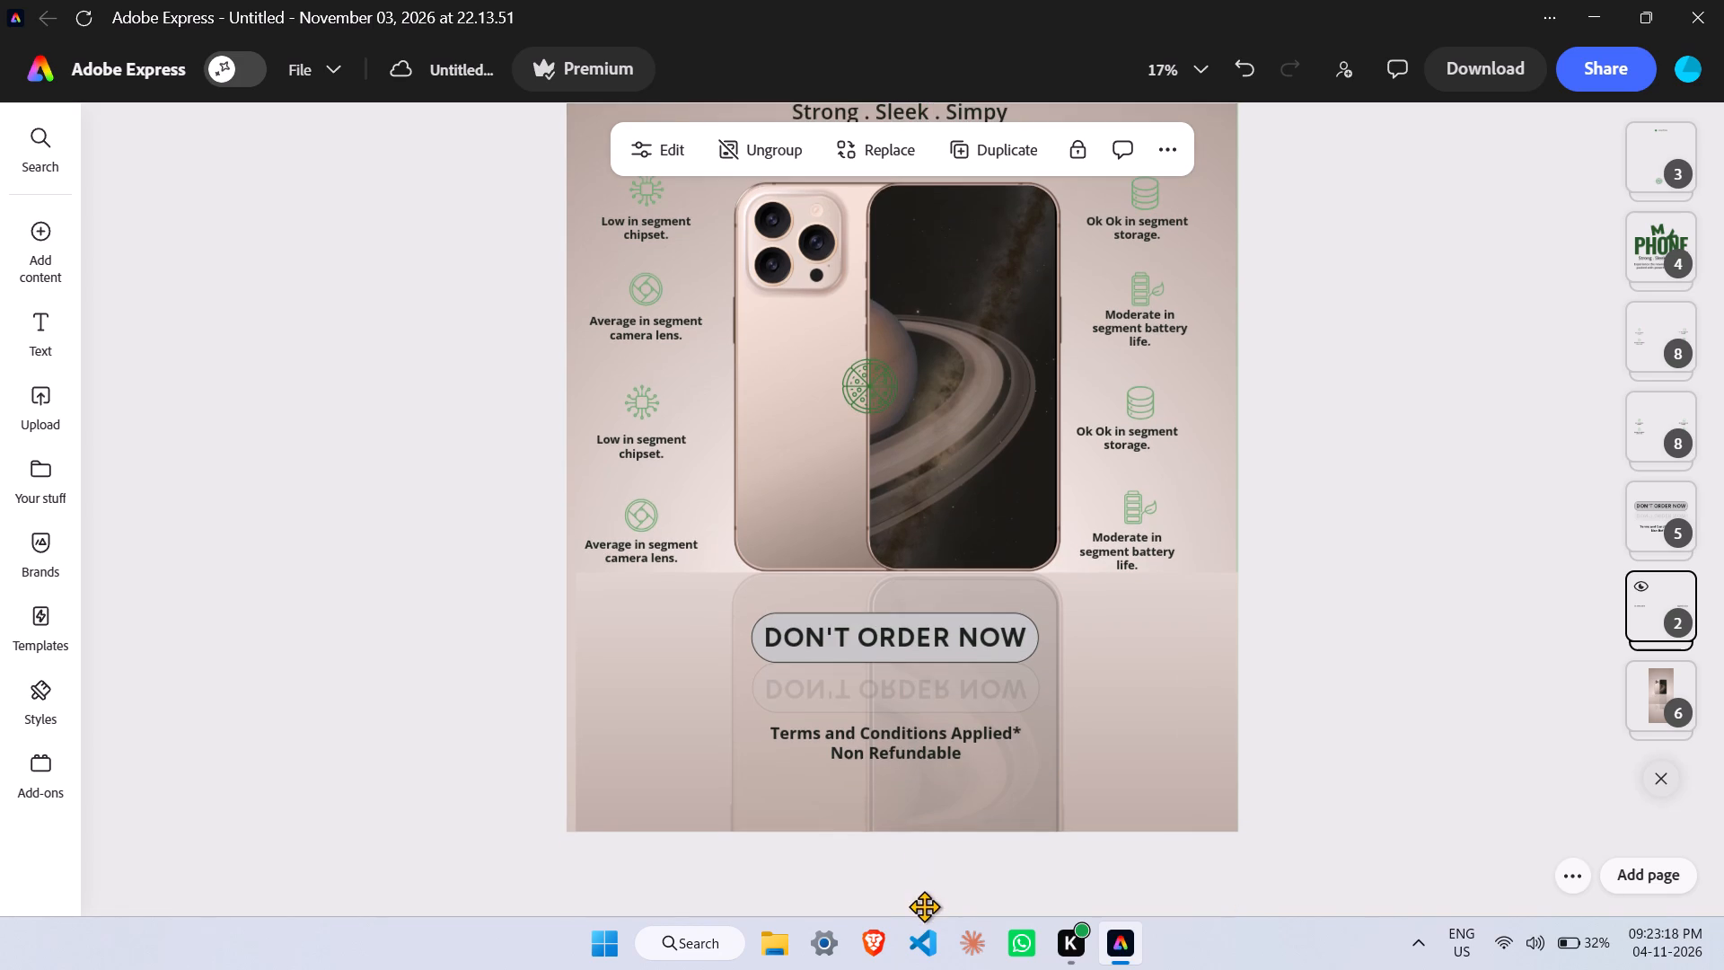
pyautogui.moveTo(924, 906); pyautogui.dragTo(930, 804)
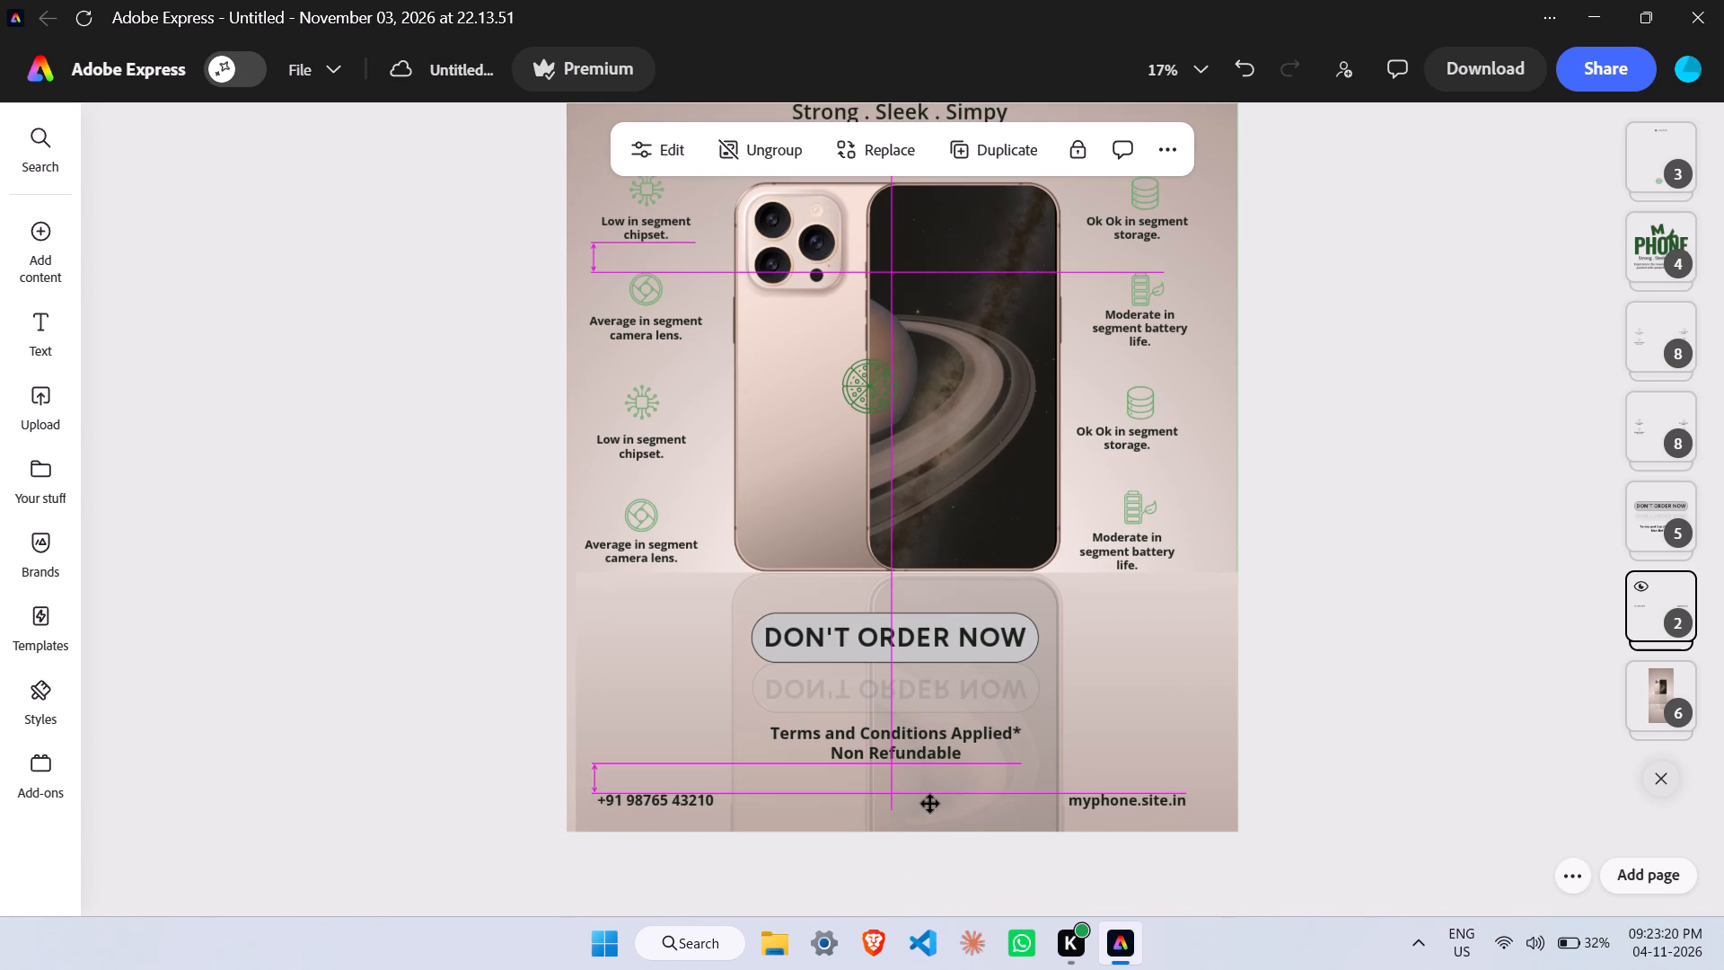
pyautogui.moveTo(930, 804); pyautogui.dragTo(928, 803)
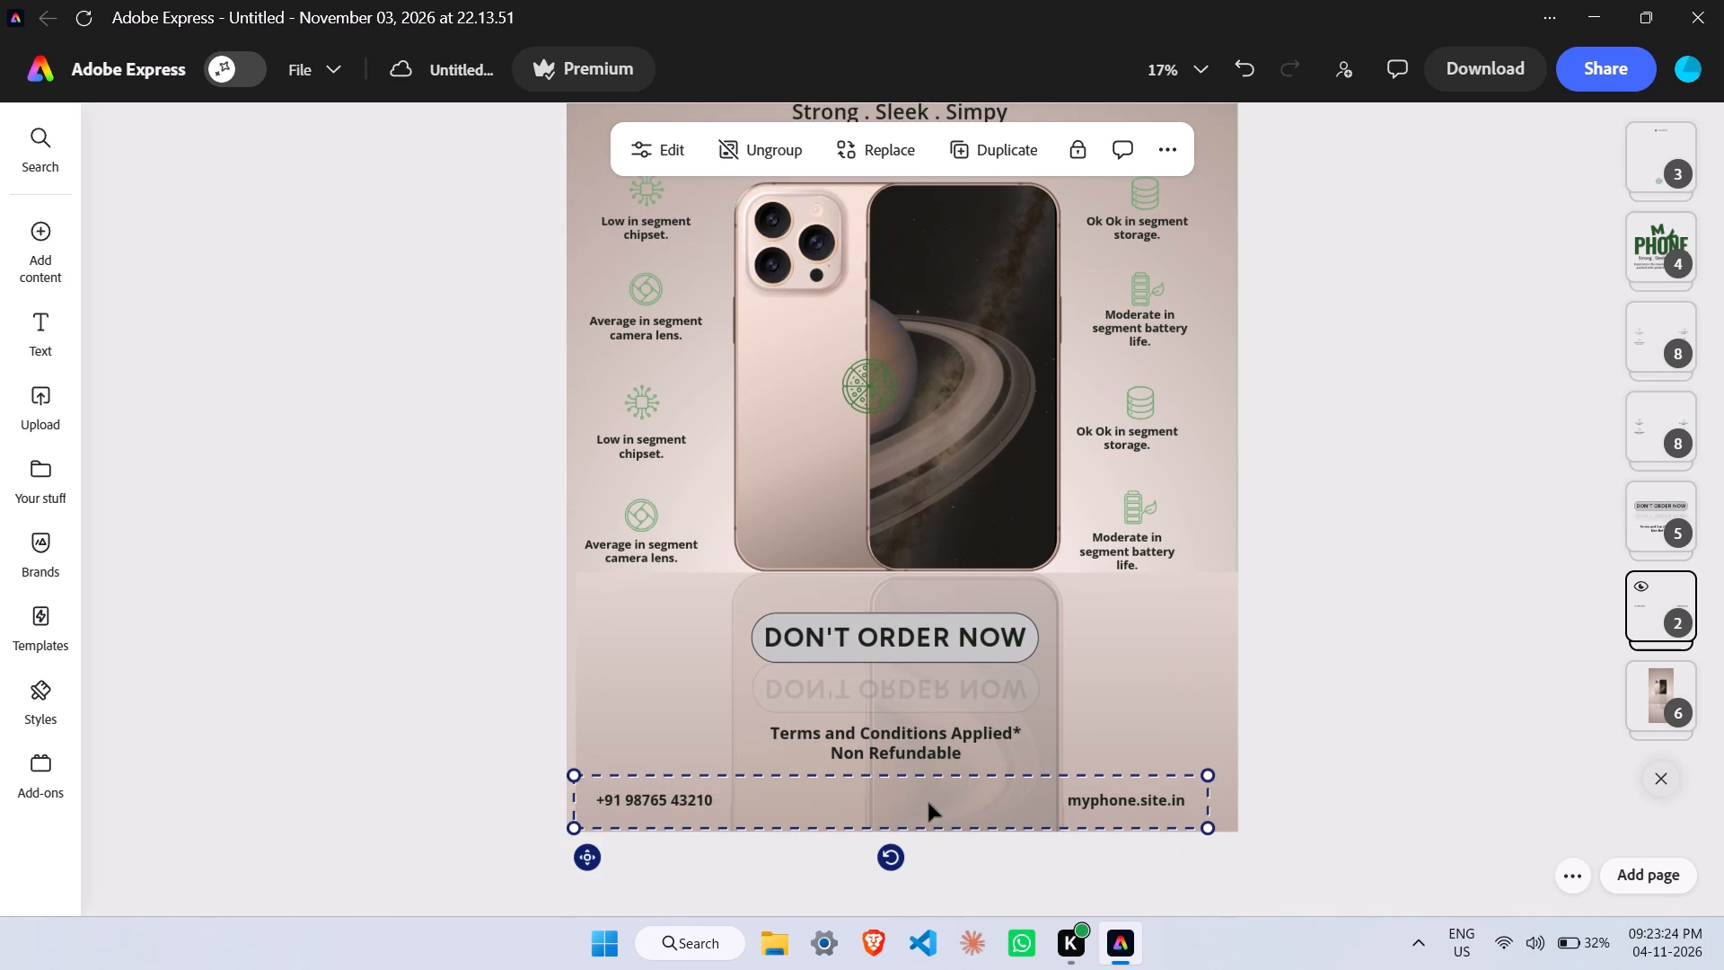
# Nudge the phone number and website group a net ten increments right and one down so its side margins match on the page.
pyautogui.press('Left')
pyautogui.press('Left')
pyautogui.press('Right')
pyautogui.press('Left')
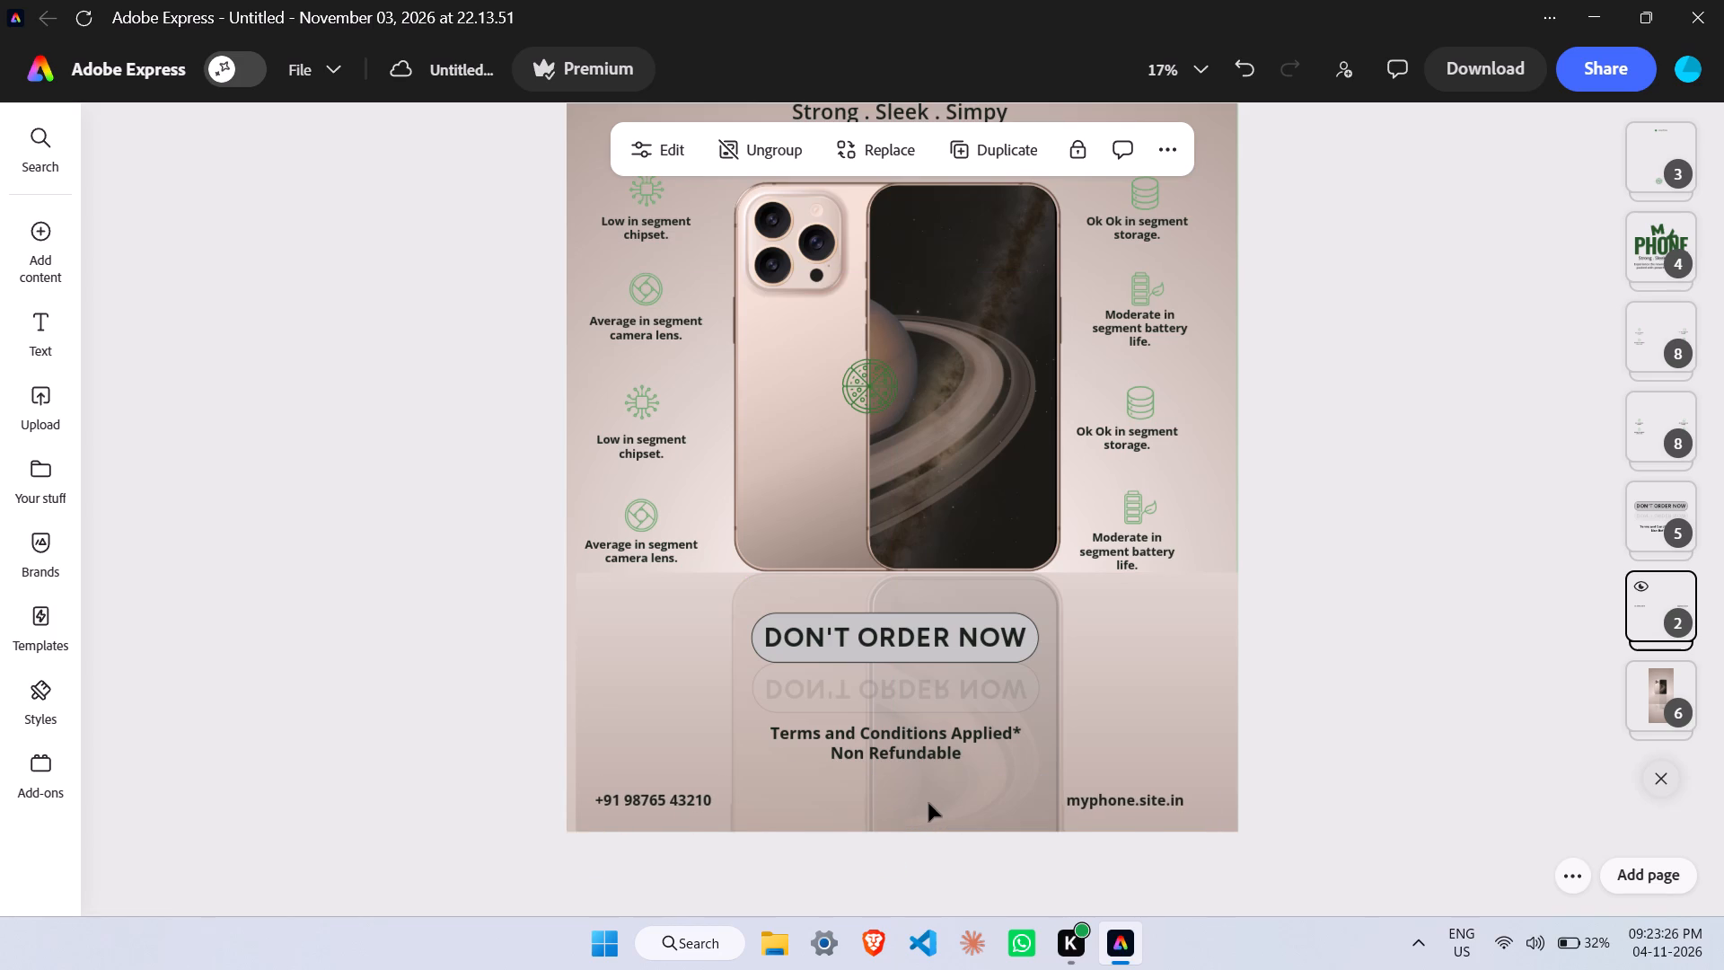
pyautogui.press('Right')
pyautogui.press('Right')
pyautogui.press('Right')
pyautogui.press('Right')
pyautogui.press('Right')
pyautogui.press('Right')
pyautogui.press('Right')
pyautogui.press('Right')
pyautogui.press('Right')
pyautogui.press('Right')
pyautogui.press('Right')
pyautogui.press('Right')
pyautogui.press('Up')
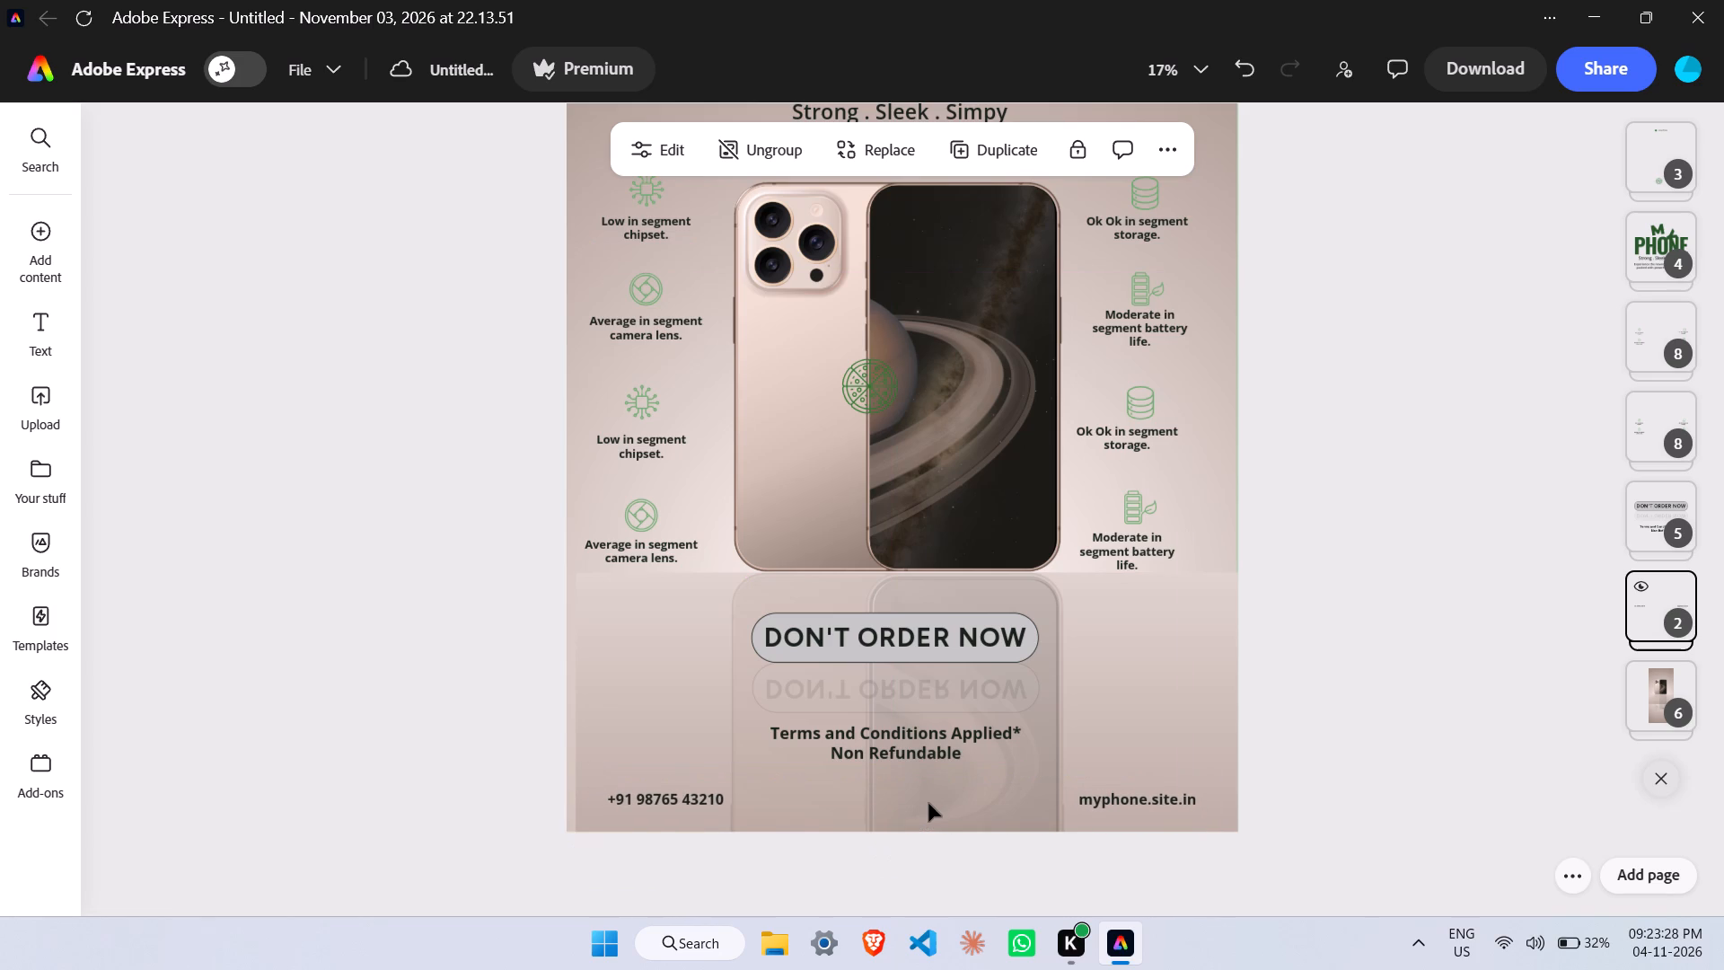
pyautogui.press('Left')
pyautogui.press('Right')
pyautogui.press('Left')
pyautogui.press('Right')
pyautogui.press('Down')
pyautogui.press('Down')
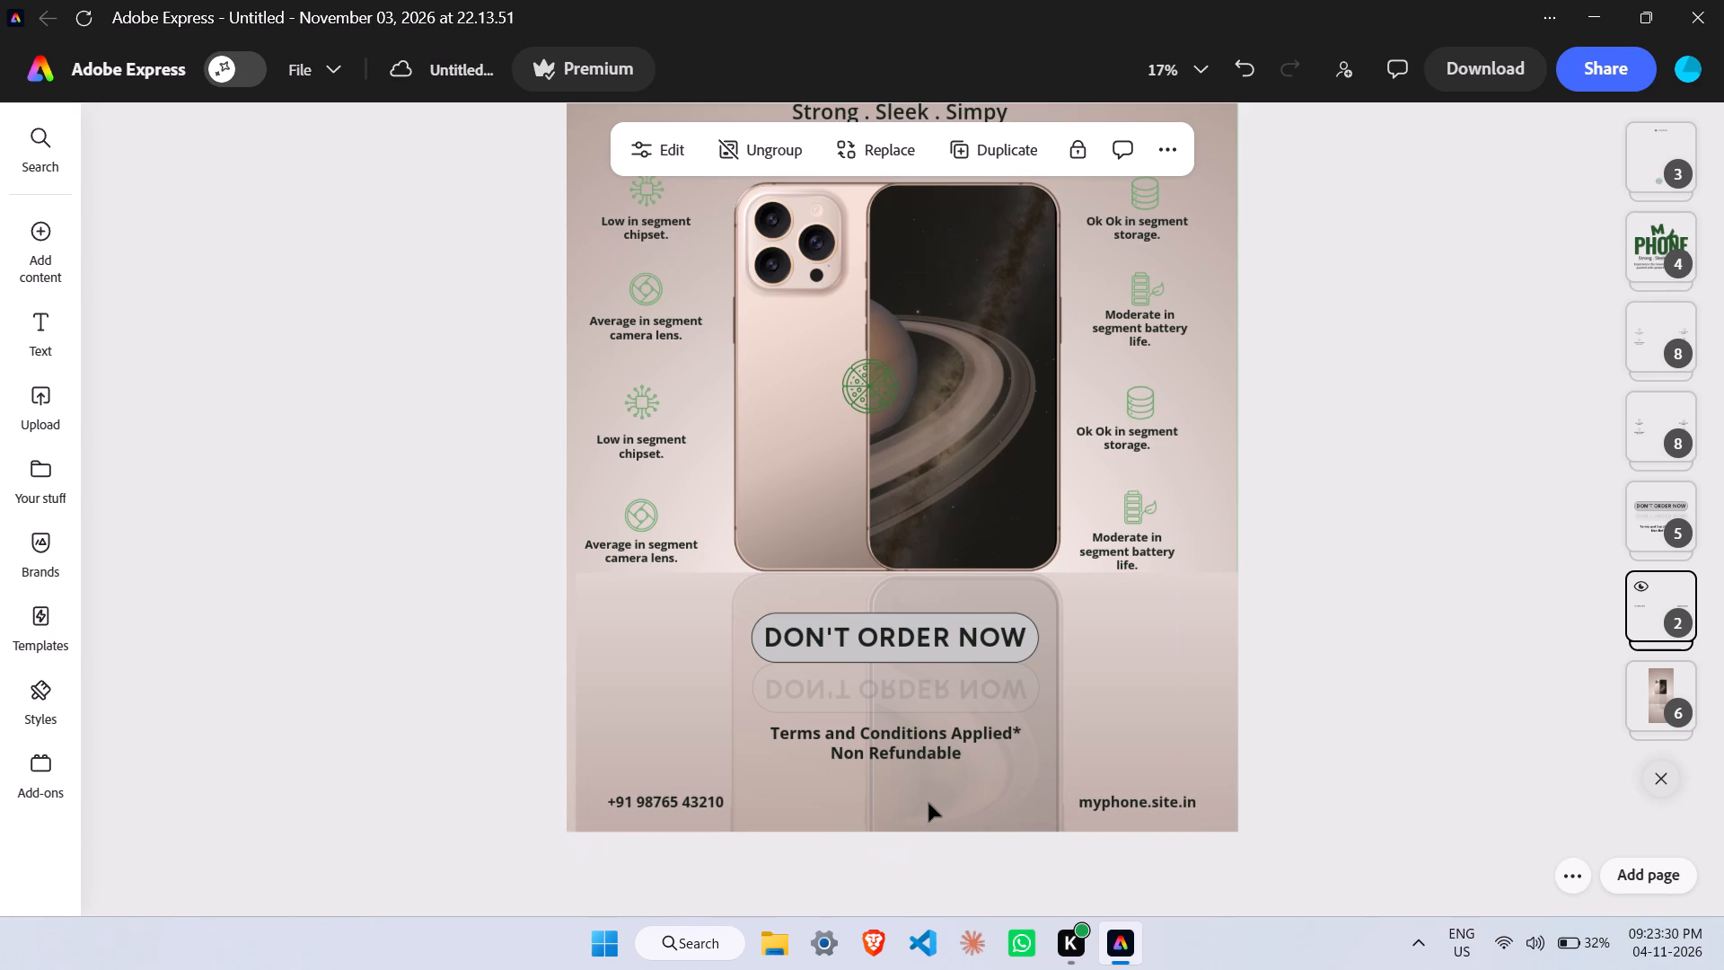
# Nudge the phone number and website group a net seven increments down, closer to the page's bottom edge.
pyautogui.press('Down')
pyautogui.press('Down')
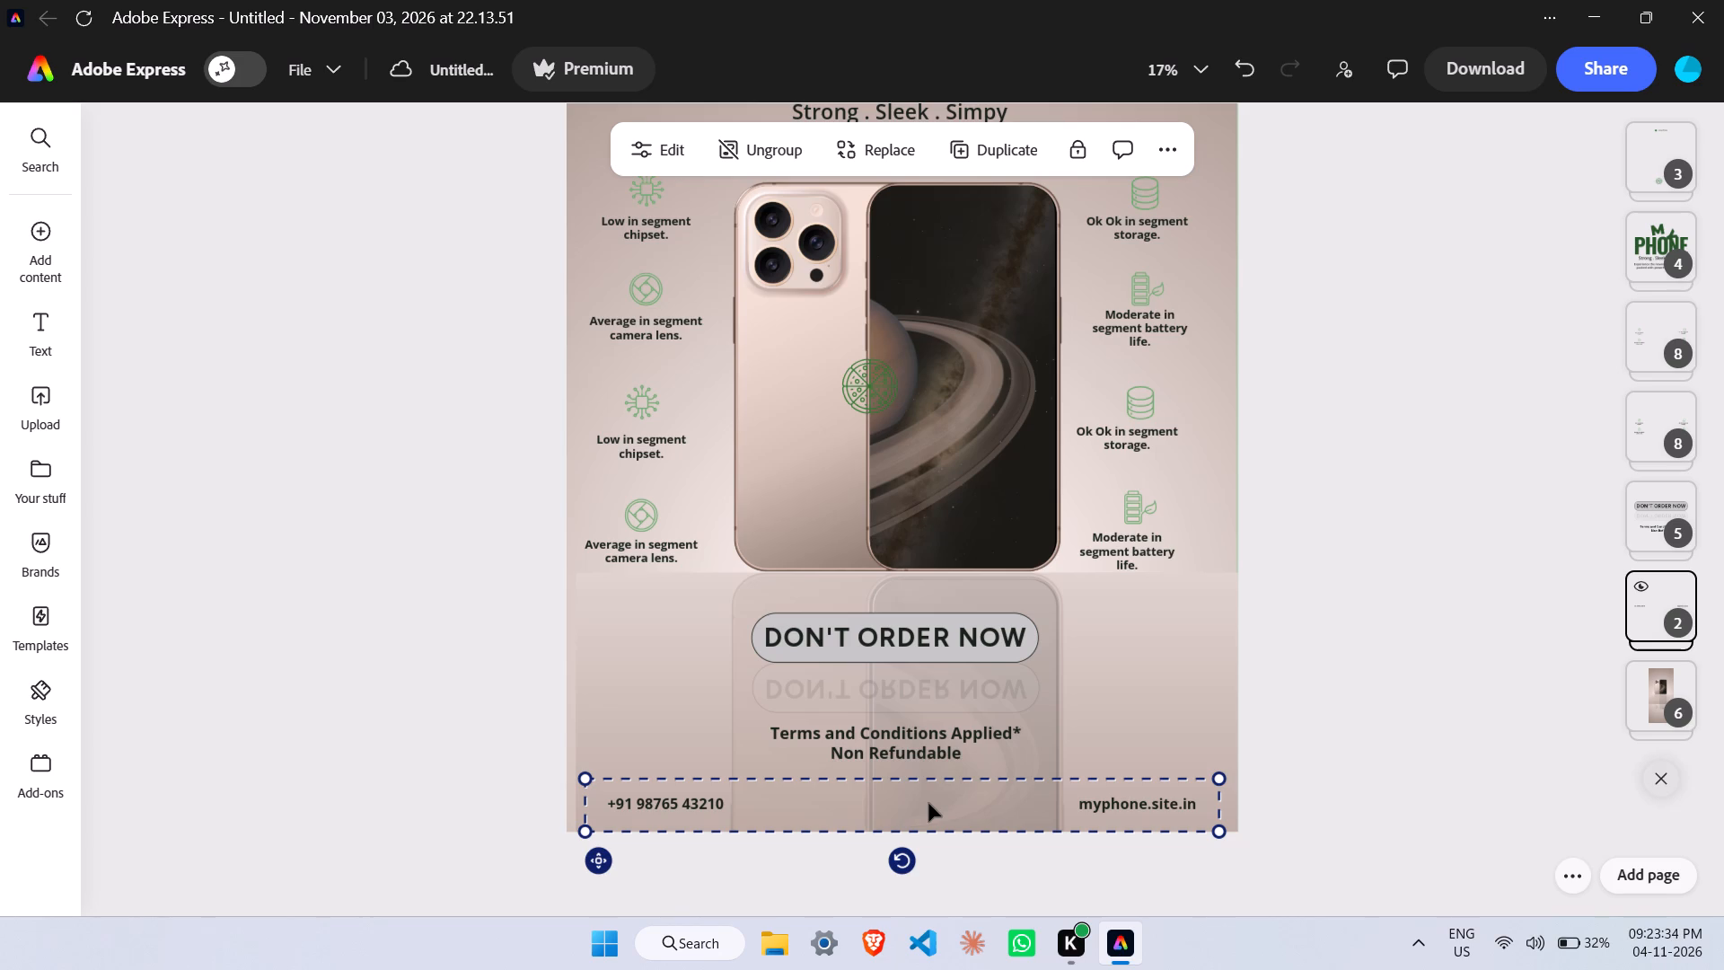
pyautogui.press('Down')
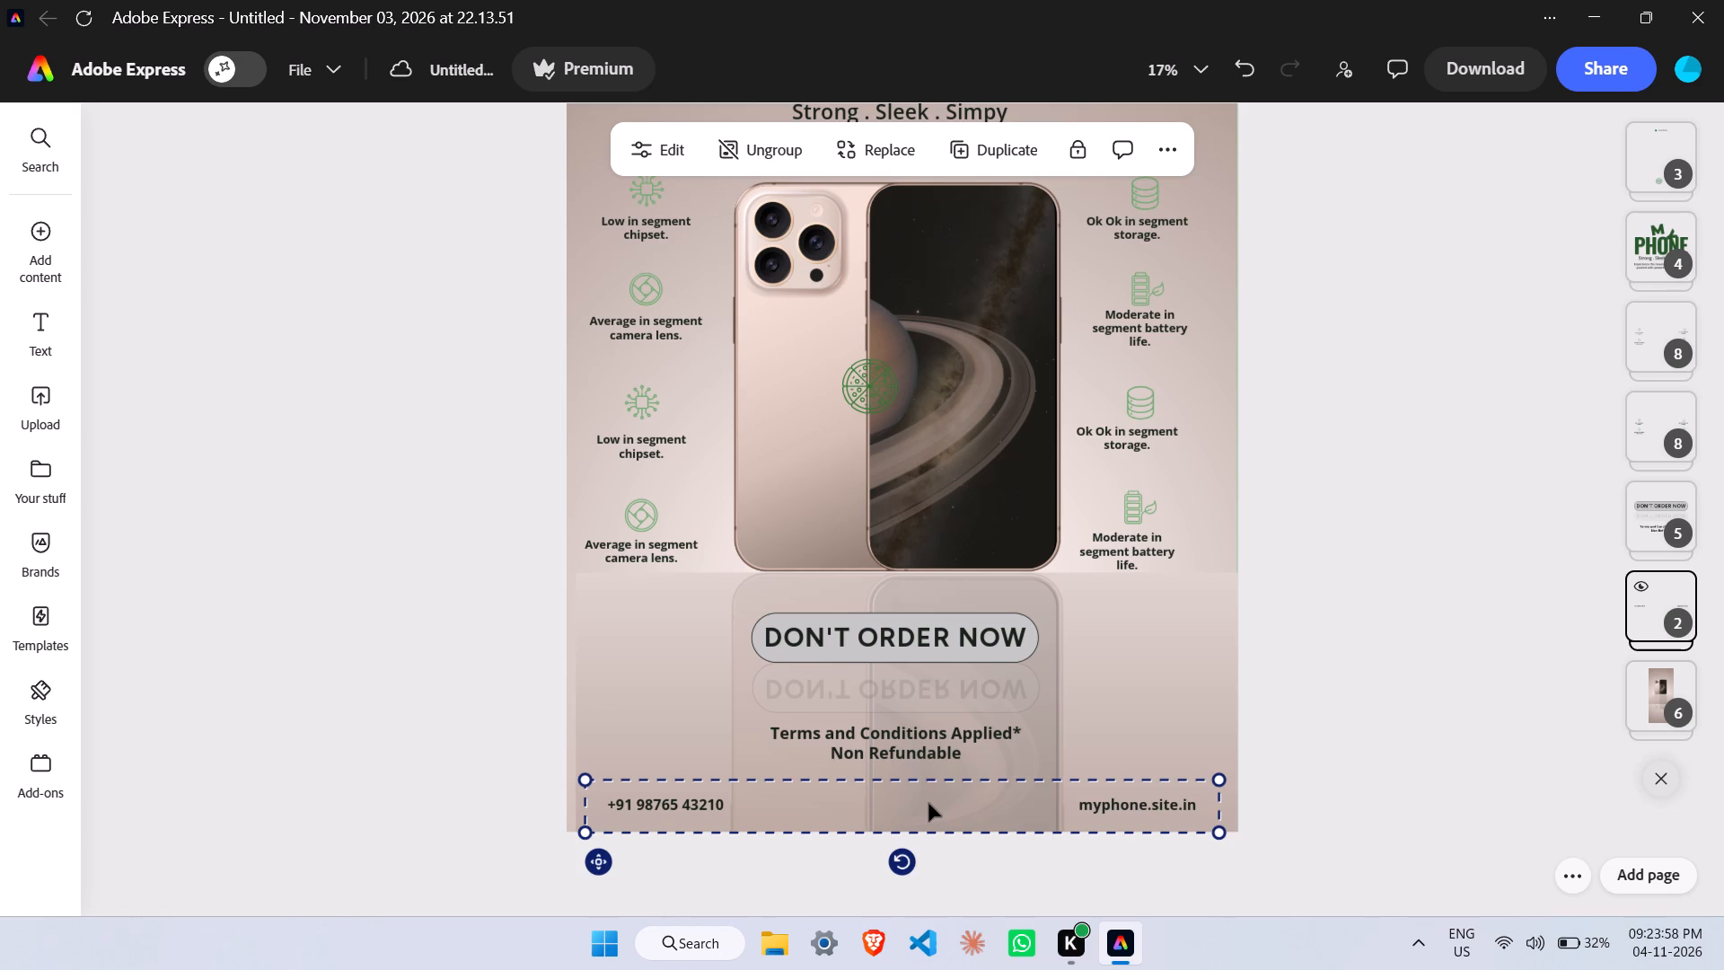
pyautogui.press('Down')
pyautogui.press('Down')
pyautogui.press('Down')
pyautogui.press('Down')
pyautogui.press('Down')
pyautogui.press('Up')
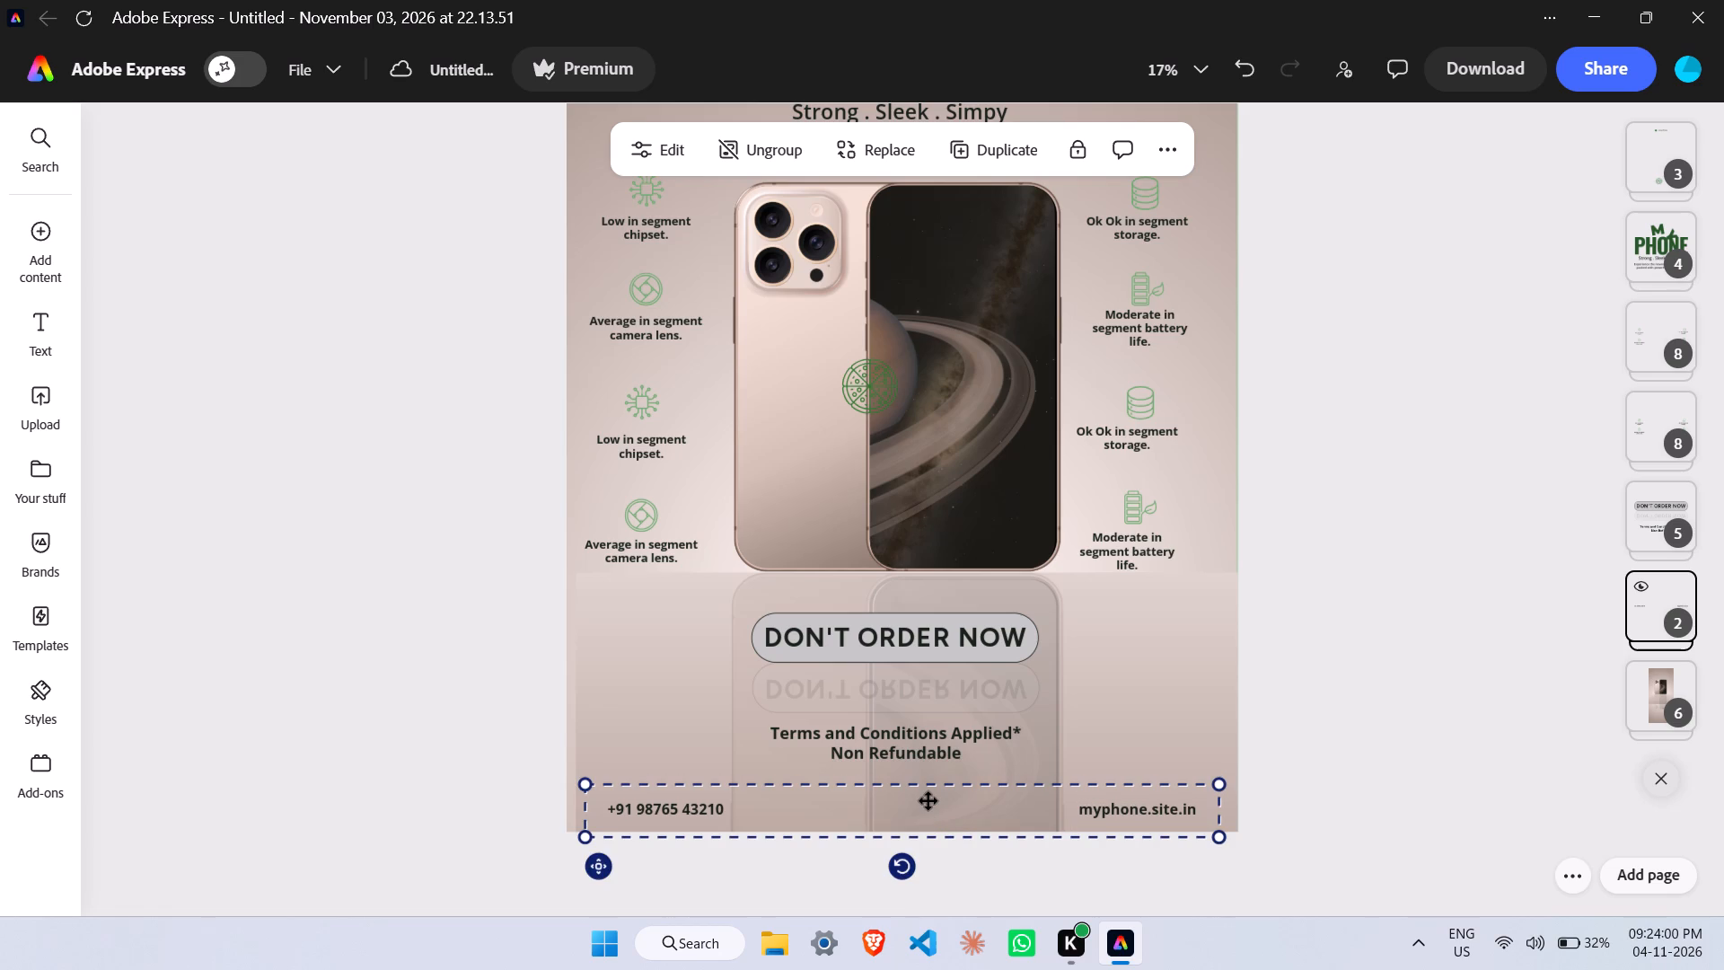
# Select the myphone.site.in text inside the contact group and shift it slightly sideways, keeping it level with the phone number.
pyautogui.click(1138, 803)
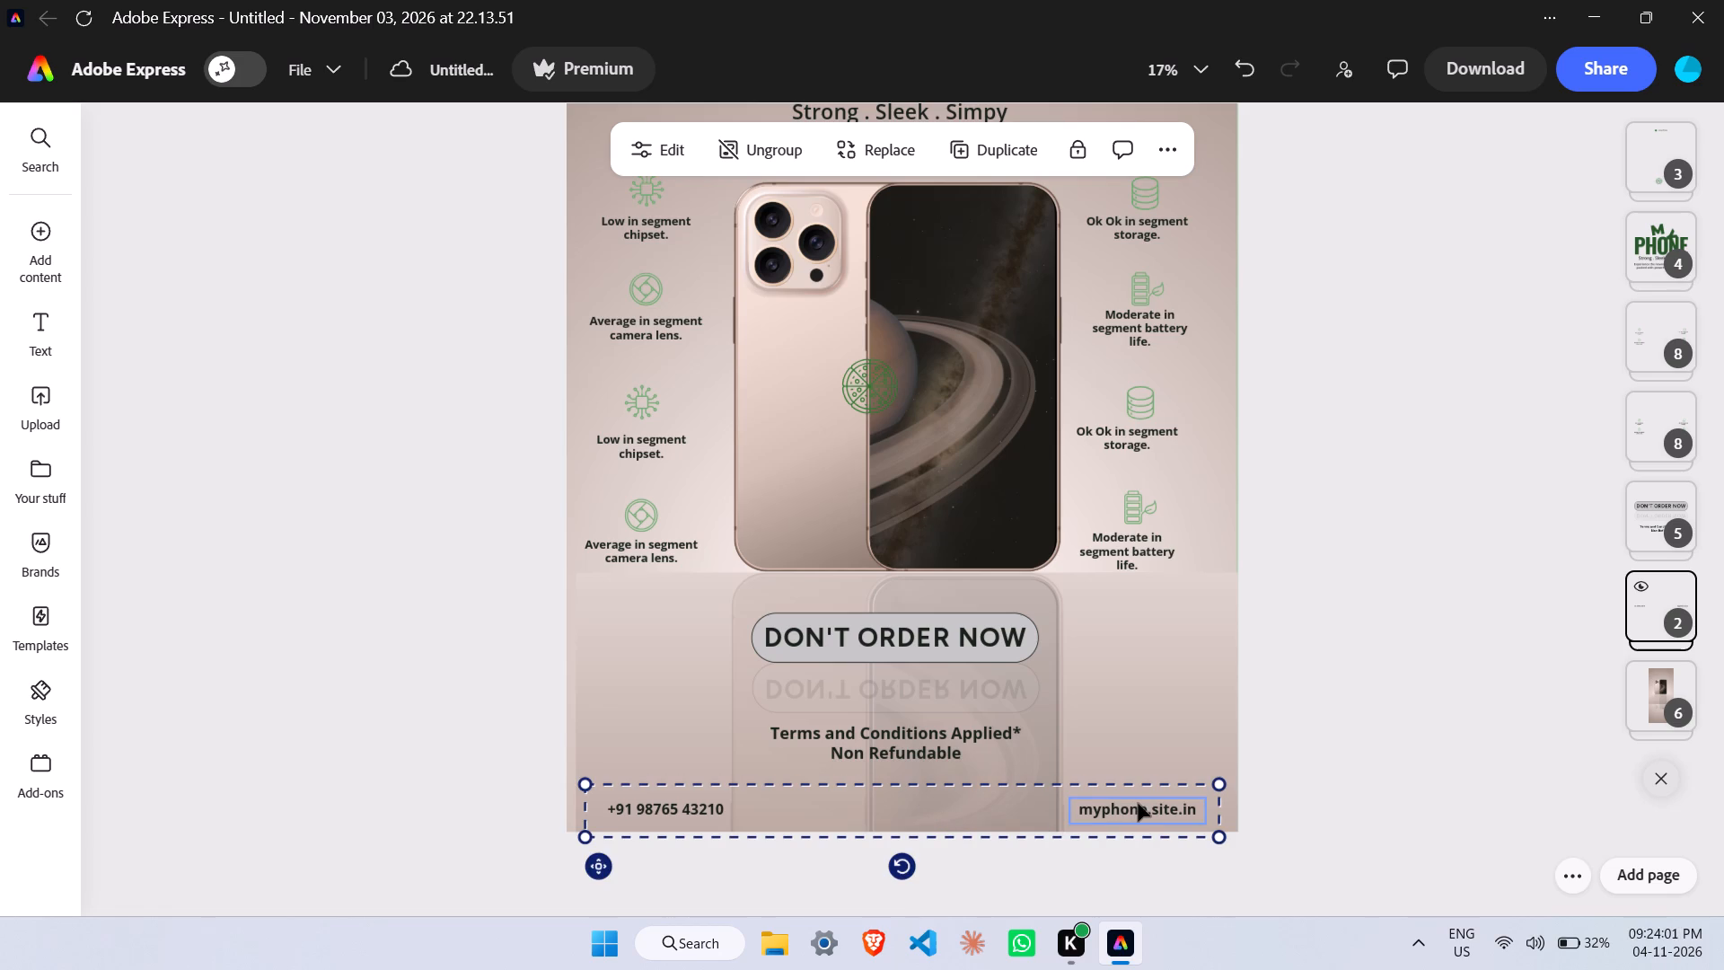
pyautogui.click(1140, 815)
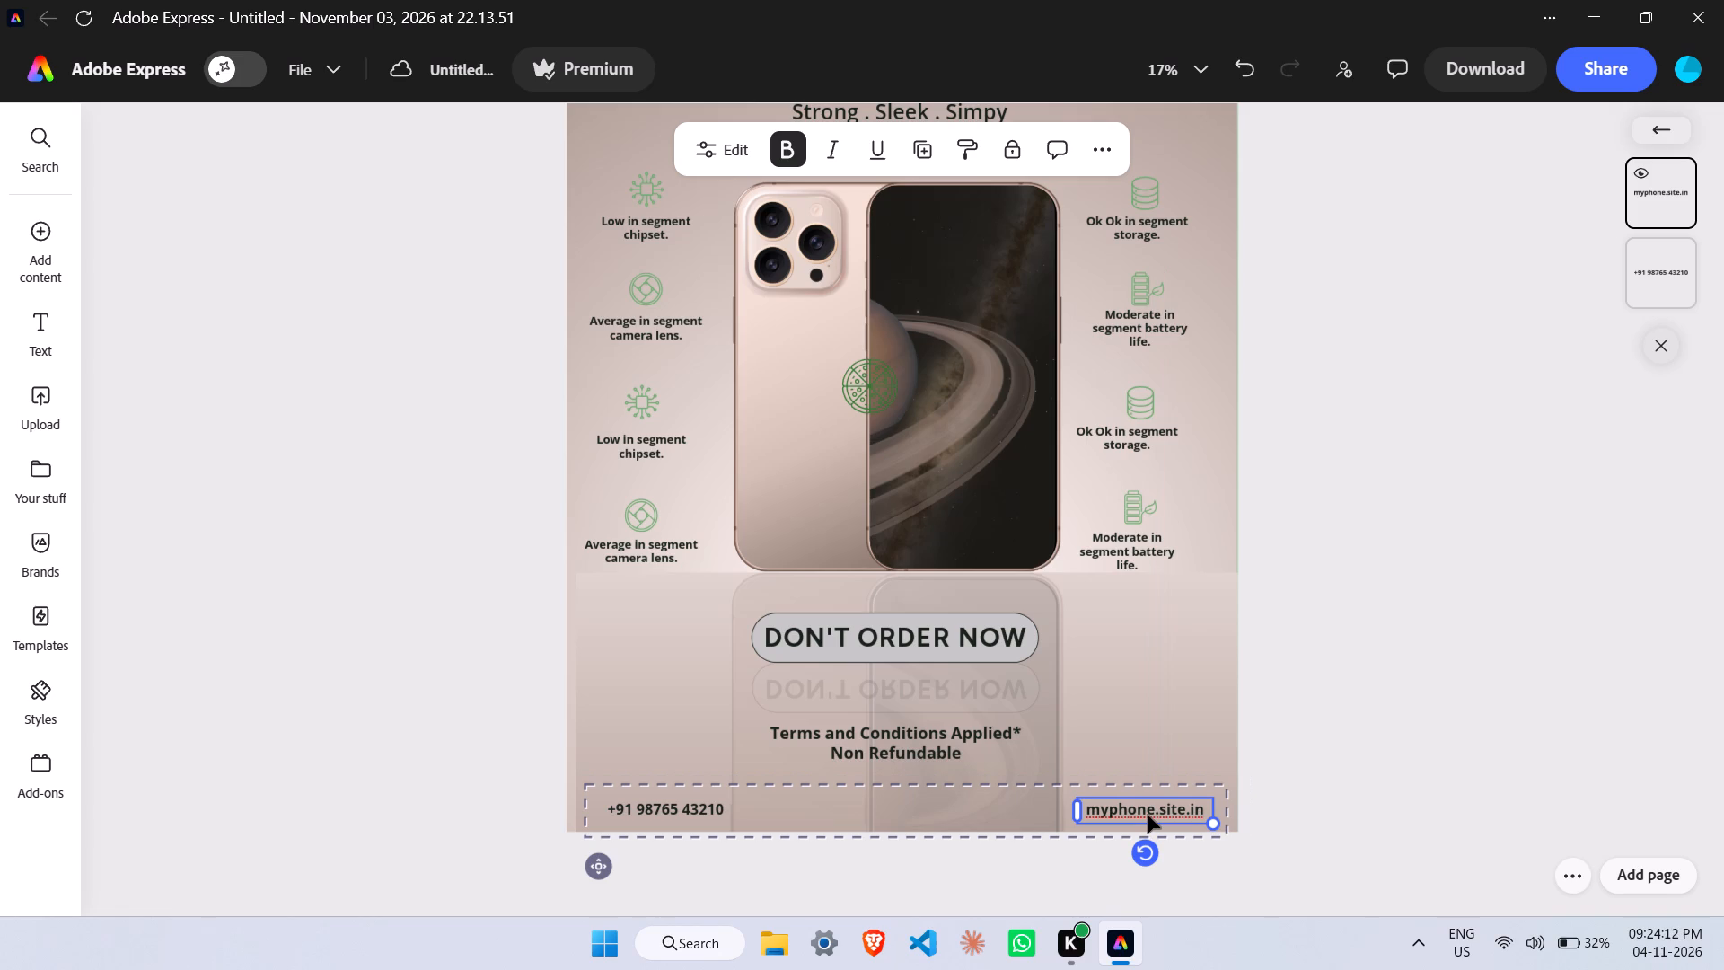
pyautogui.press('Down')
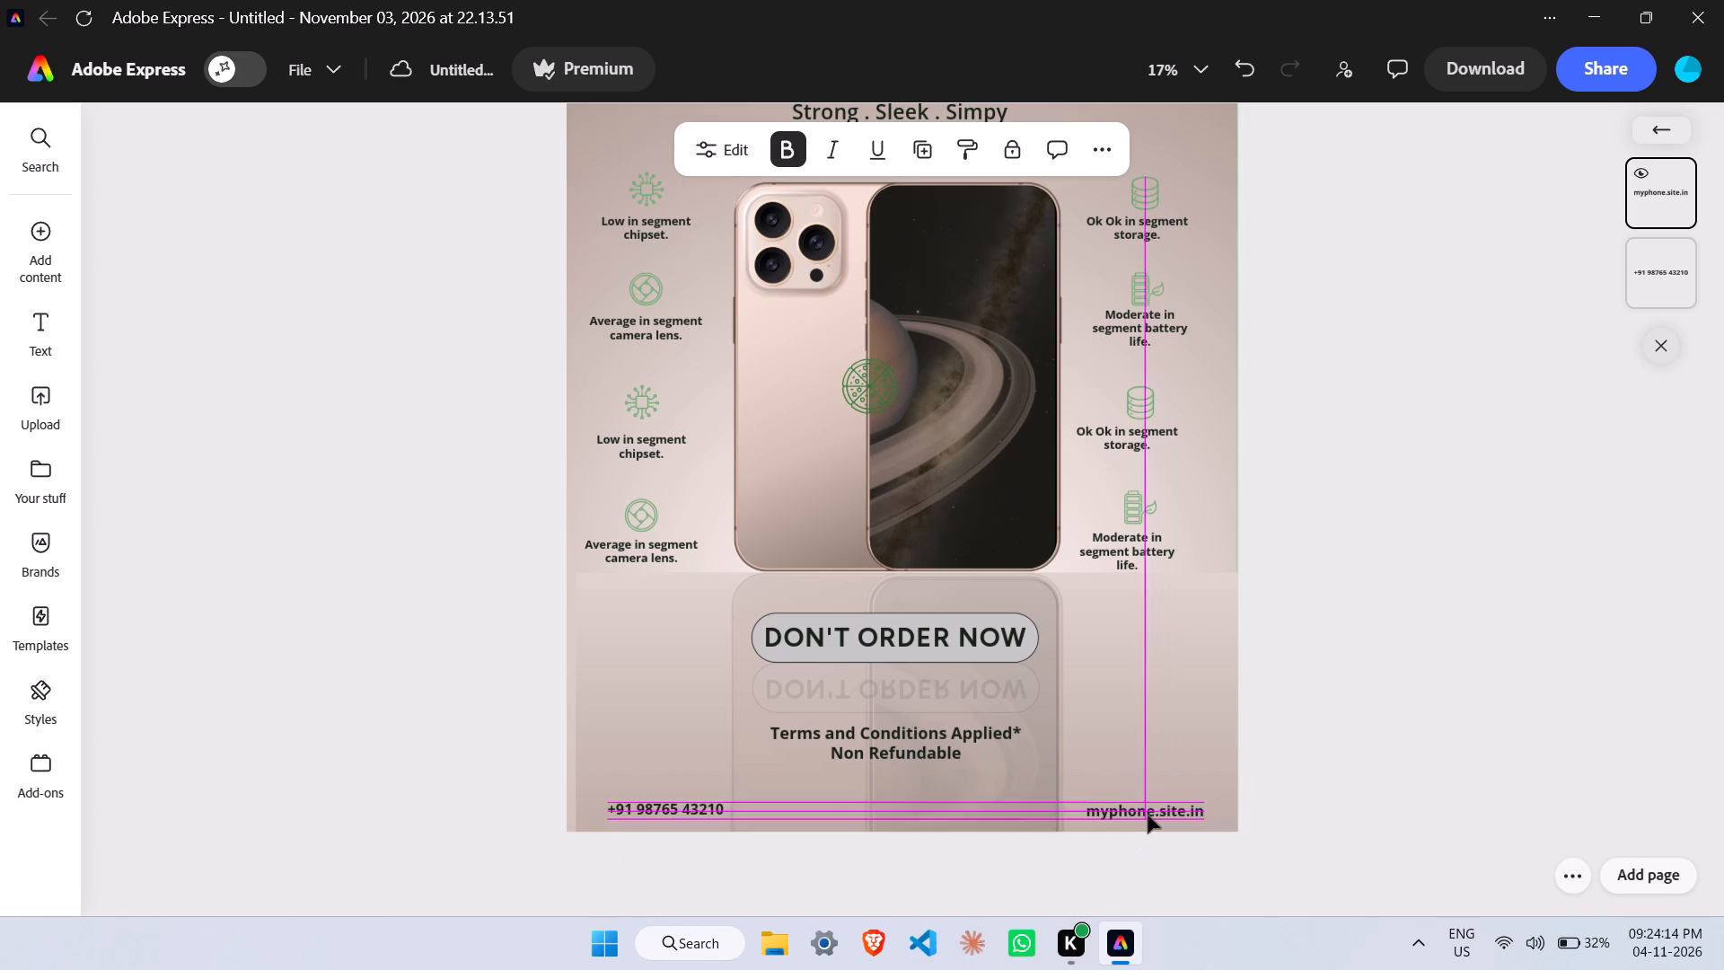
pyautogui.press('Left')
pyautogui.press('Left')
pyautogui.press('Left')
pyautogui.press('Up')
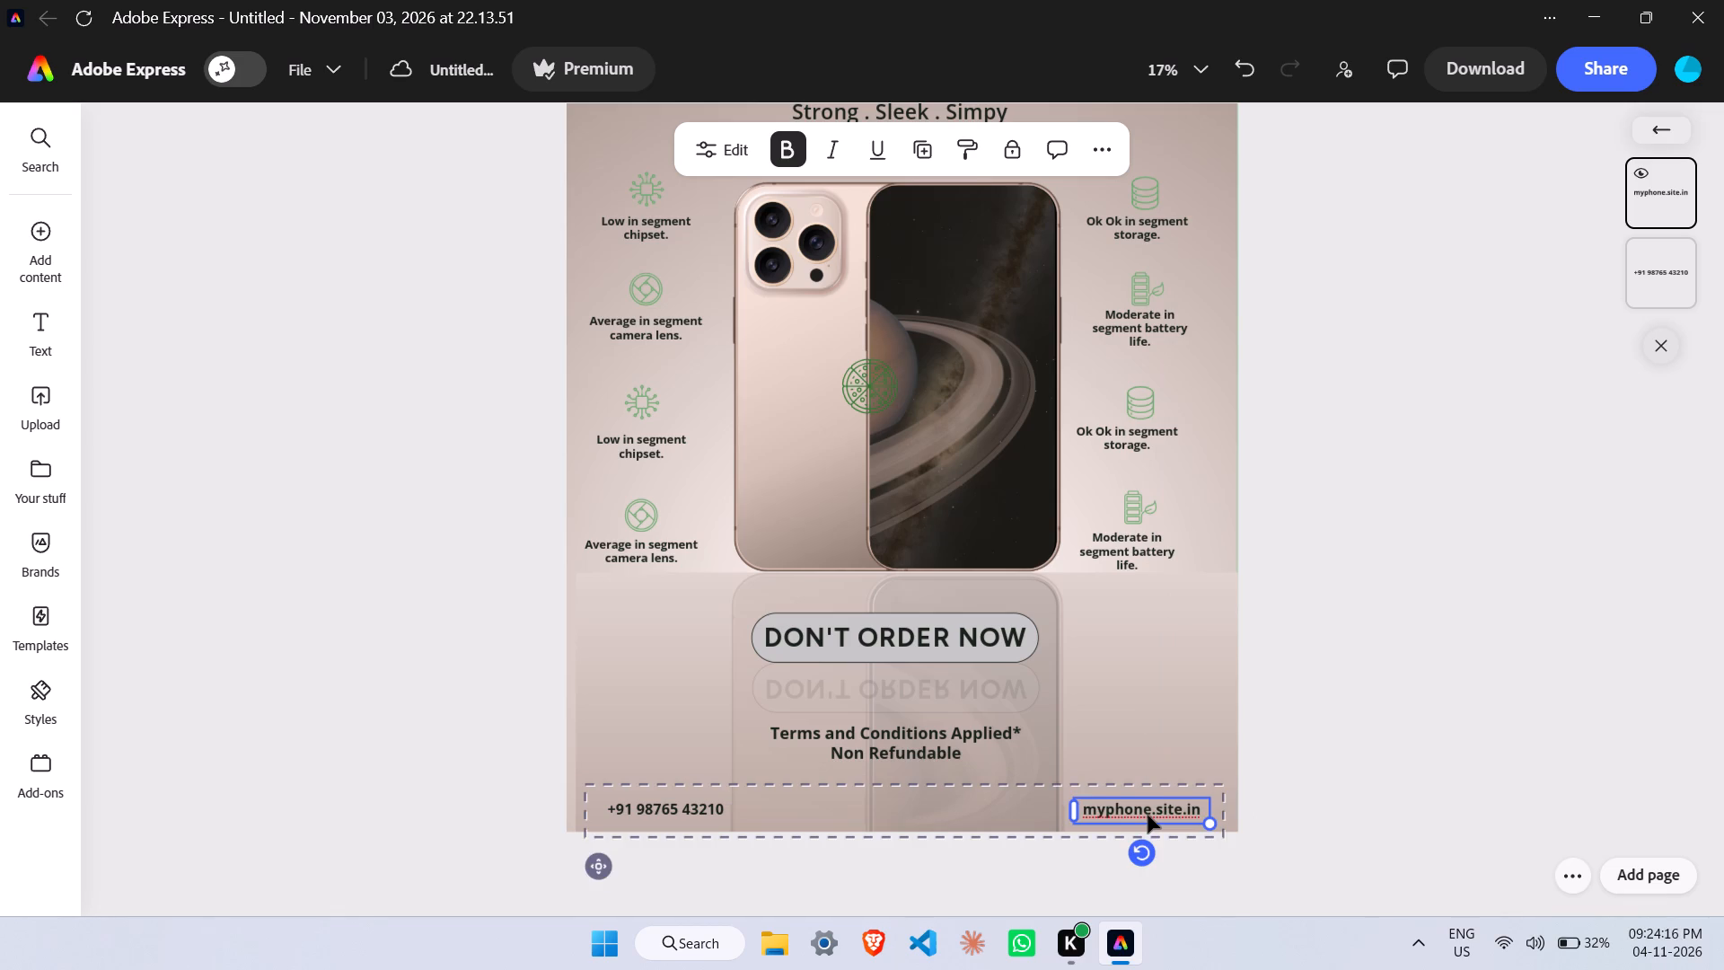
pyautogui.press('Down')
pyautogui.press('Up')
# Nudge the myphone.site.in text eleven increments left, bringing it under the battery life caption while staying level with the phone number.
pyautogui.press('Left')
pyautogui.press('Left')
pyautogui.press('Left')
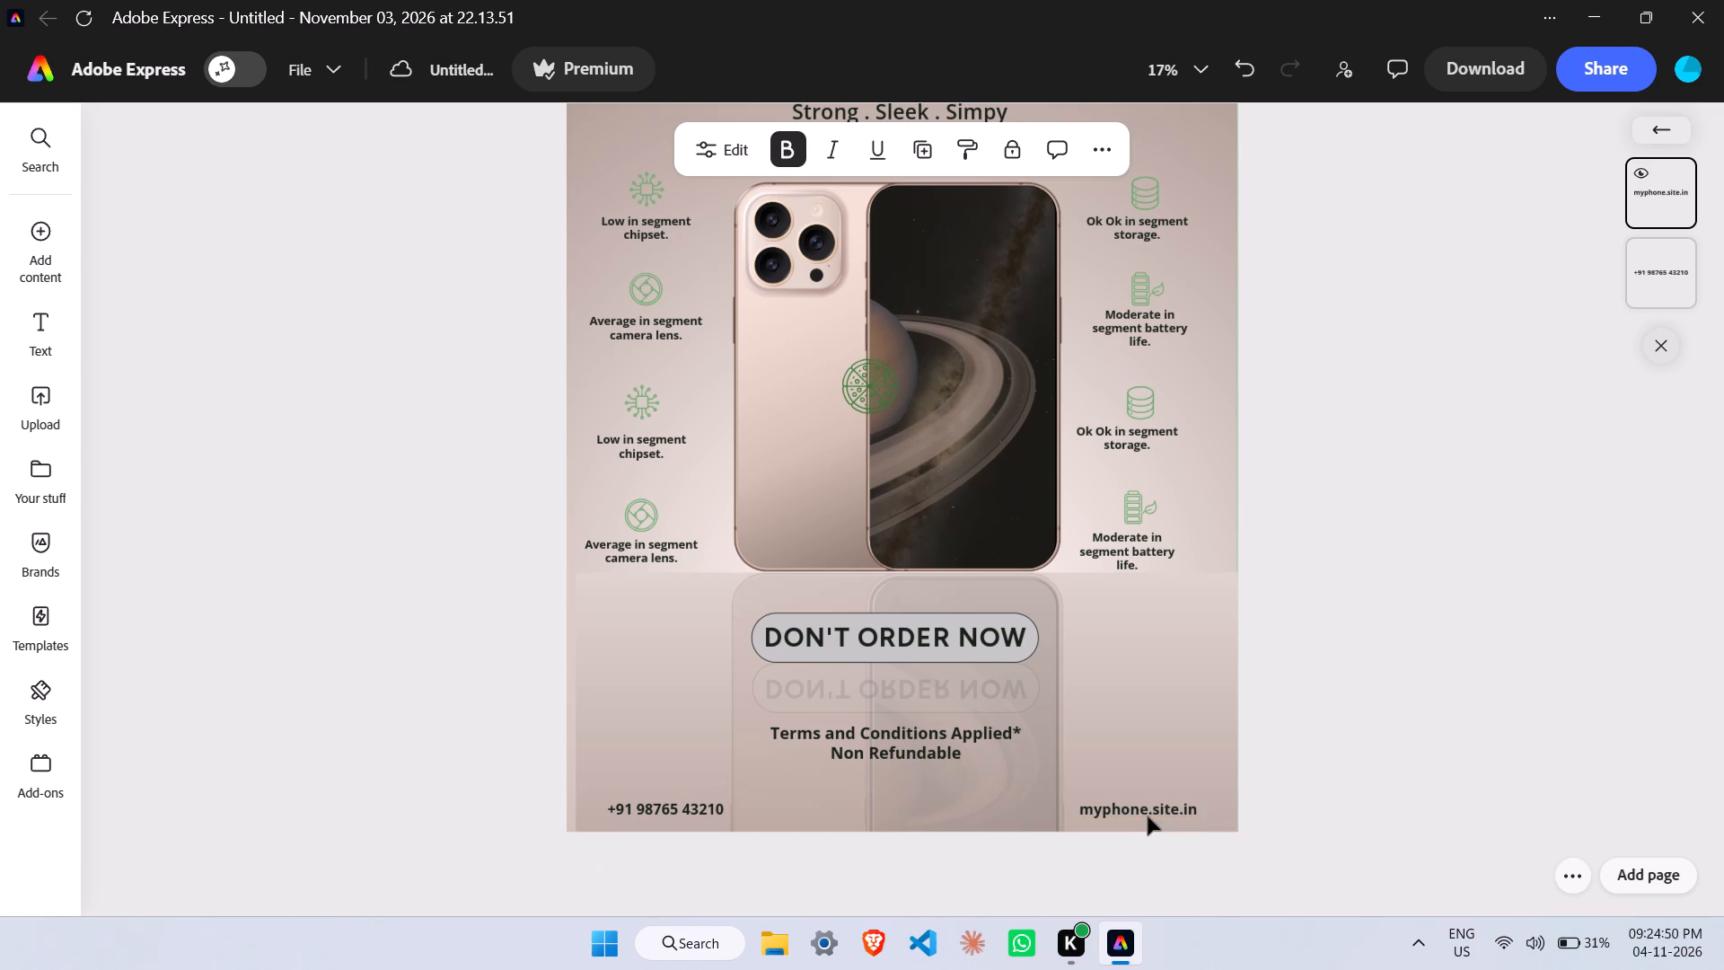
pyautogui.press('Left')
pyautogui.press('Left')
pyautogui.press('Left')
pyautogui.press('Left')
pyautogui.press('Left')
pyautogui.press('Left')
pyautogui.press('Left')
pyautogui.press('Left')
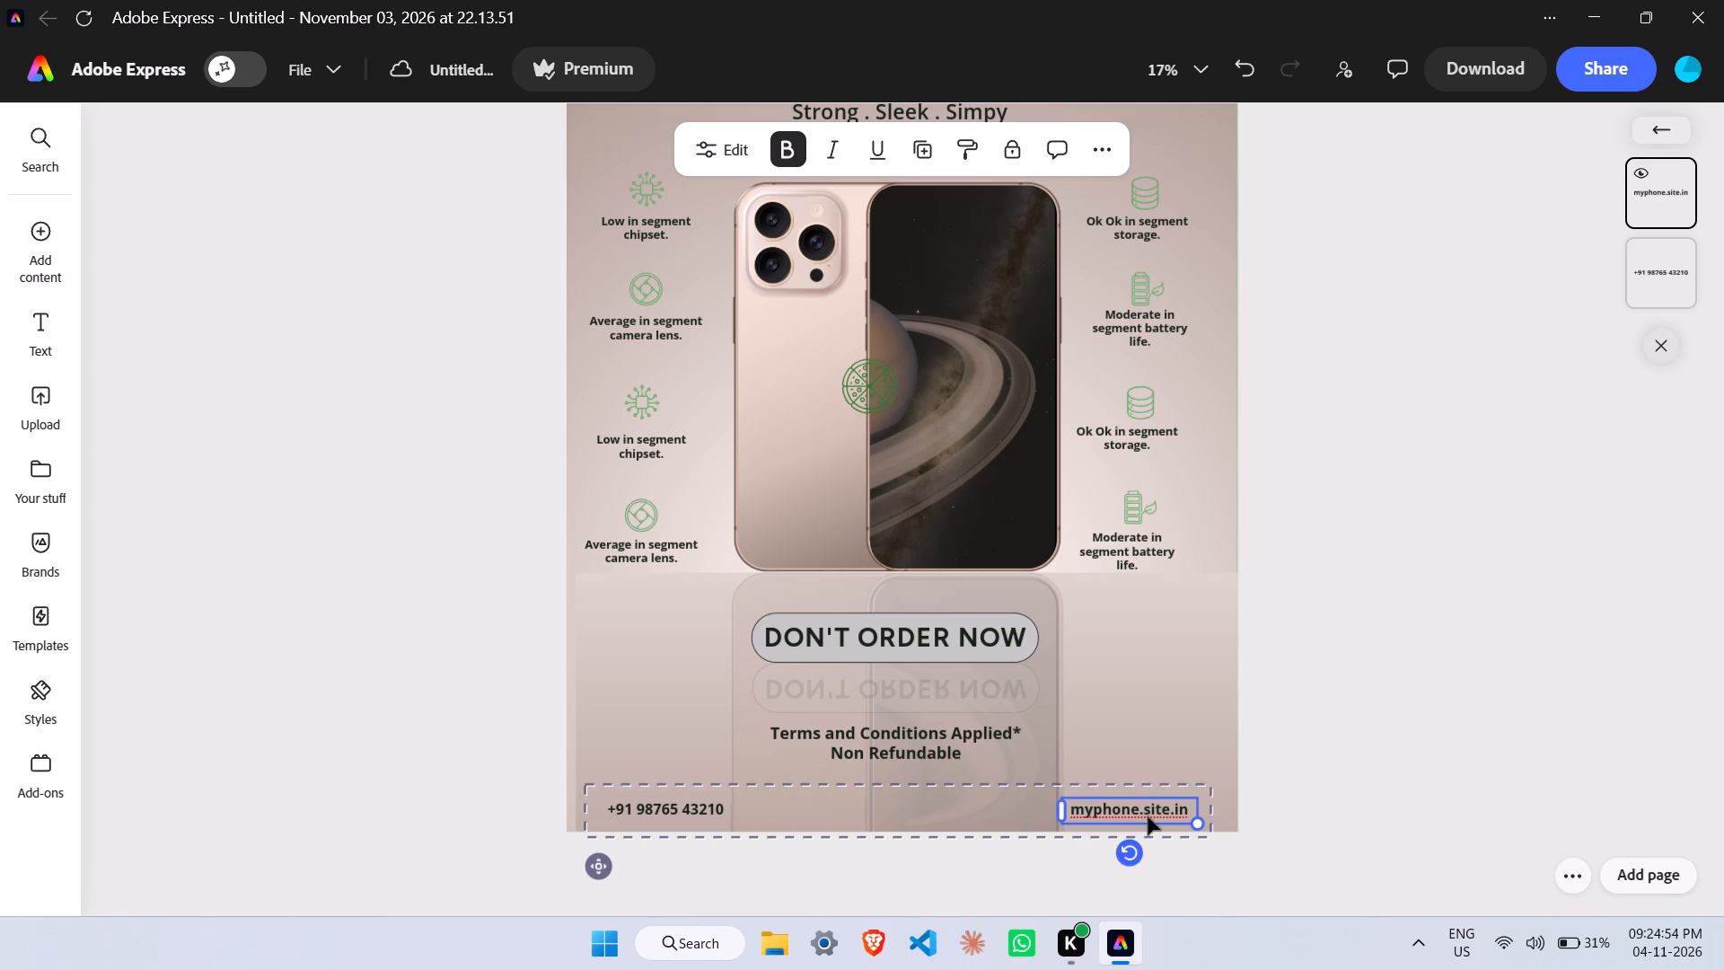
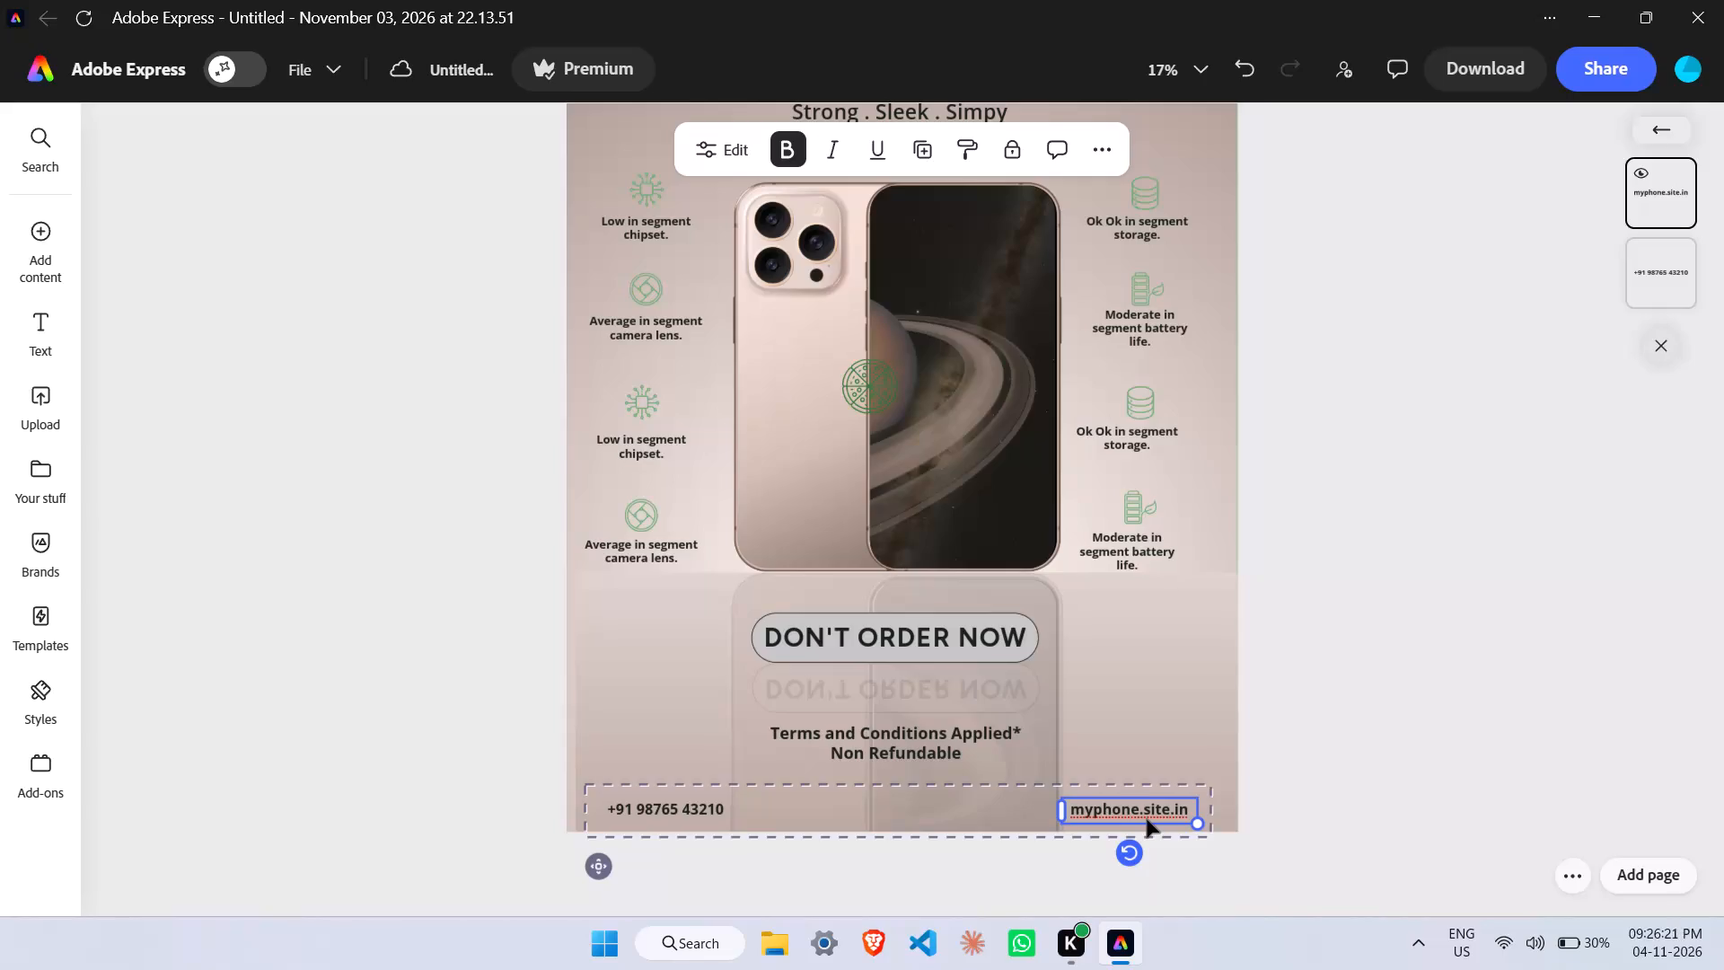
# Nudge the myphone.site.in text one increment down within the contact group.
pyautogui.press('Down')
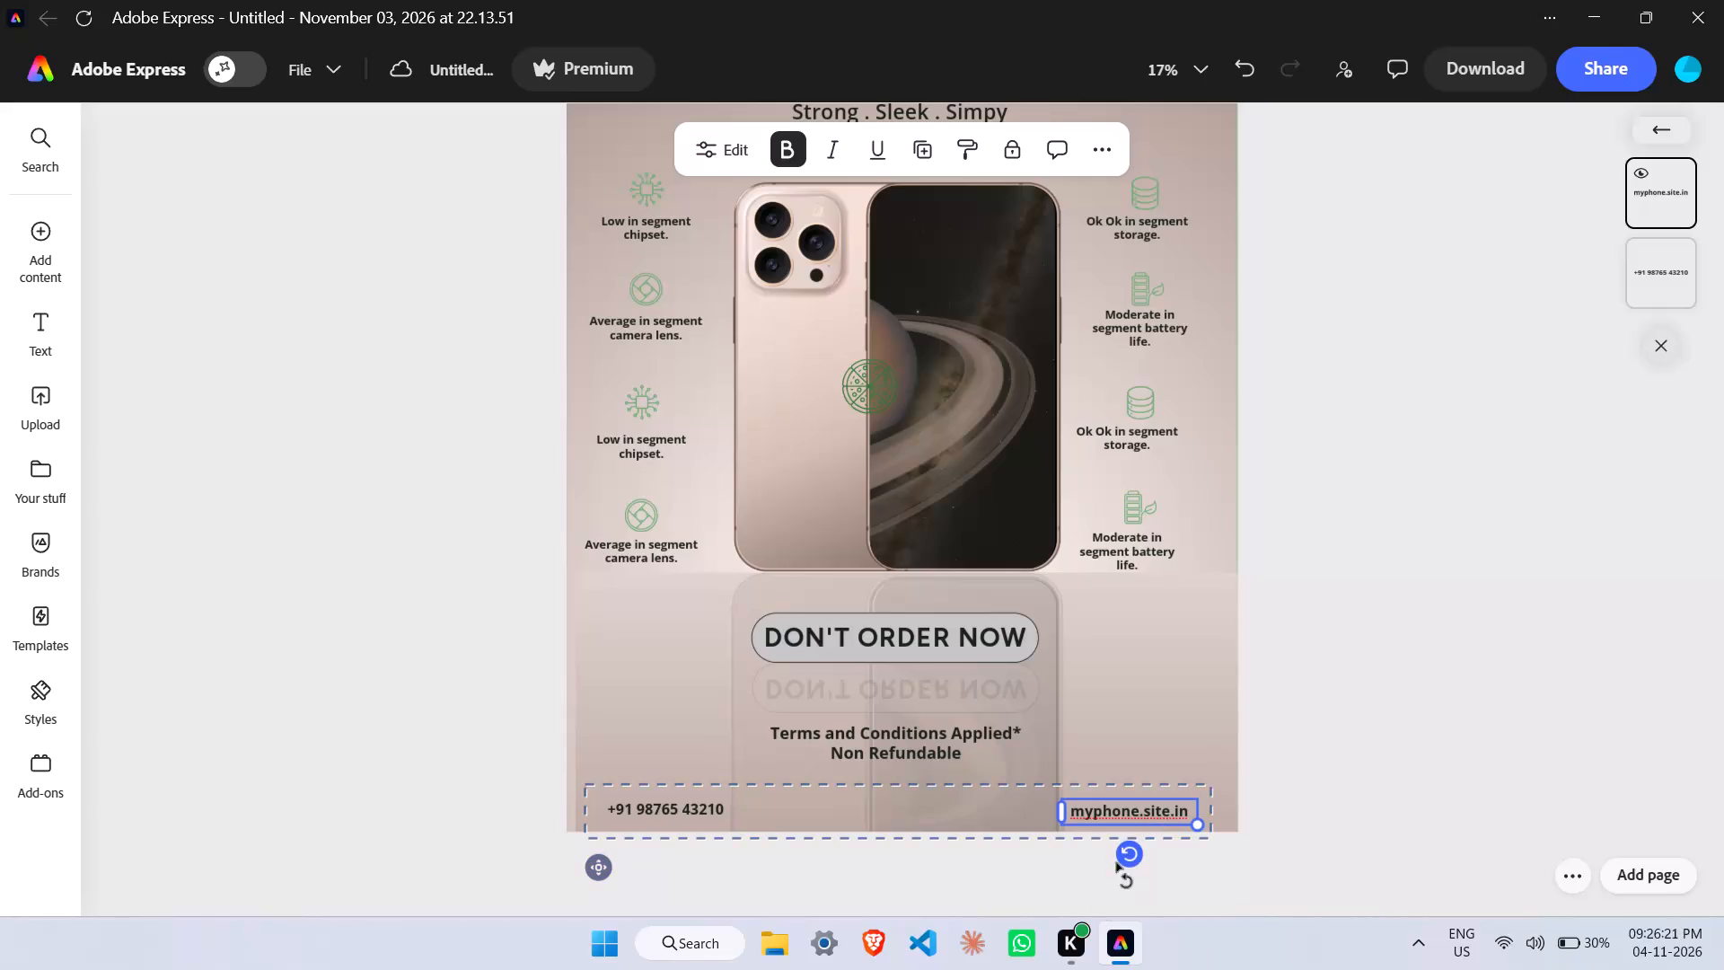